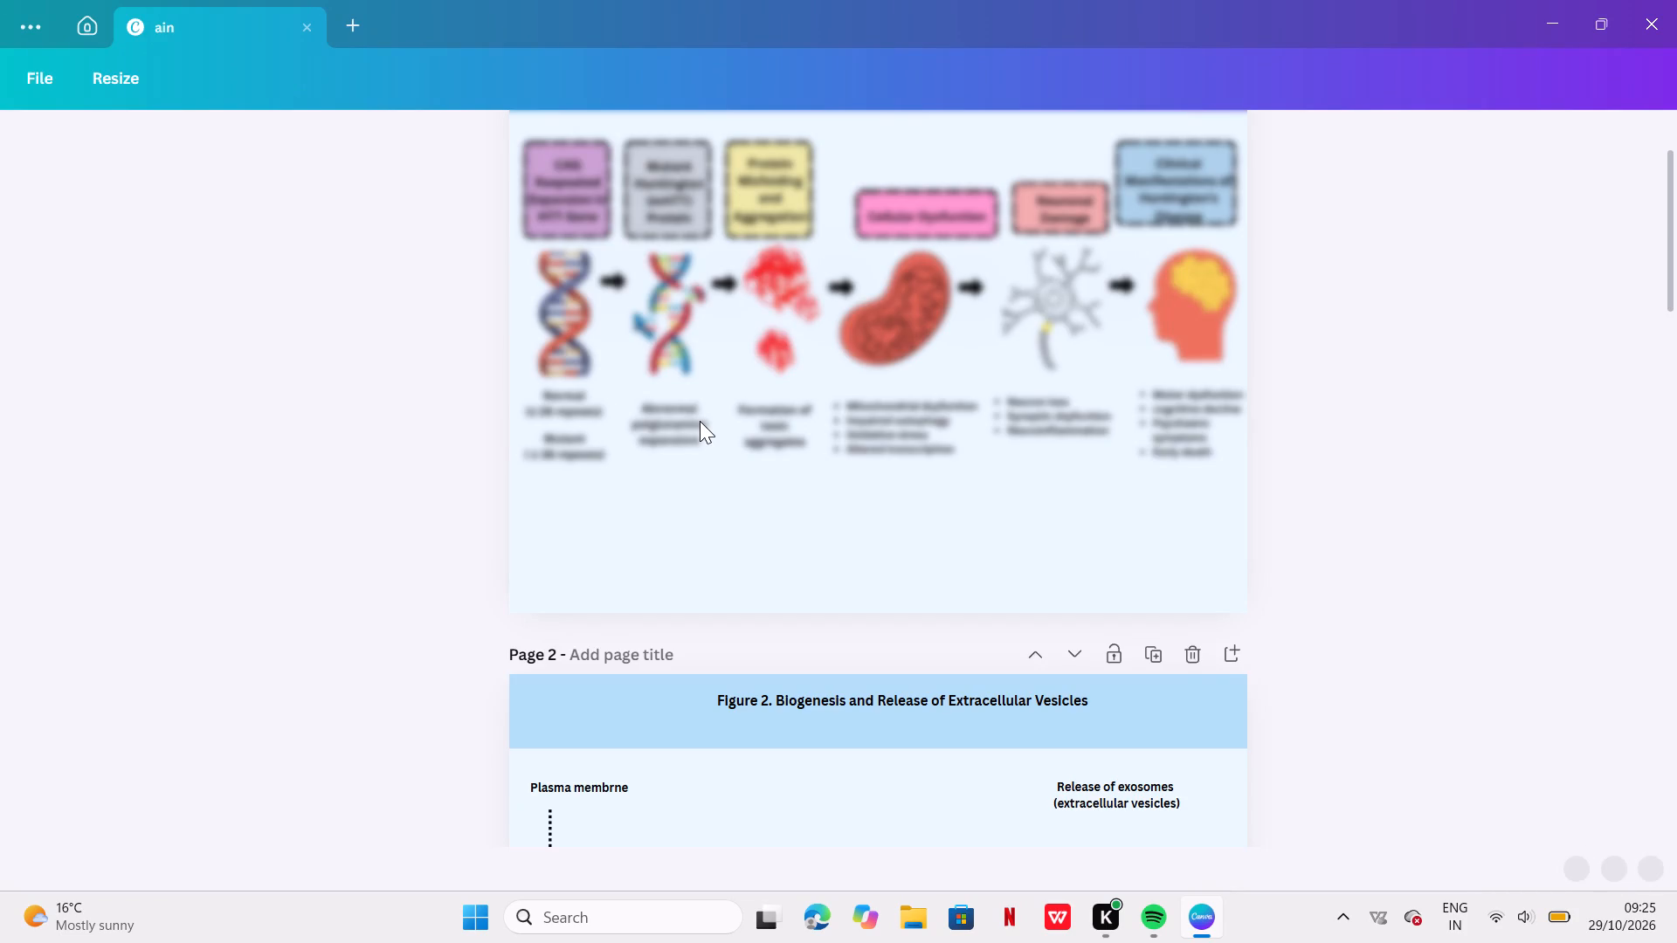
# Look through the figure pages of the design from page 1 down to the unfinished Figure 5 on page 5.
pyautogui.press('Right')
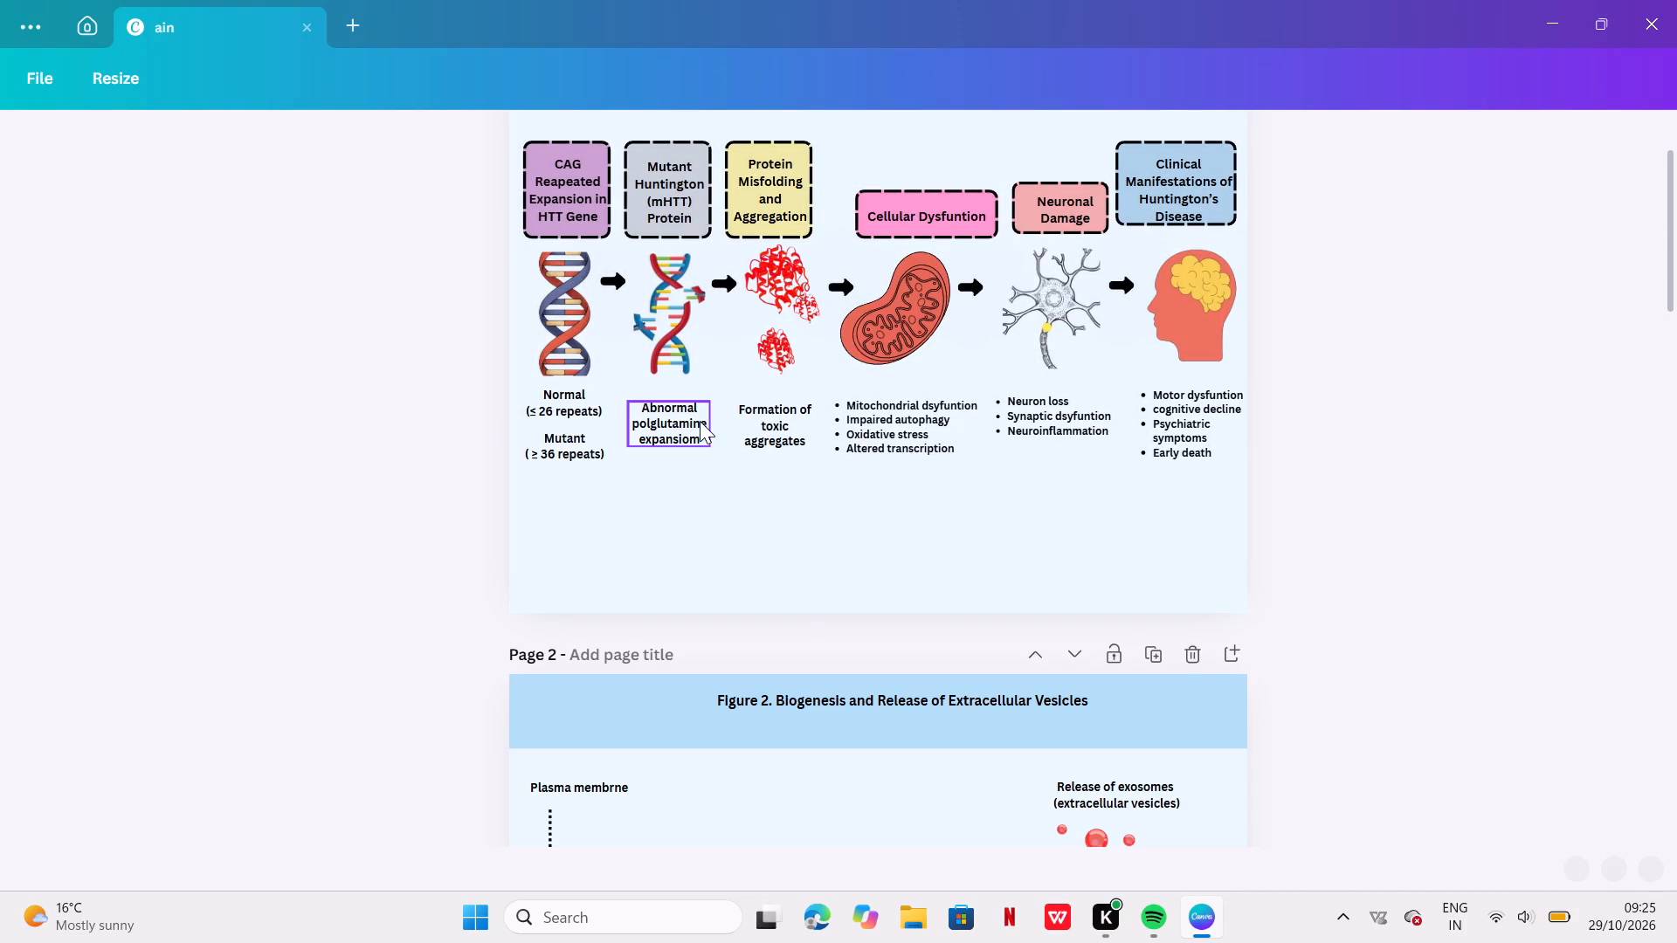
pyautogui.click(117, 610)
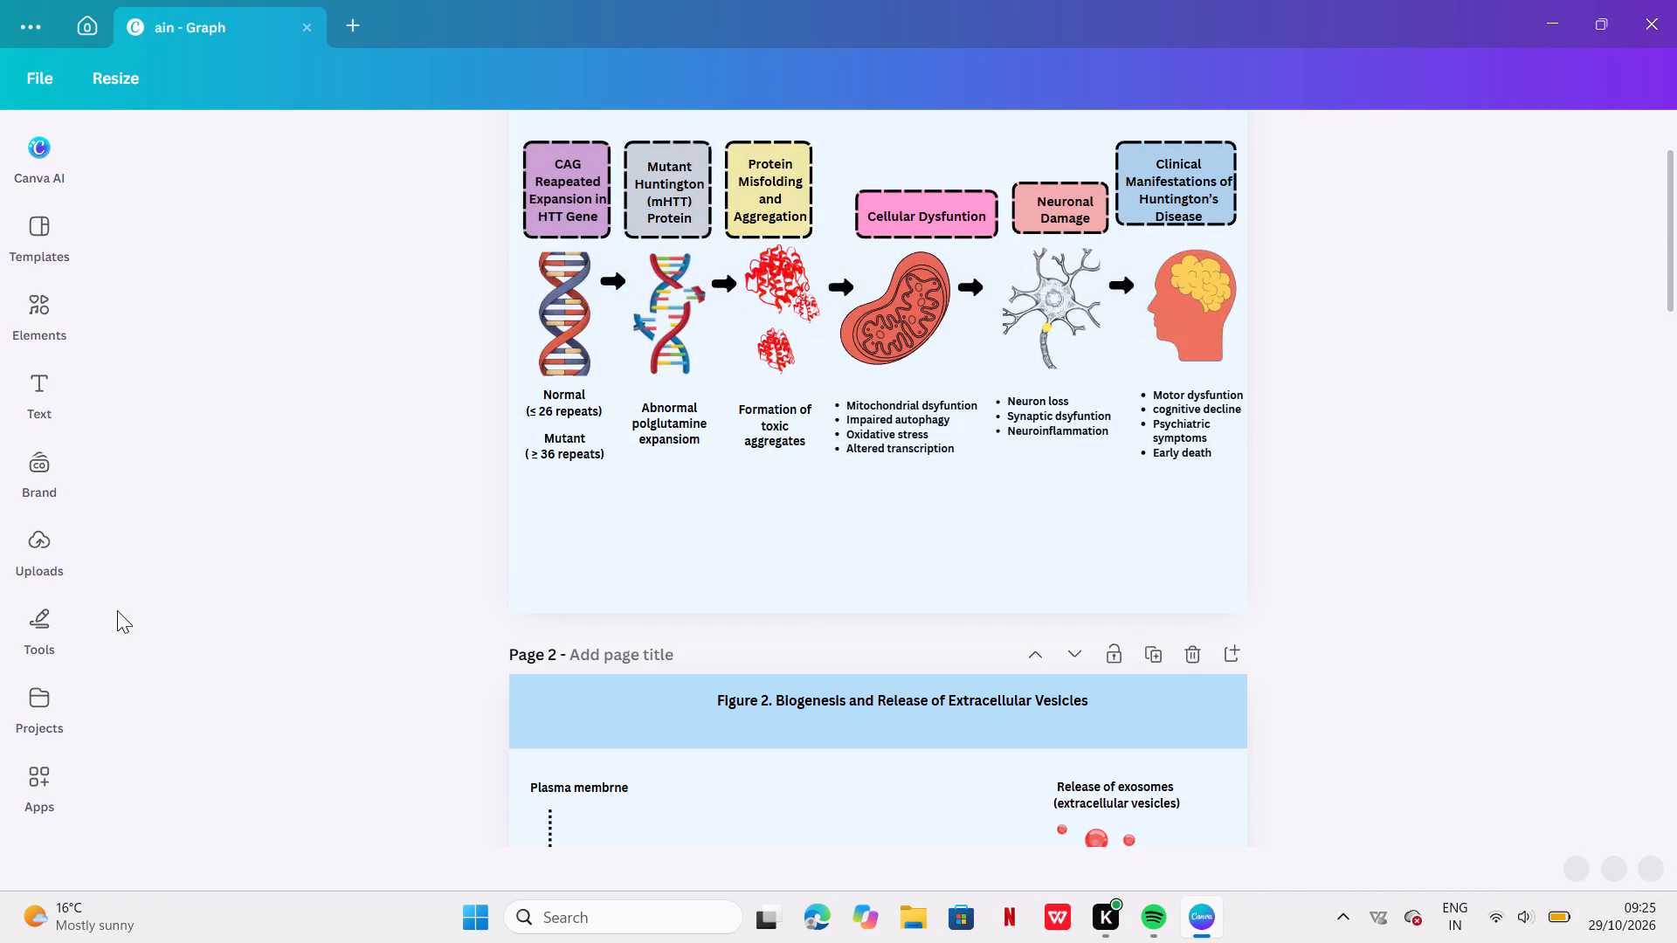
pyautogui.press('Right')
pyautogui.scroll(-4, 723, 647)
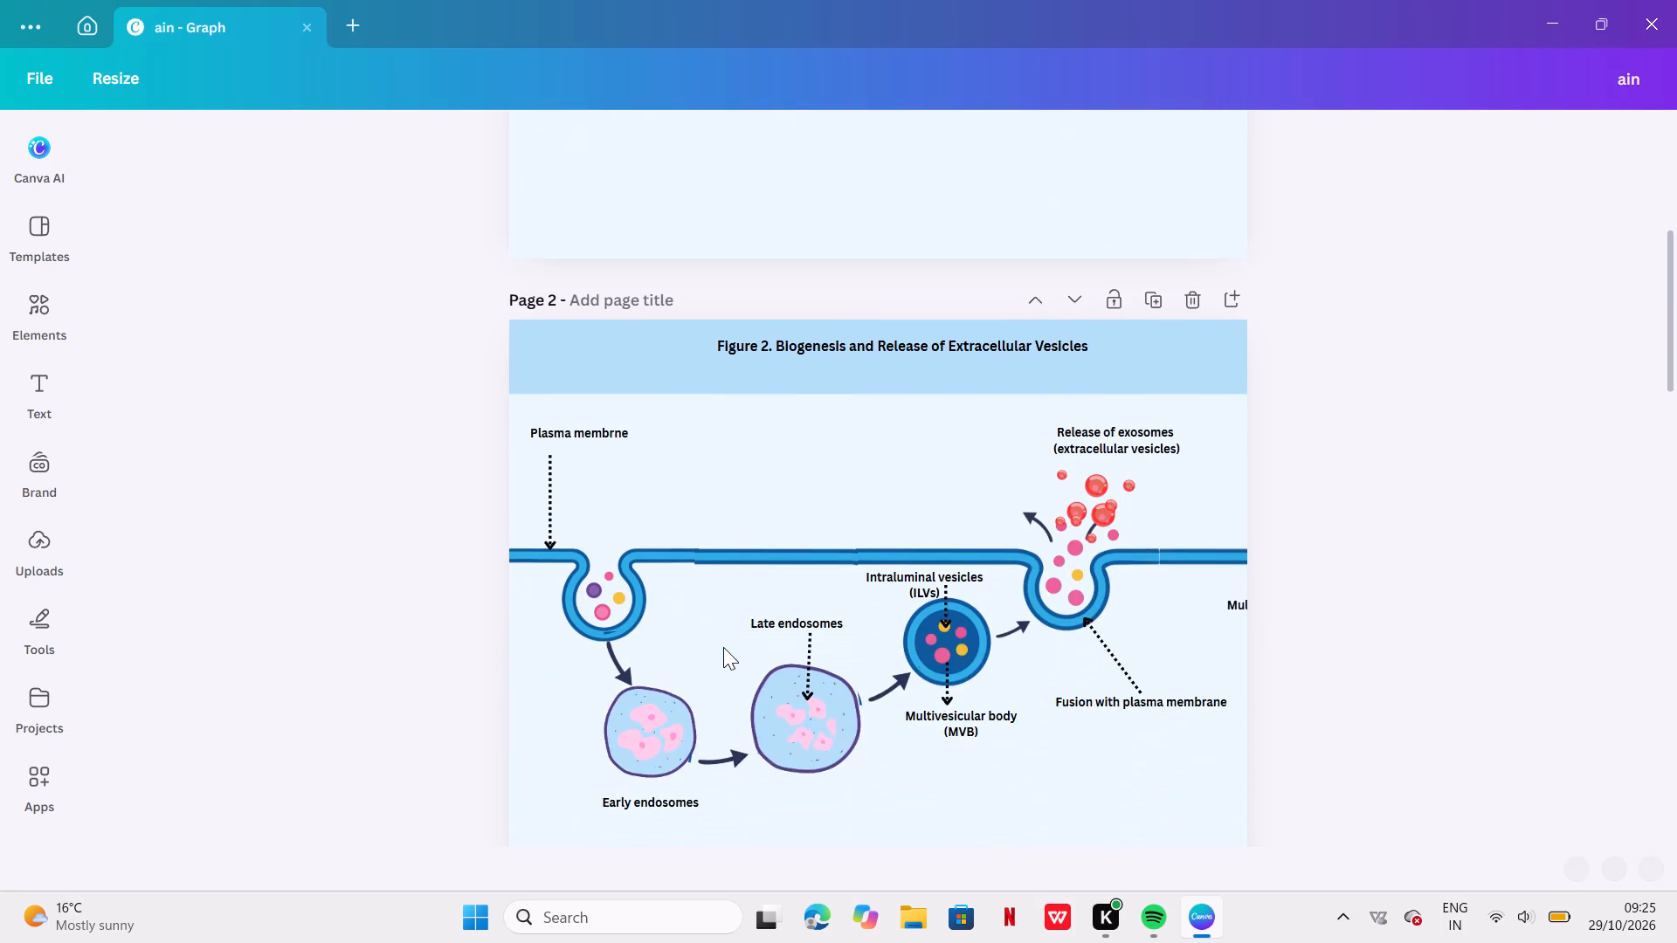
pyautogui.scroll(-1, 723, 647)
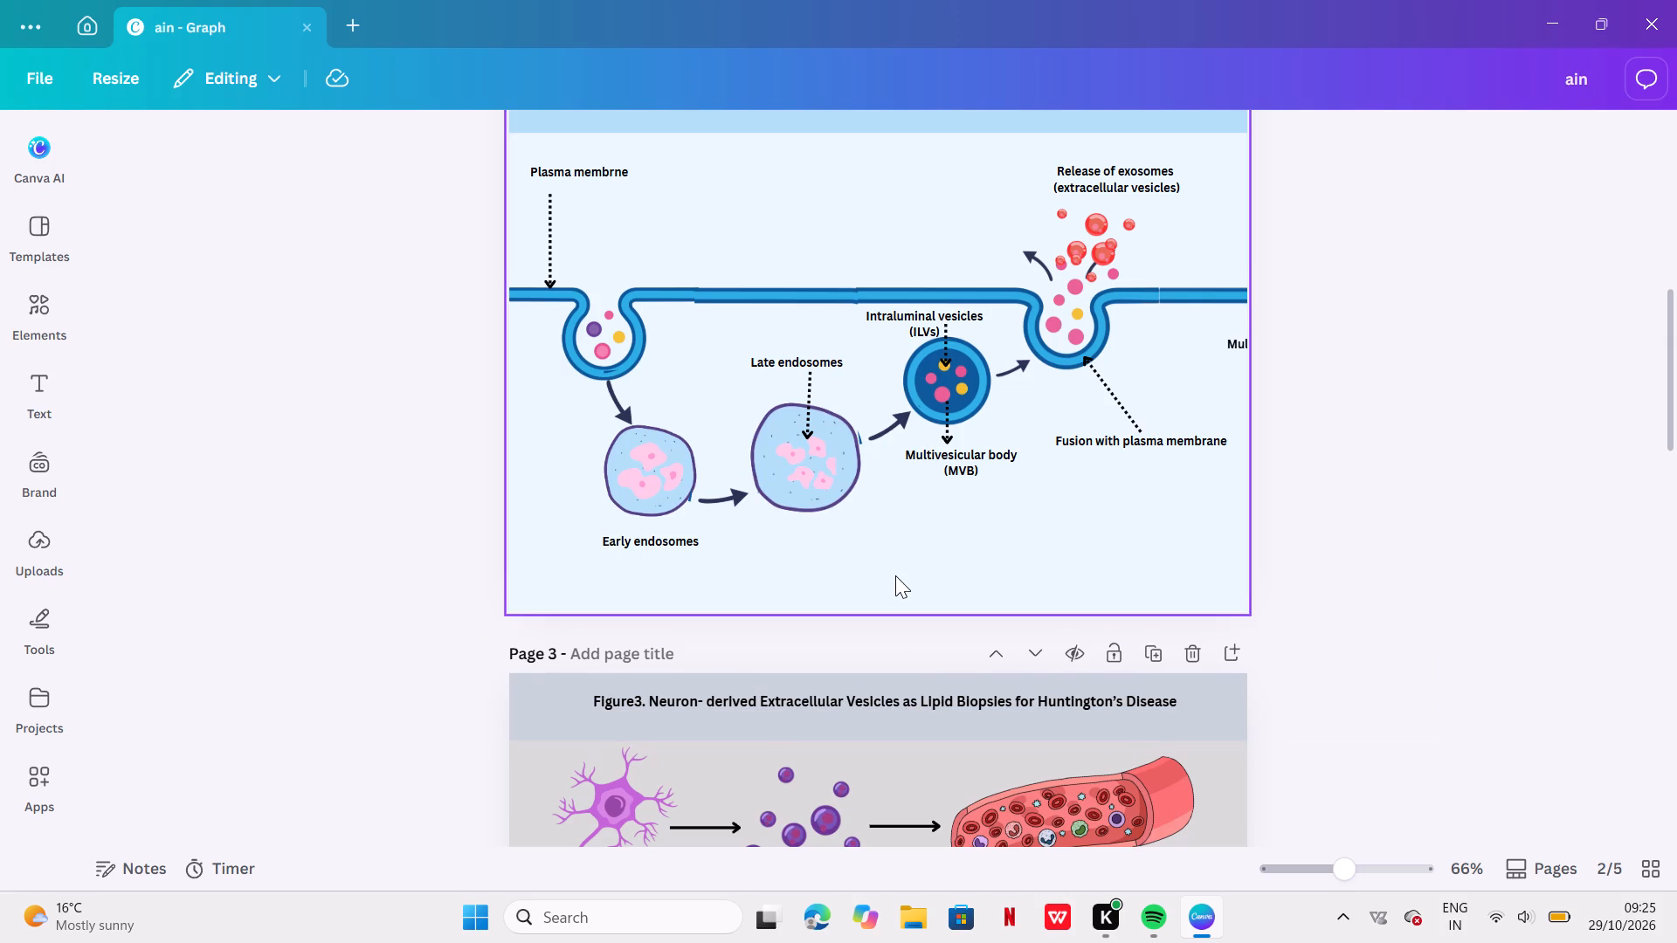
pyautogui.scroll(-3, 895, 575)
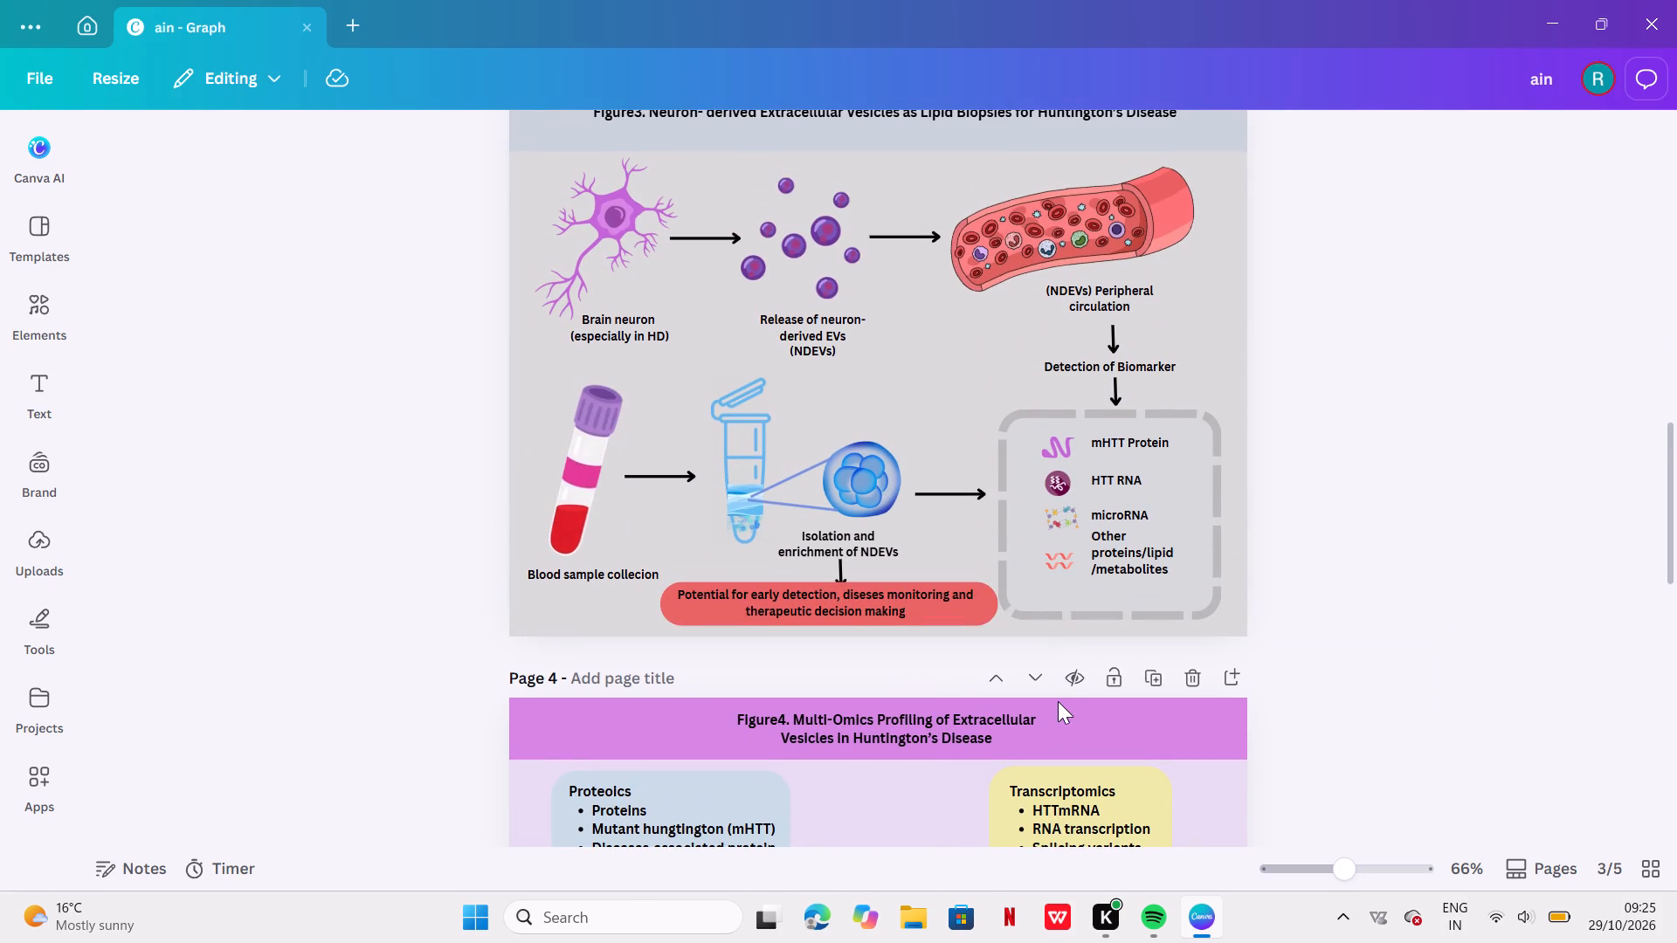
pyautogui.scroll(-3, 1058, 710)
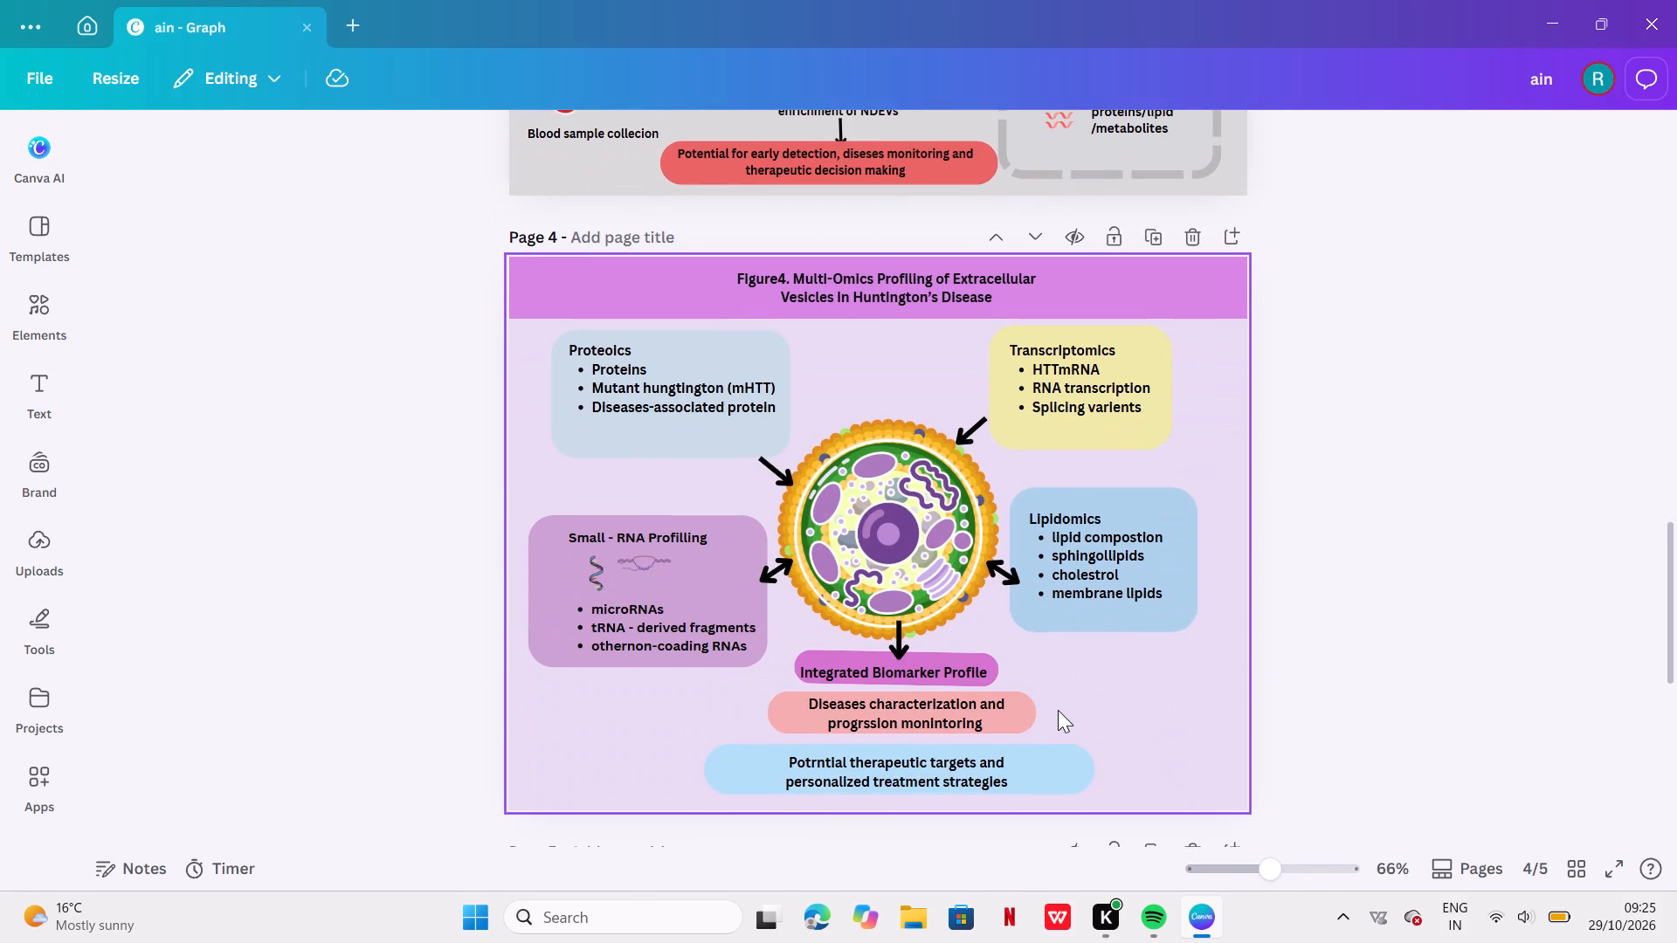
pyautogui.scroll(5, 1058, 710)
pyautogui.scroll(-1, 1058, 710)
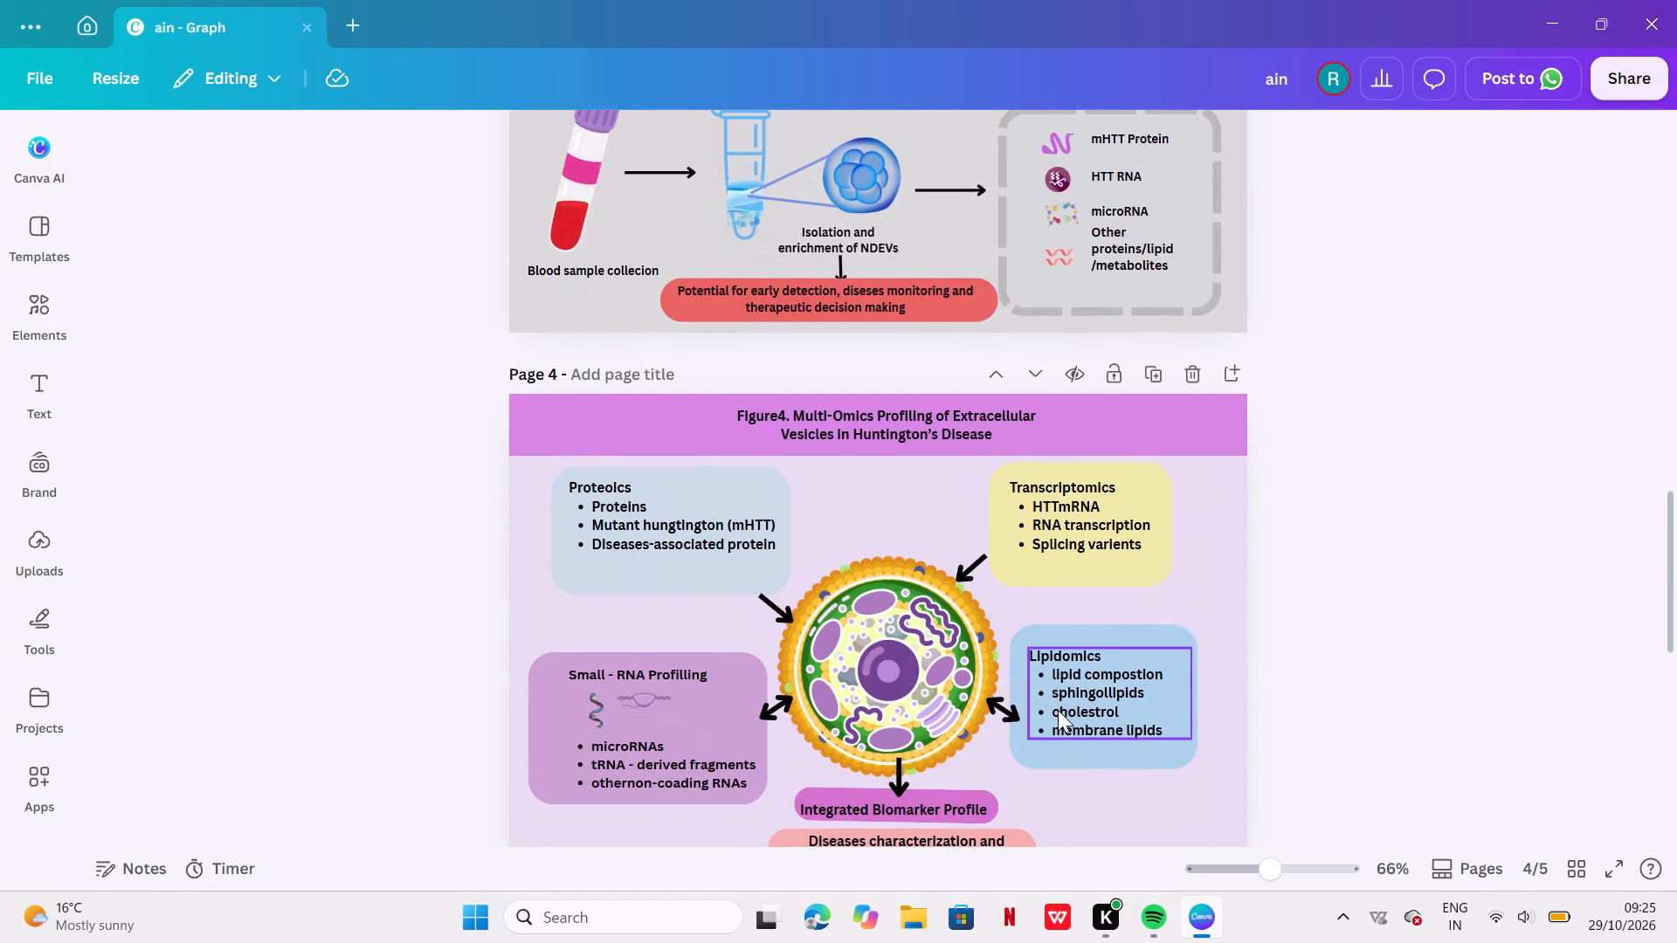
pyautogui.scroll(-3, 1058, 710)
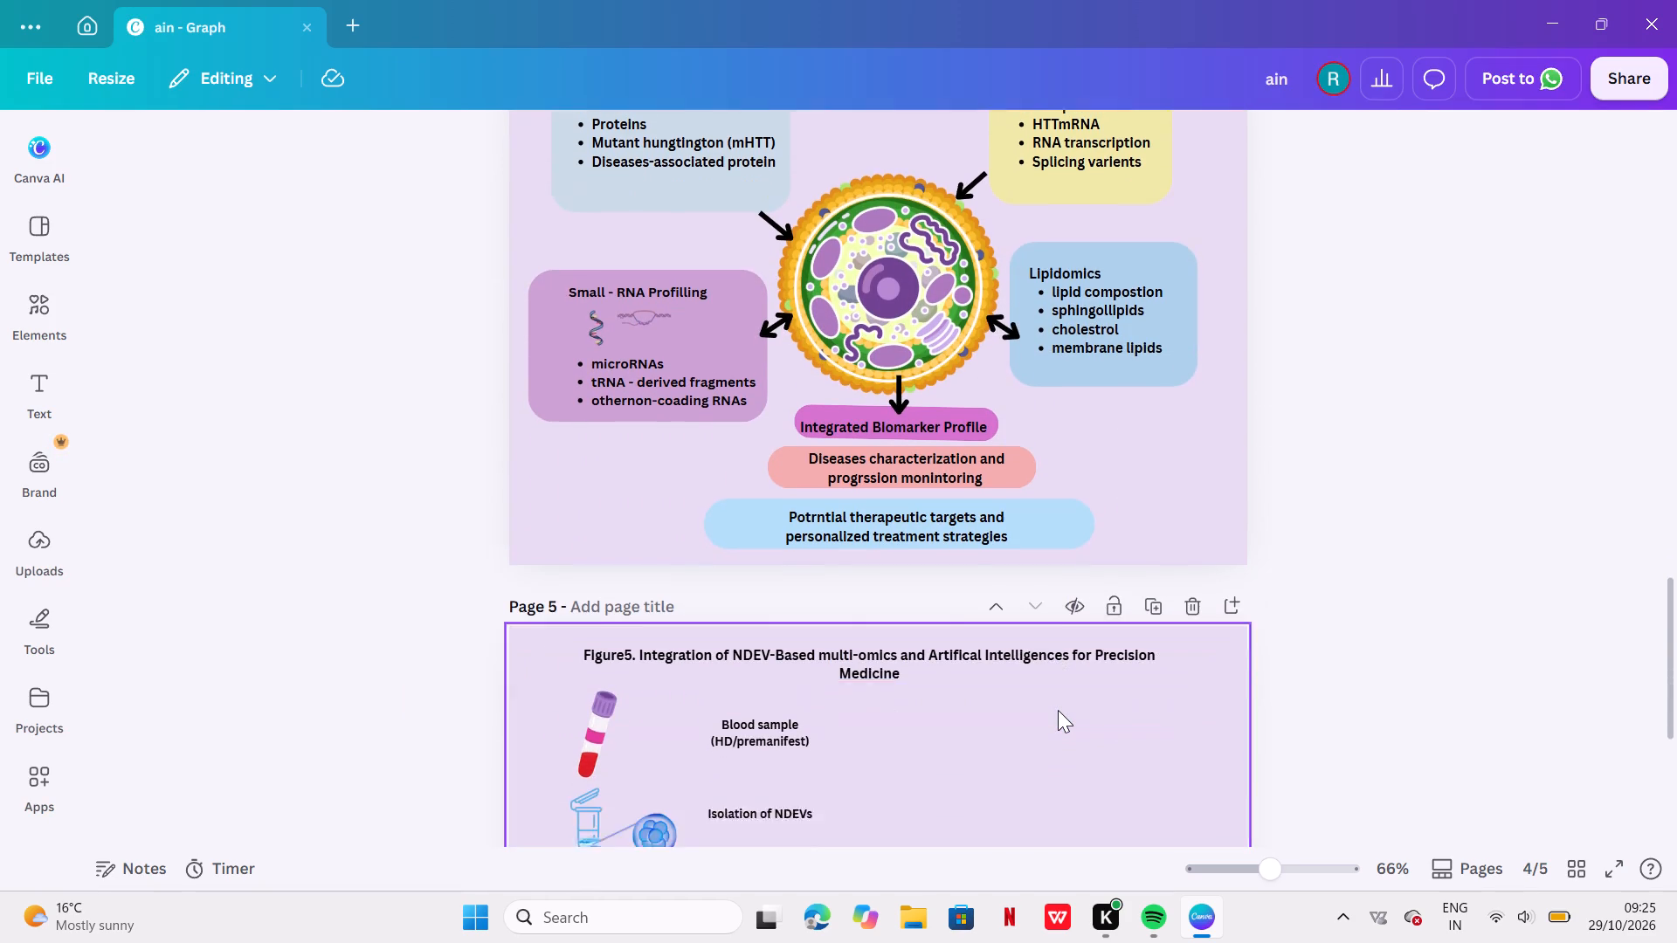
pyautogui.scroll(-3, 1058, 710)
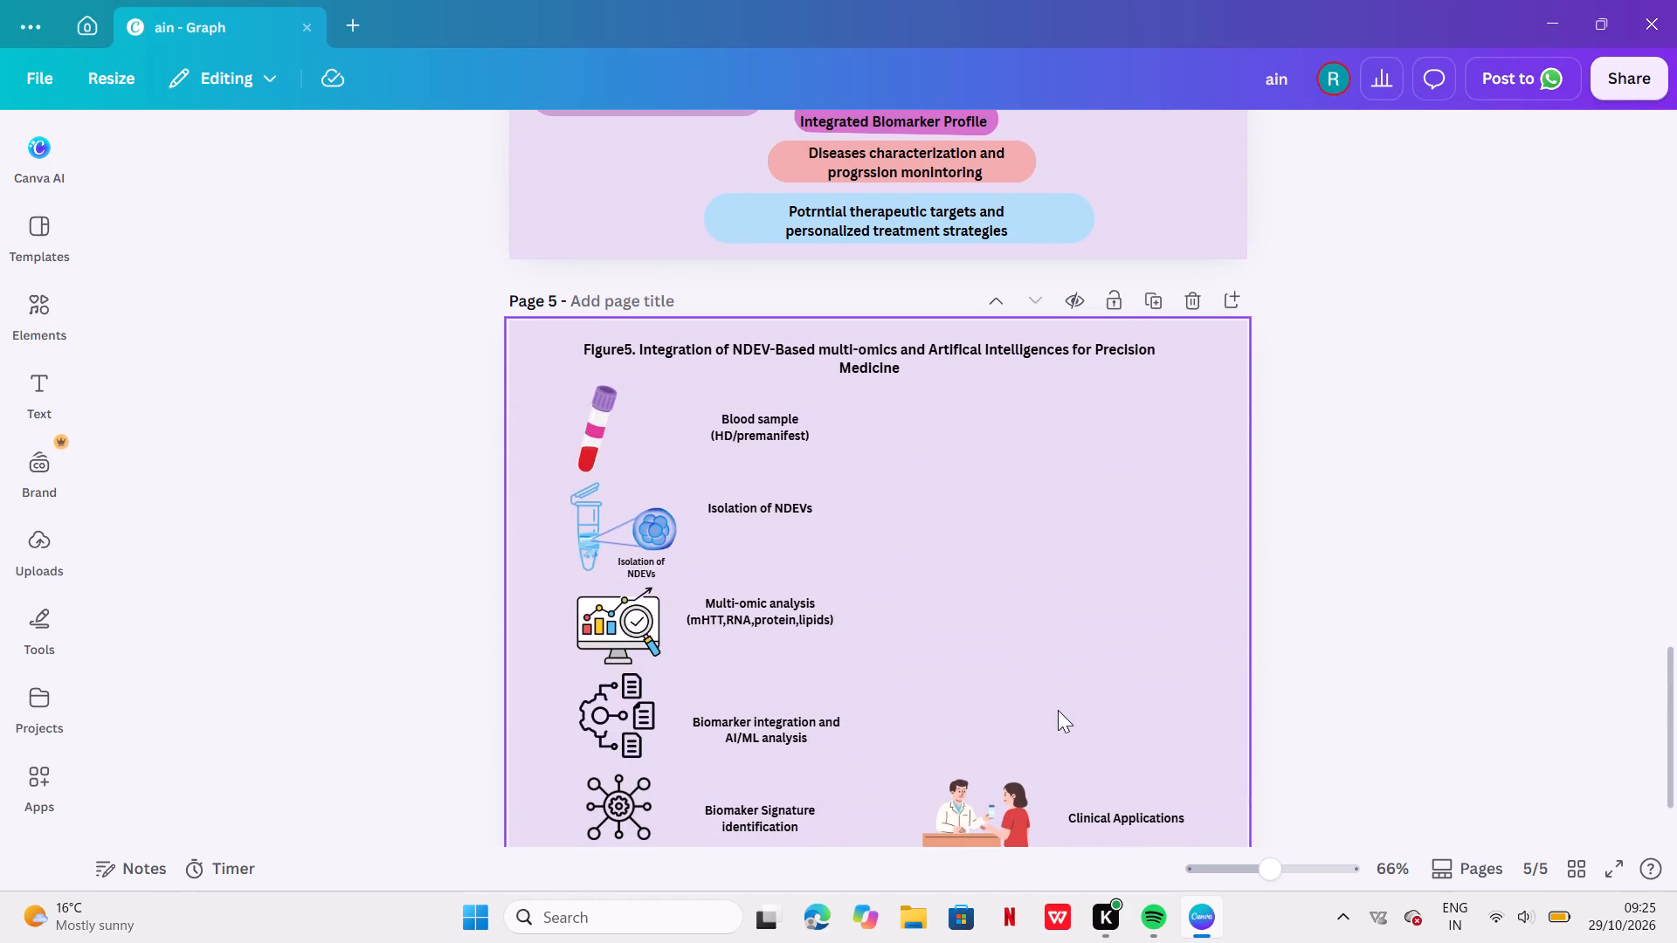
pyautogui.scroll(-1, 1058, 710)
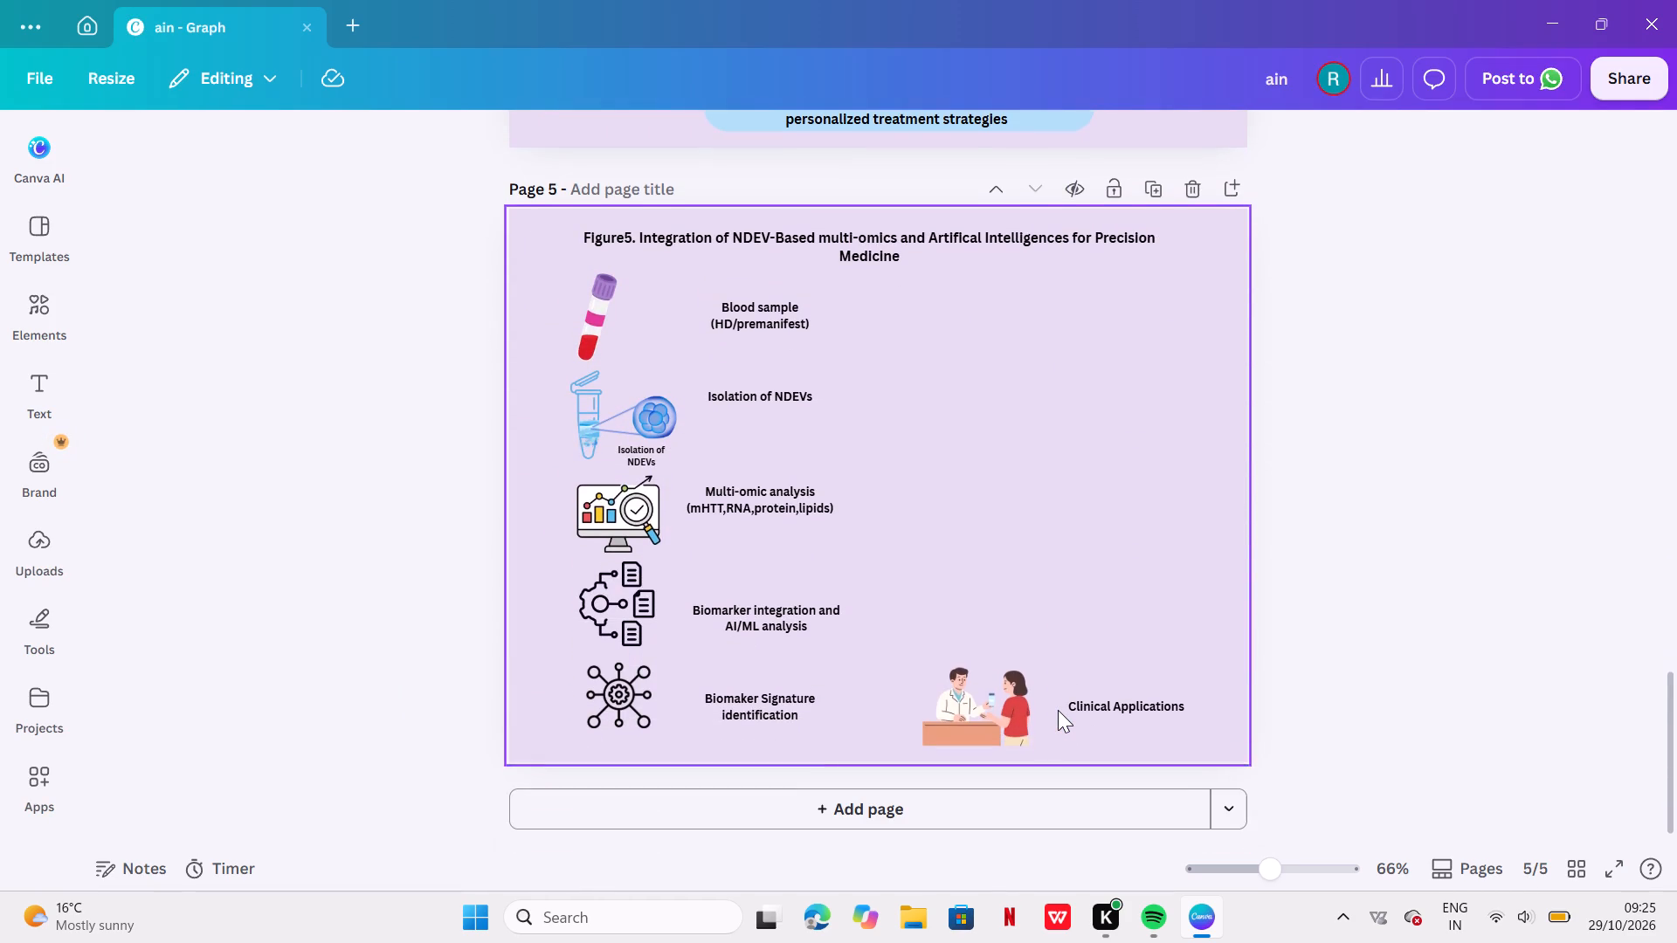
pyautogui.scroll(-1, 1058, 710)
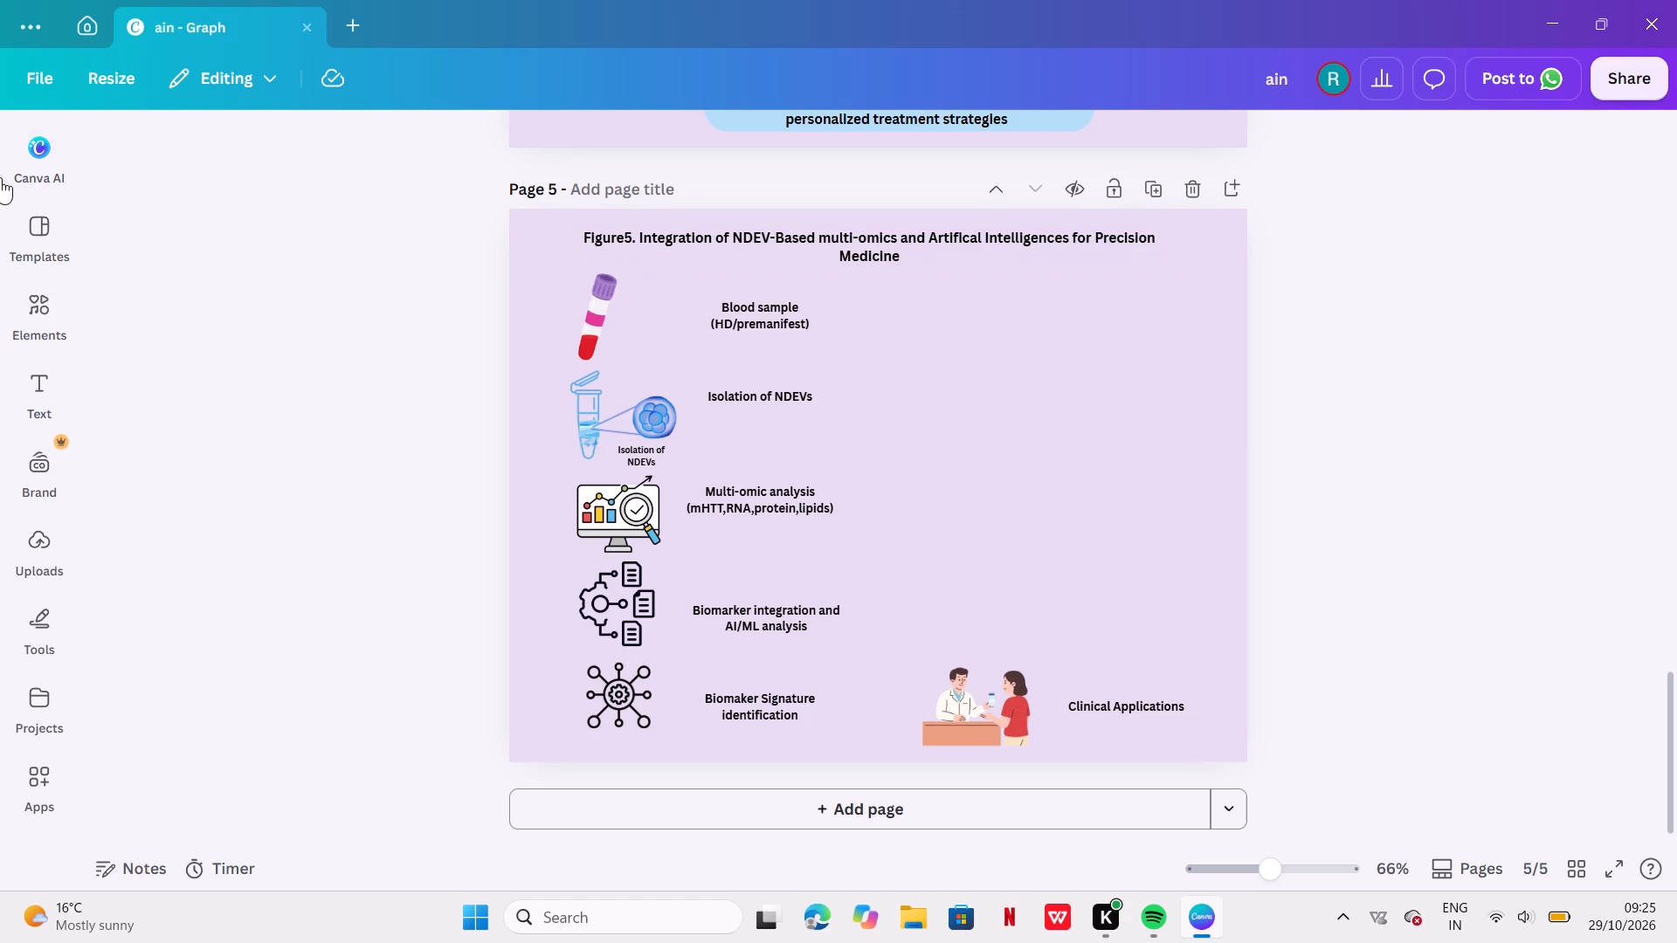
# Add a rounded square on page 5 and stretch it into a banner about 1,074 wide behind the Figure 5 title.
pyautogui.doubleClick(35, 254)
pyautogui.click(45, 247)
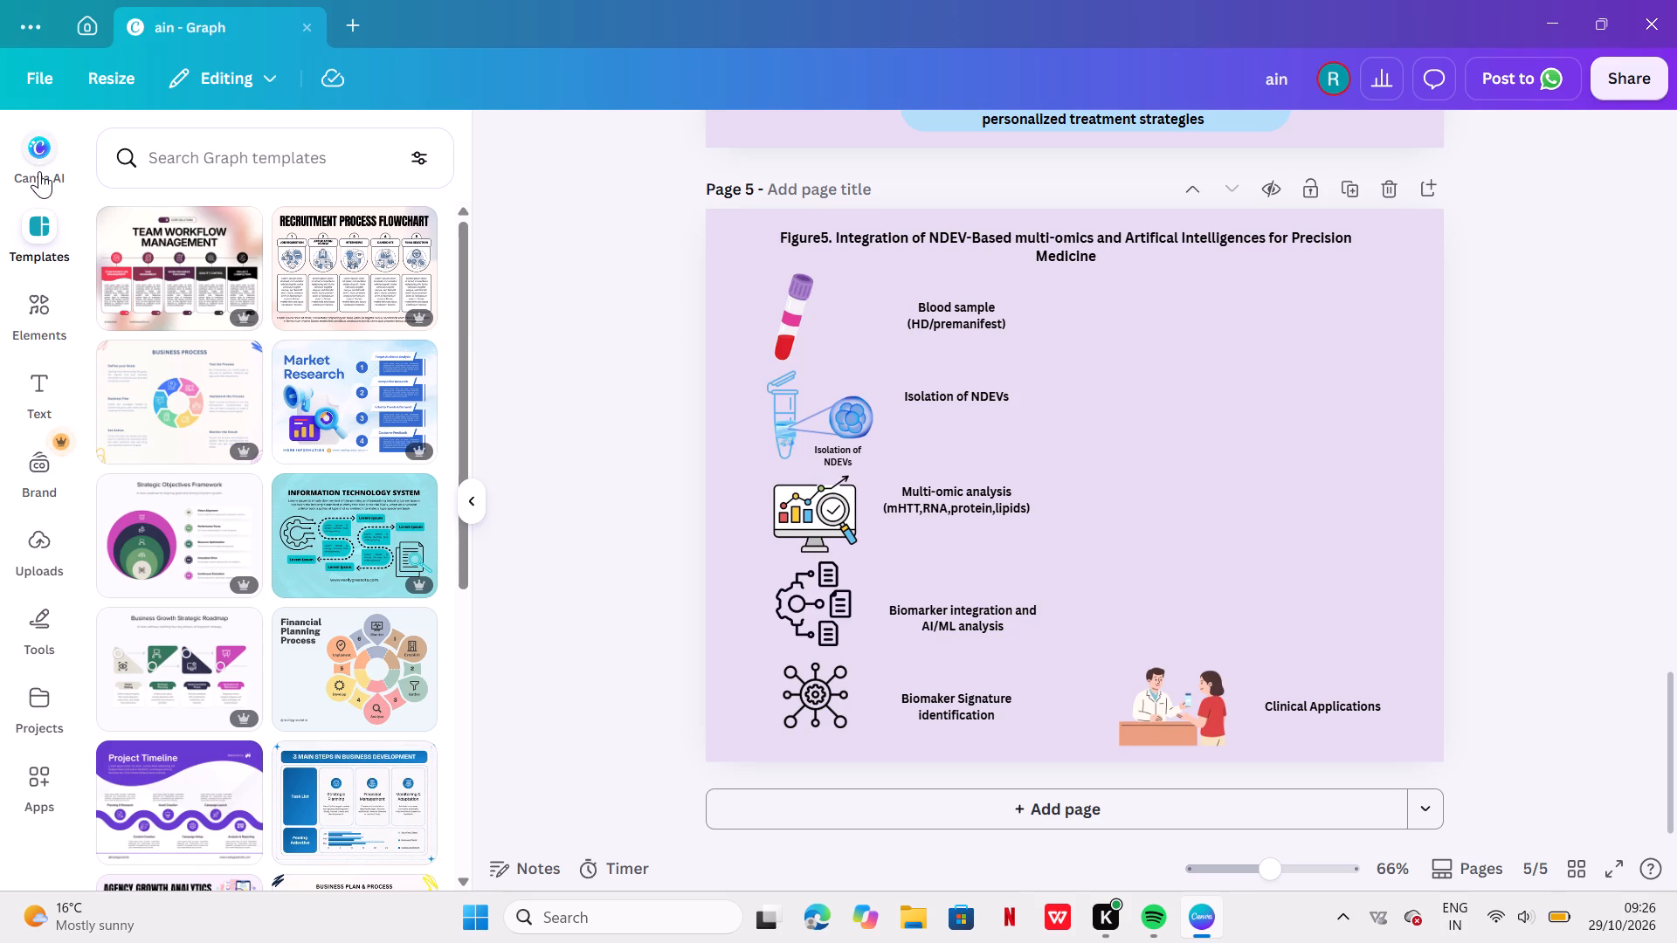
pyautogui.click(24, 306)
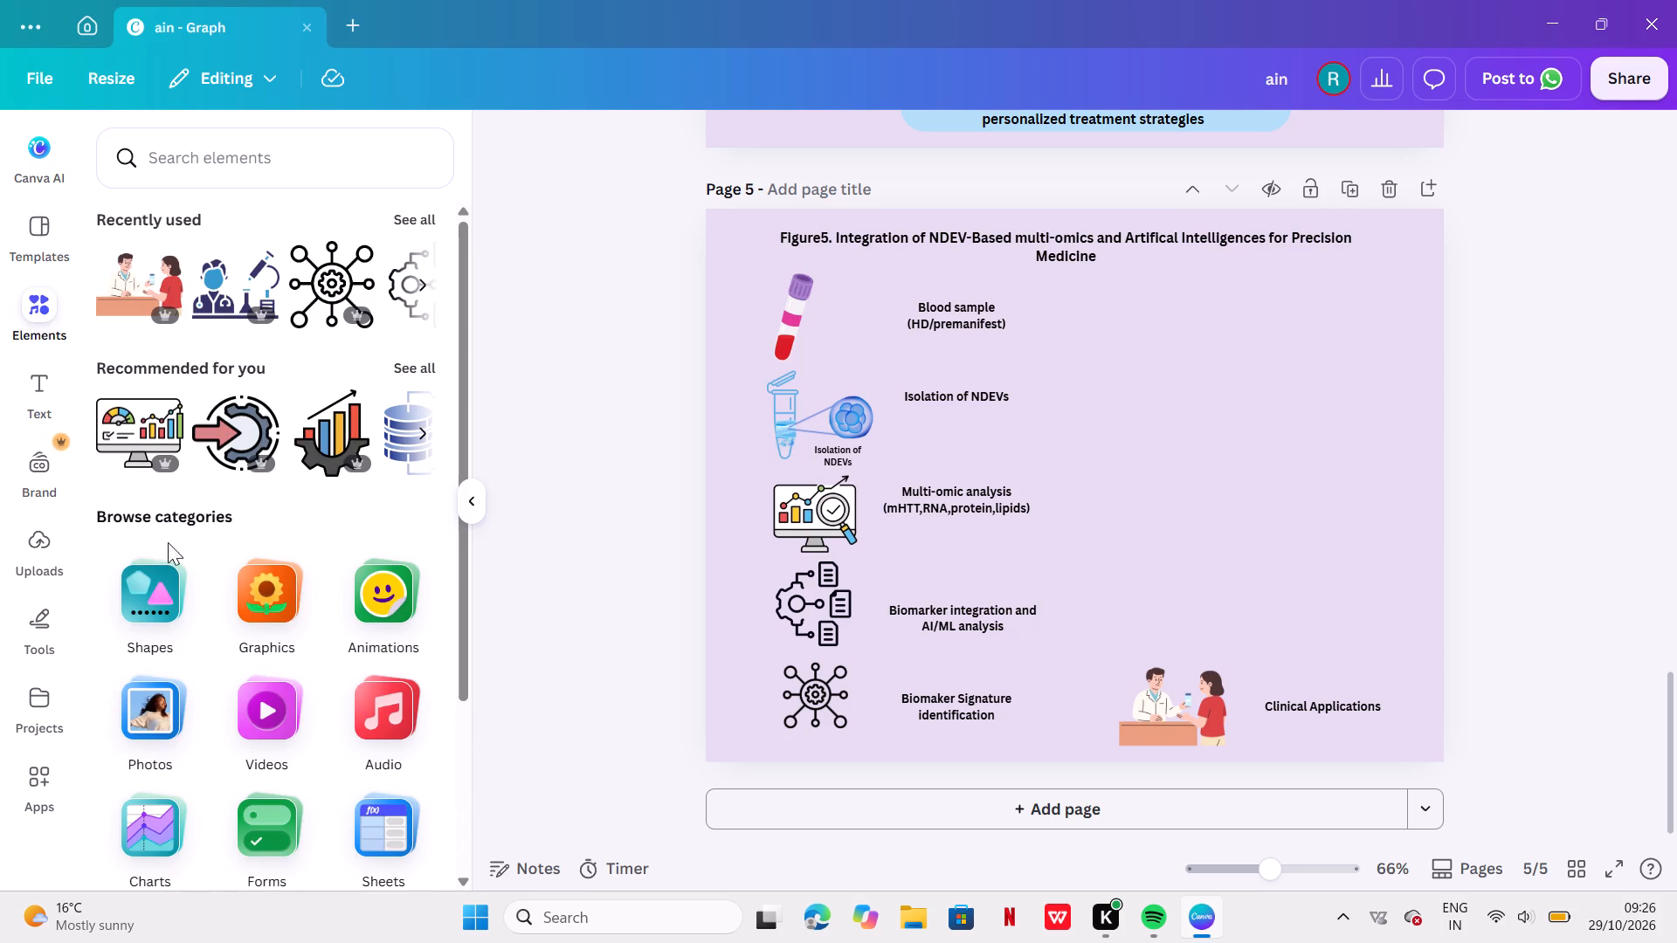
pyautogui.click(166, 620)
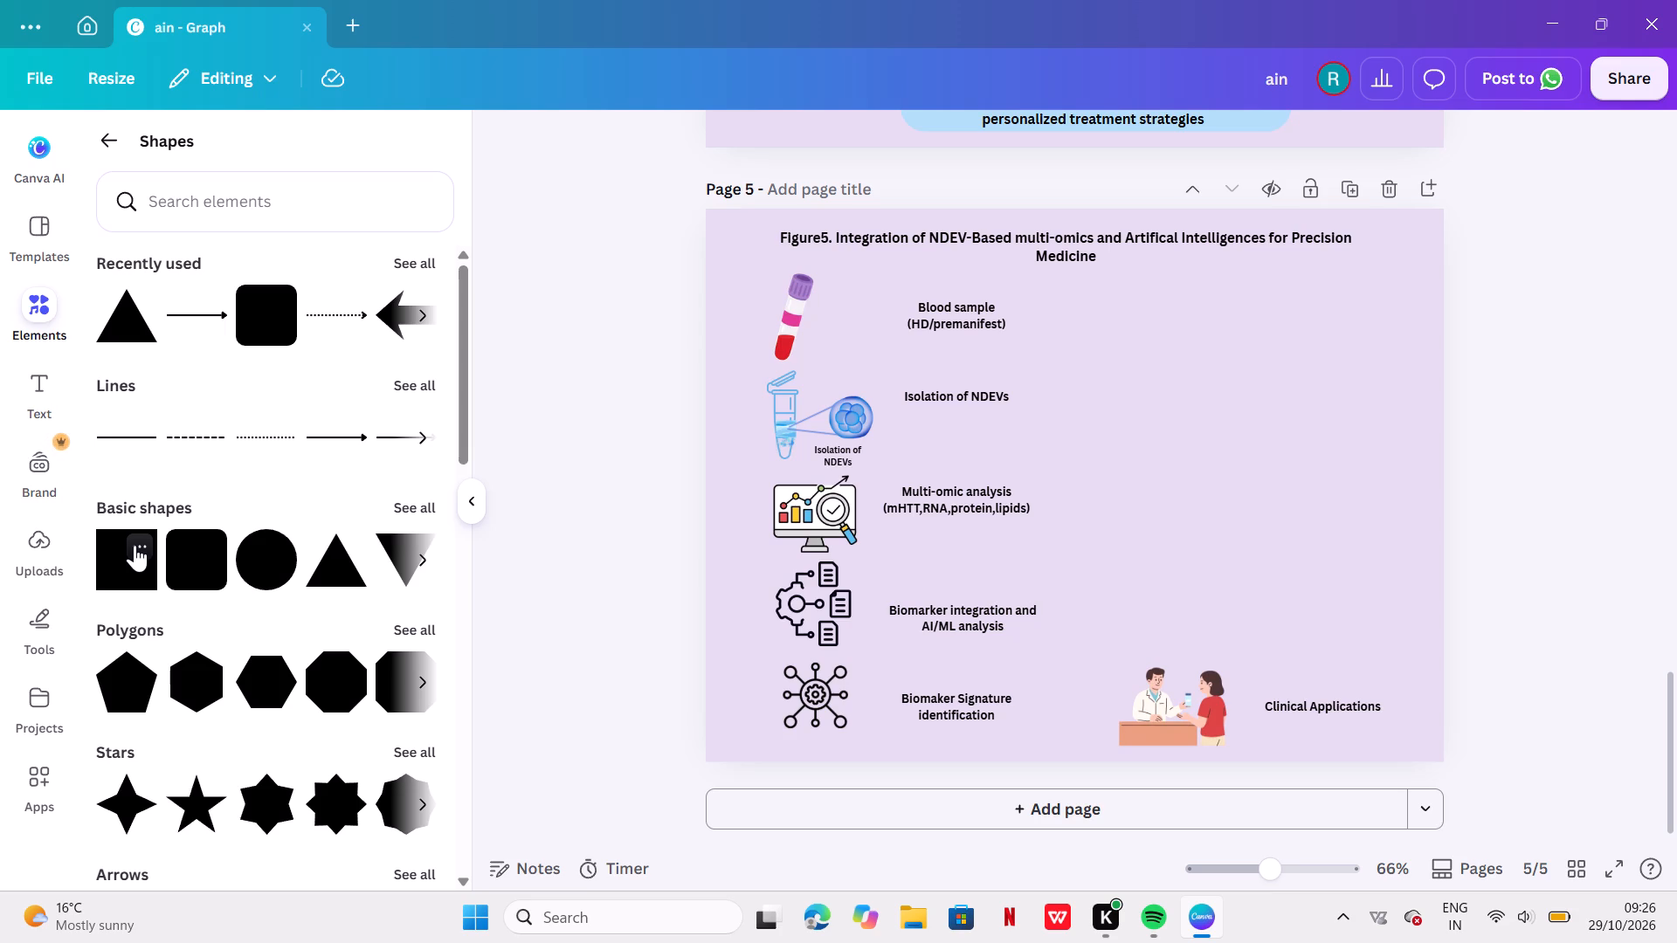
pyautogui.click(189, 562)
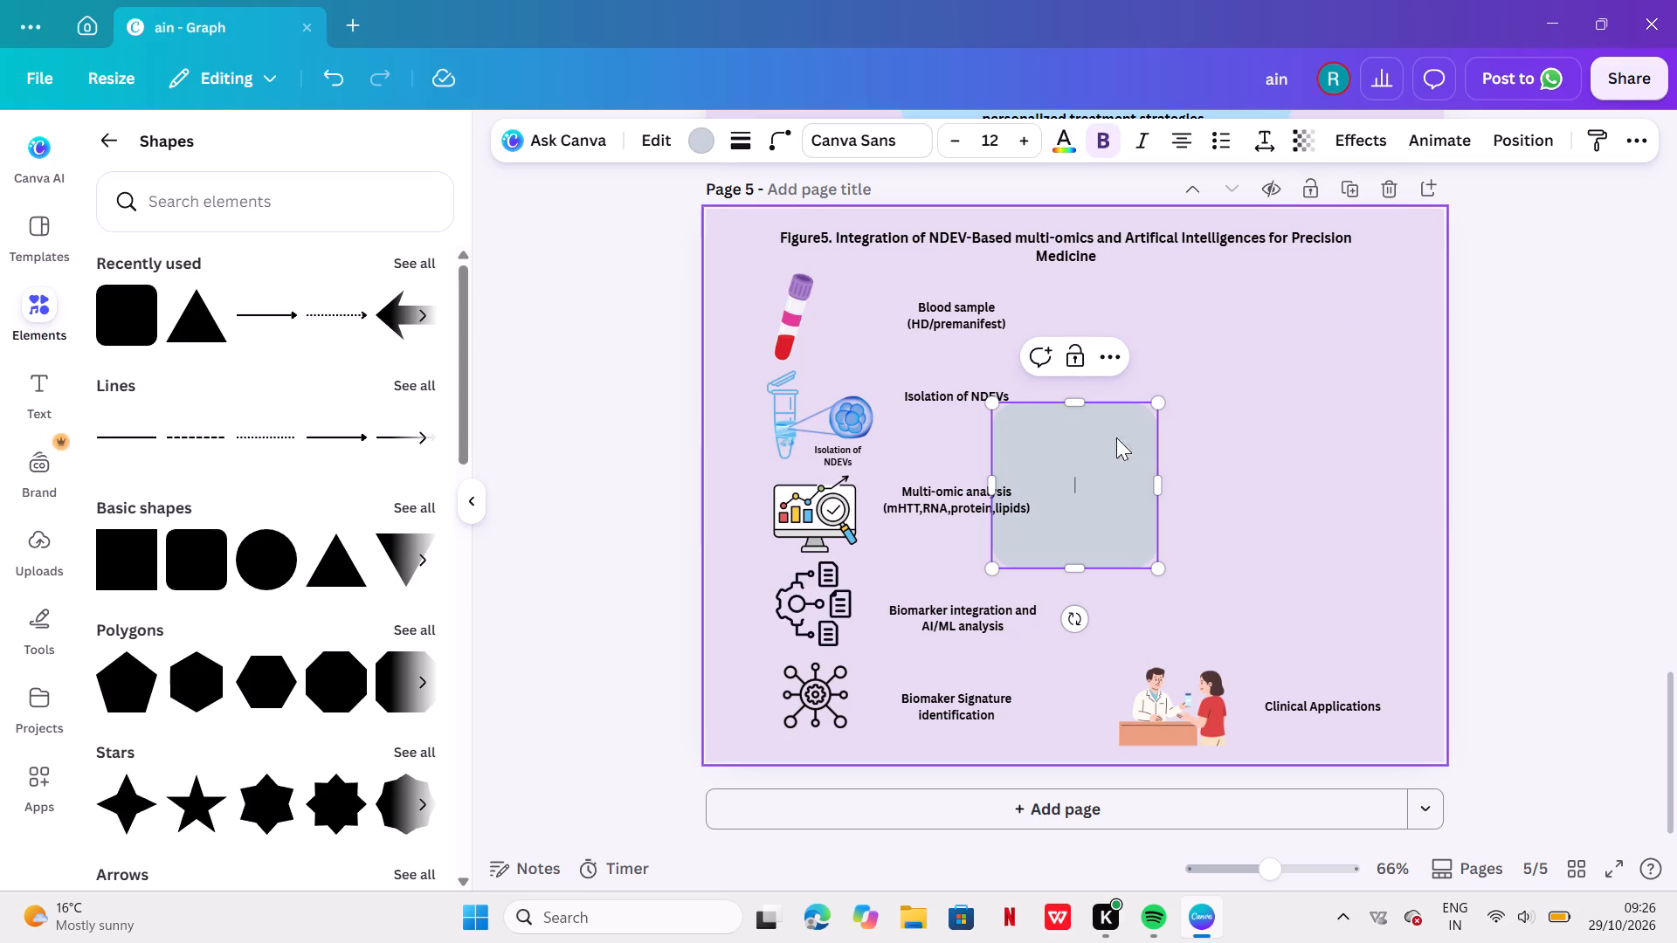
pyautogui.moveTo(1085, 451); pyautogui.dragTo(774, 175)
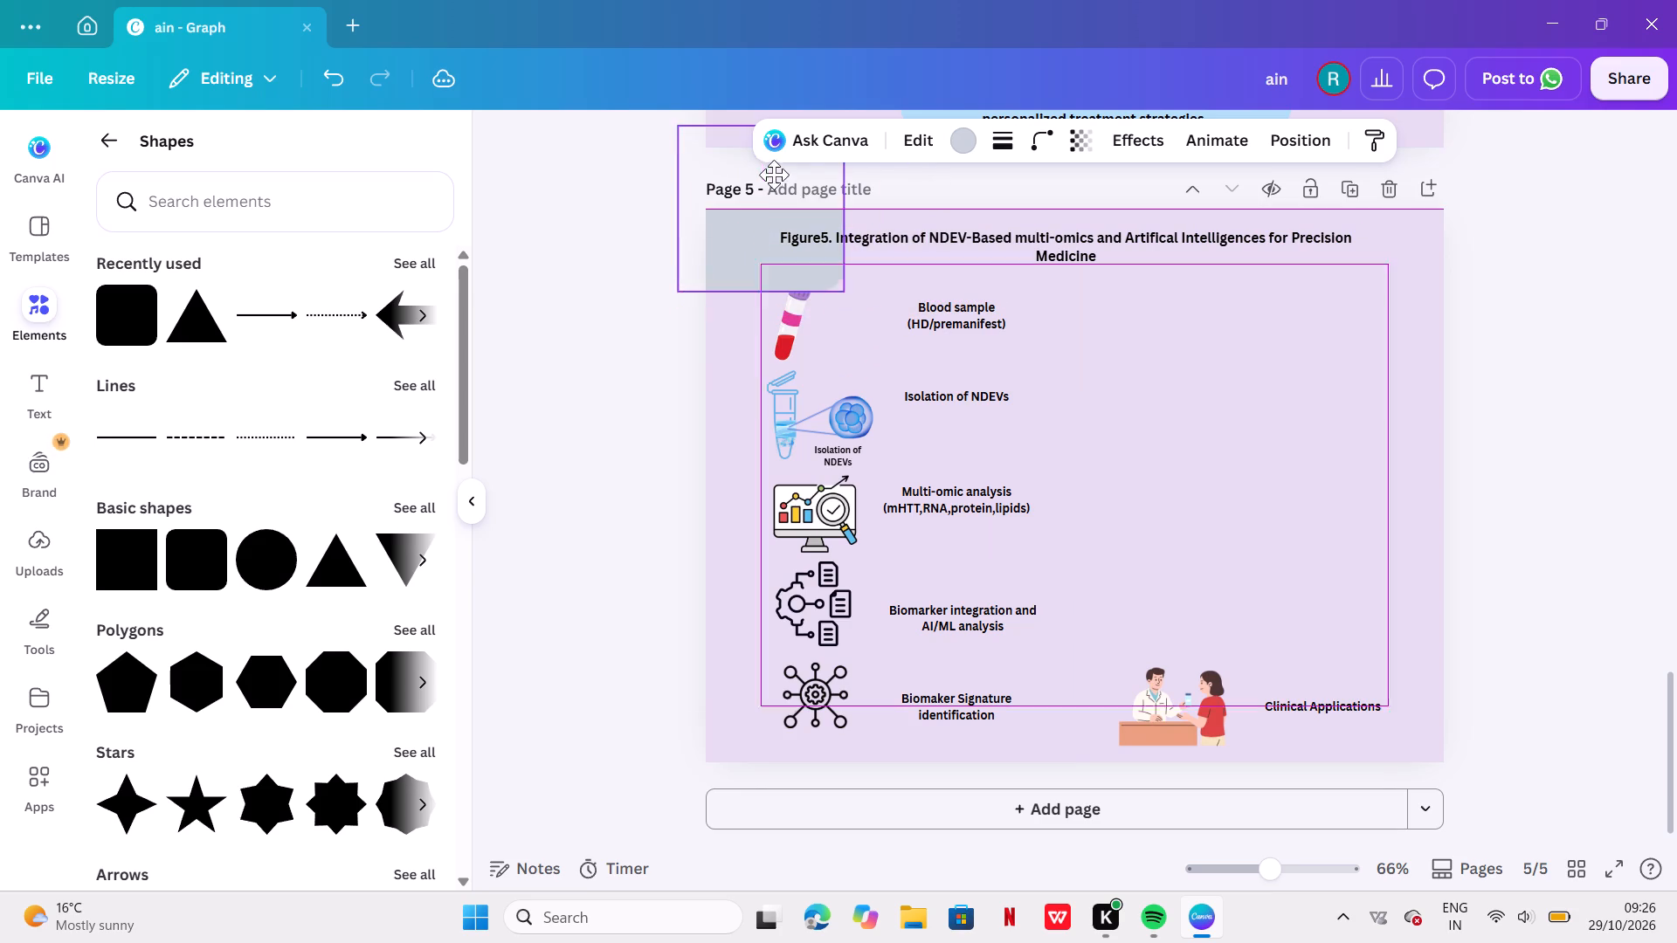
pyautogui.moveTo(774, 175); pyautogui.dragTo(776, 171)
pyautogui.moveTo(851, 210); pyautogui.dragTo(1069, 254)
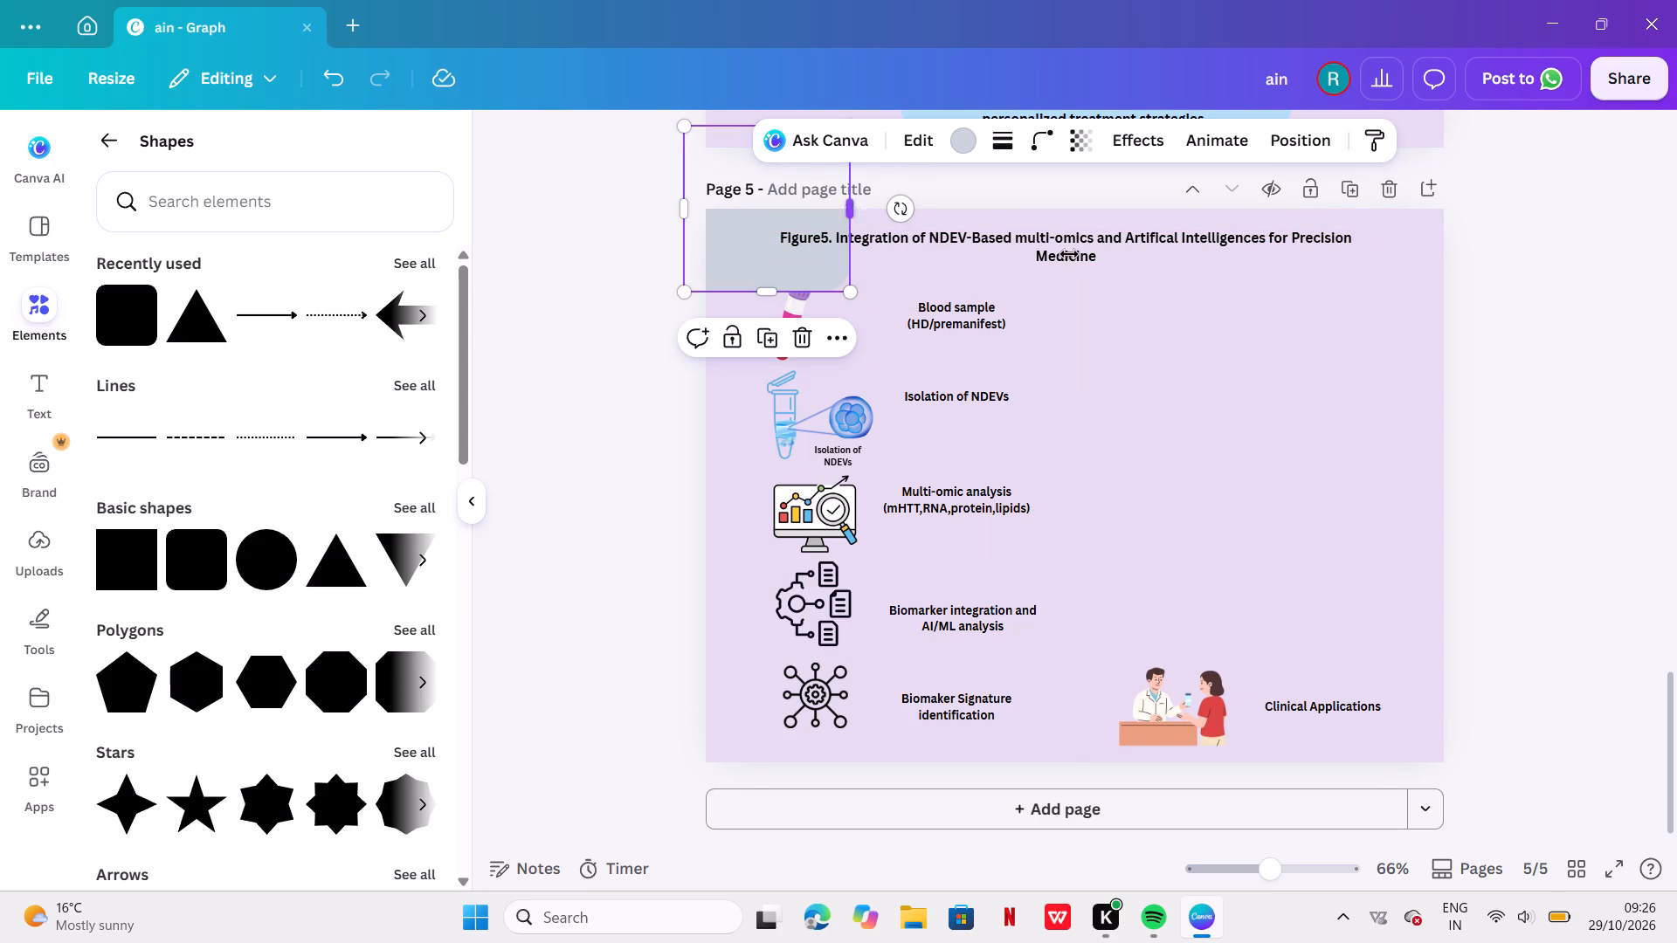
pyautogui.moveTo(1069, 254); pyautogui.dragTo(1460, 232)
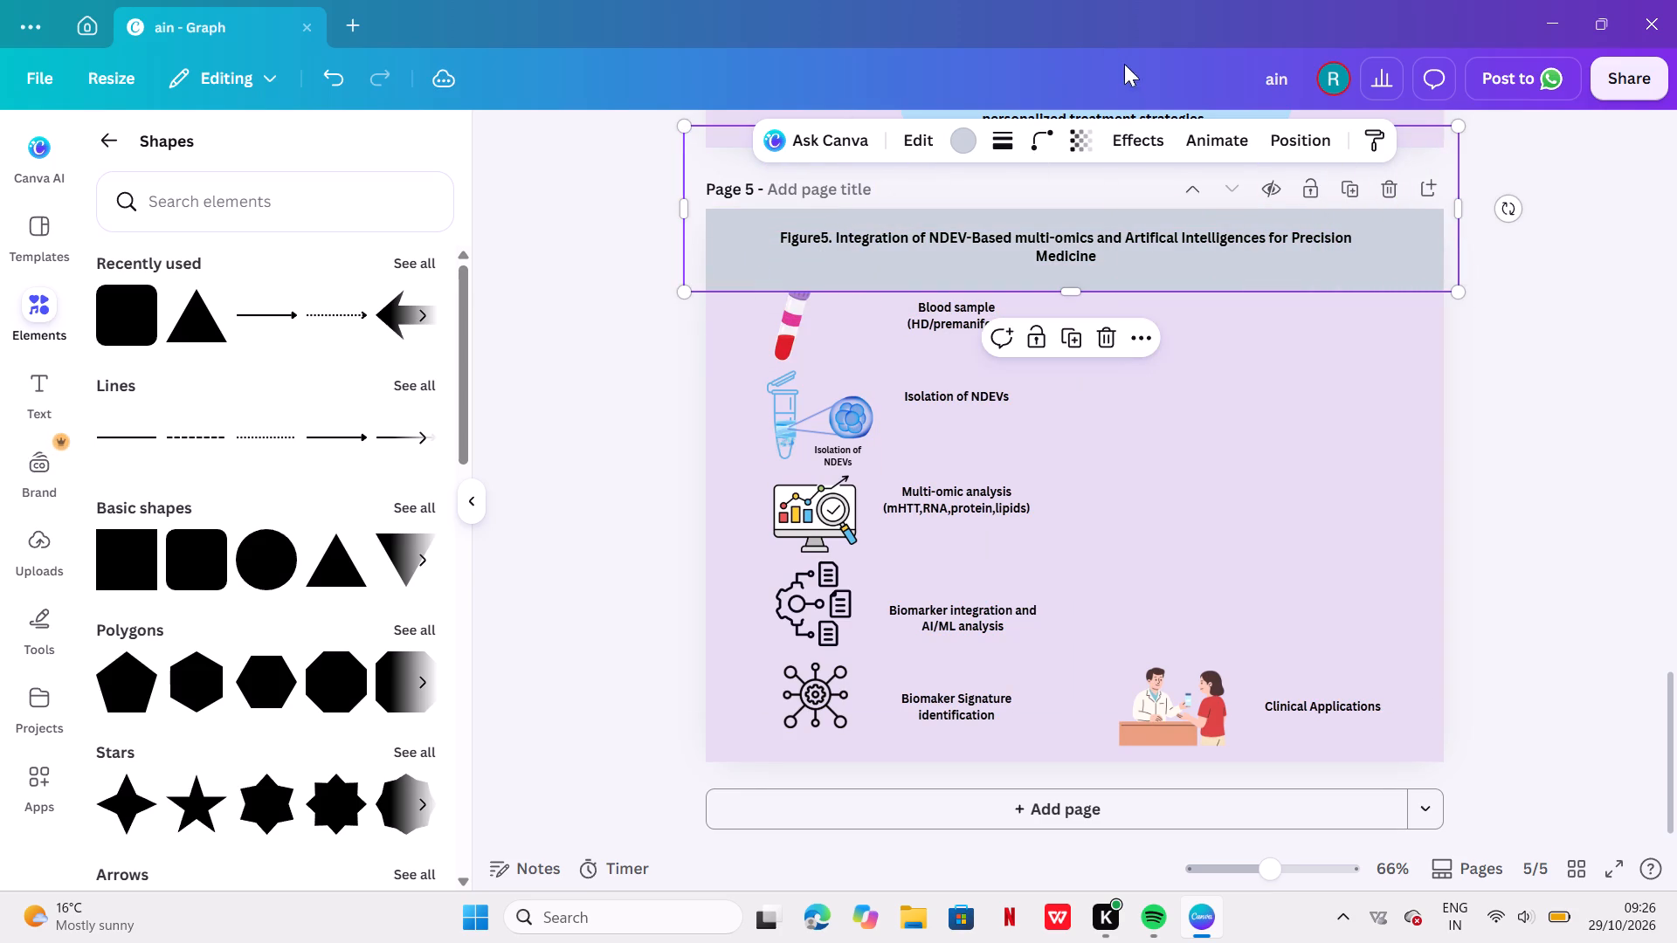
# Trim the title banner's upper edge to the top of page 5 and reduce its height to about 77.
pyautogui.scroll(2, 1587, 329)
pyautogui.moveTo(1072, 225); pyautogui.dragTo(1073, 266)
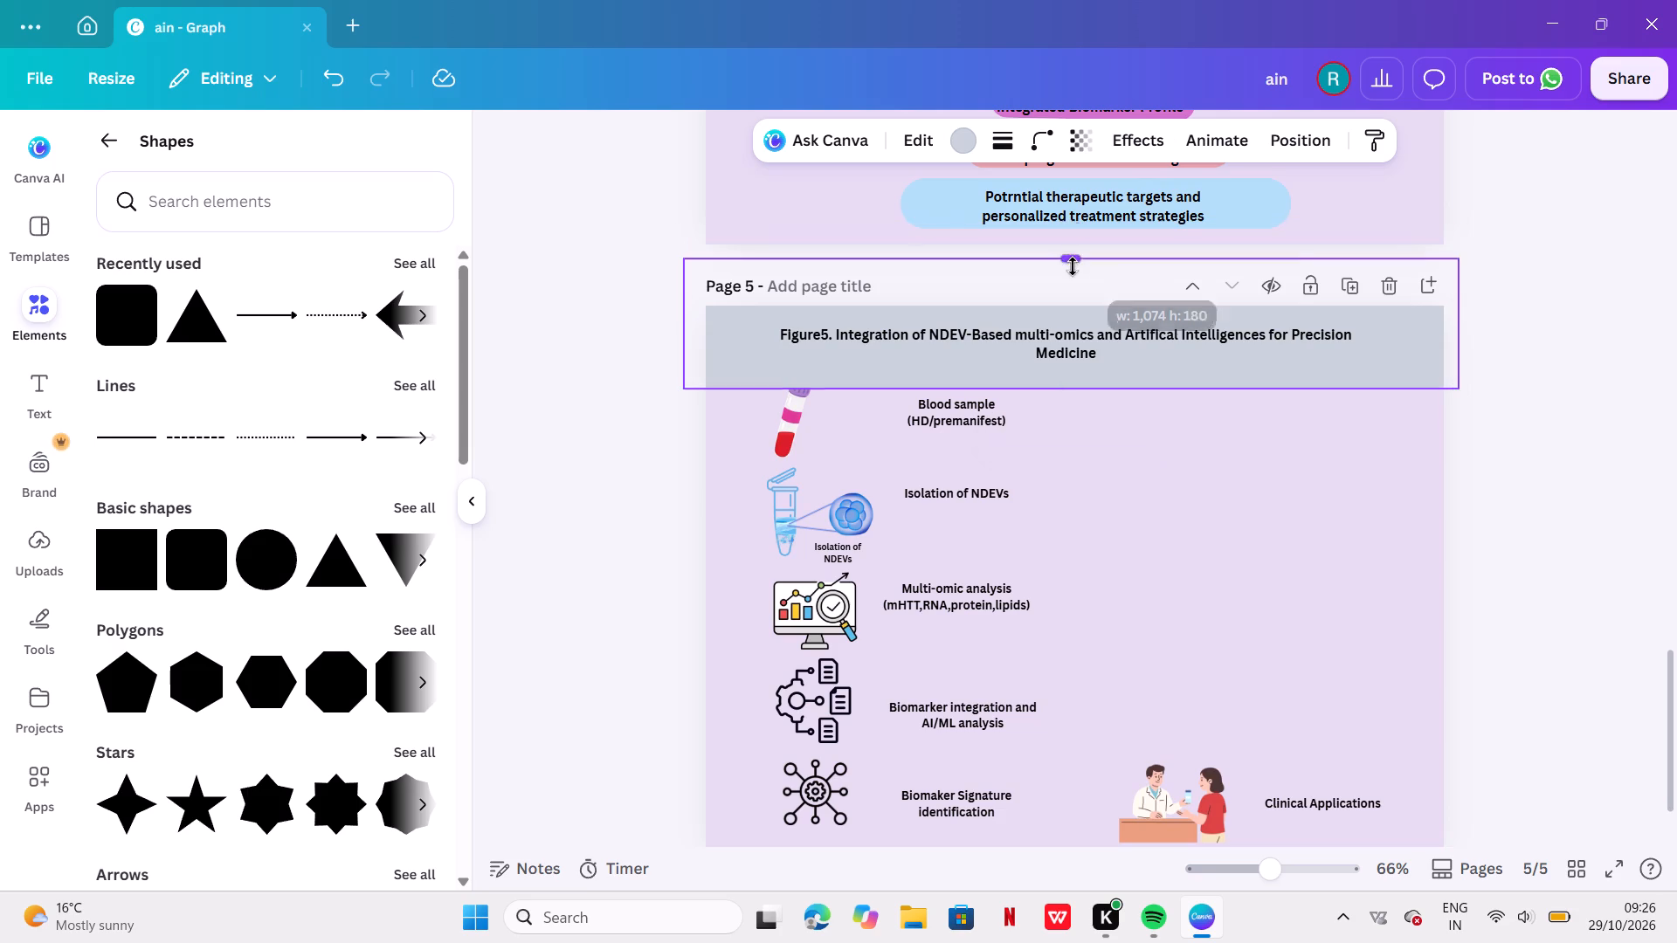
pyautogui.moveTo(1073, 266); pyautogui.dragTo(1074, 308)
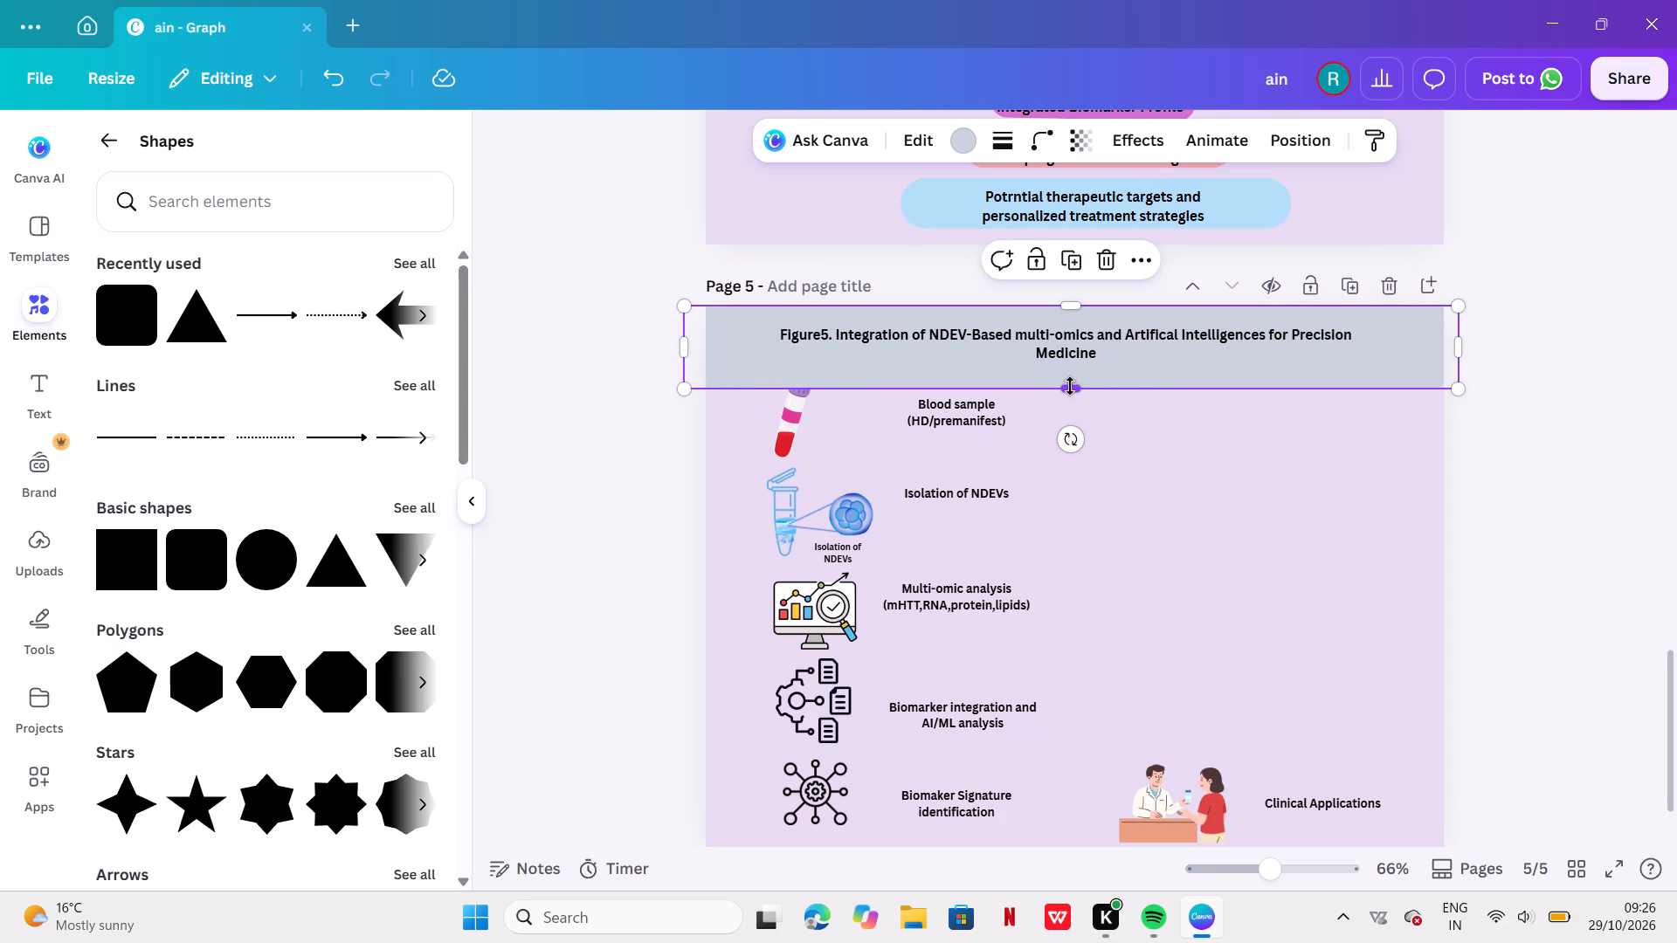
pyautogui.moveTo(1070, 386); pyautogui.dragTo(1065, 358)
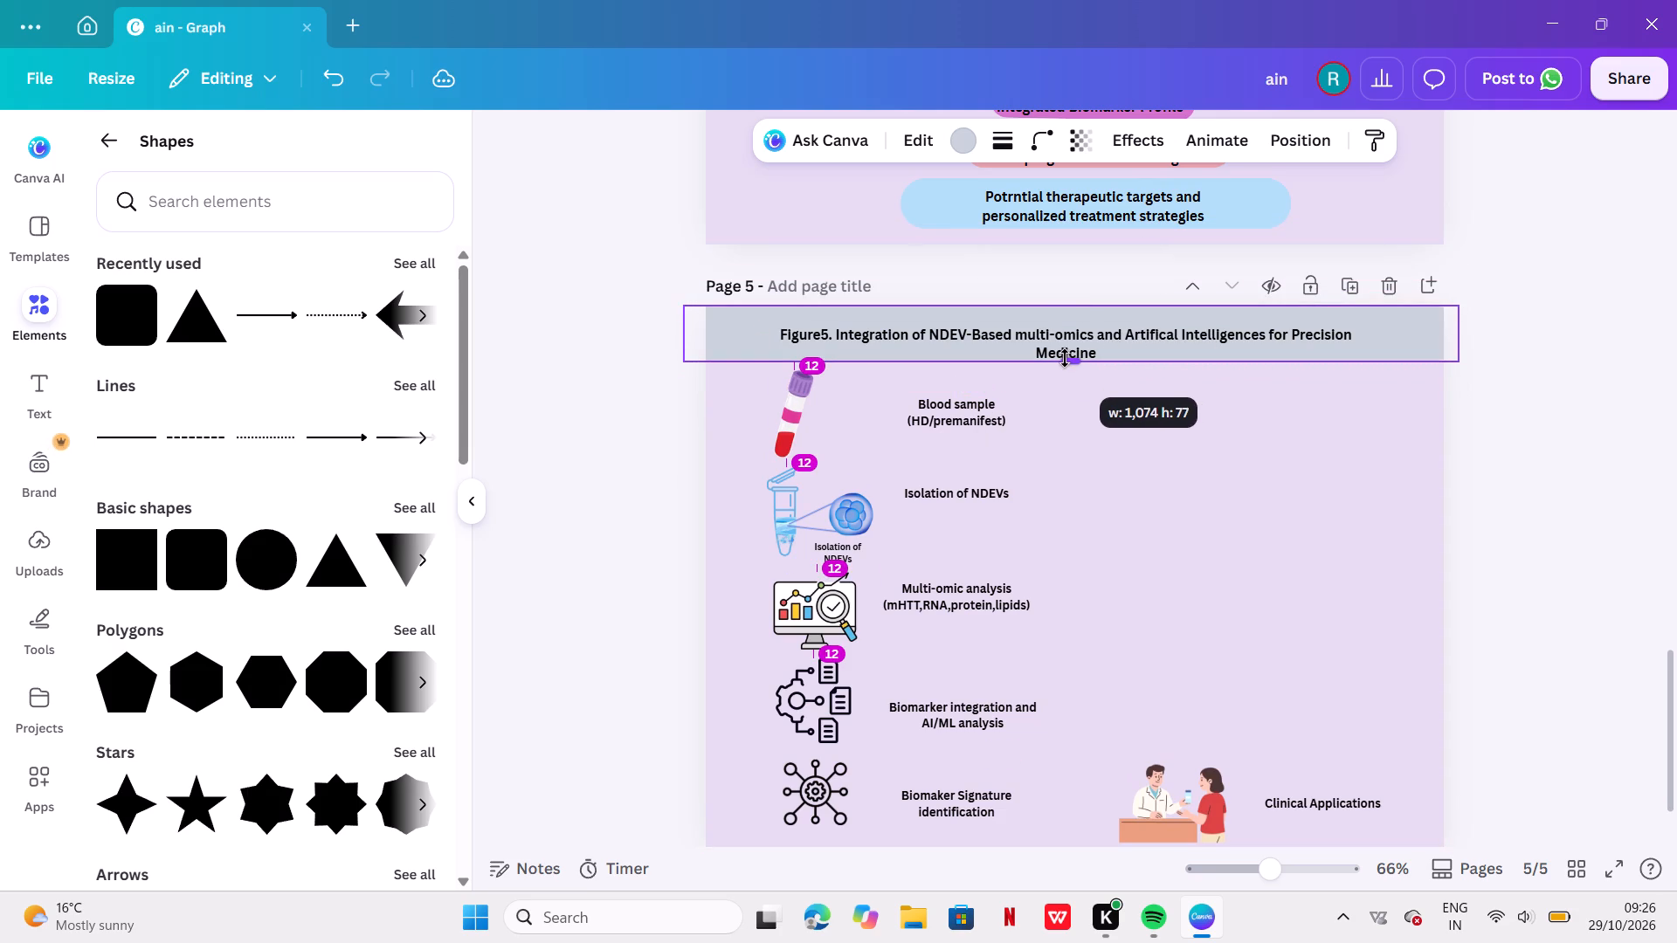
pyautogui.moveTo(1065, 358); pyautogui.dragTo(1066, 360)
pyautogui.click(1536, 319)
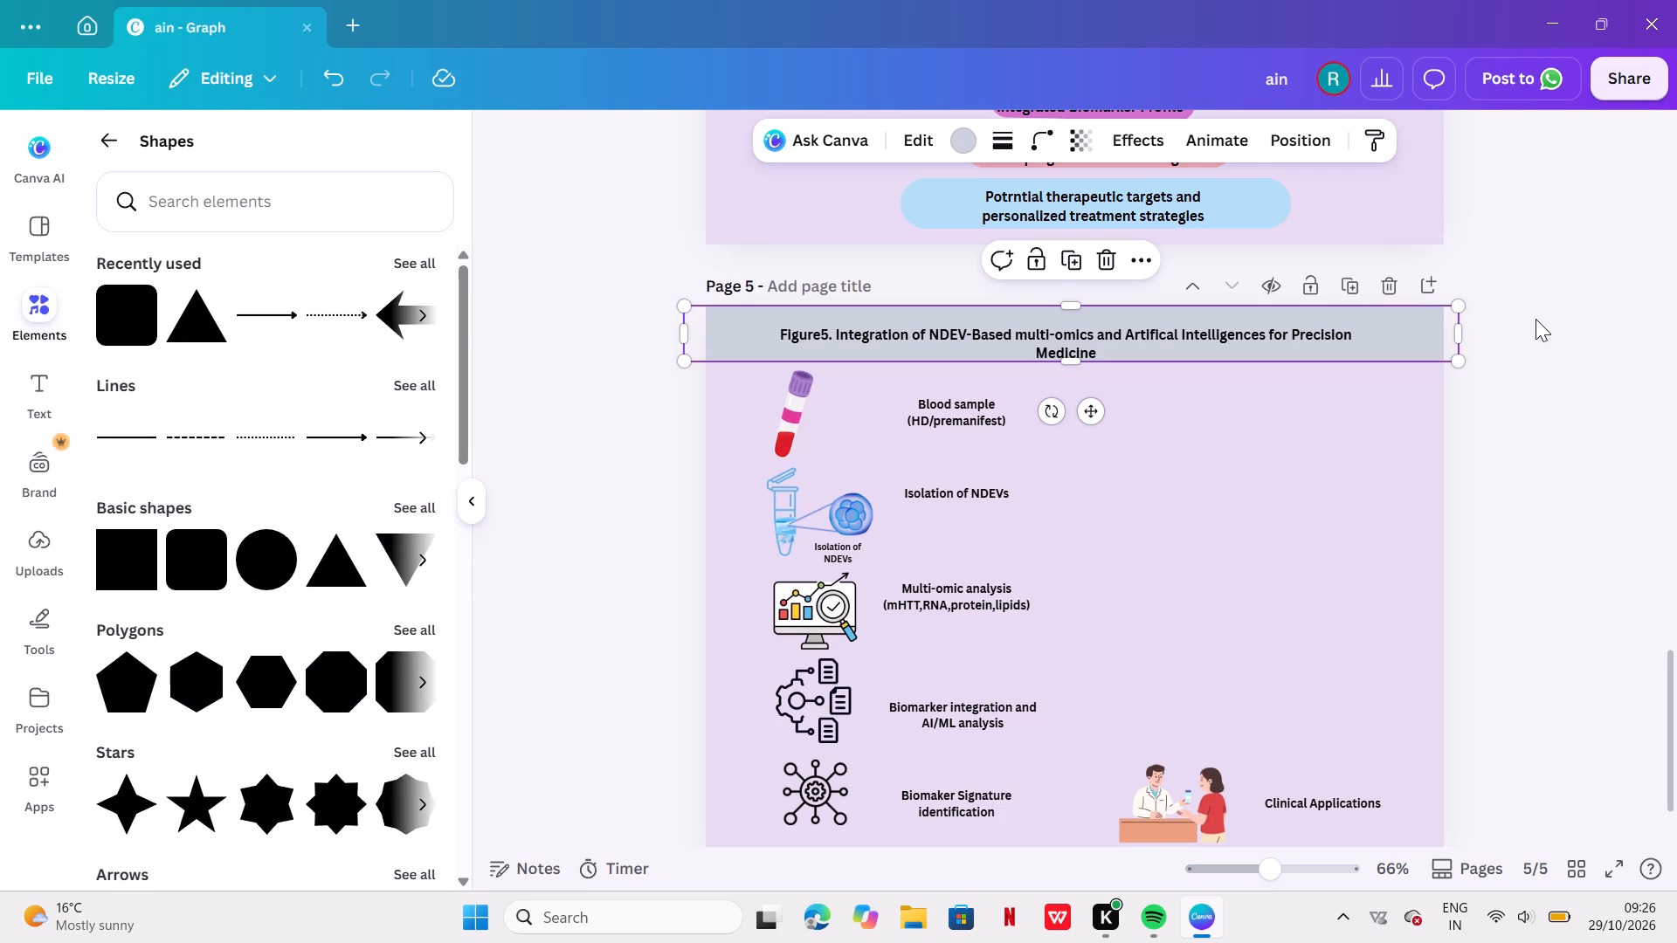
# Recolour the Figure 5 title banner to a light pale yellow, starting from the pastel swatch #EEE9A5.
pyautogui.click(1371, 326)
pyautogui.click(709, 338)
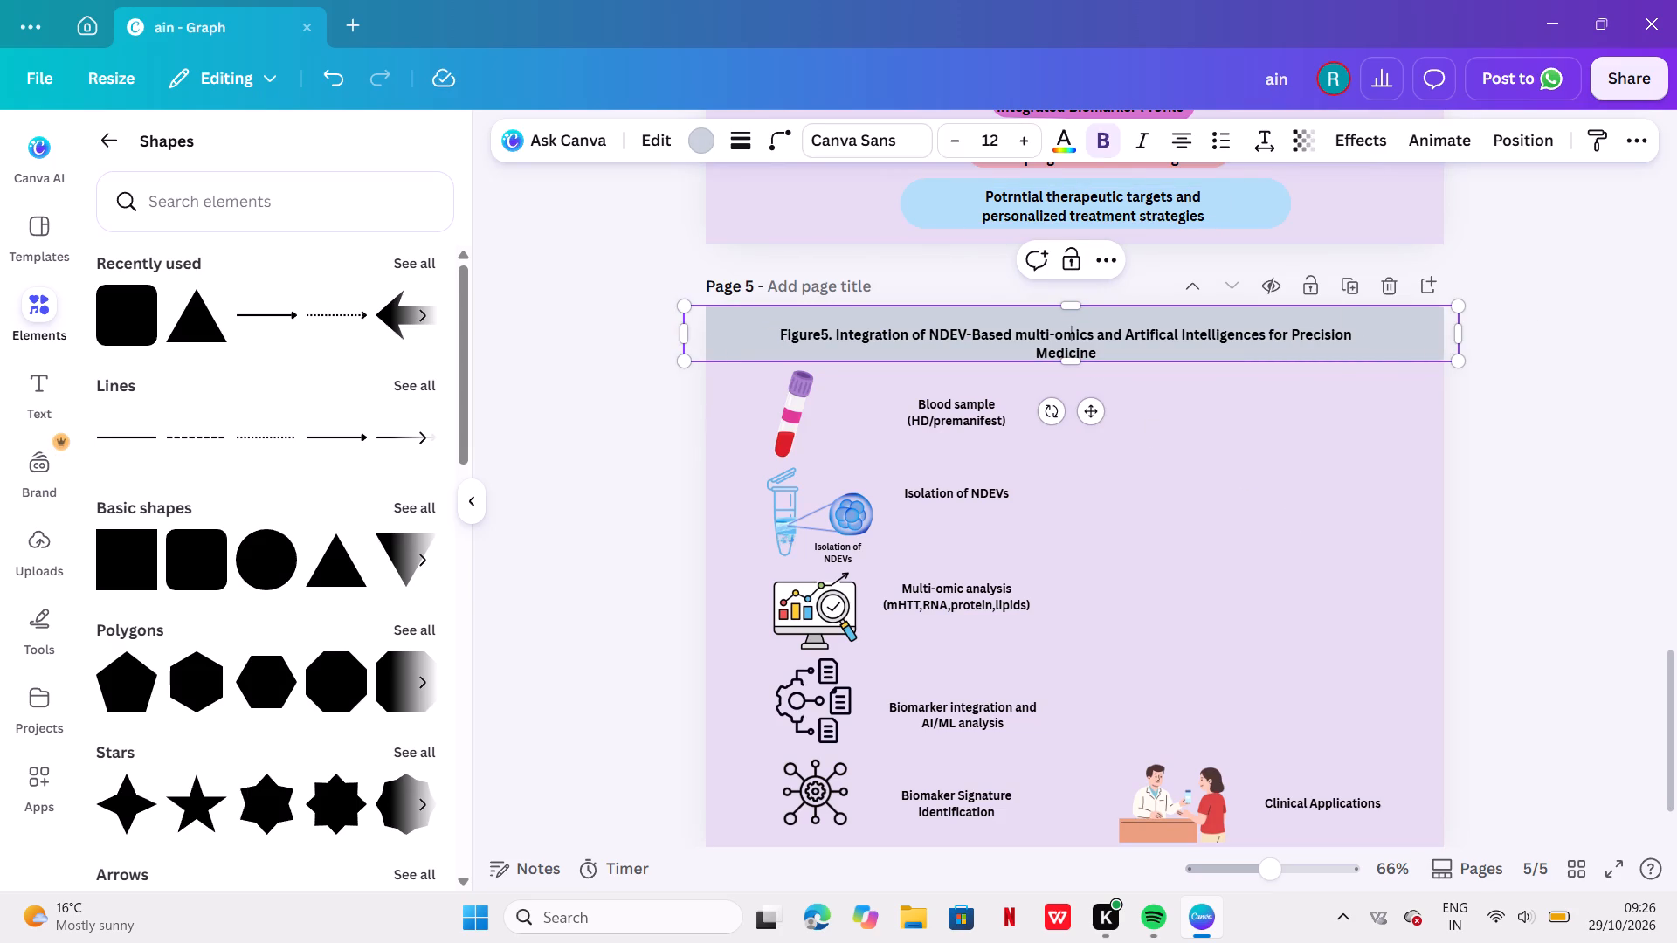
pyautogui.click(697, 152)
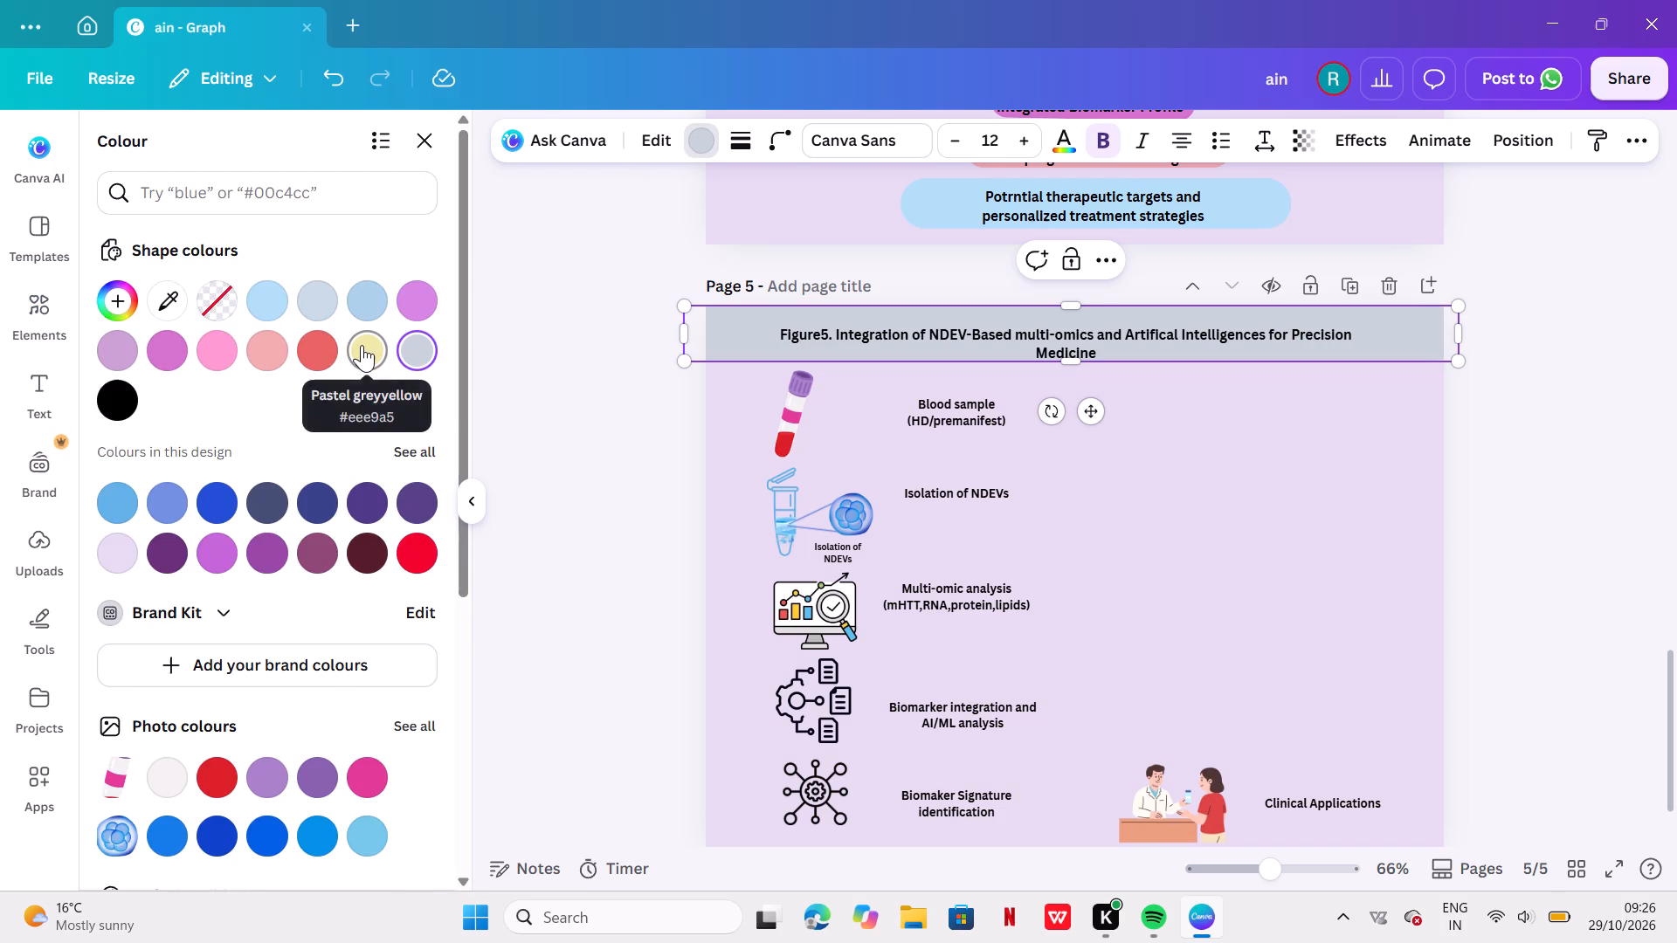
pyautogui.click(362, 345)
pyautogui.click(362, 345)
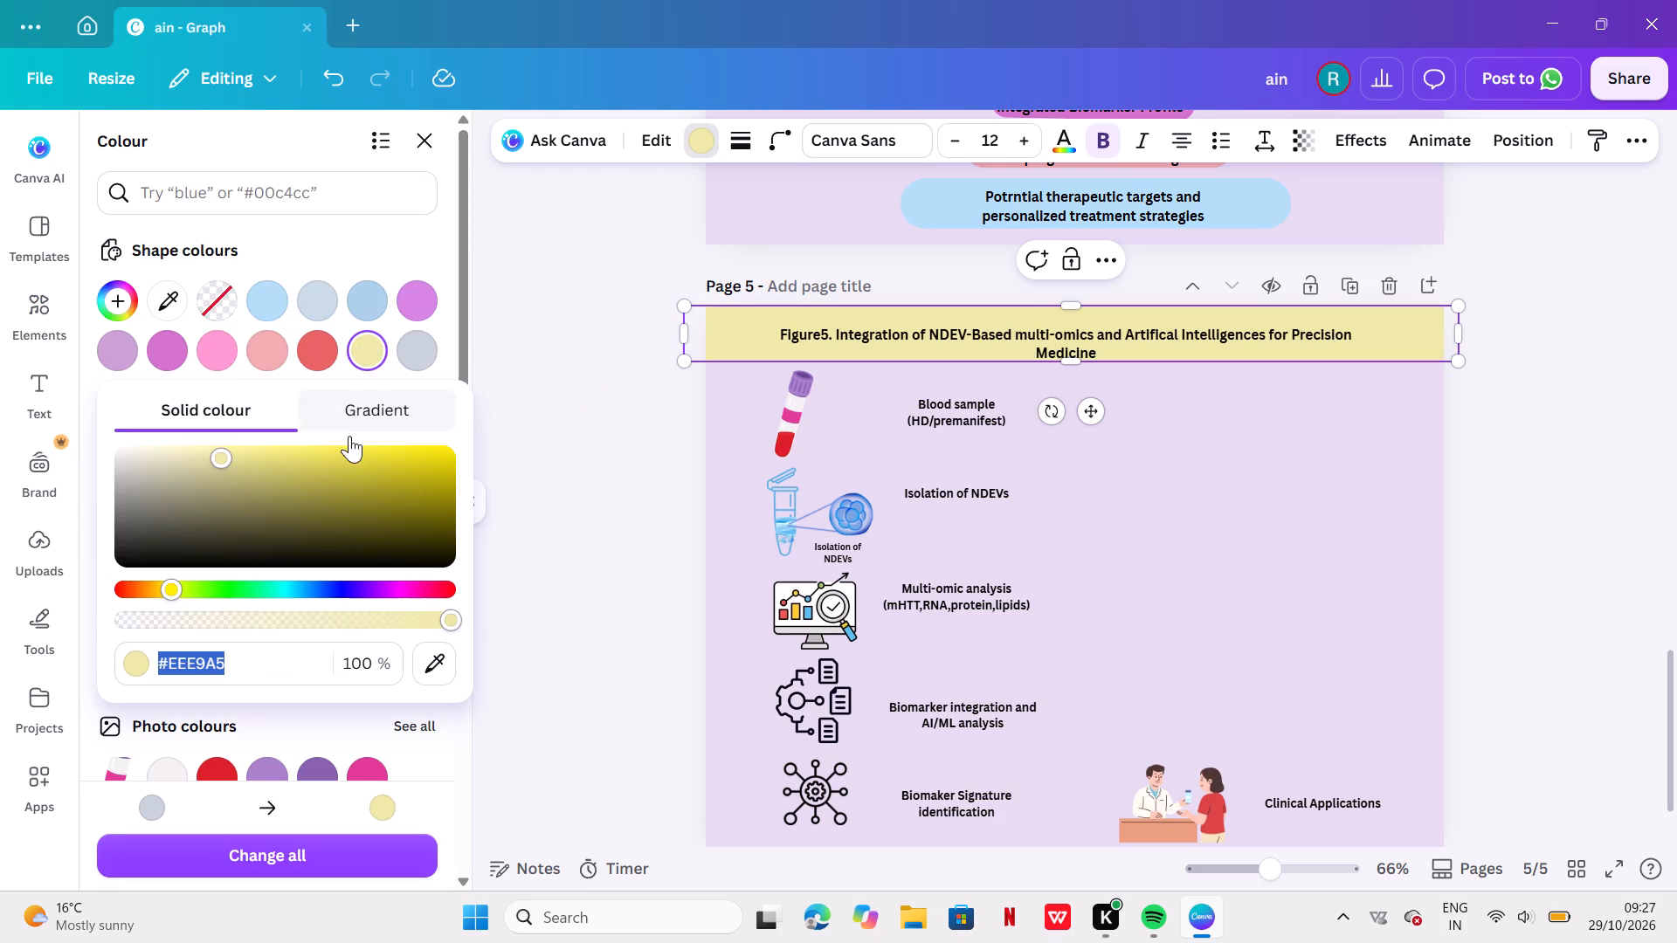
pyautogui.click(264, 459)
pyautogui.moveTo(264, 459); pyautogui.dragTo(238, 453)
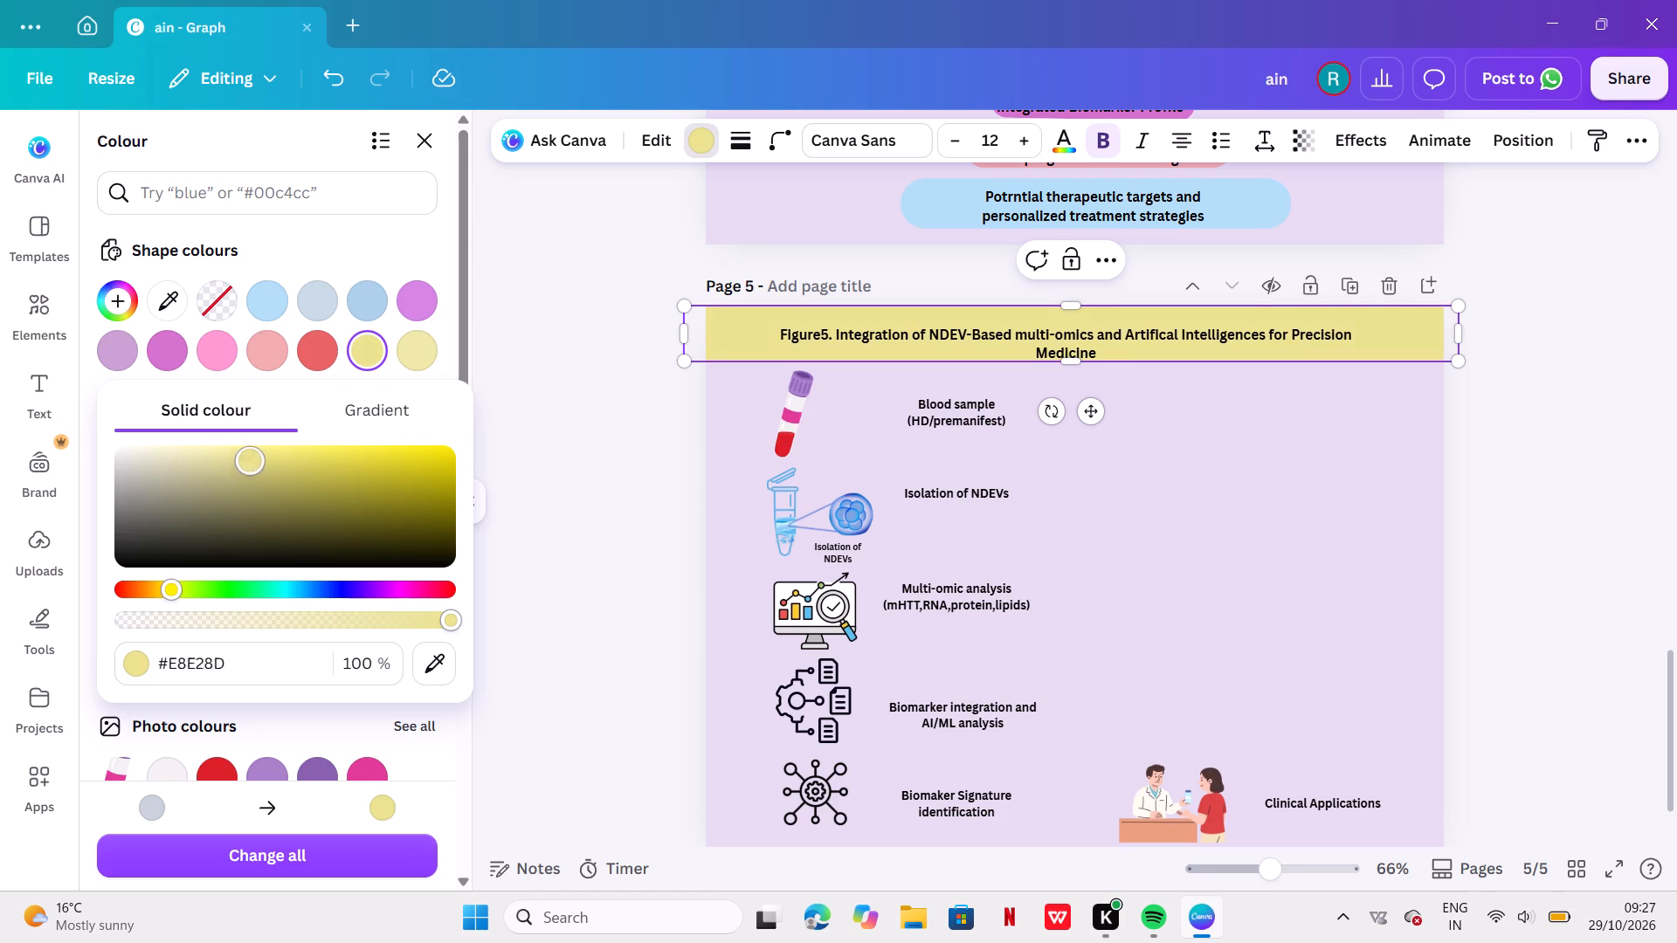
pyautogui.moveTo(238, 453); pyautogui.dragTo(198, 440)
pyautogui.click(515, 451)
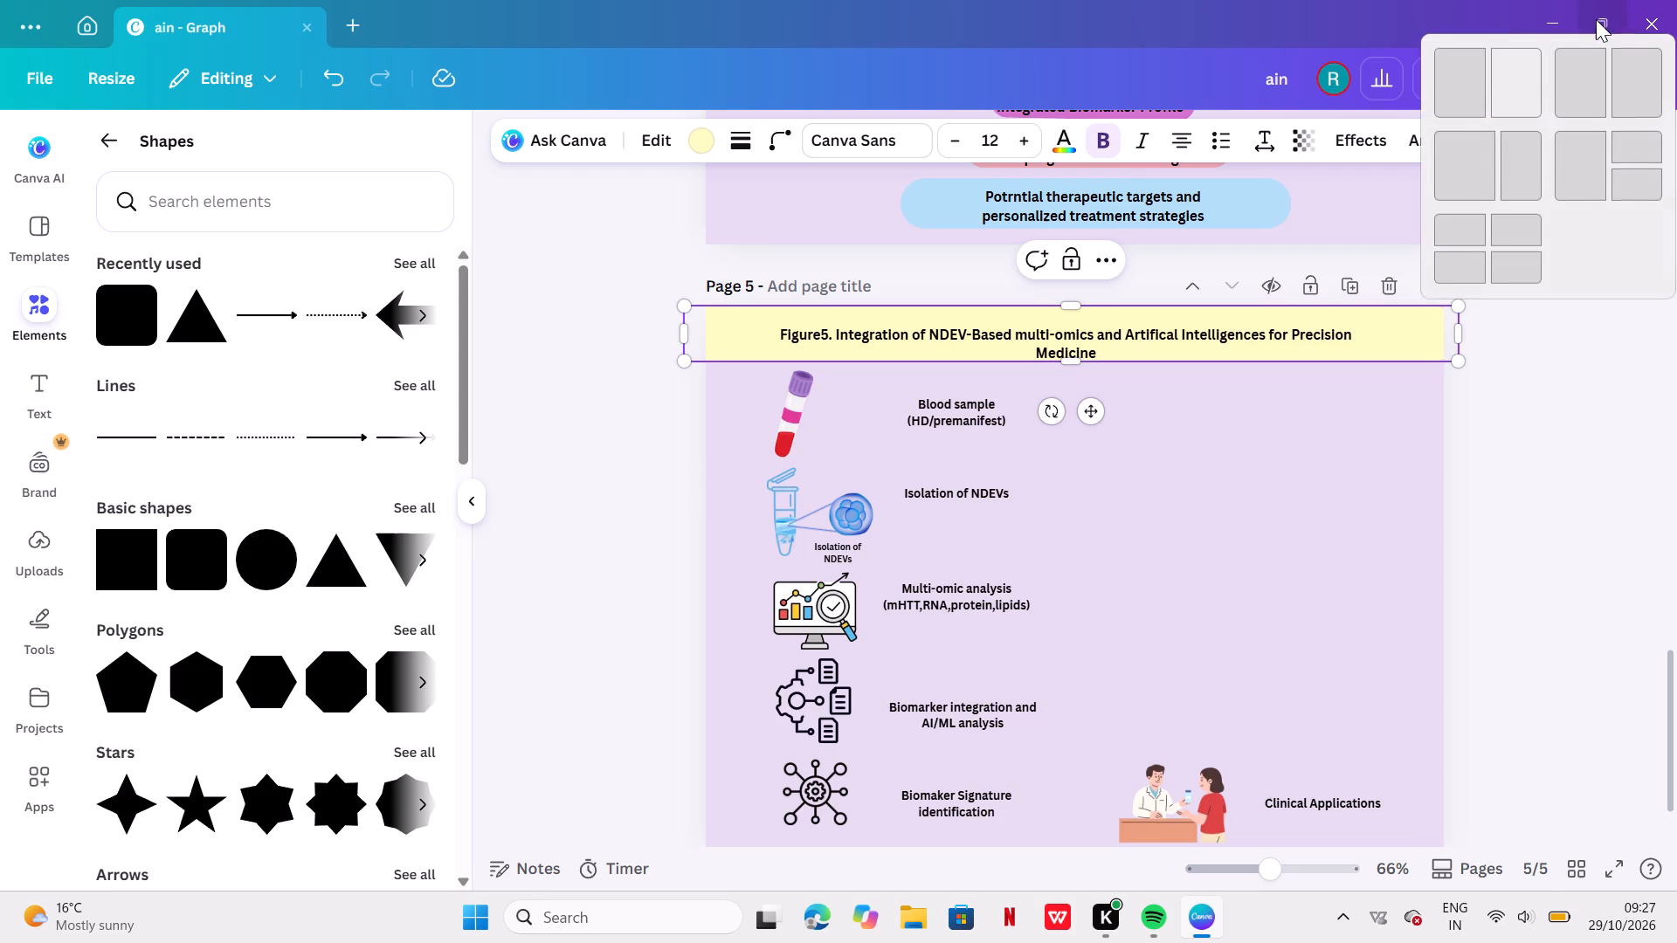
# Snap the design window to the left half of the screen and close Spotify beside it.
pyautogui.click(1485, 90)
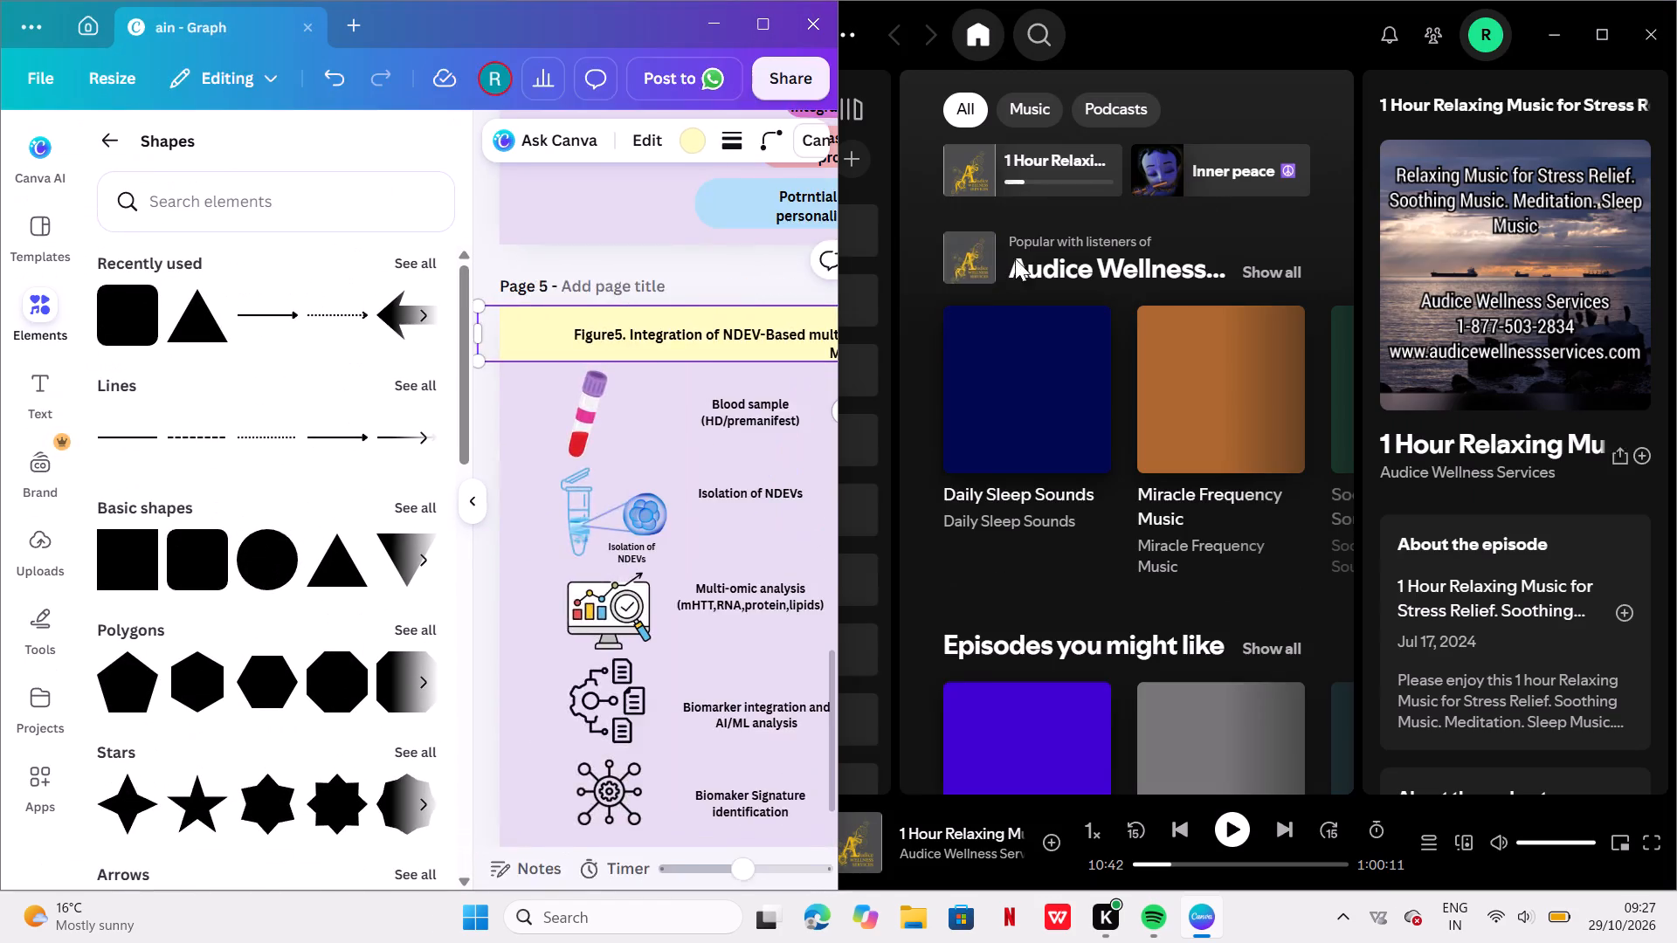
pyautogui.click(1654, 27)
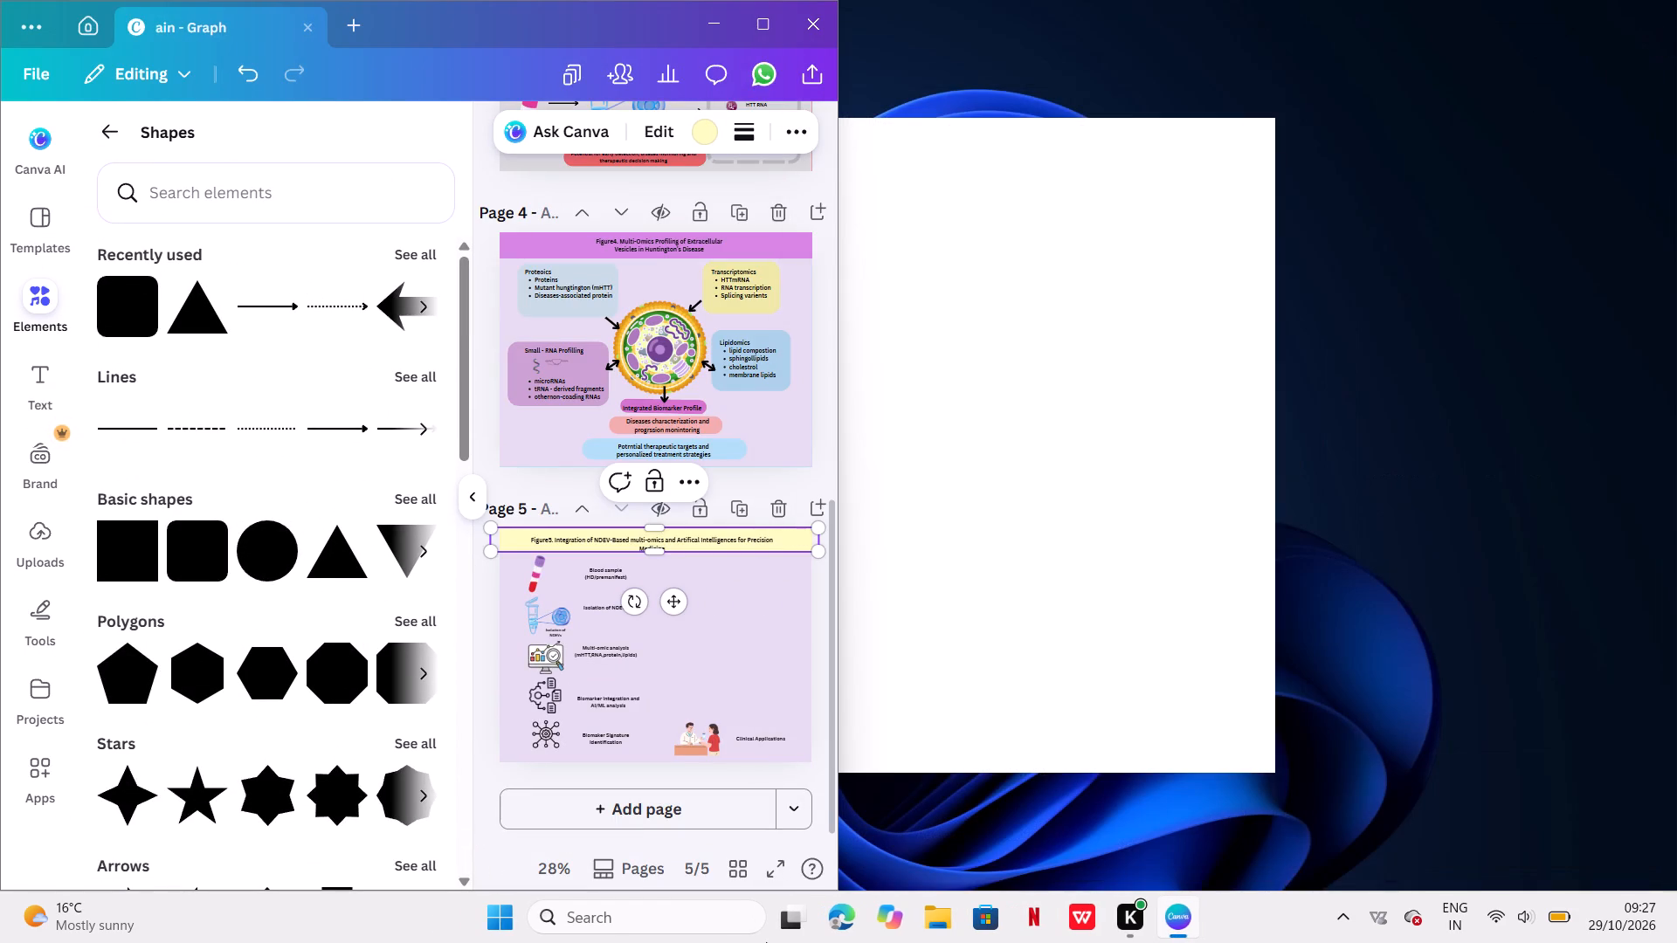
# Open the ChatGPT Classic app.
pyautogui.click(503, 926)
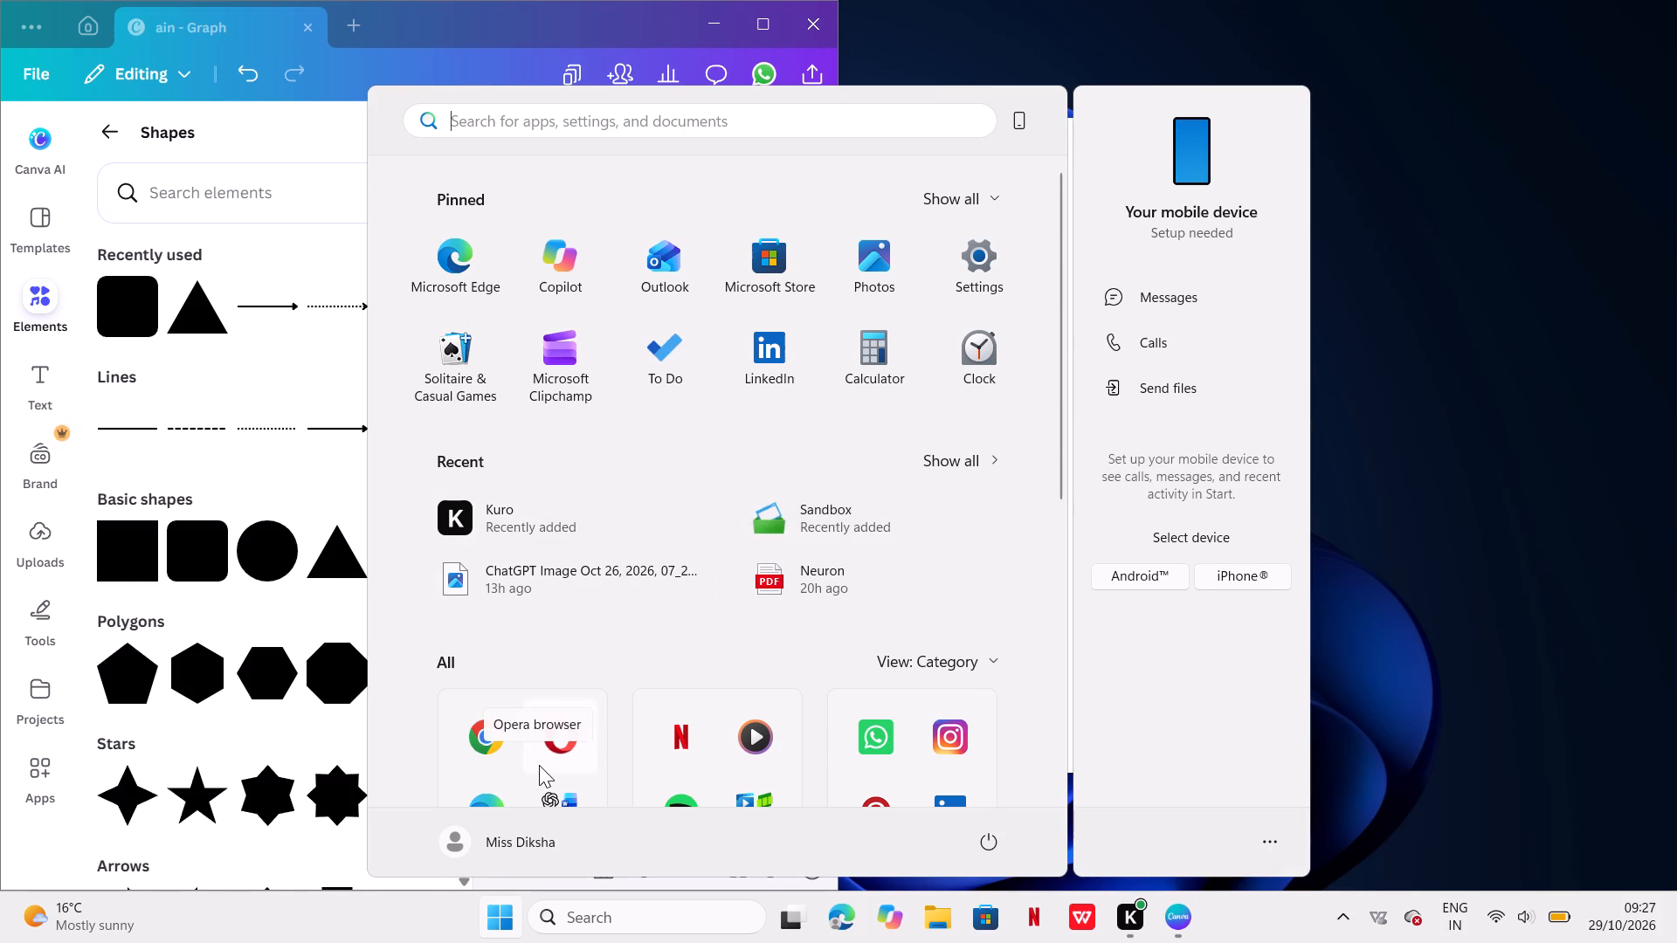
pyautogui.click(538, 799)
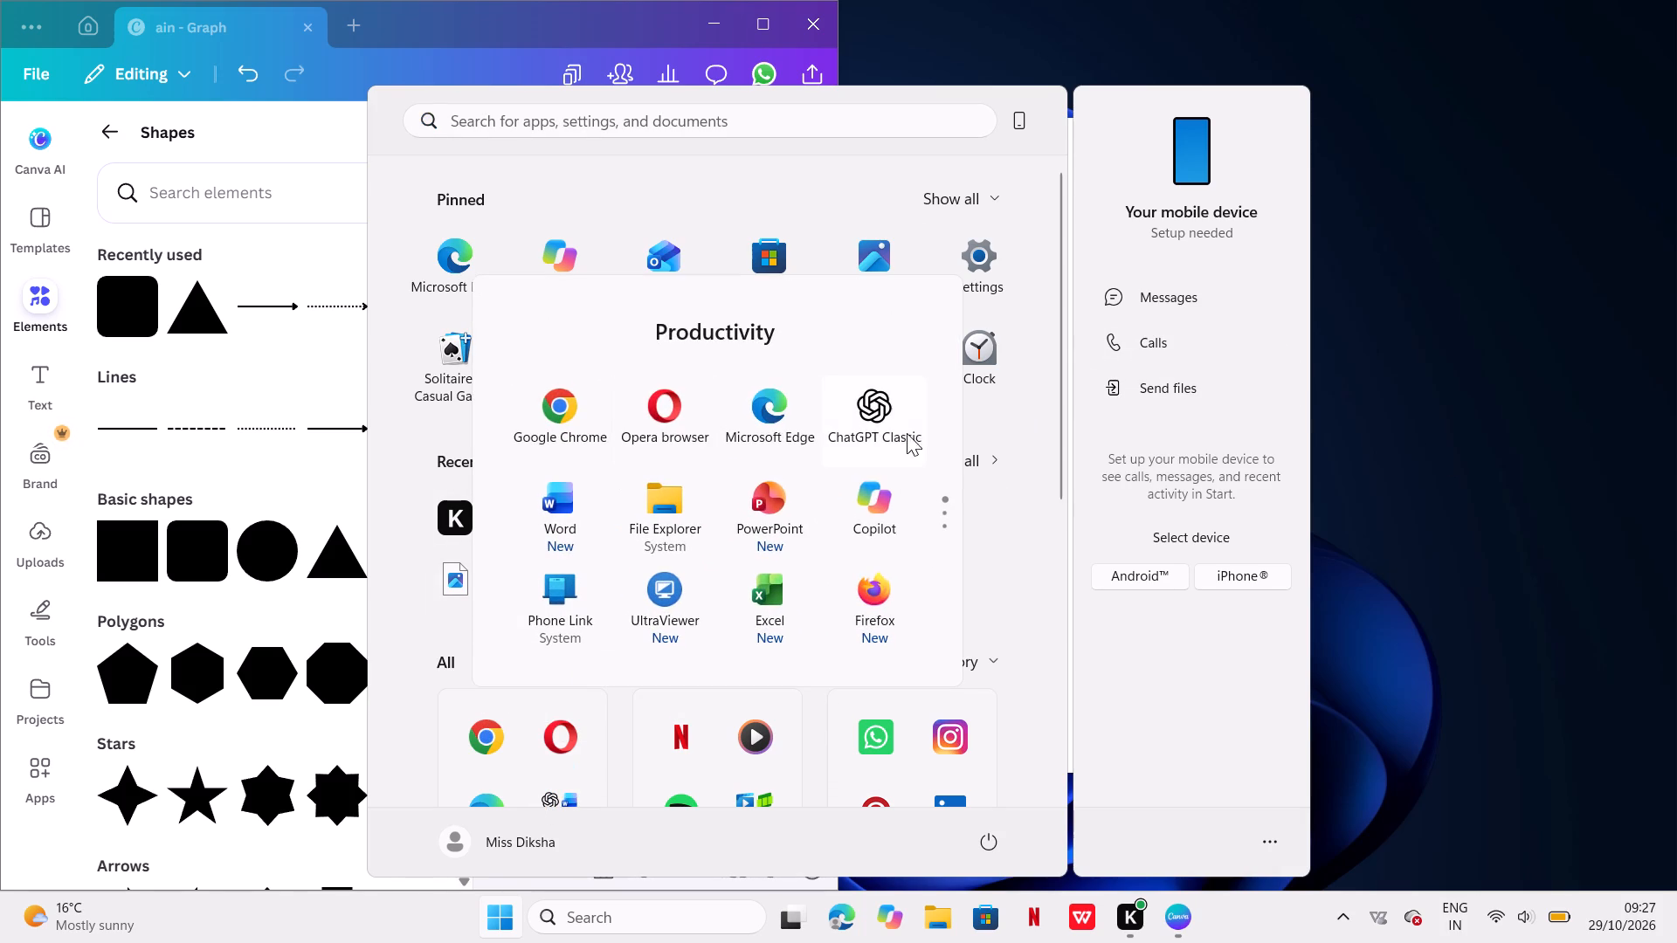
pyautogui.doubleClick(875, 418)
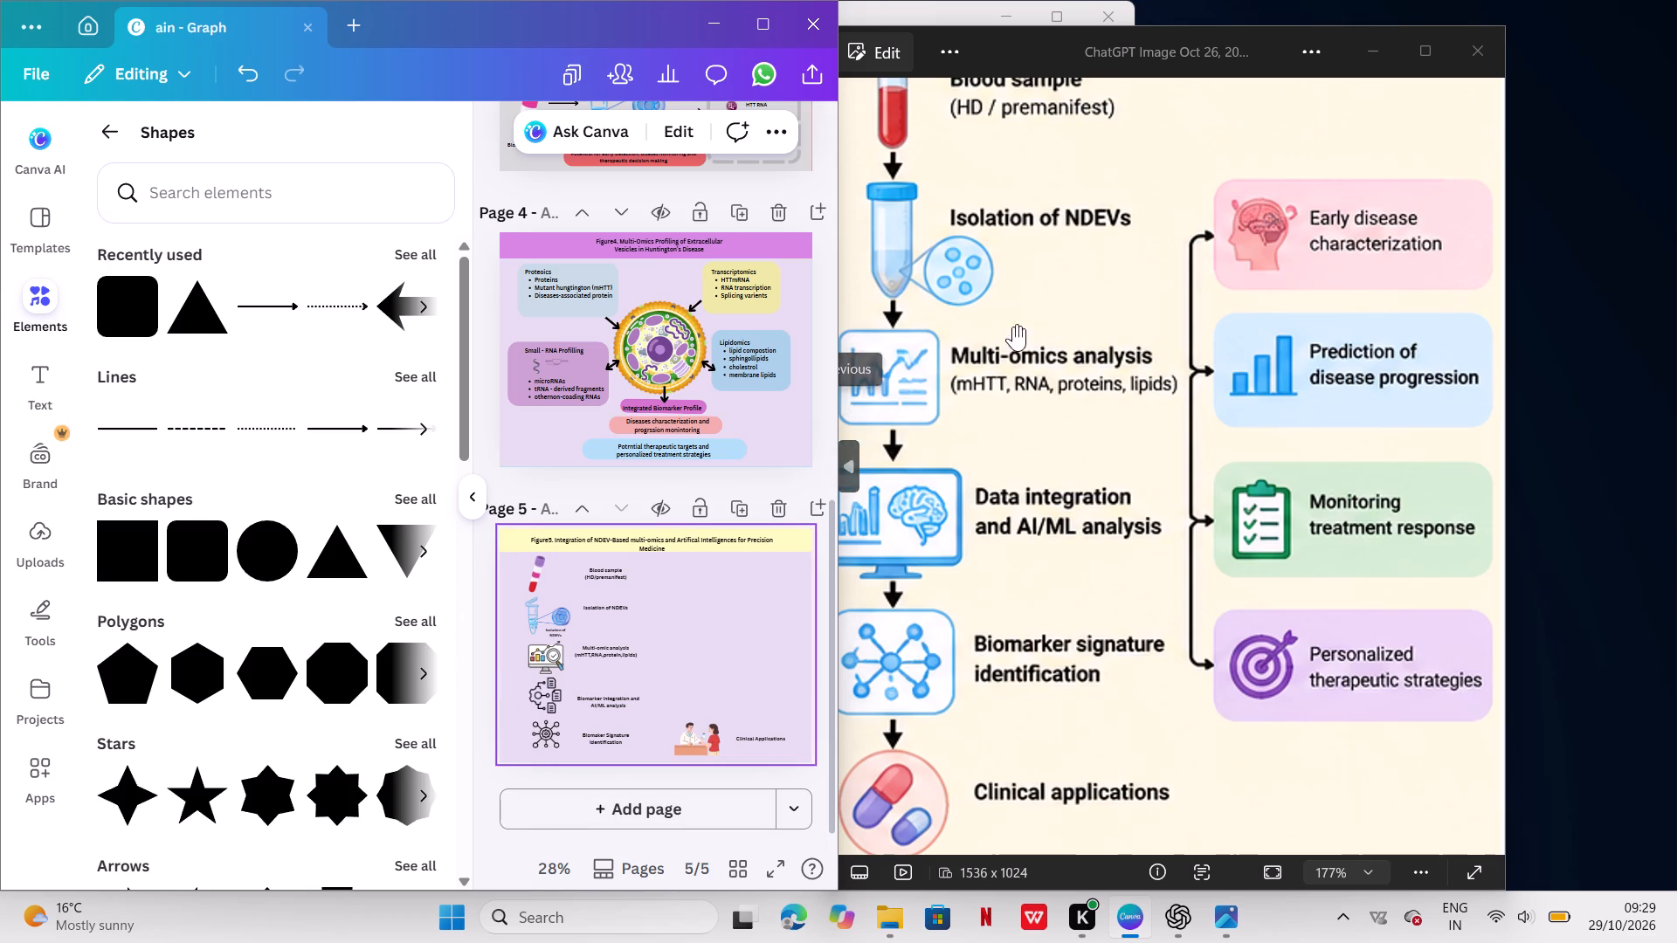
pyautogui.moveTo(1039, 40); pyautogui.dragTo(1164, 0)
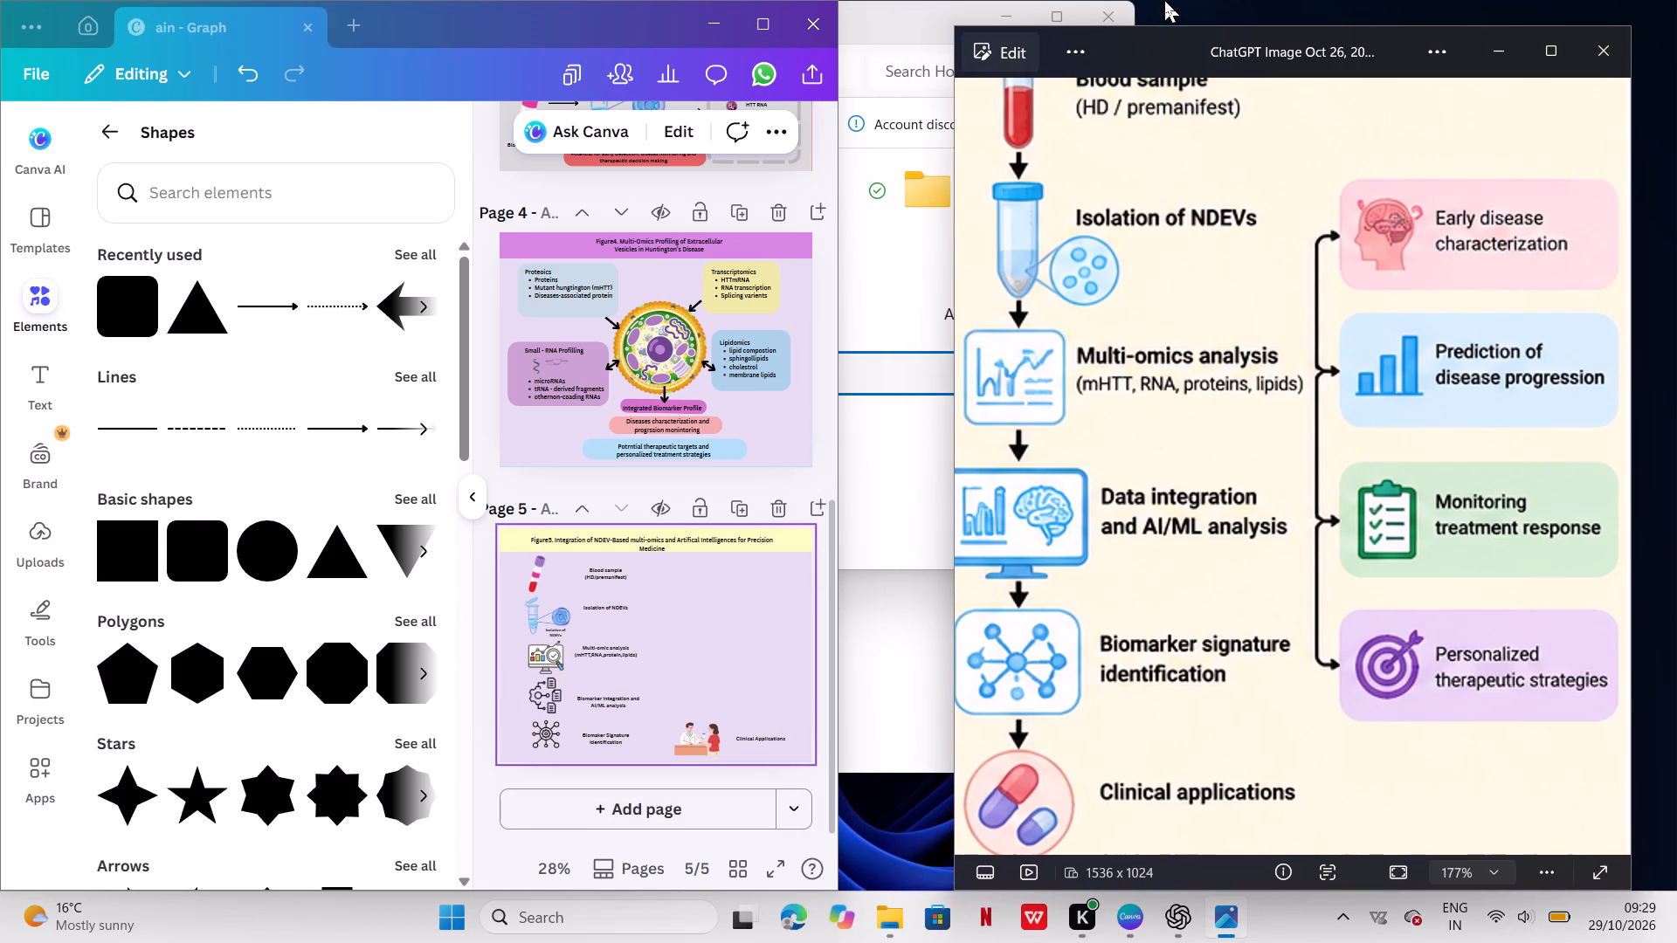
pyautogui.moveTo(1164, 0); pyautogui.dragTo(1212, 0)
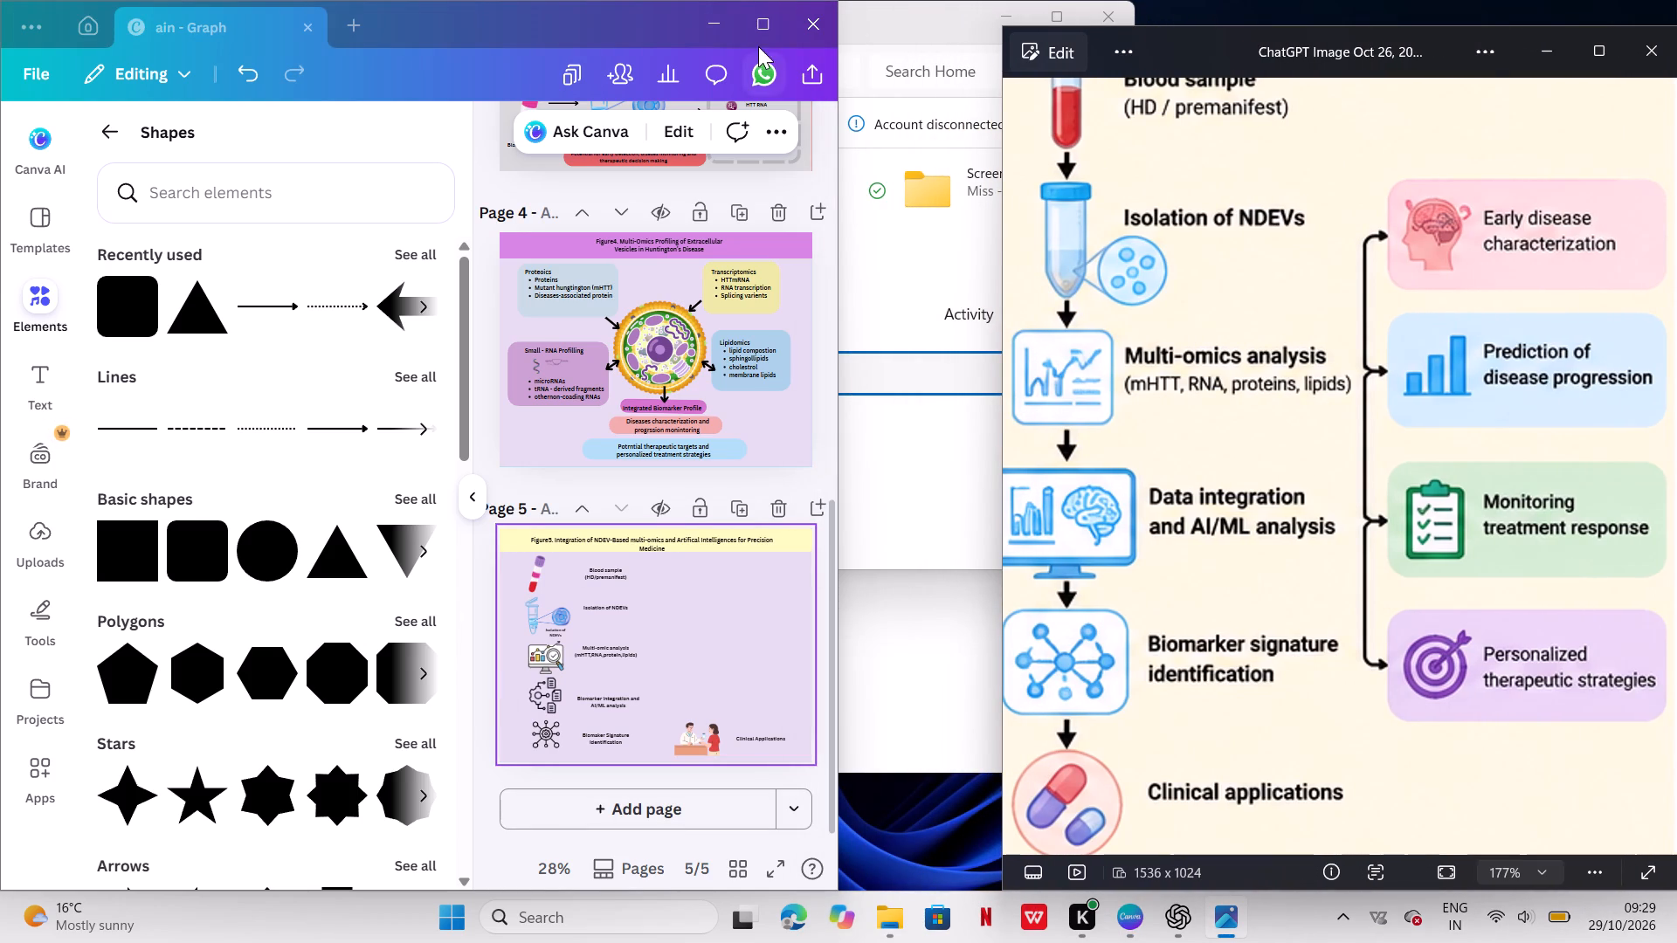
pyautogui.moveTo(840, 113); pyautogui.dragTo(997, 100)
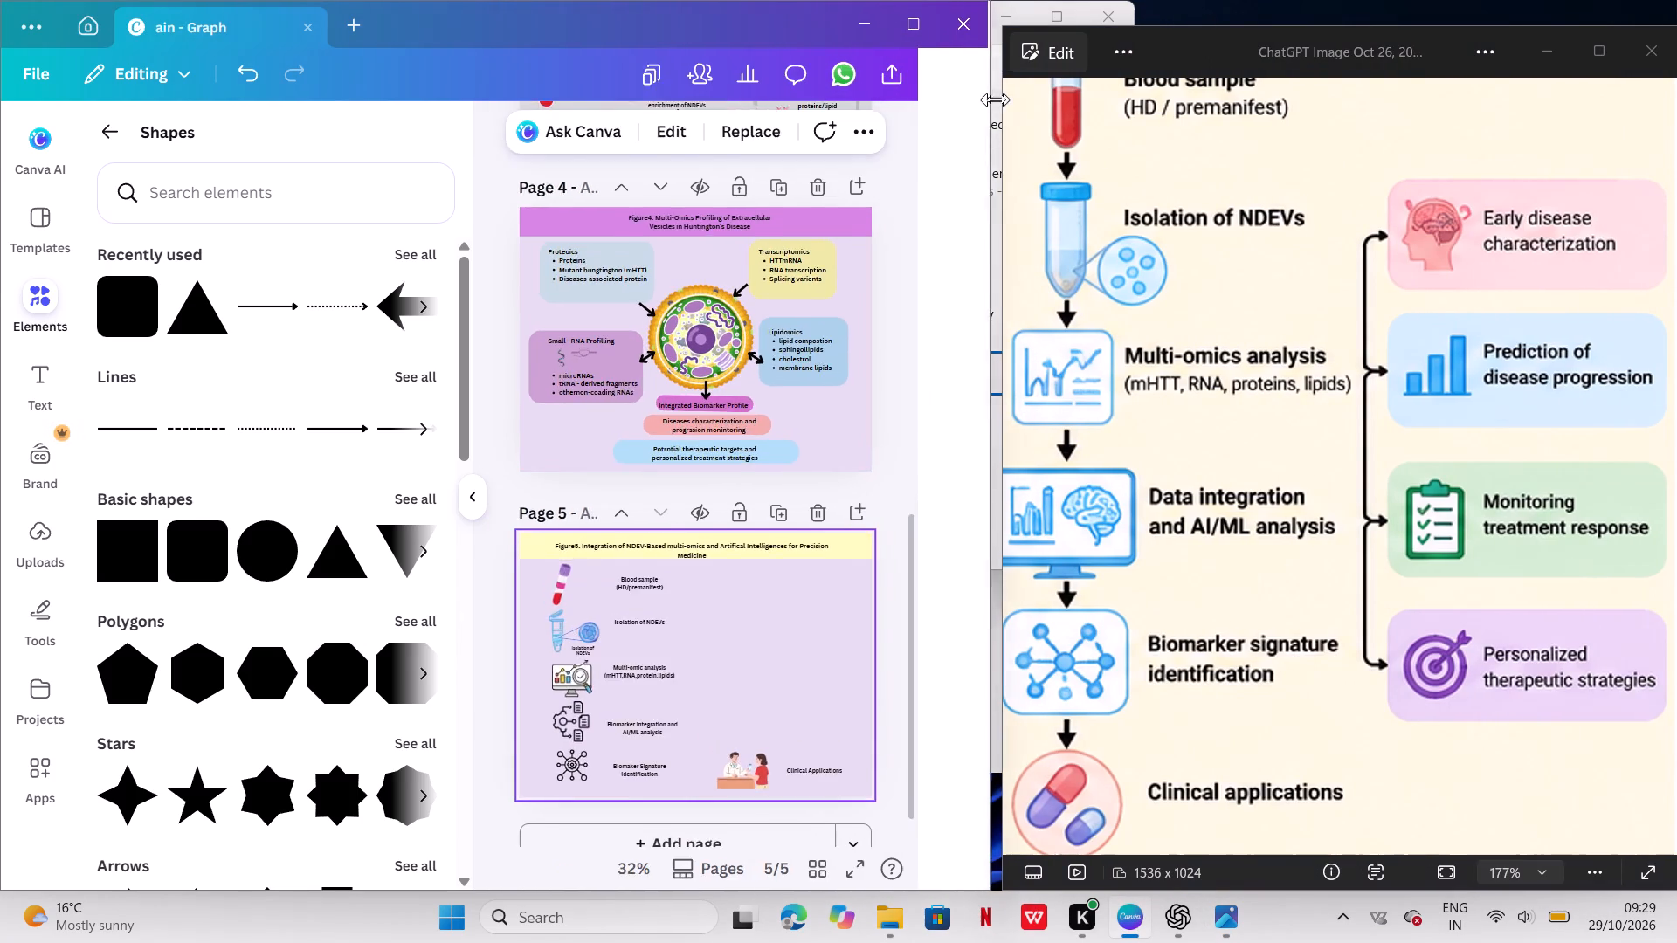
pyautogui.moveTo(997, 100); pyautogui.dragTo(1011, 106)
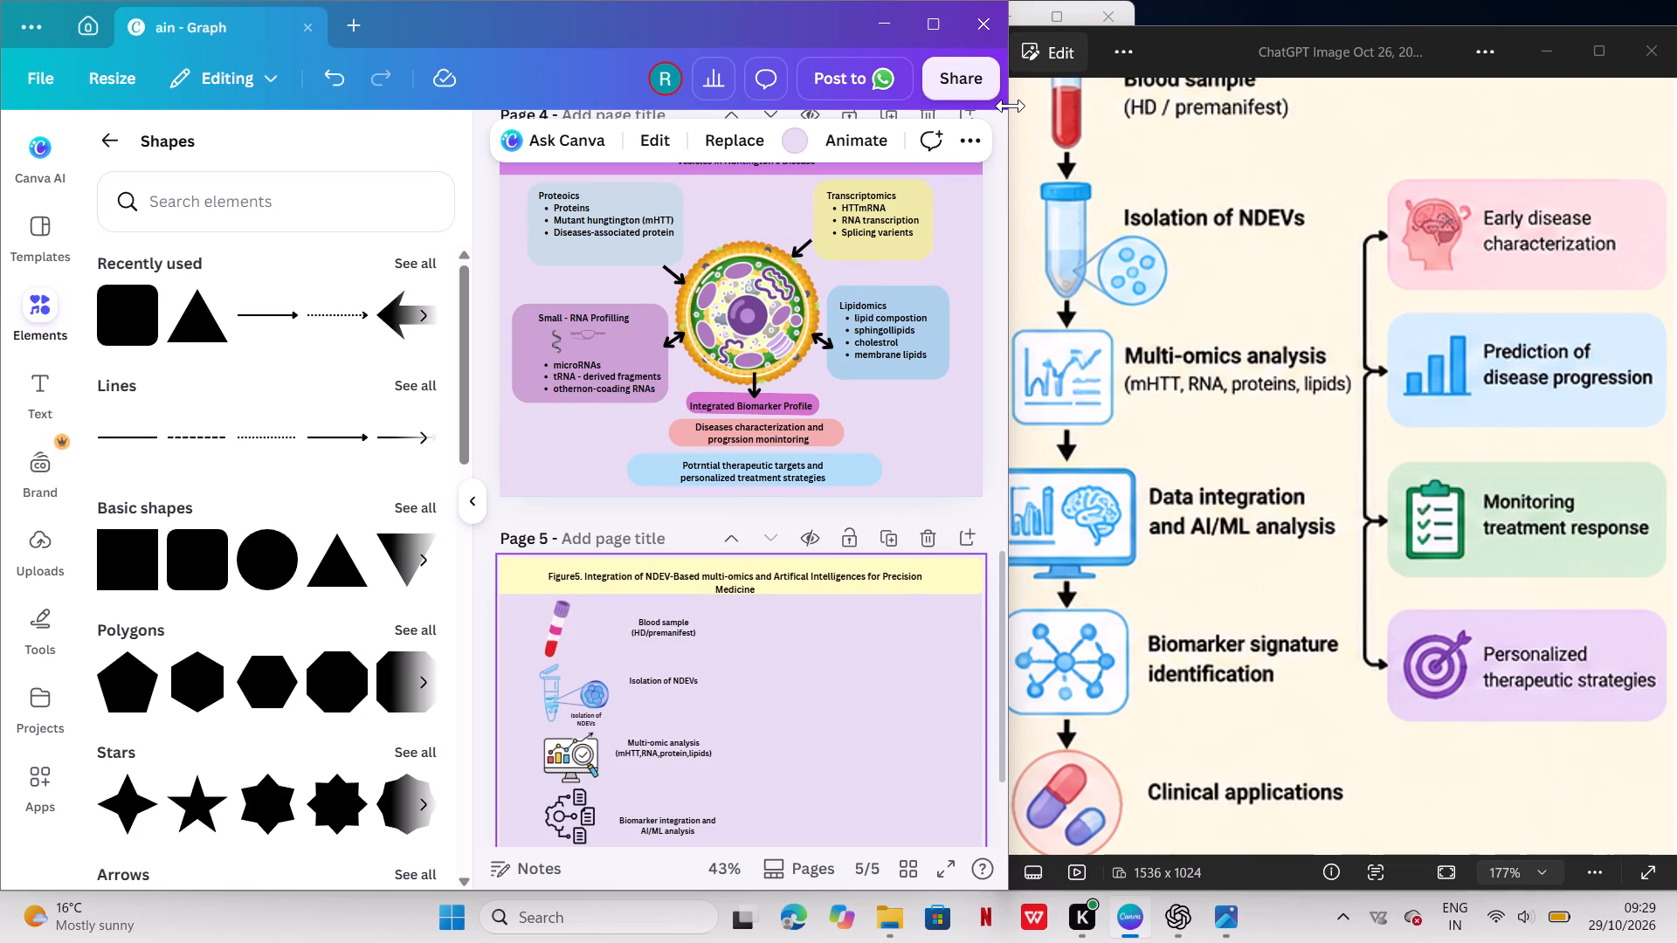
# Search the elements for "arr" and add the suggested Arrow shape to page 5.
pyautogui.scroll(-4, 853, 296)
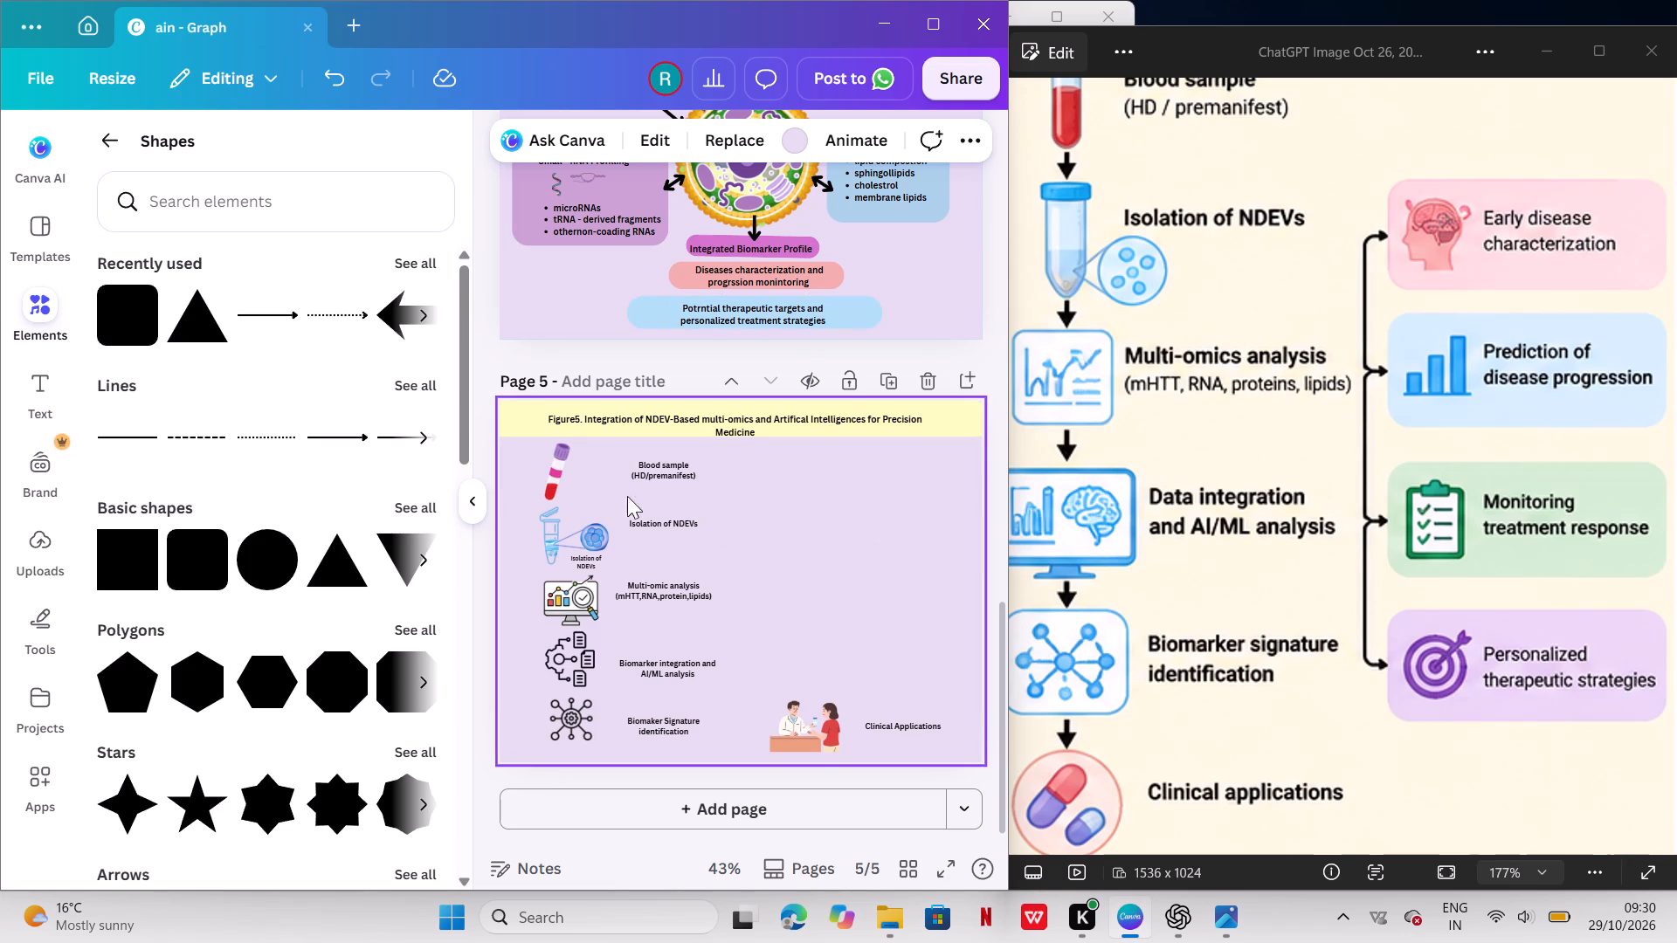
pyautogui.click(424, 376)
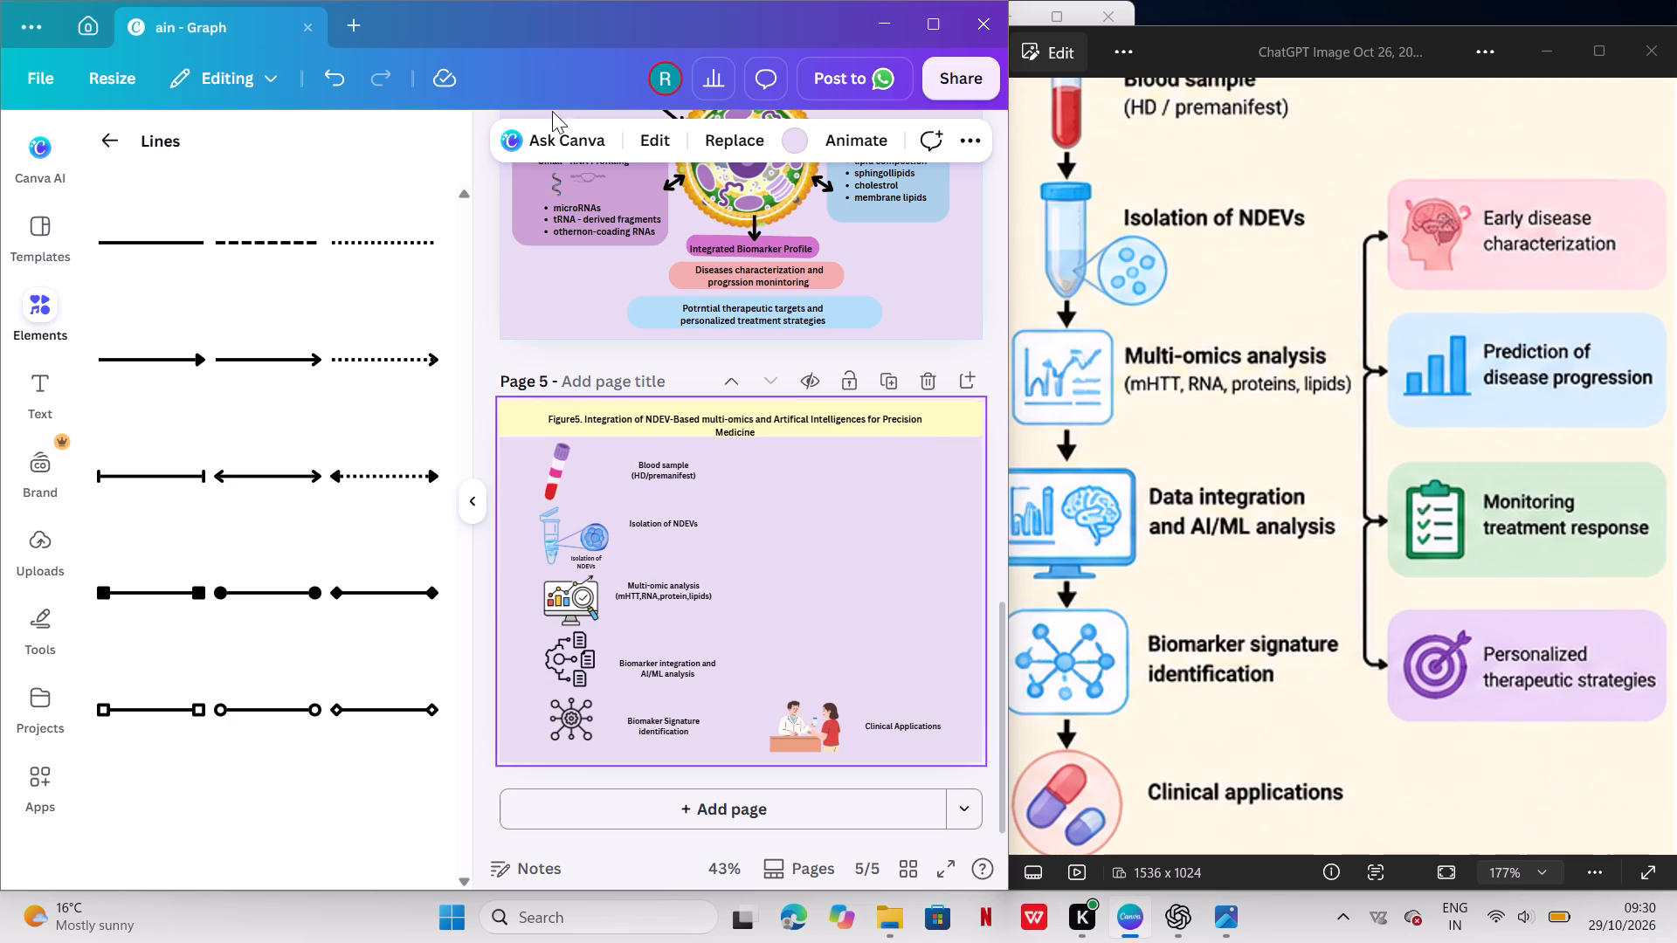
pyautogui.click(110, 132)
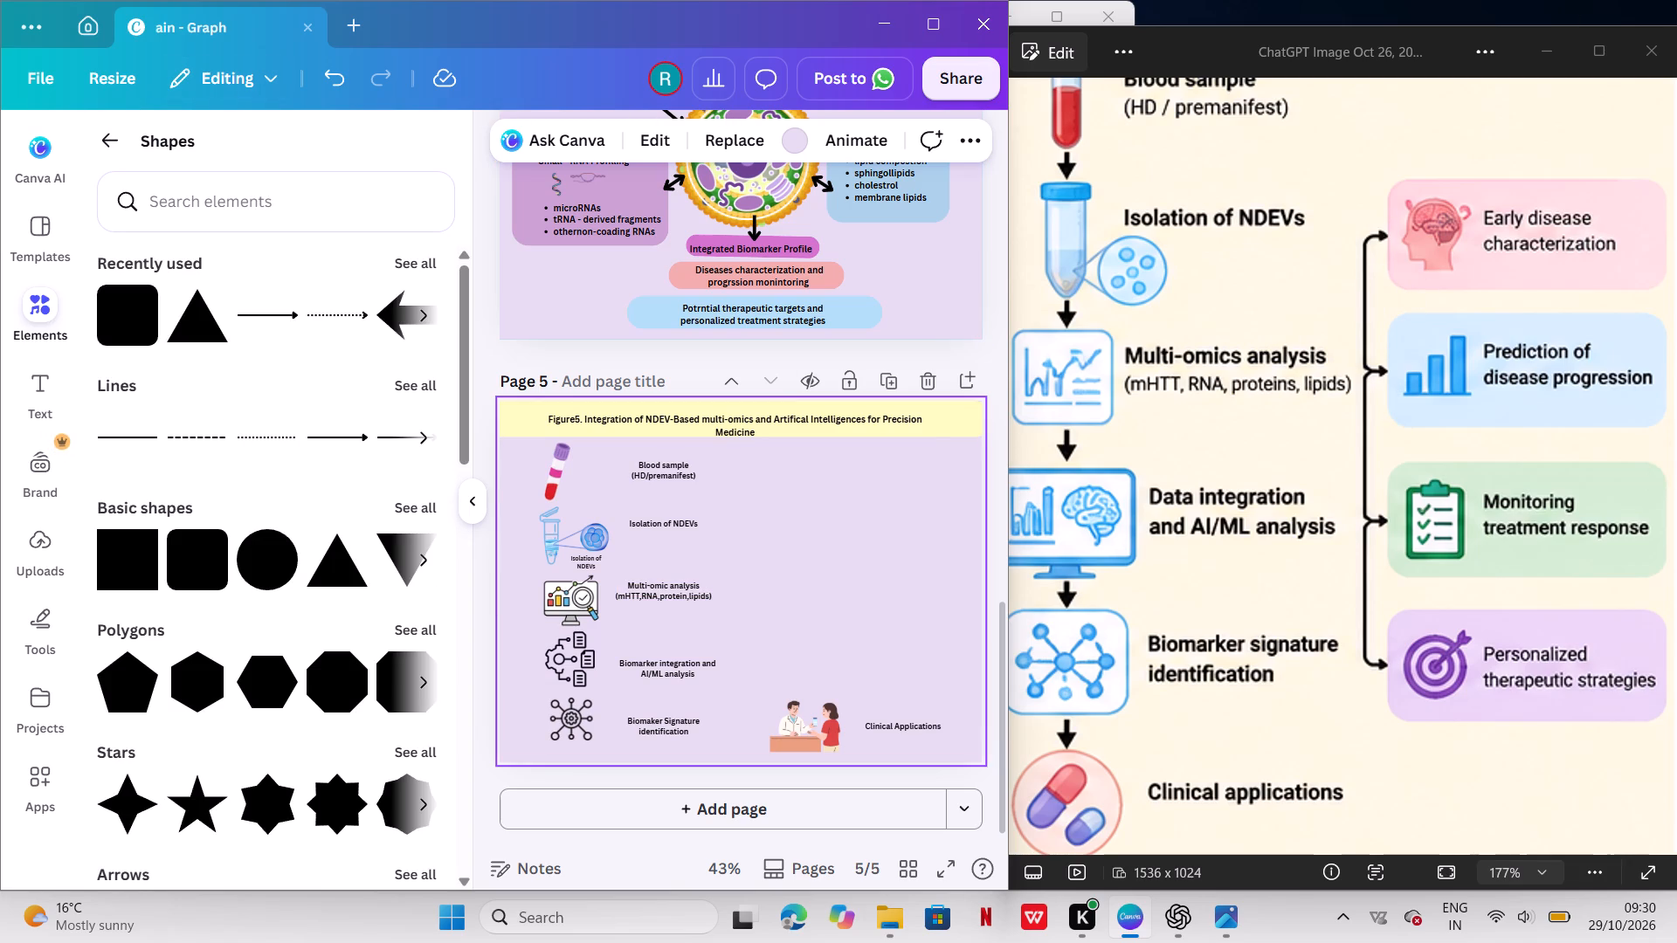
pyautogui.click(231, 194)
pyautogui.scroll(-1, 258, 398)
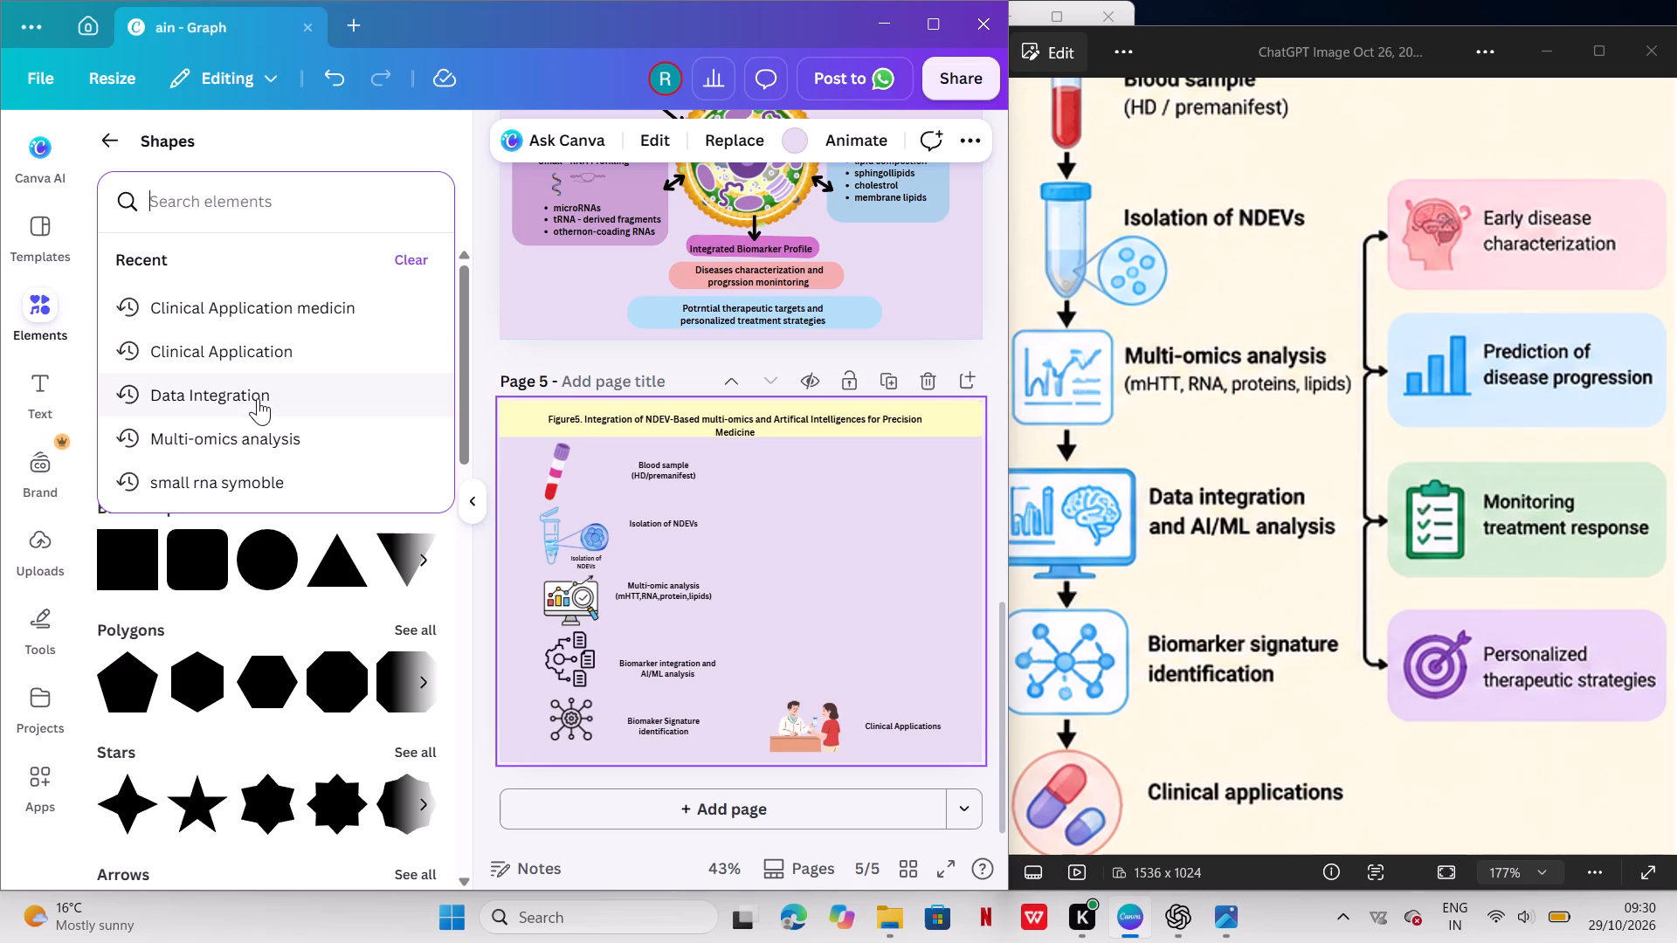
pyautogui.scroll(-1, 258, 398)
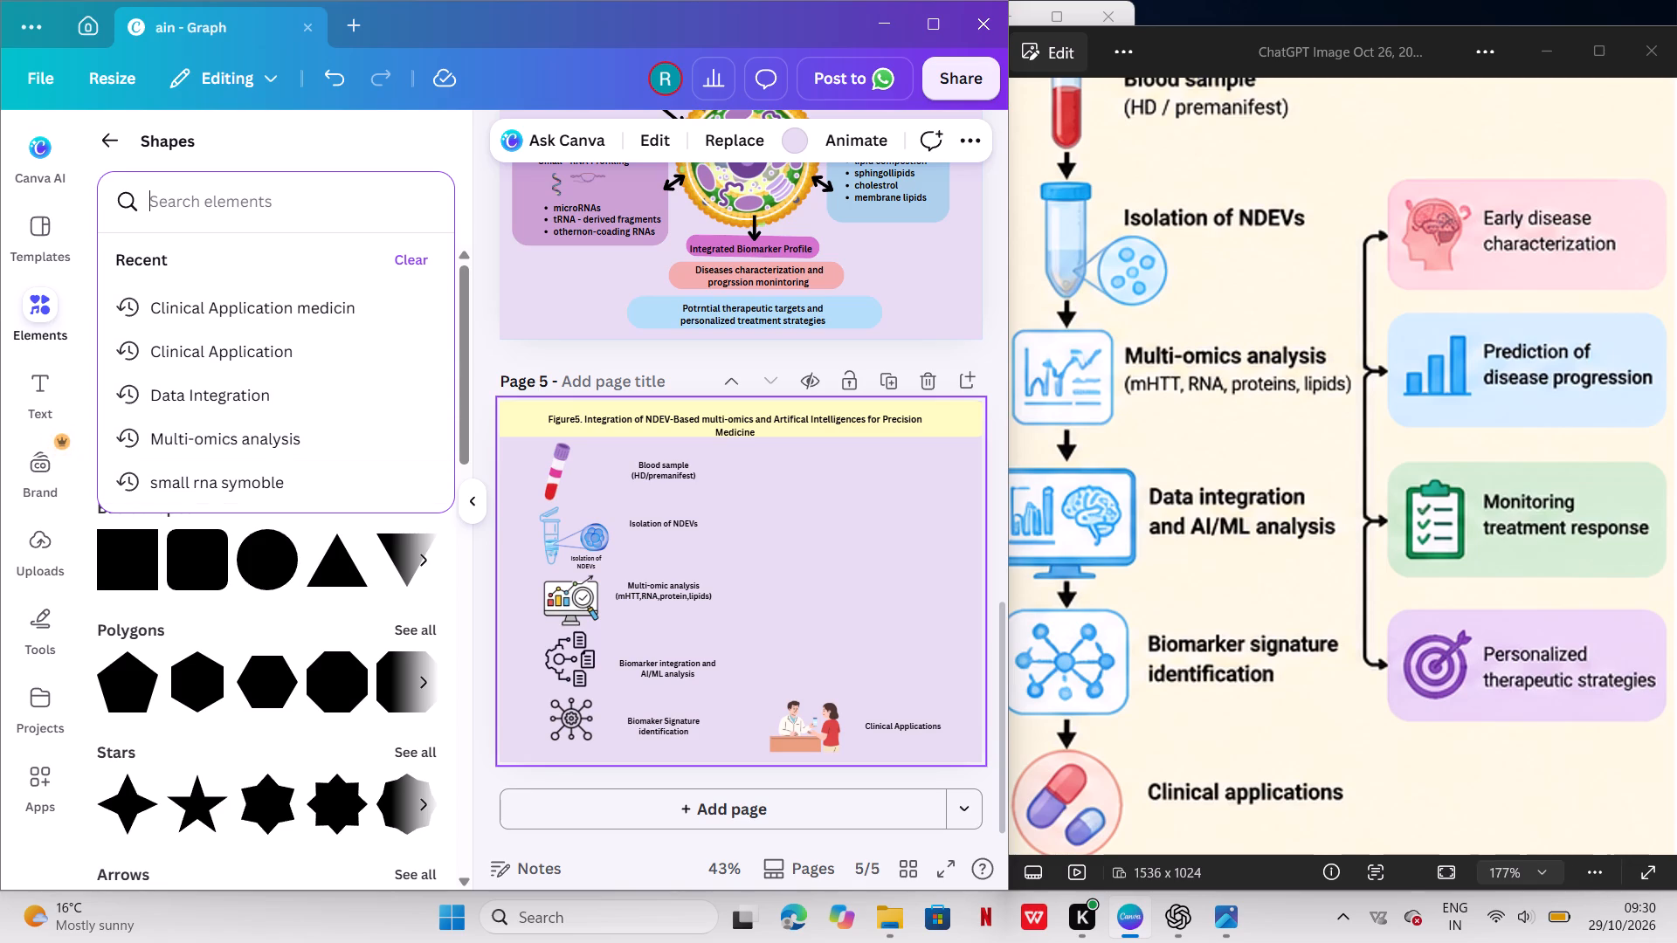
pyautogui.click(261, 184)
pyautogui.write('arr')
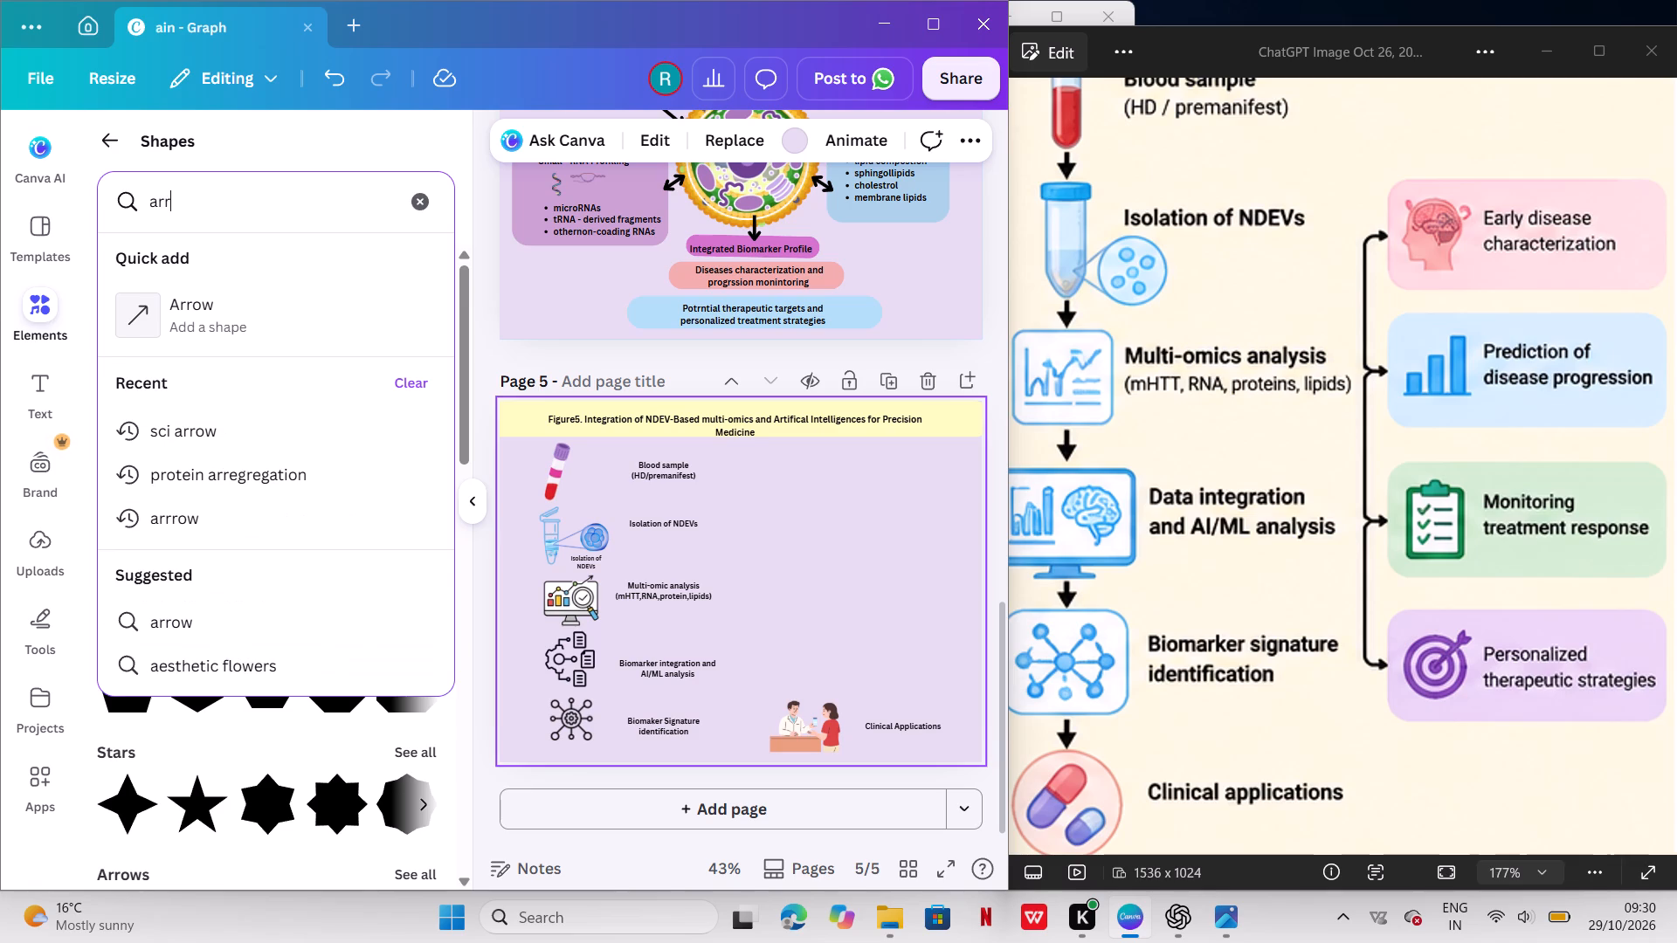
pyautogui.click(205, 318)
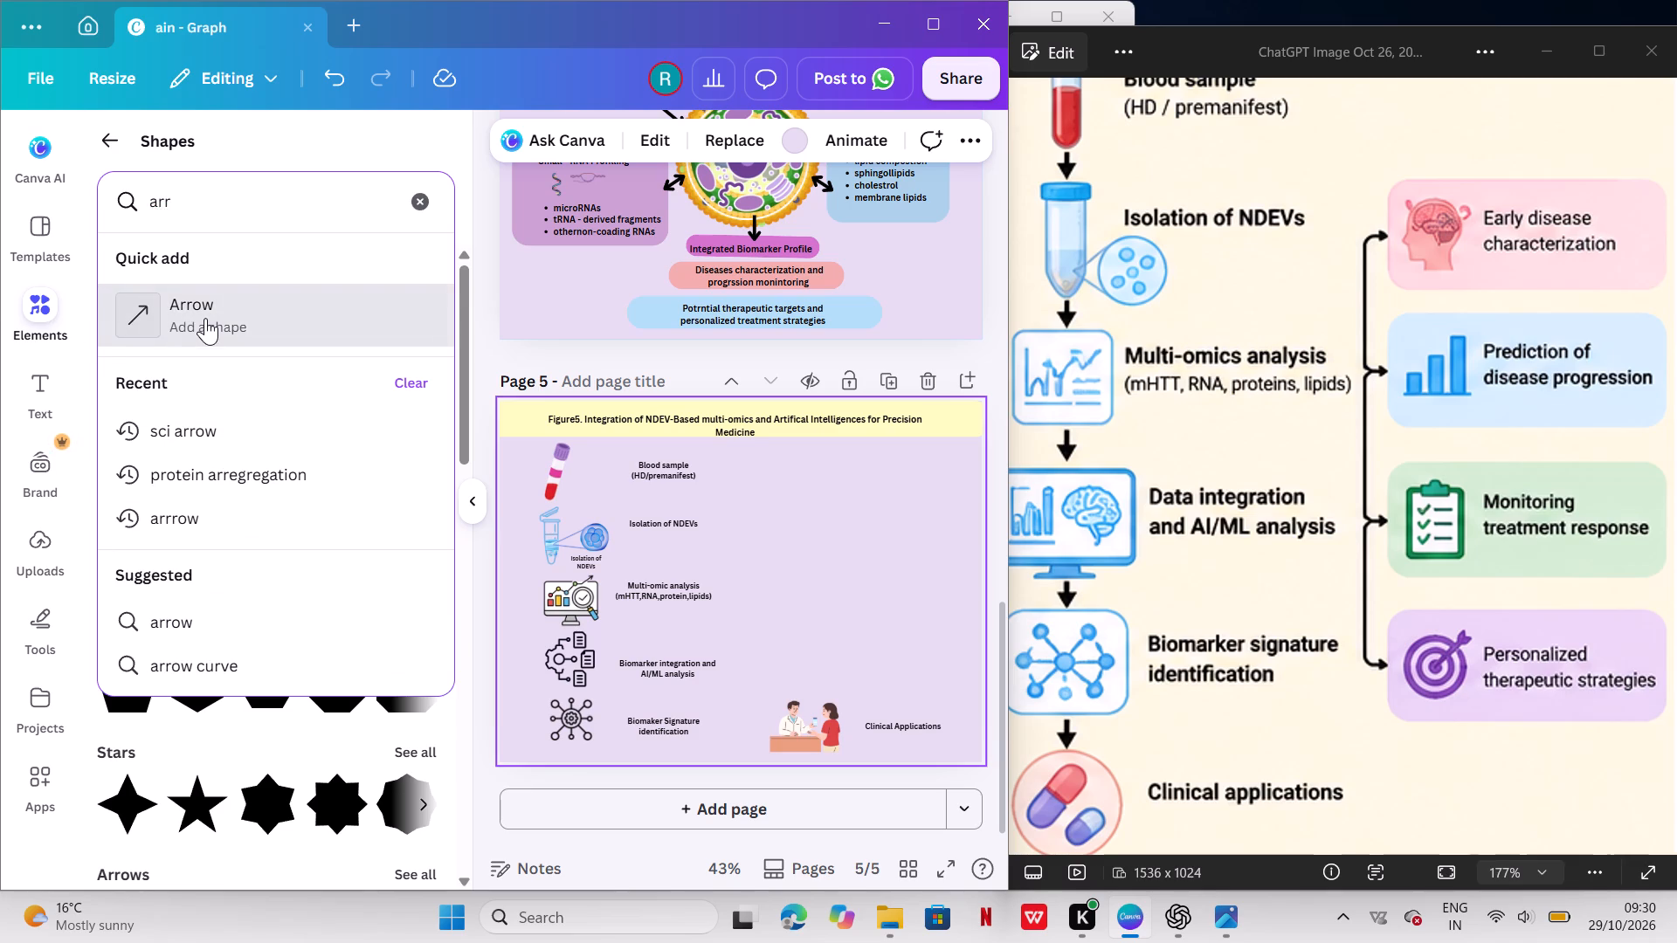
# Search the elements for "sci arrow".
pyautogui.click(206, 208)
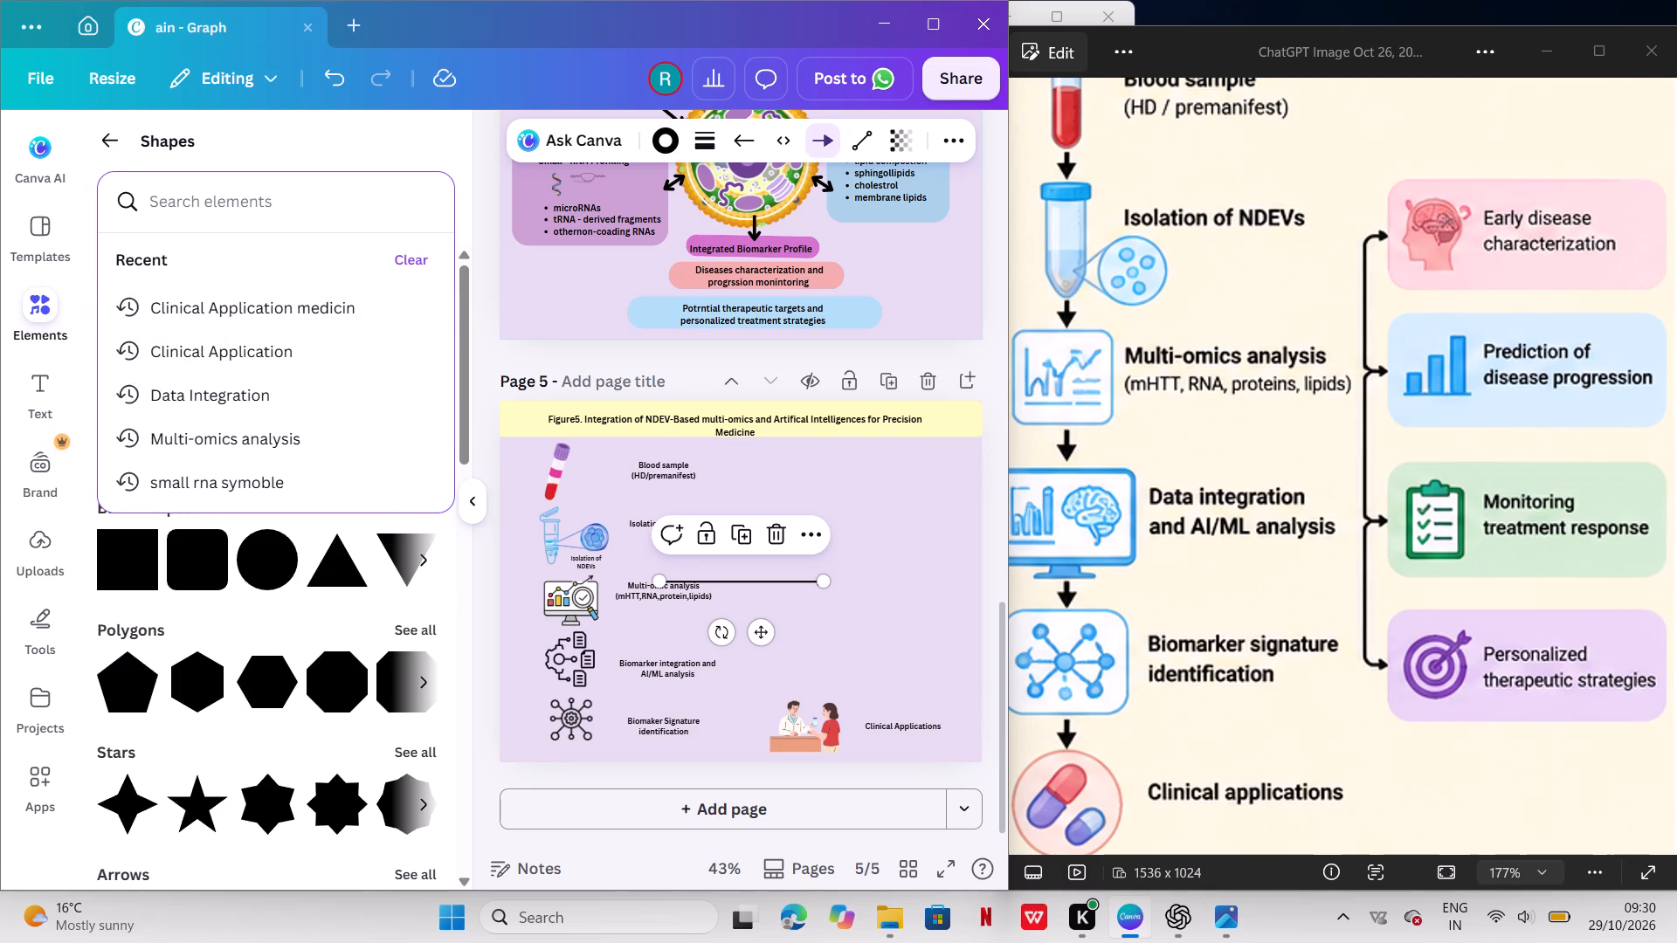
pyautogui.write('s i')
pyautogui.press('space')
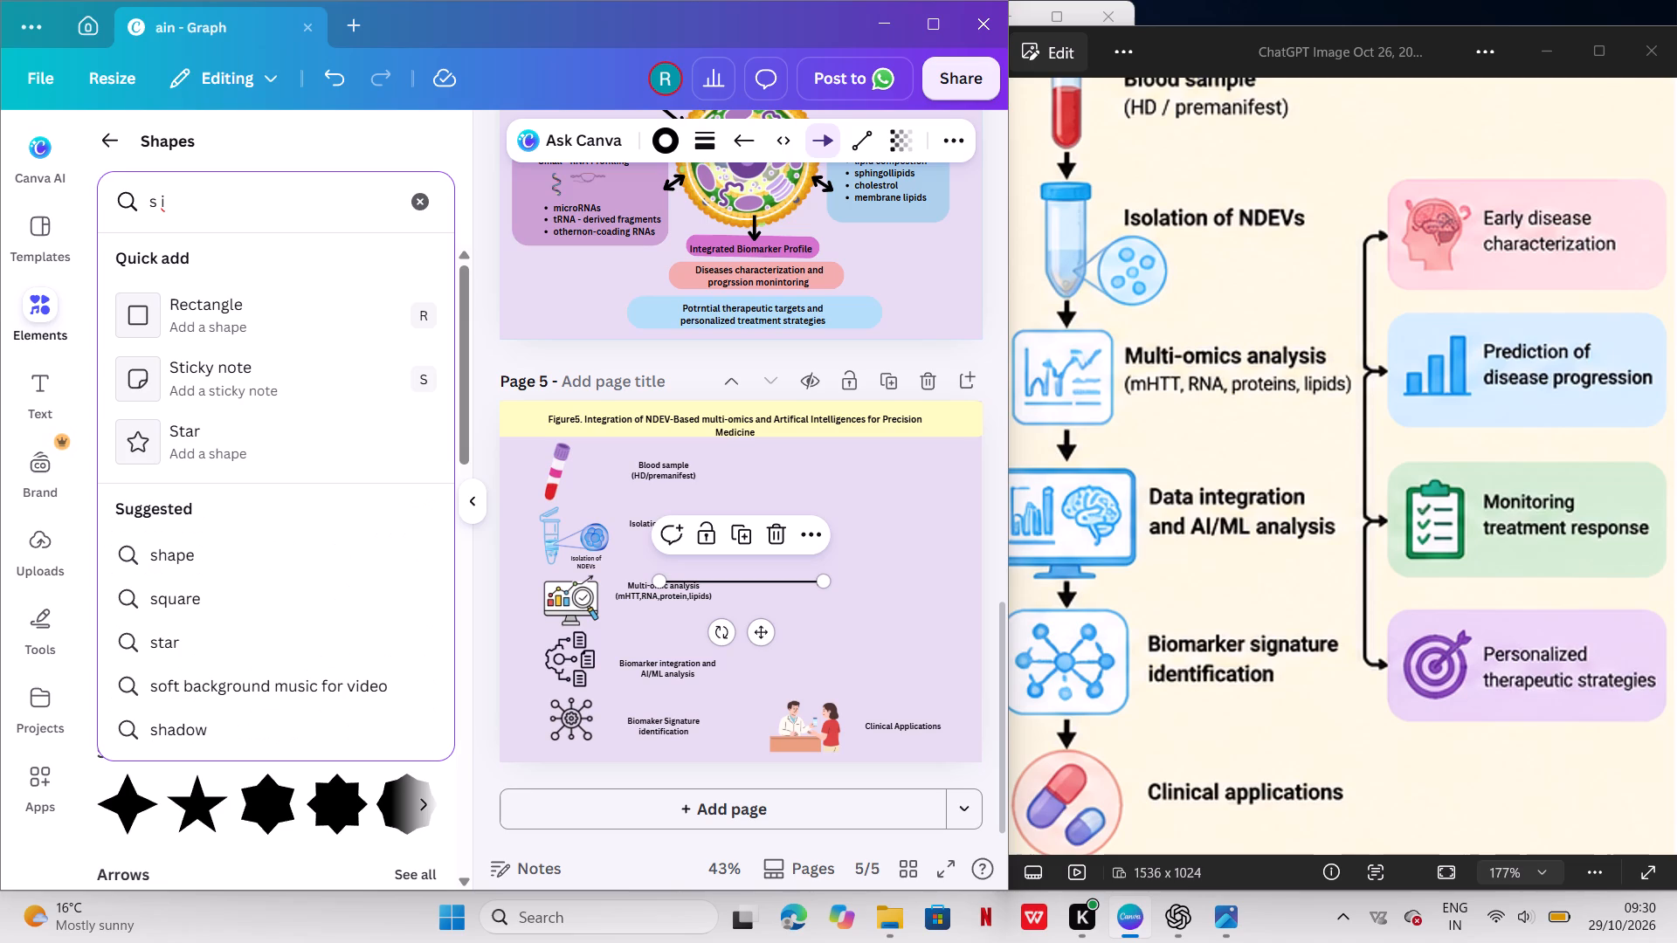
pyautogui.press('BackSpace')
pyautogui.press('BackSpace')
pyautogui.press('BackSpace')
pyautogui.write('ci arr')
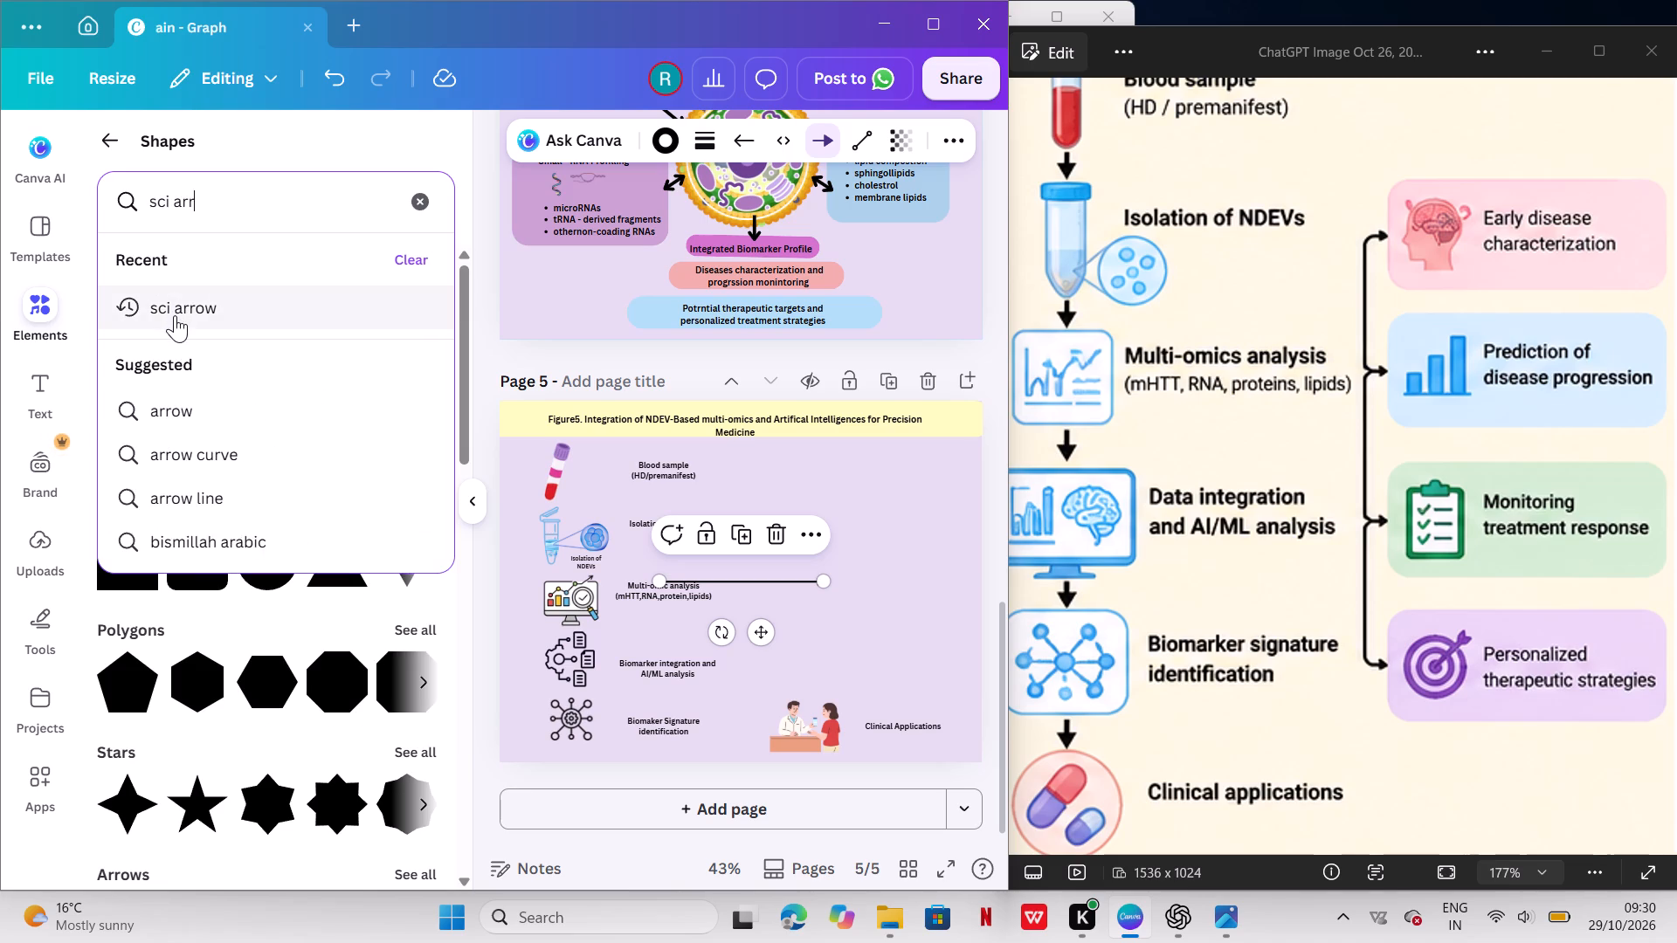
pyautogui.click(175, 315)
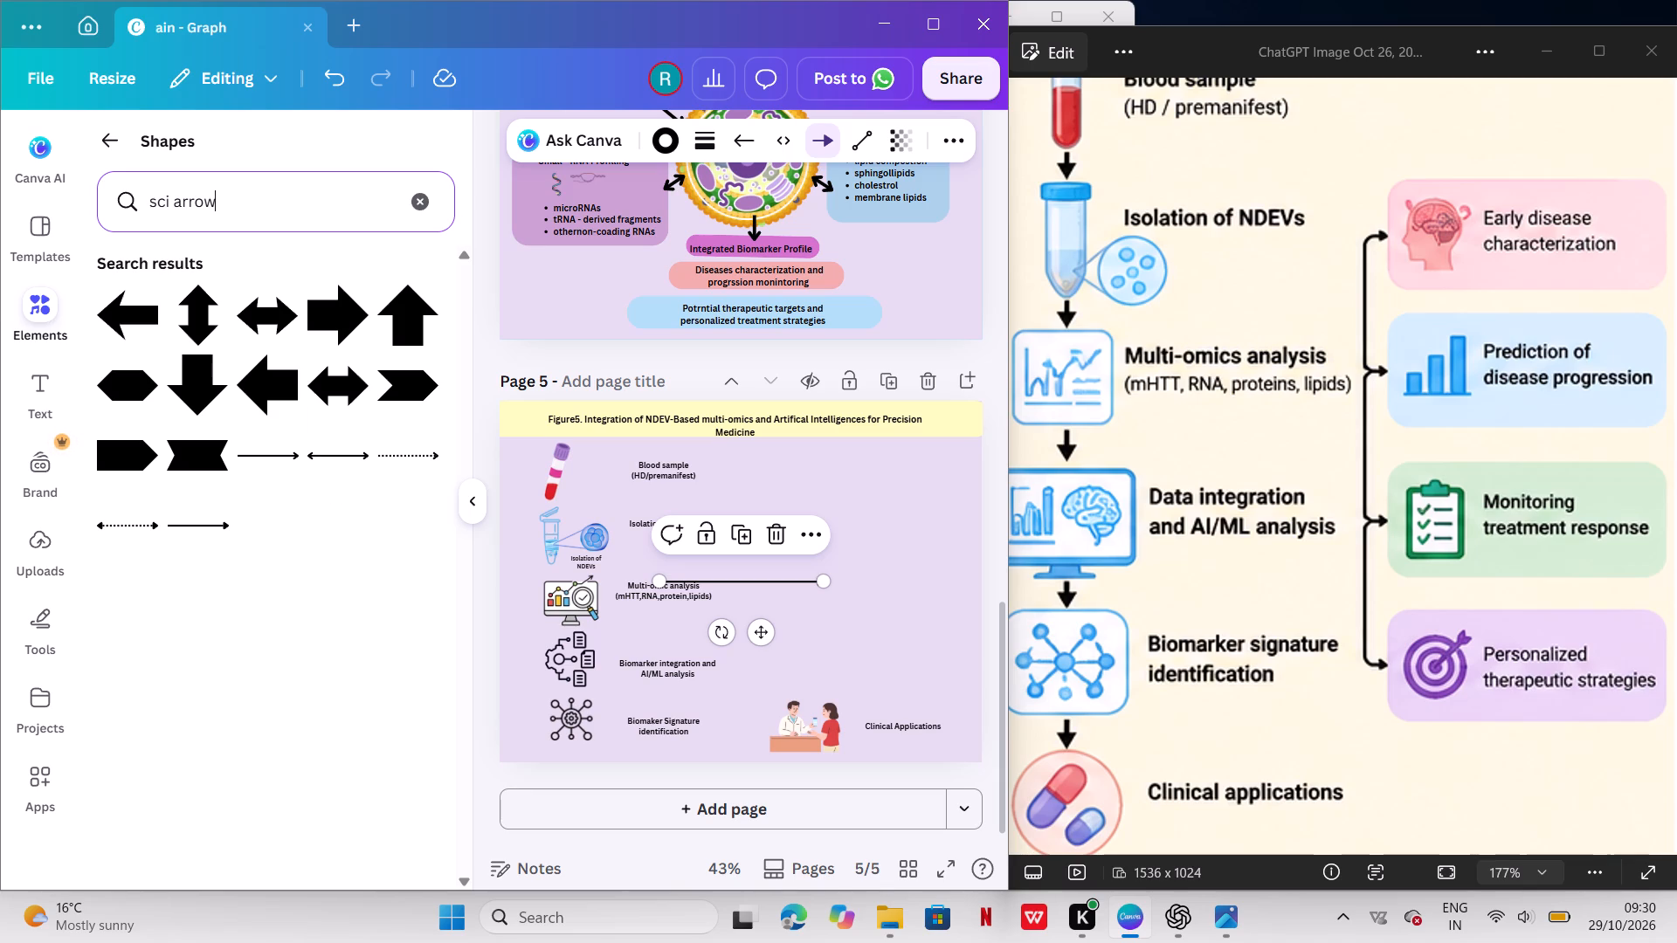
# Search the shape elements for "arrow curve".
pyautogui.moveTo(299, 168); pyautogui.dragTo(299, 182)
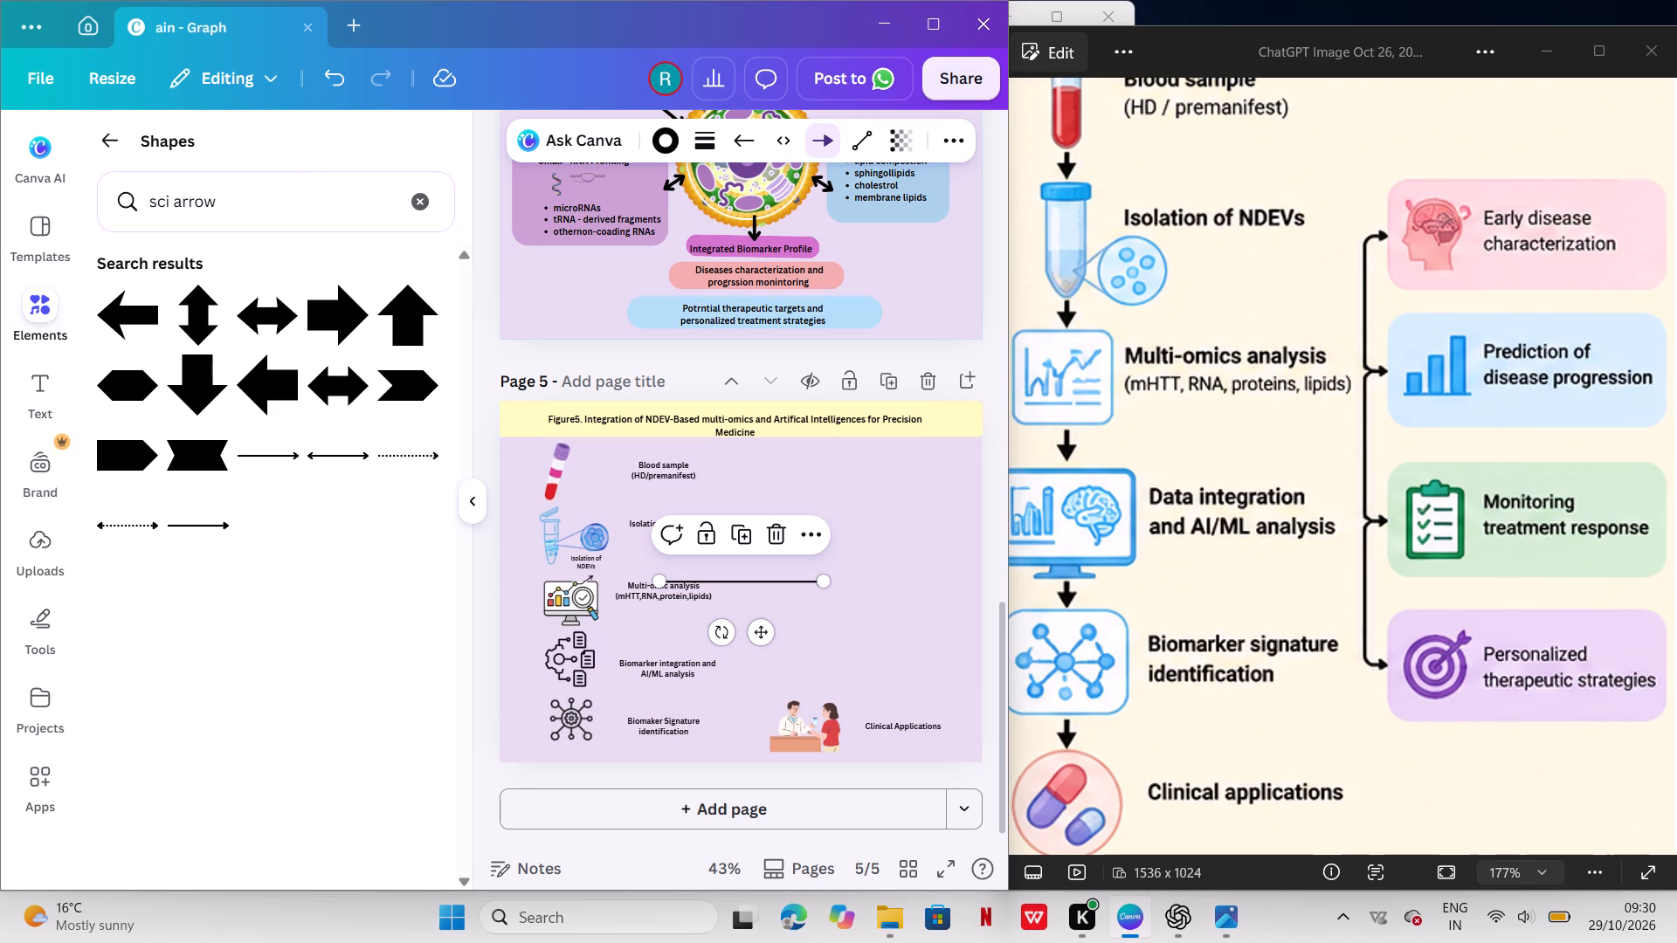
pyautogui.moveTo(299, 182); pyautogui.dragTo(299, 184)
pyautogui.click(299, 184)
pyautogui.click(259, 465)
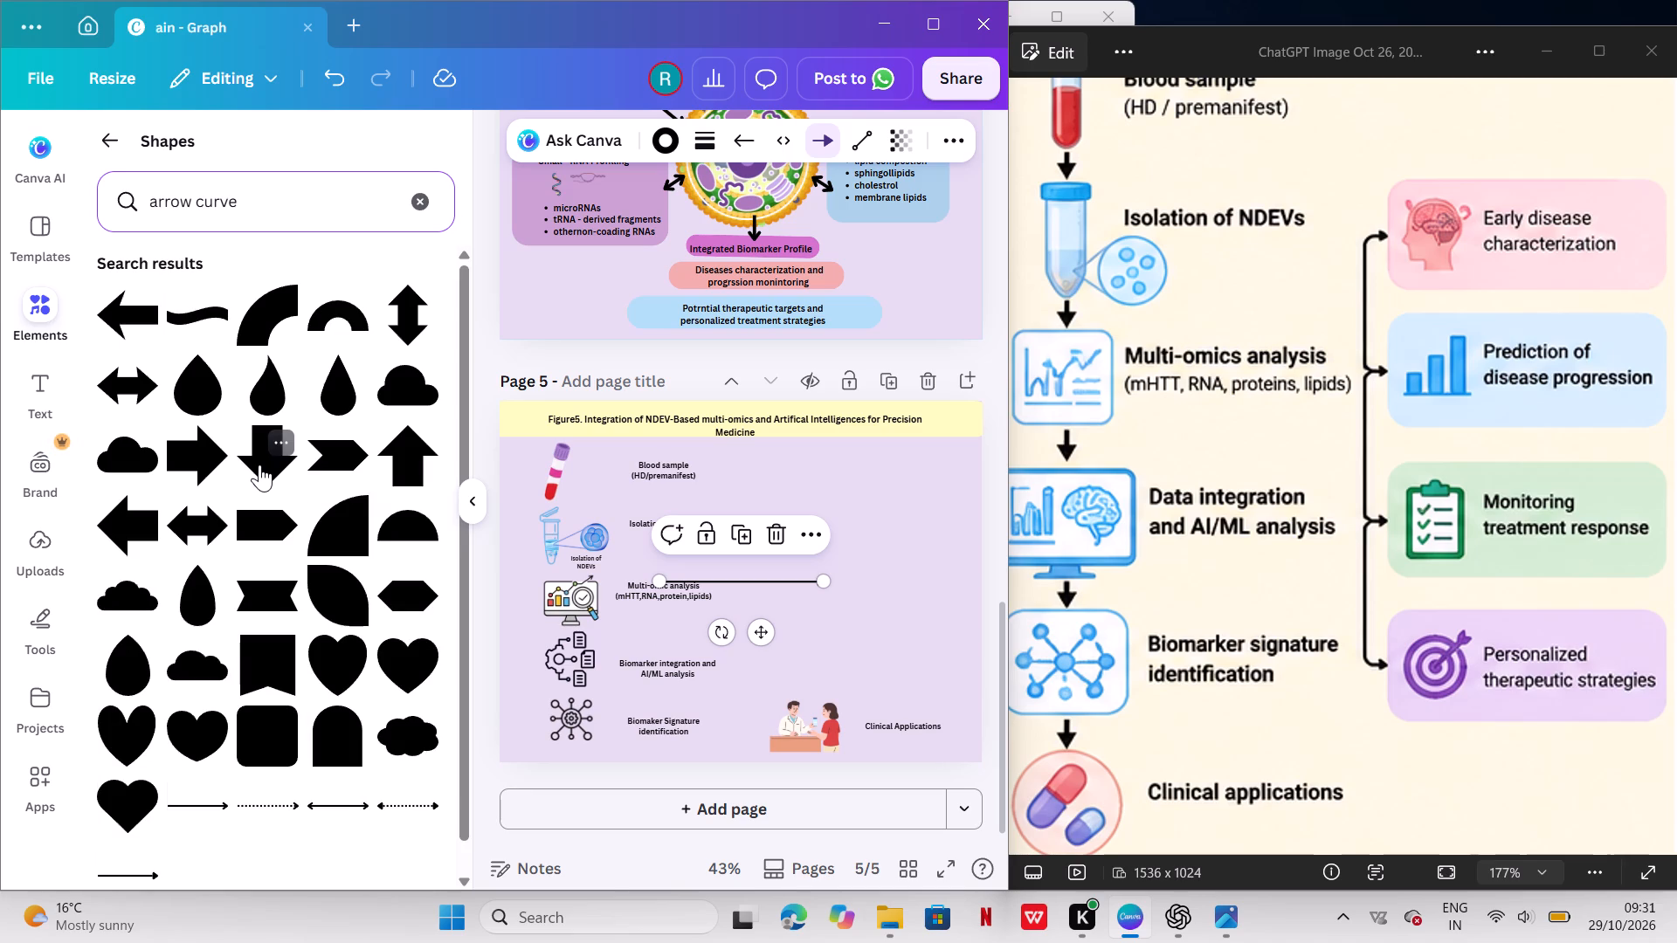
pyautogui.hscroll(2, 259, 485)
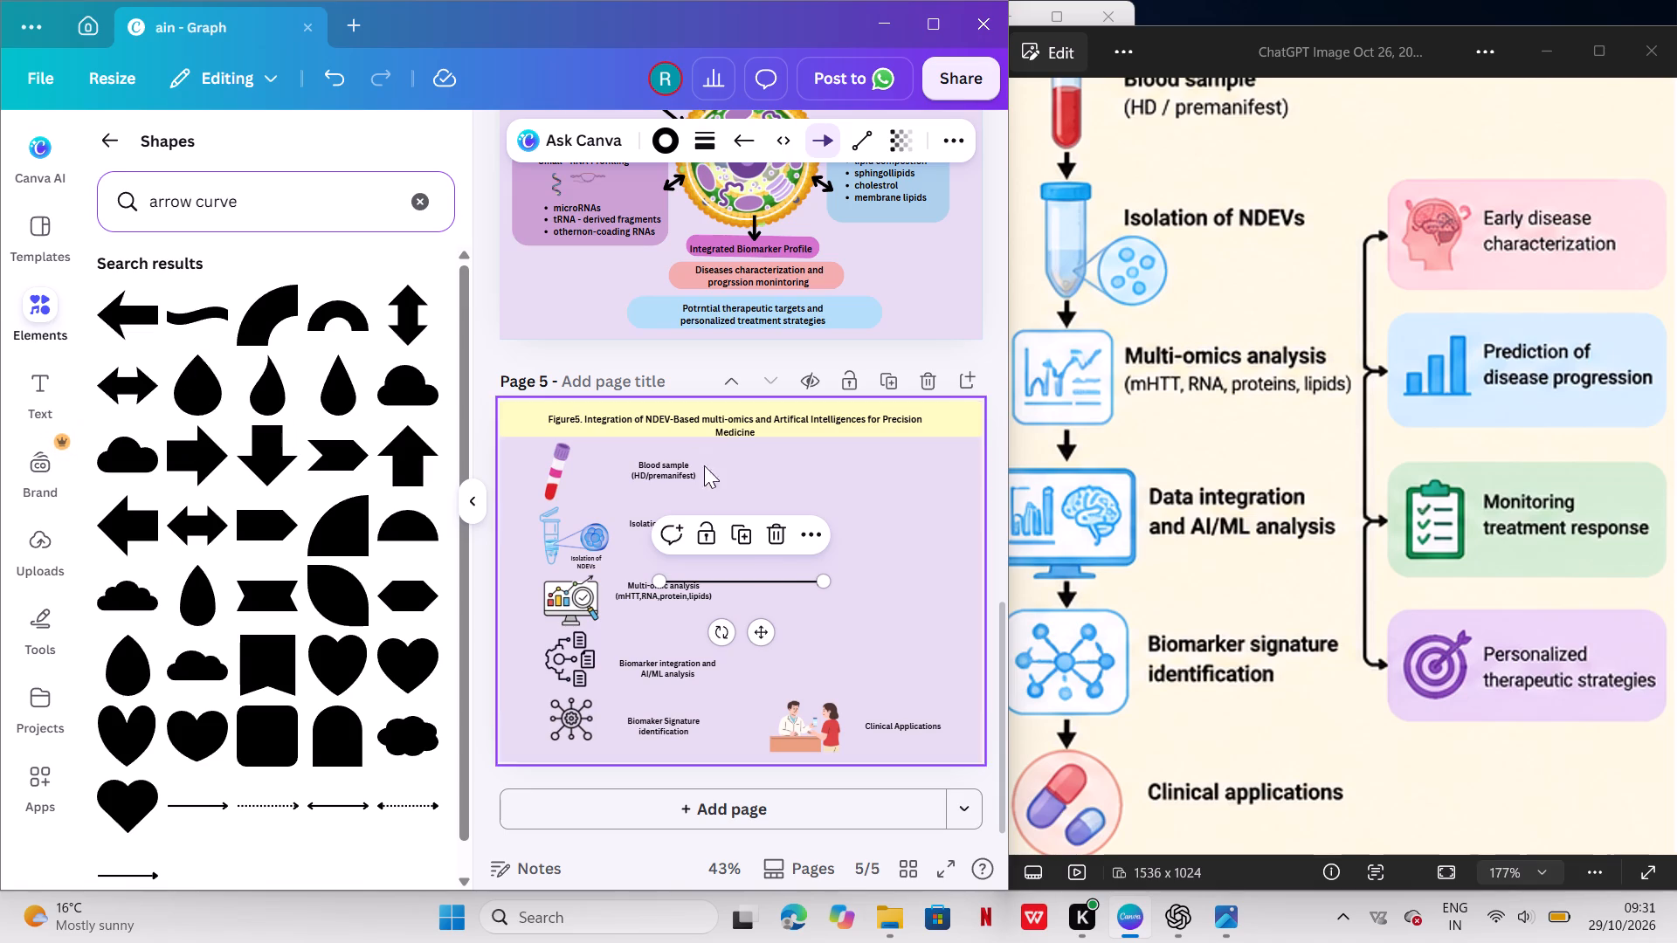
# Delete the straight arrow overlapping the multi-omic analysis label on page 5.
pyautogui.click(764, 531)
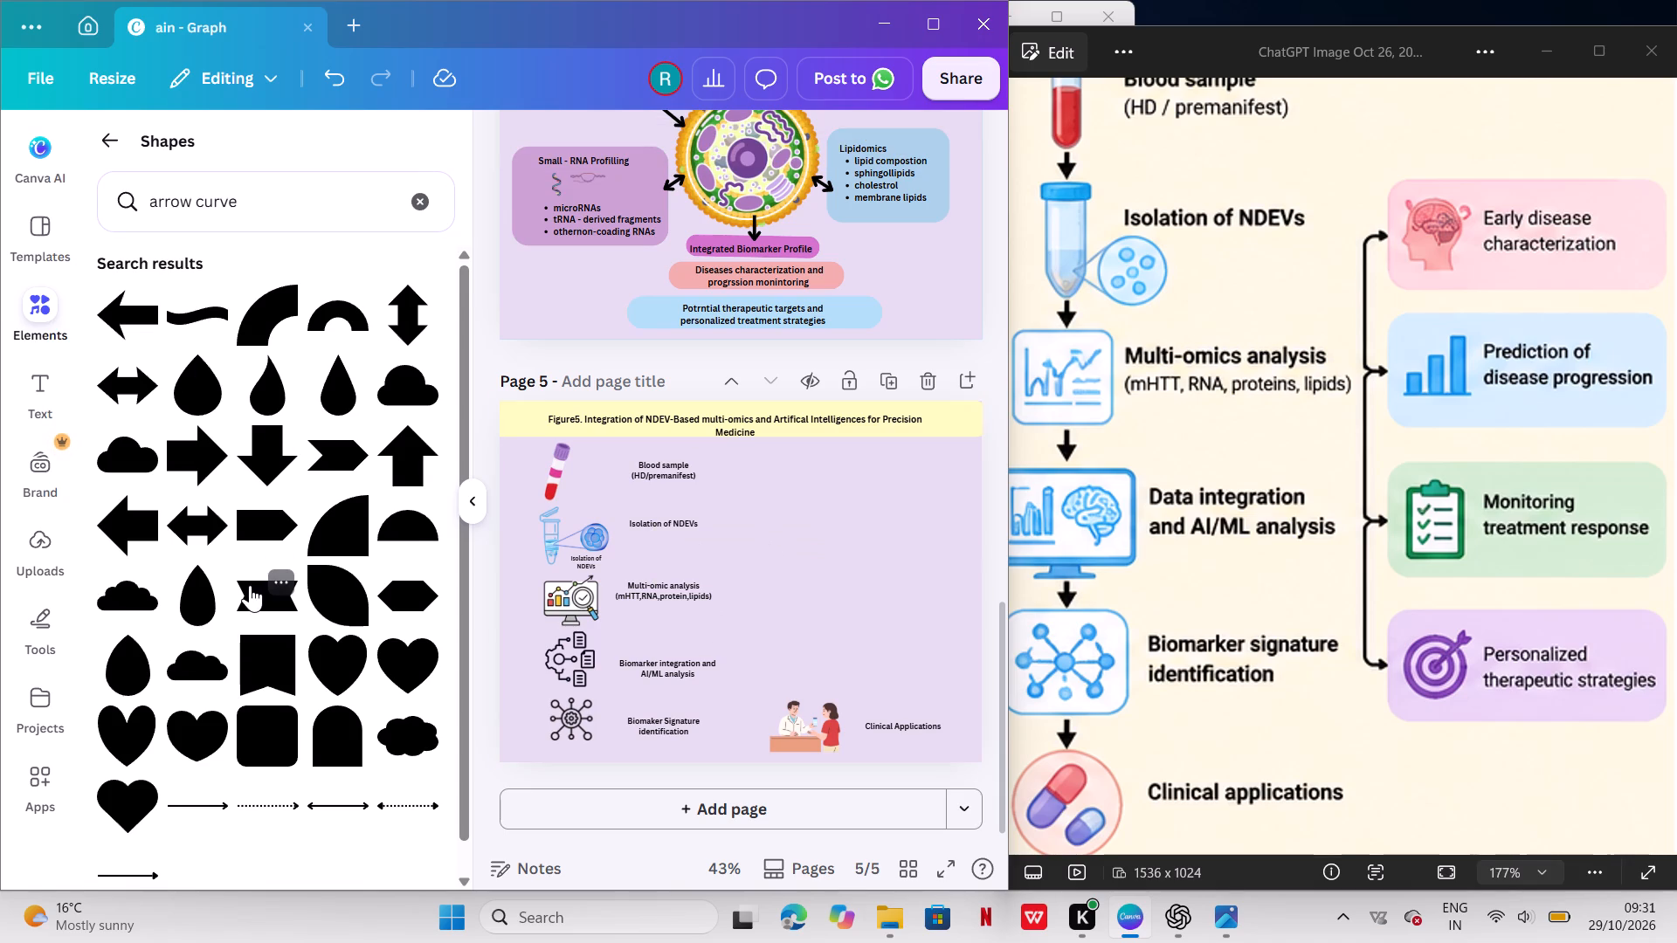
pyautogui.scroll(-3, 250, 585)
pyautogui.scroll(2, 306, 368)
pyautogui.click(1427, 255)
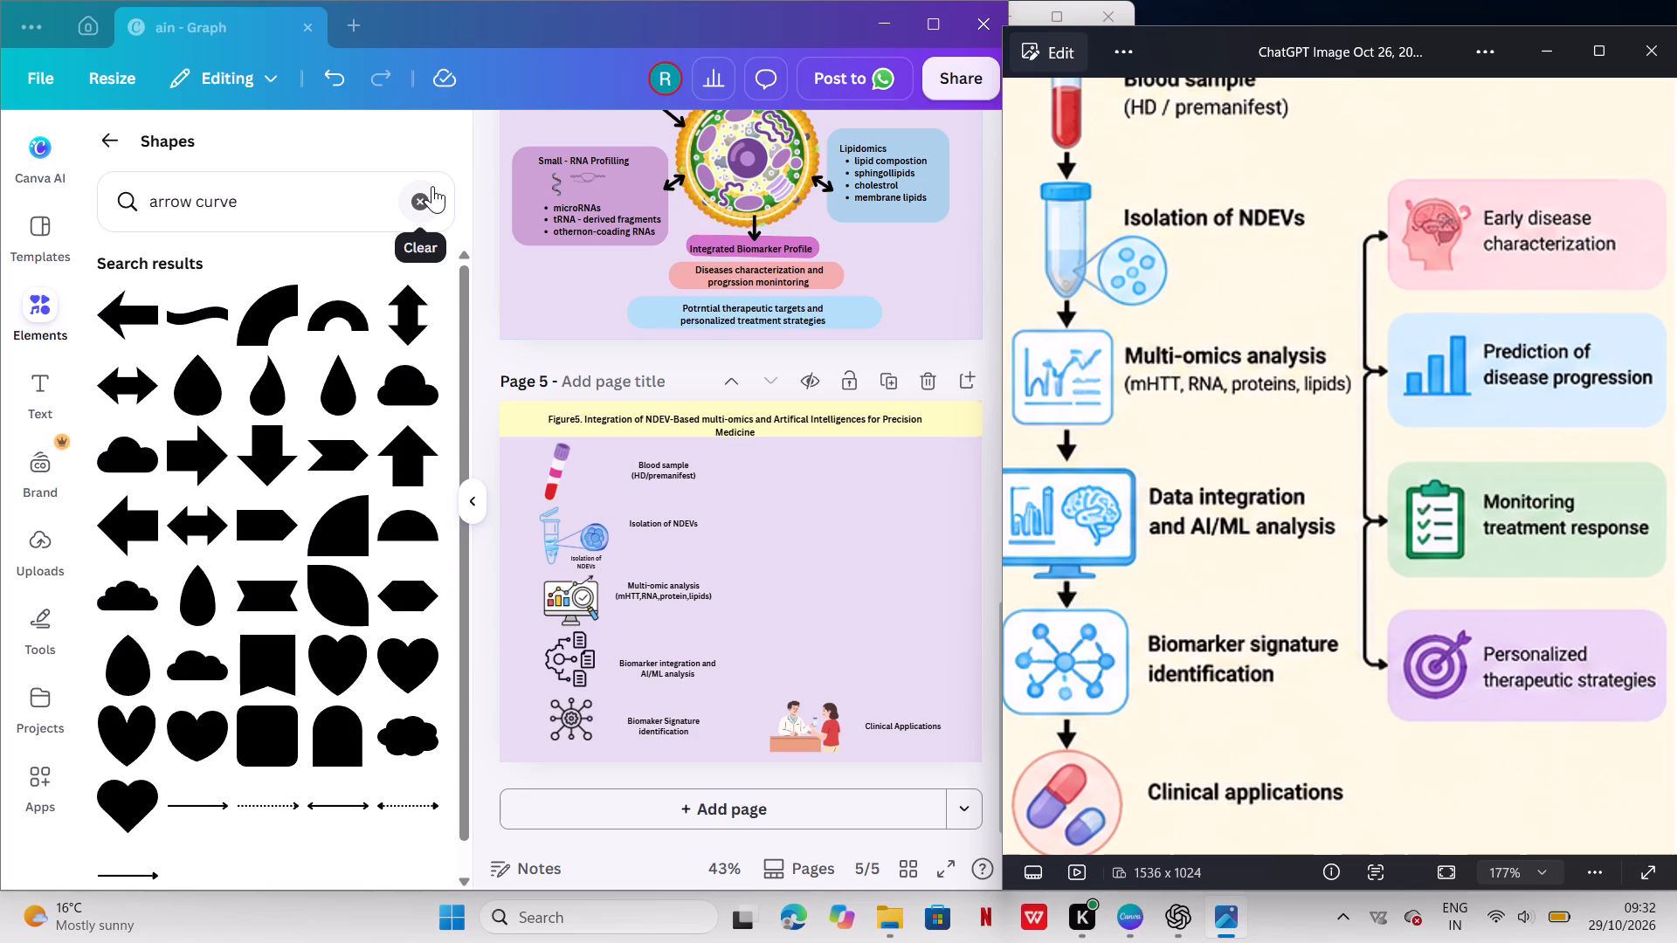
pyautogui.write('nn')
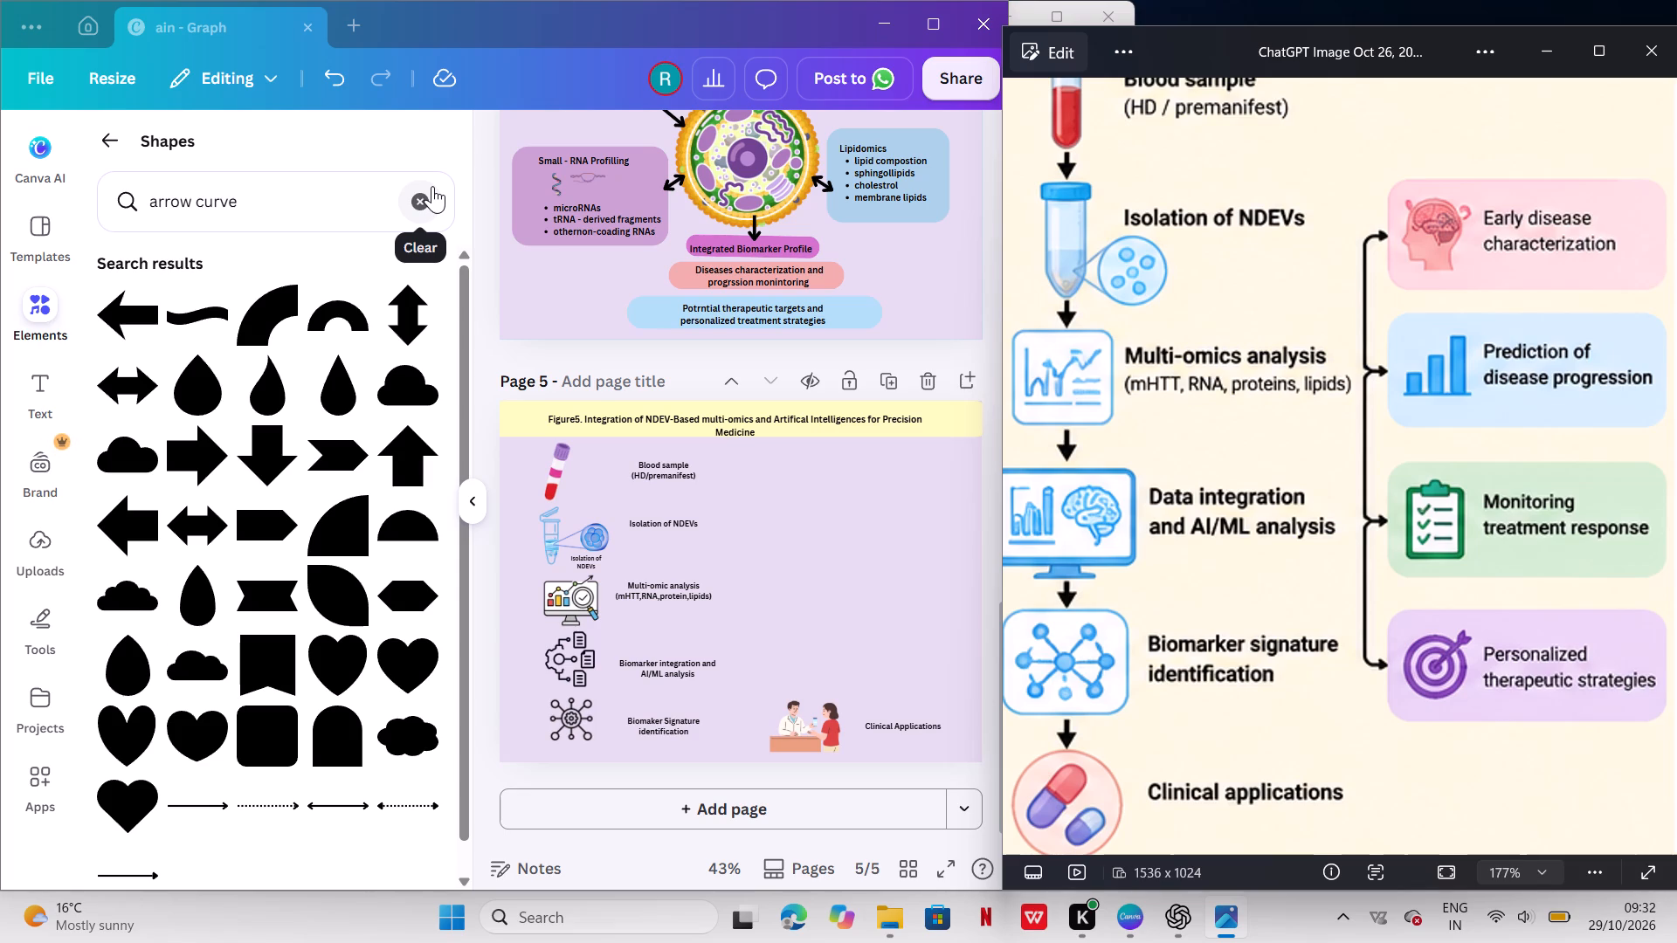
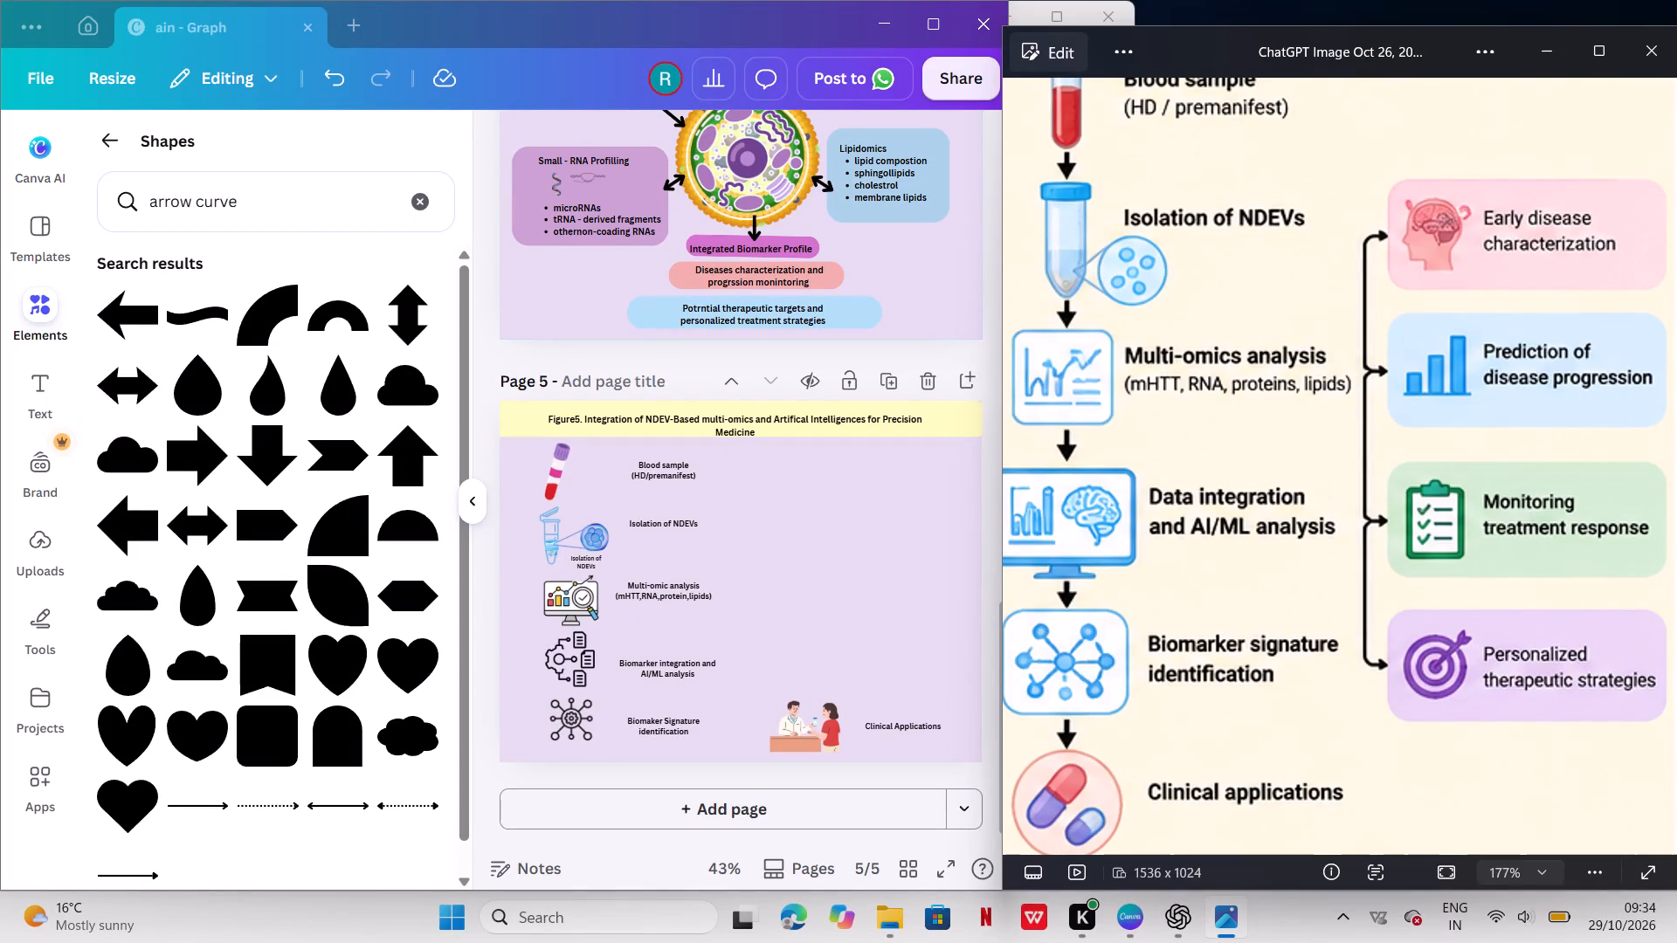
# Search the shape elements for "curly bracket arrow".
pyautogui.click(234, 211)
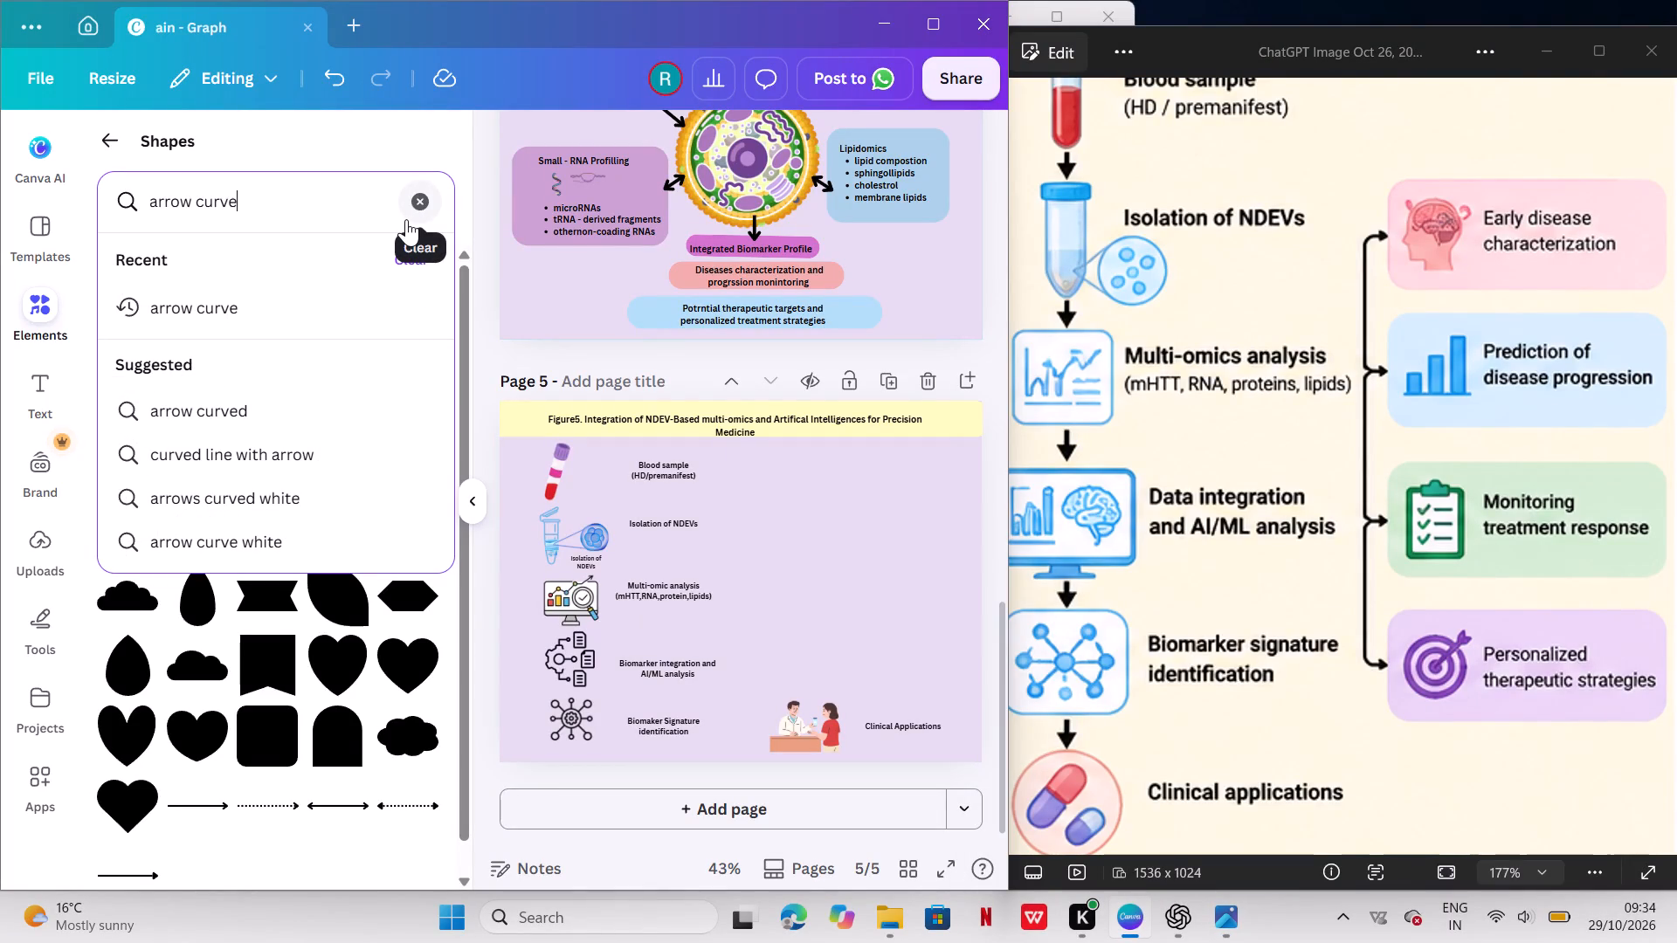
pyautogui.press('BackSpace')
pyautogui.press('BackSpace')
pyautogui.press('BackSpace')
pyautogui.press('BackSpace')
pyautogui.press('BackSpace')
pyautogui.press('BackSpace')
pyautogui.press('BackSpace')
pyautogui.press('BackSpace')
pyautogui.press('BackSpace')
pyautogui.press('BackSpace')
pyautogui.press('BackSpace')
pyautogui.press('BackSpace')
pyautogui.press('BackSpace')
pyautogui.press('BackSpace')
pyautogui.press('BackSpace')
pyautogui.press('BackSpace')
pyautogui.press('BackSpace')
pyautogui.press('BackSpace')
pyautogui.press('BackSpace')
pyautogui.press('BackSpace')
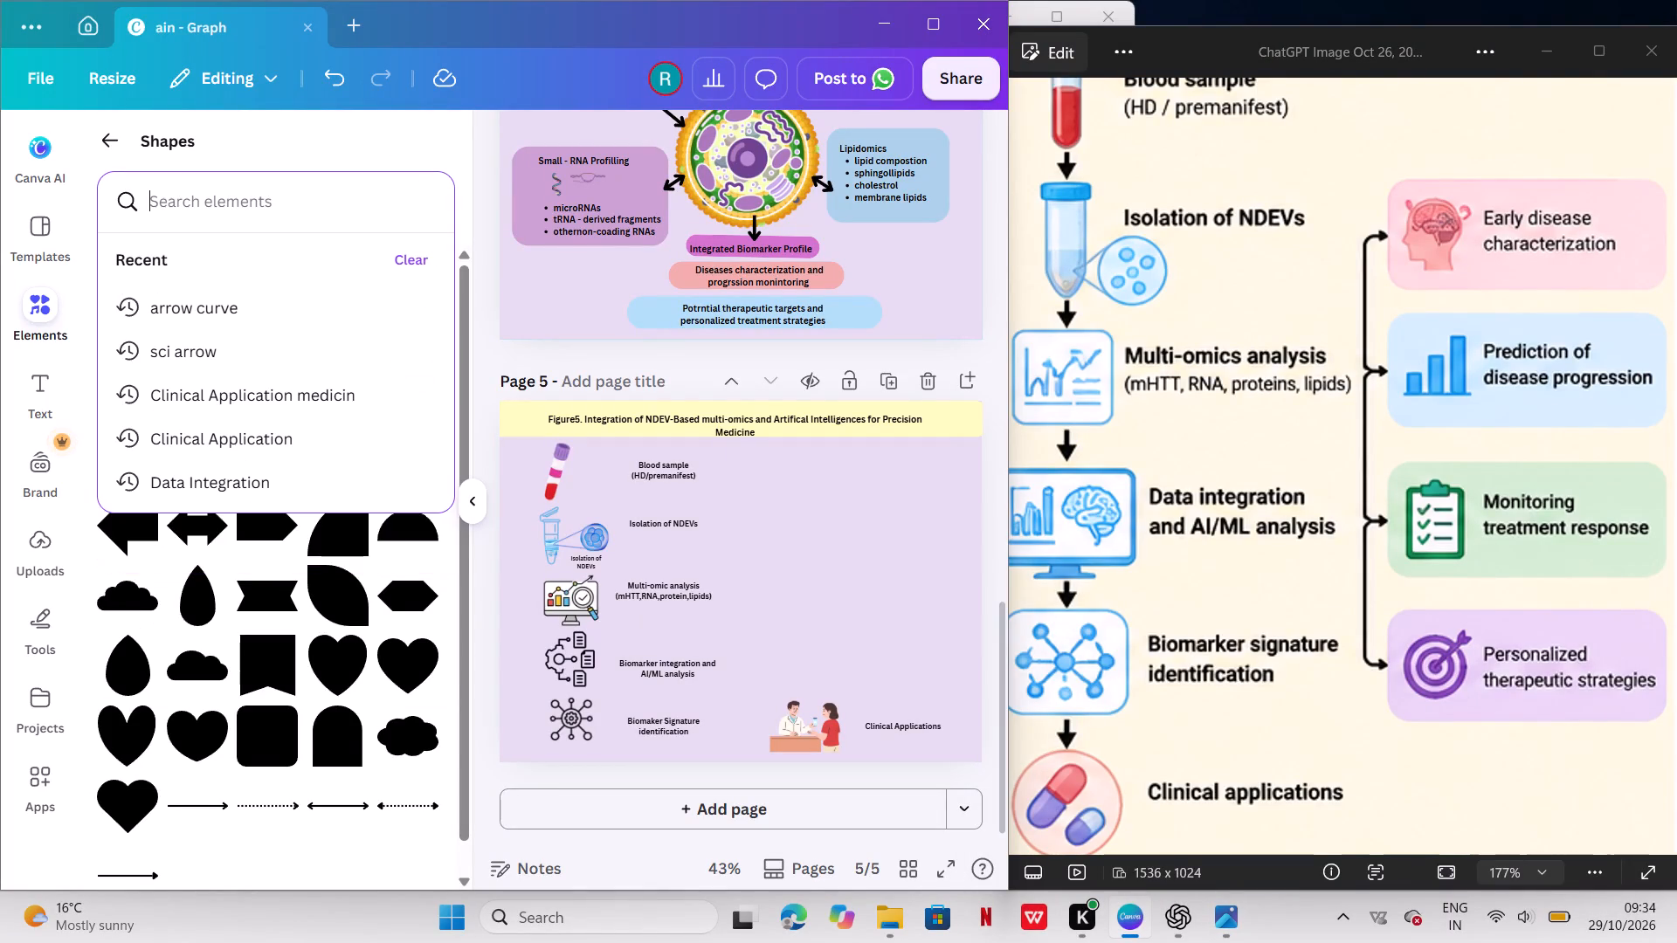
pyautogui.write('cur')
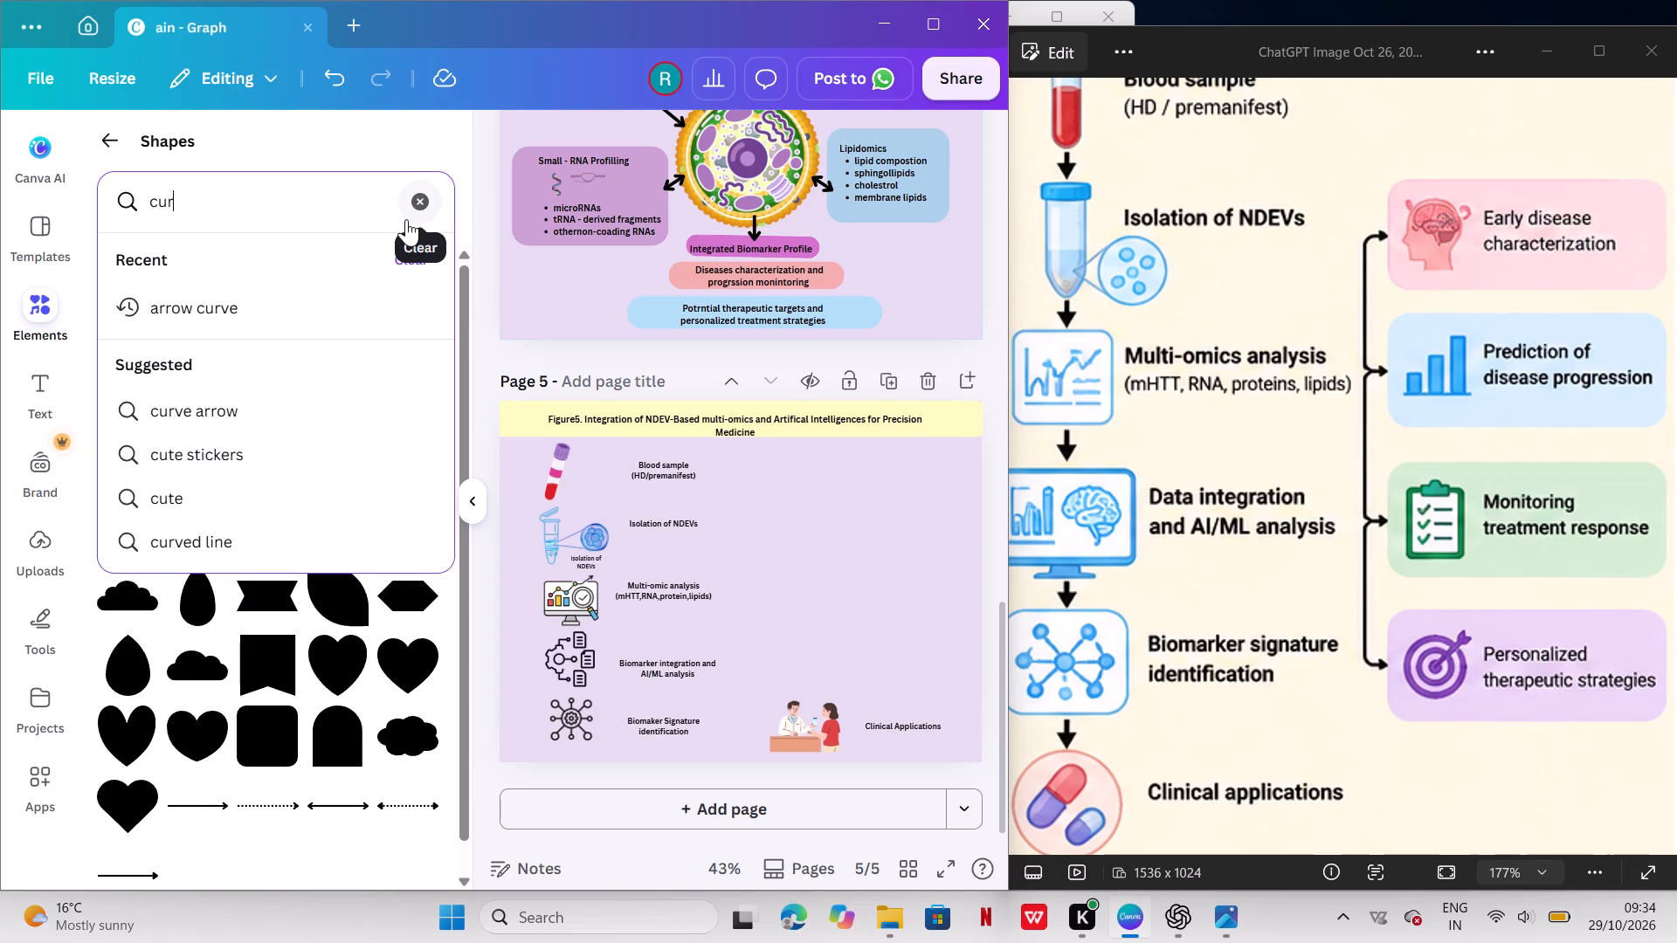
pyautogui.write('ly')
pyautogui.press('space')
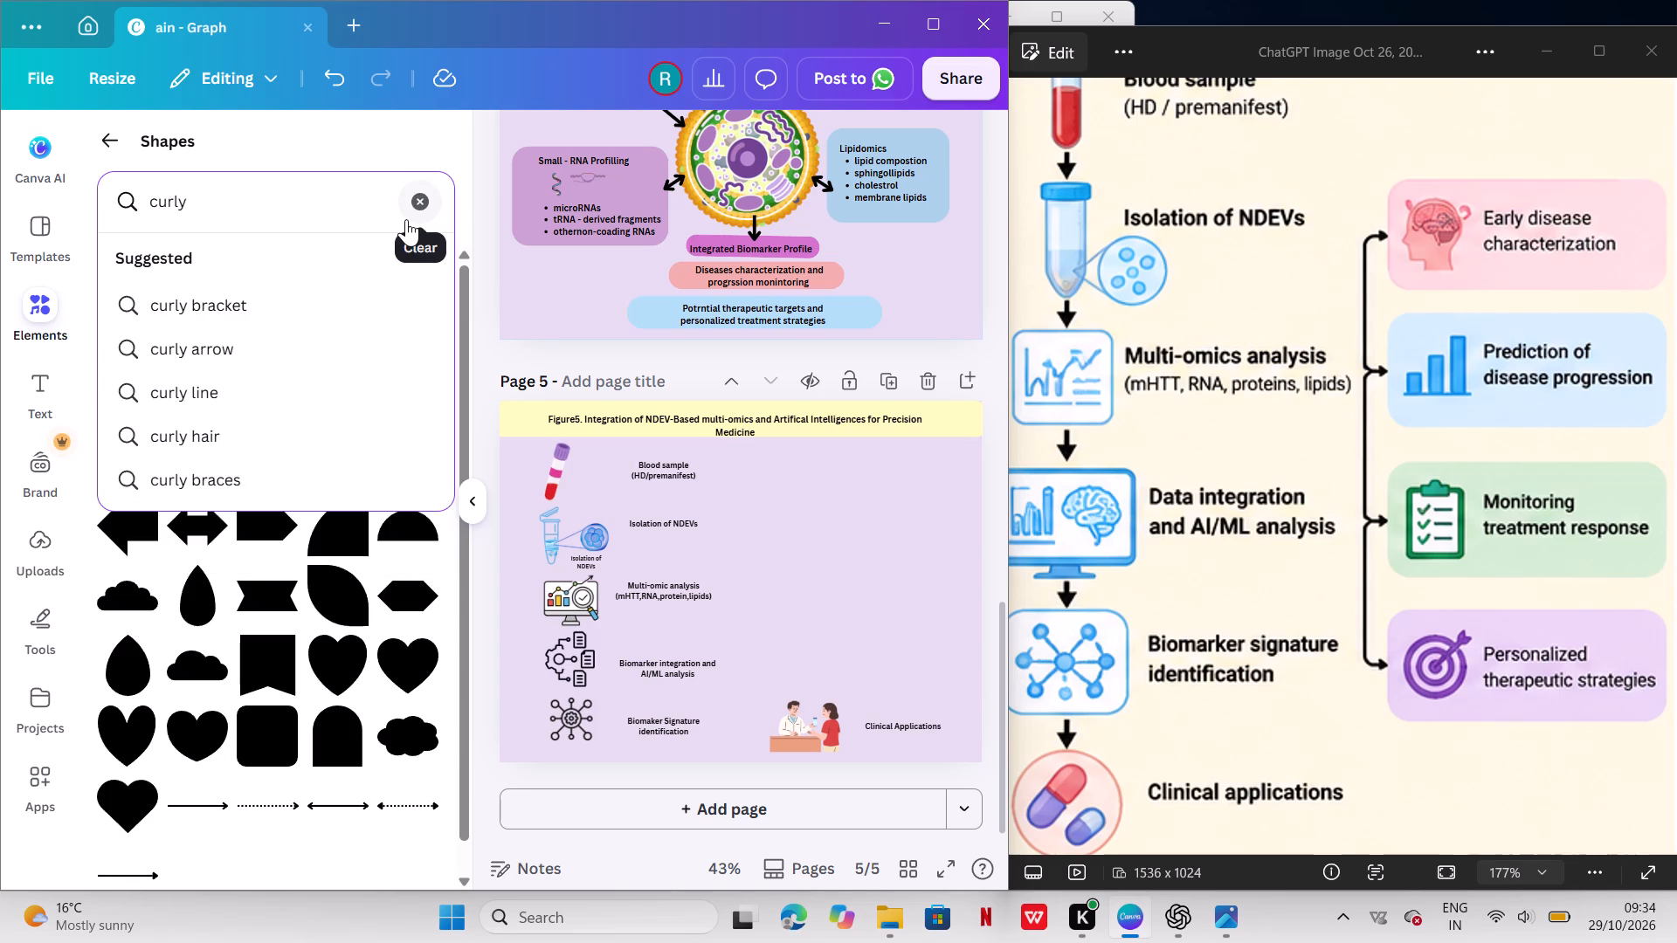
pyautogui.press('b')
pyautogui.write('ra')
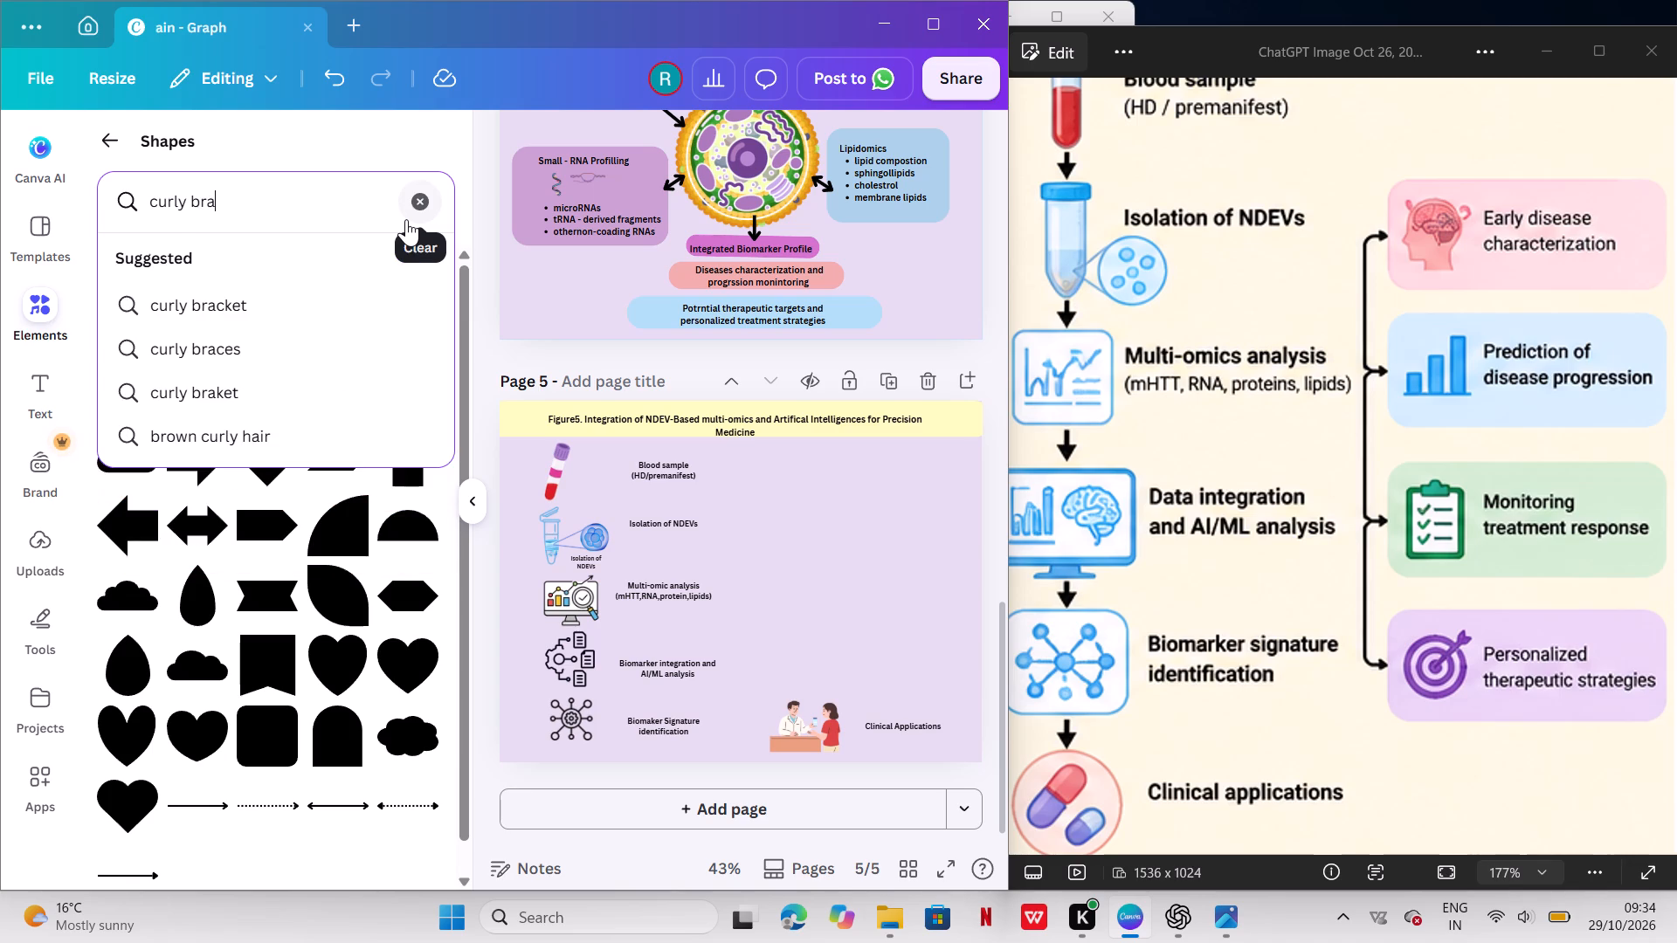
pyautogui.press('c')
pyautogui.press('k')
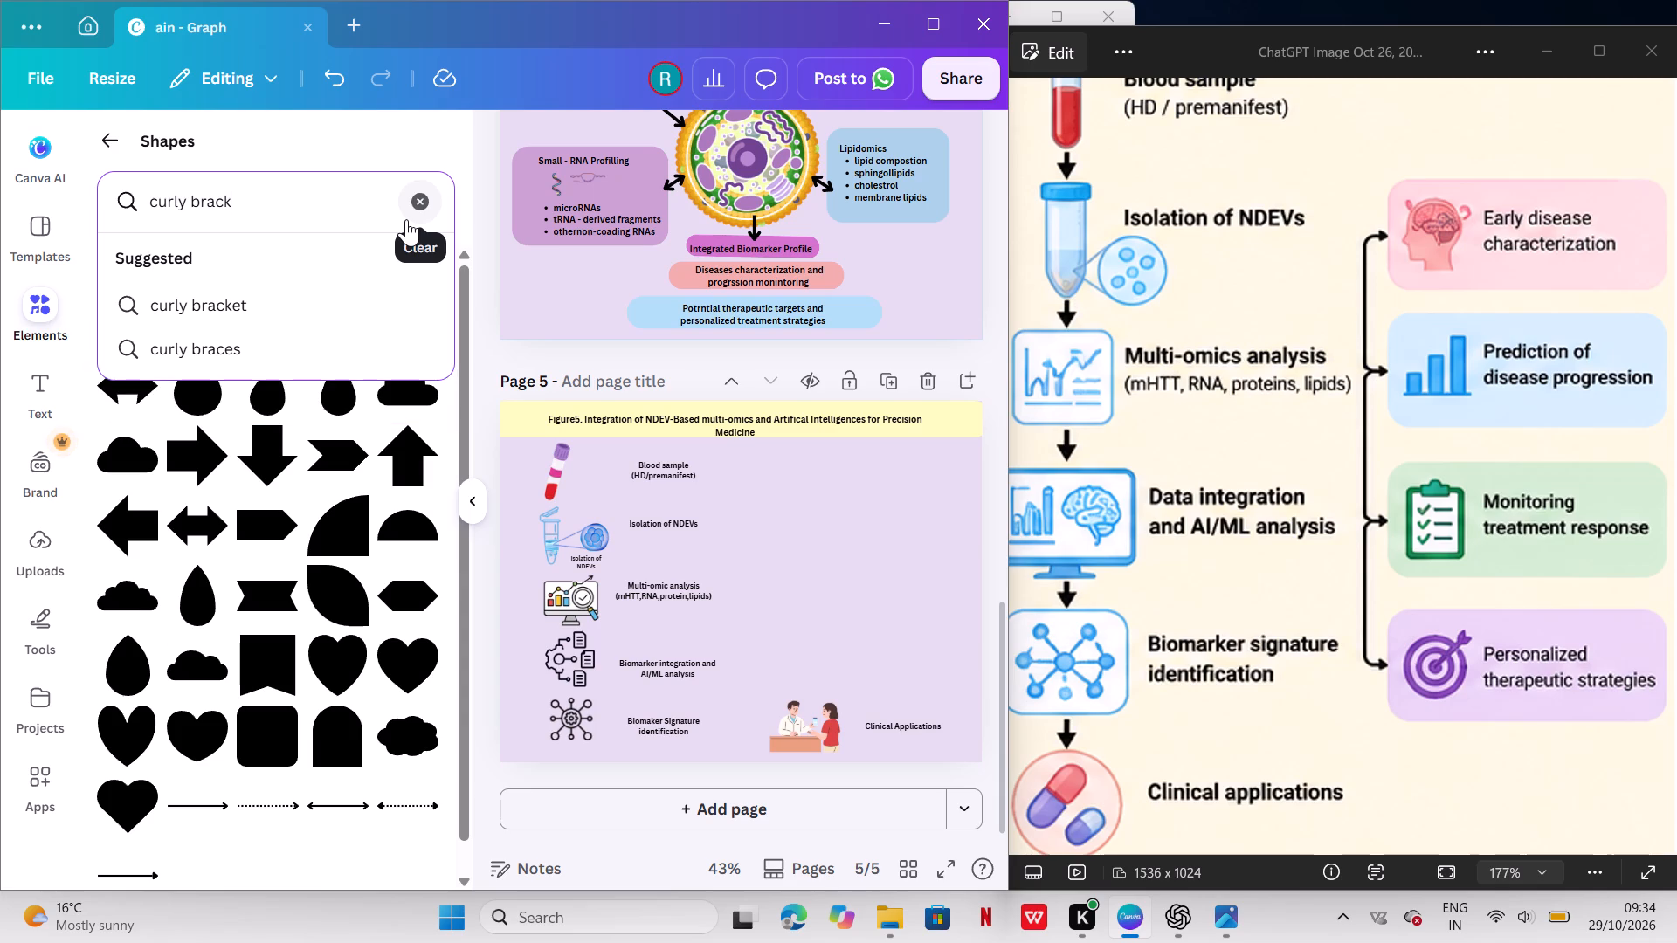
pyautogui.write('et')
pyautogui.press('space')
pyautogui.write('aeeow')
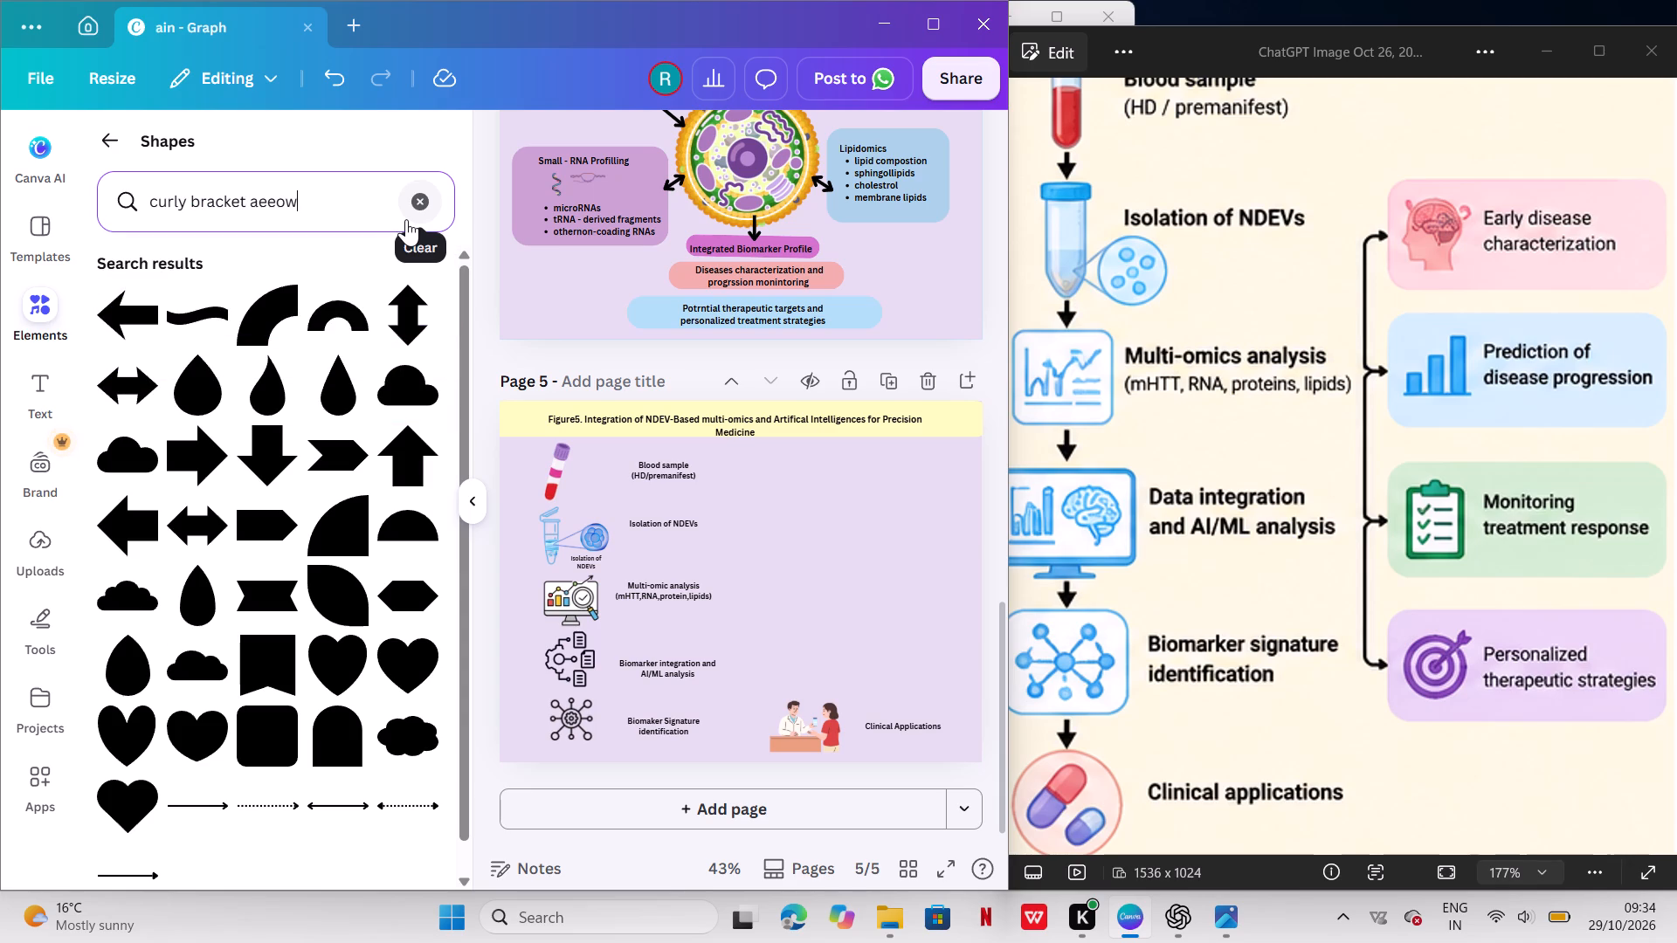
pyautogui.press('BackSpace')
pyautogui.press('BackSpace')
pyautogui.press('BackSpace')
pyautogui.press('BackSpace')
pyautogui.write('rro')
pyautogui.press('w')
pyautogui.press('Return')
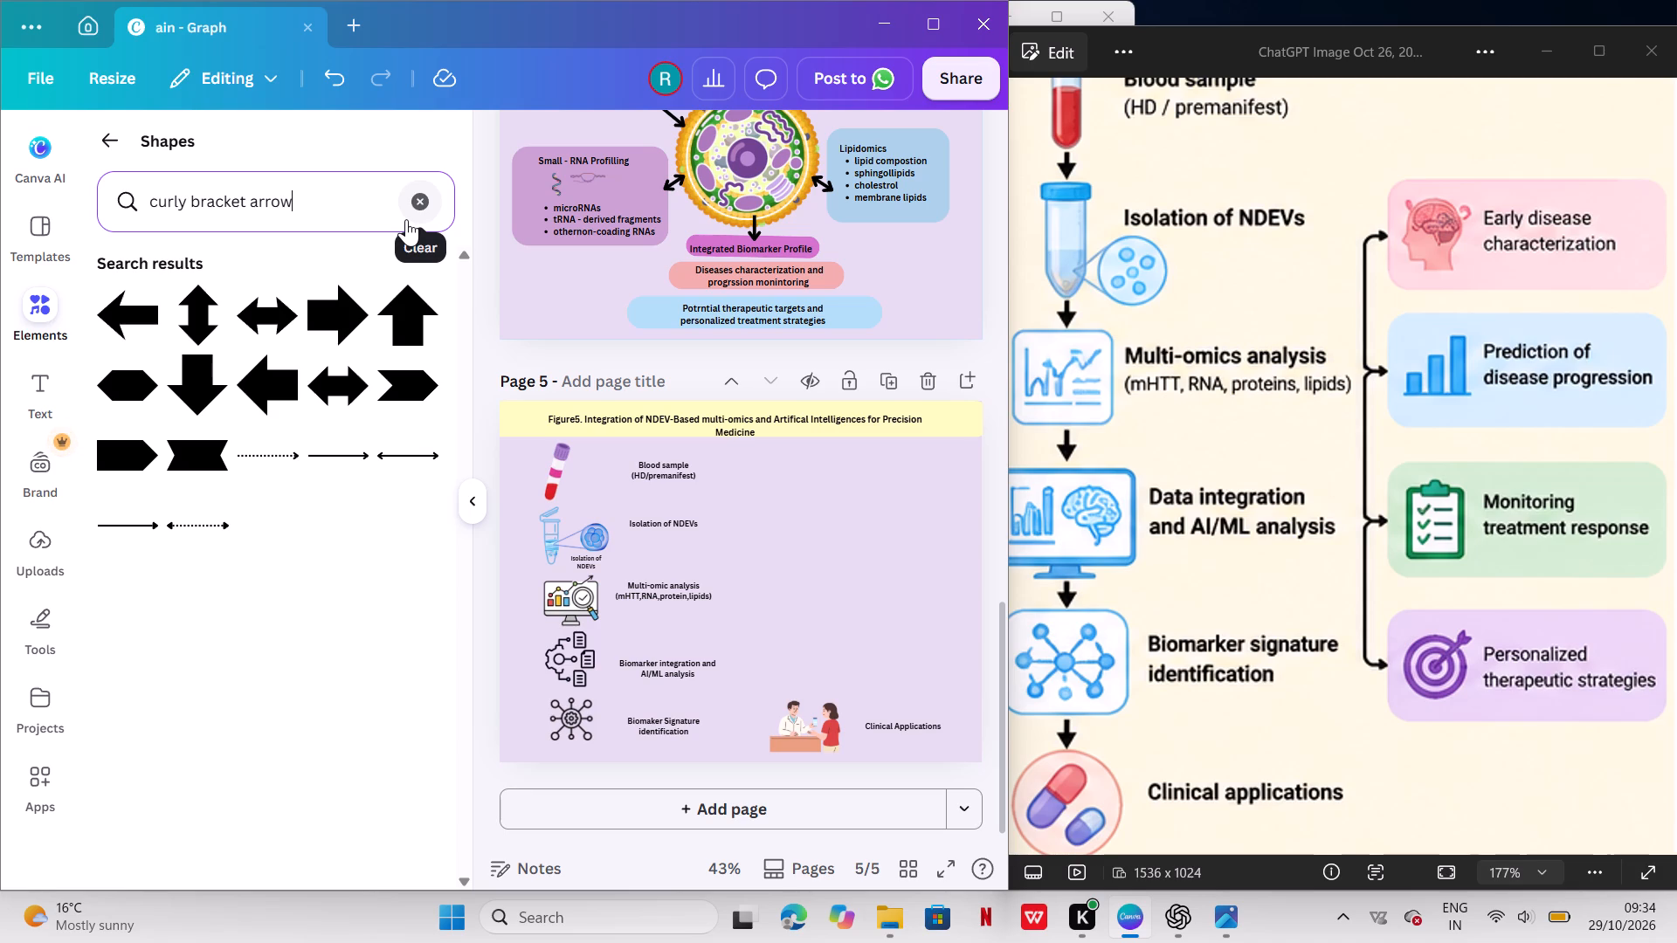
# Shorten the shape search text to "bracket".
pyautogui.press('BackSpace')
pyautogui.press('BackSpace')
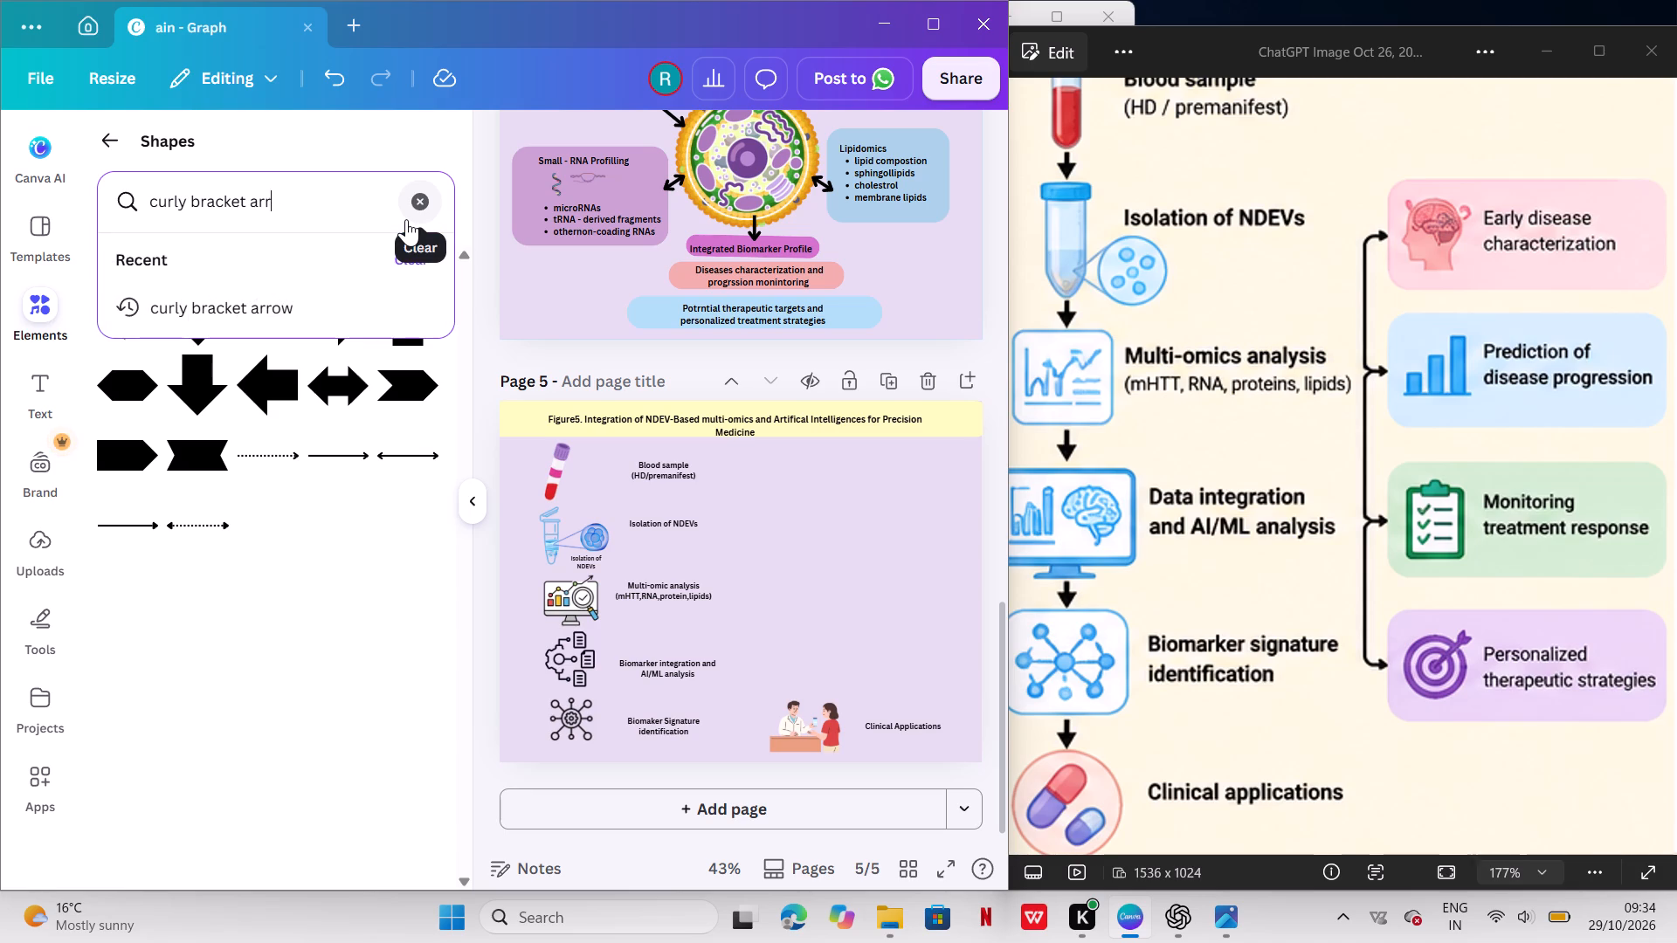
pyautogui.press('BackSpace')
pyautogui.press('BackSpace')
pyautogui.press('BackSpace')
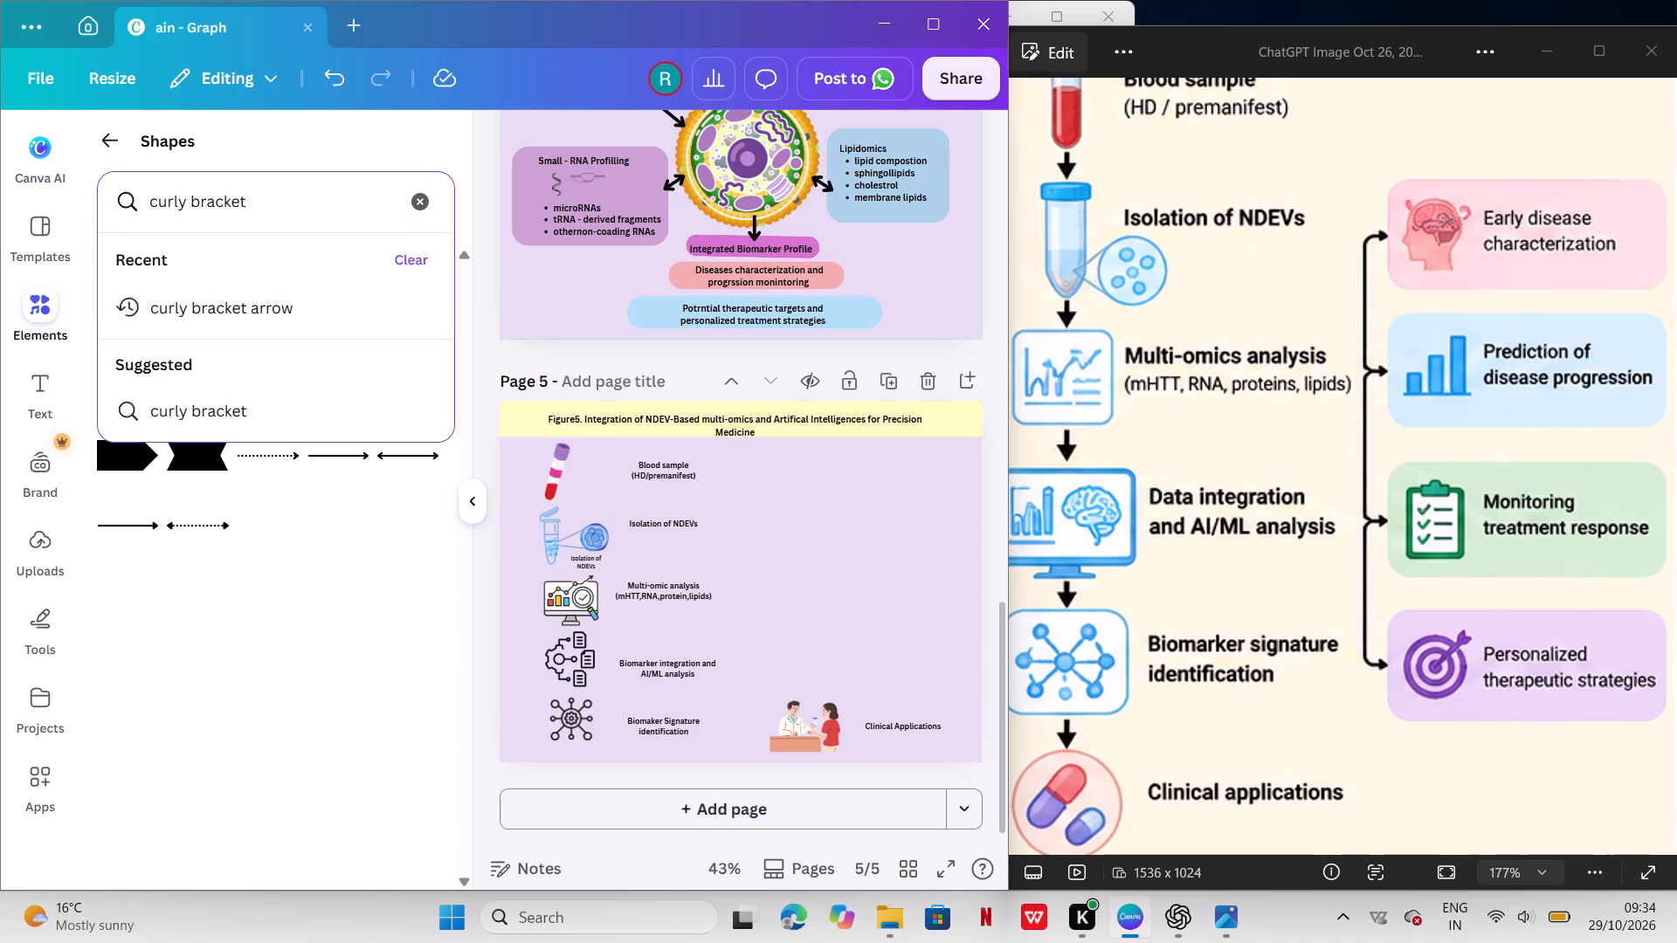
pyautogui.click(189, 202)
pyautogui.press('BackSpace')
pyautogui.press('BackSpace')
pyautogui.press('BackSpace')
pyautogui.press('BackSpace')
pyautogui.press('BackSpace')
pyautogui.press('BackSpace')
pyautogui.press('BackSpace')
pyautogui.press('BackSpace')
pyautogui.press('BackSpace')
pyautogui.press('BackSpace')
pyautogui.press('BackSpace')
pyautogui.press('BackSpace')
pyautogui.press('BackSpace')
pyautogui.press('BackSpace')
pyautogui.press('BackSpace')
pyautogui.press('BackSpace')
pyautogui.press('BackSpace')
pyautogui.press('BackSpace')
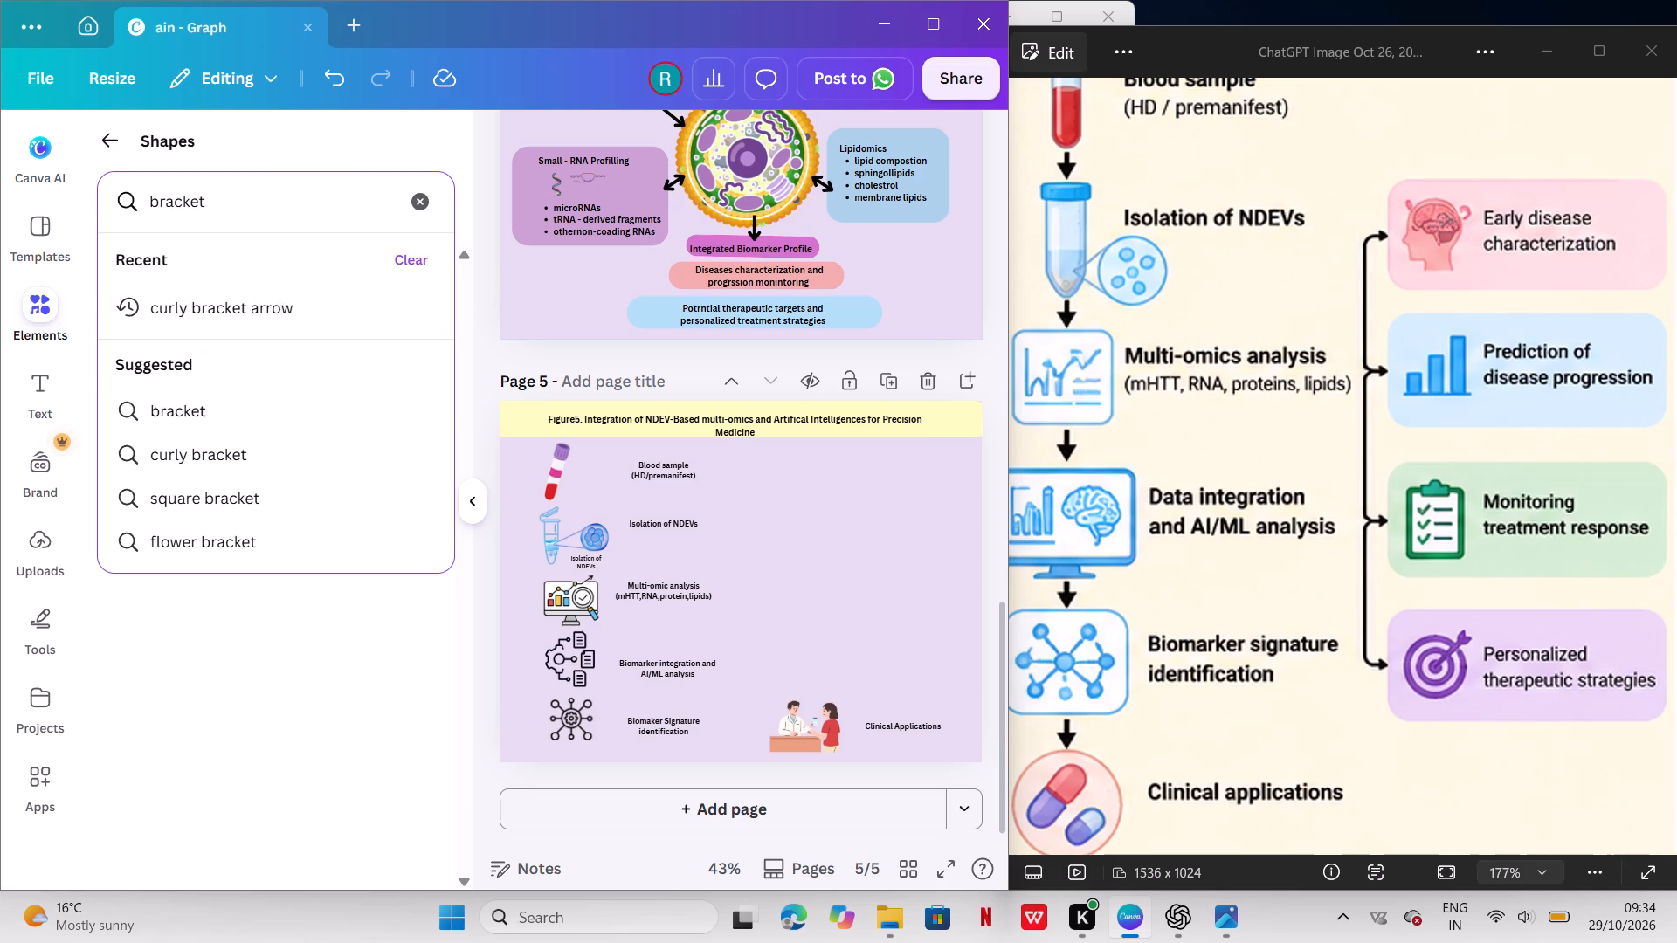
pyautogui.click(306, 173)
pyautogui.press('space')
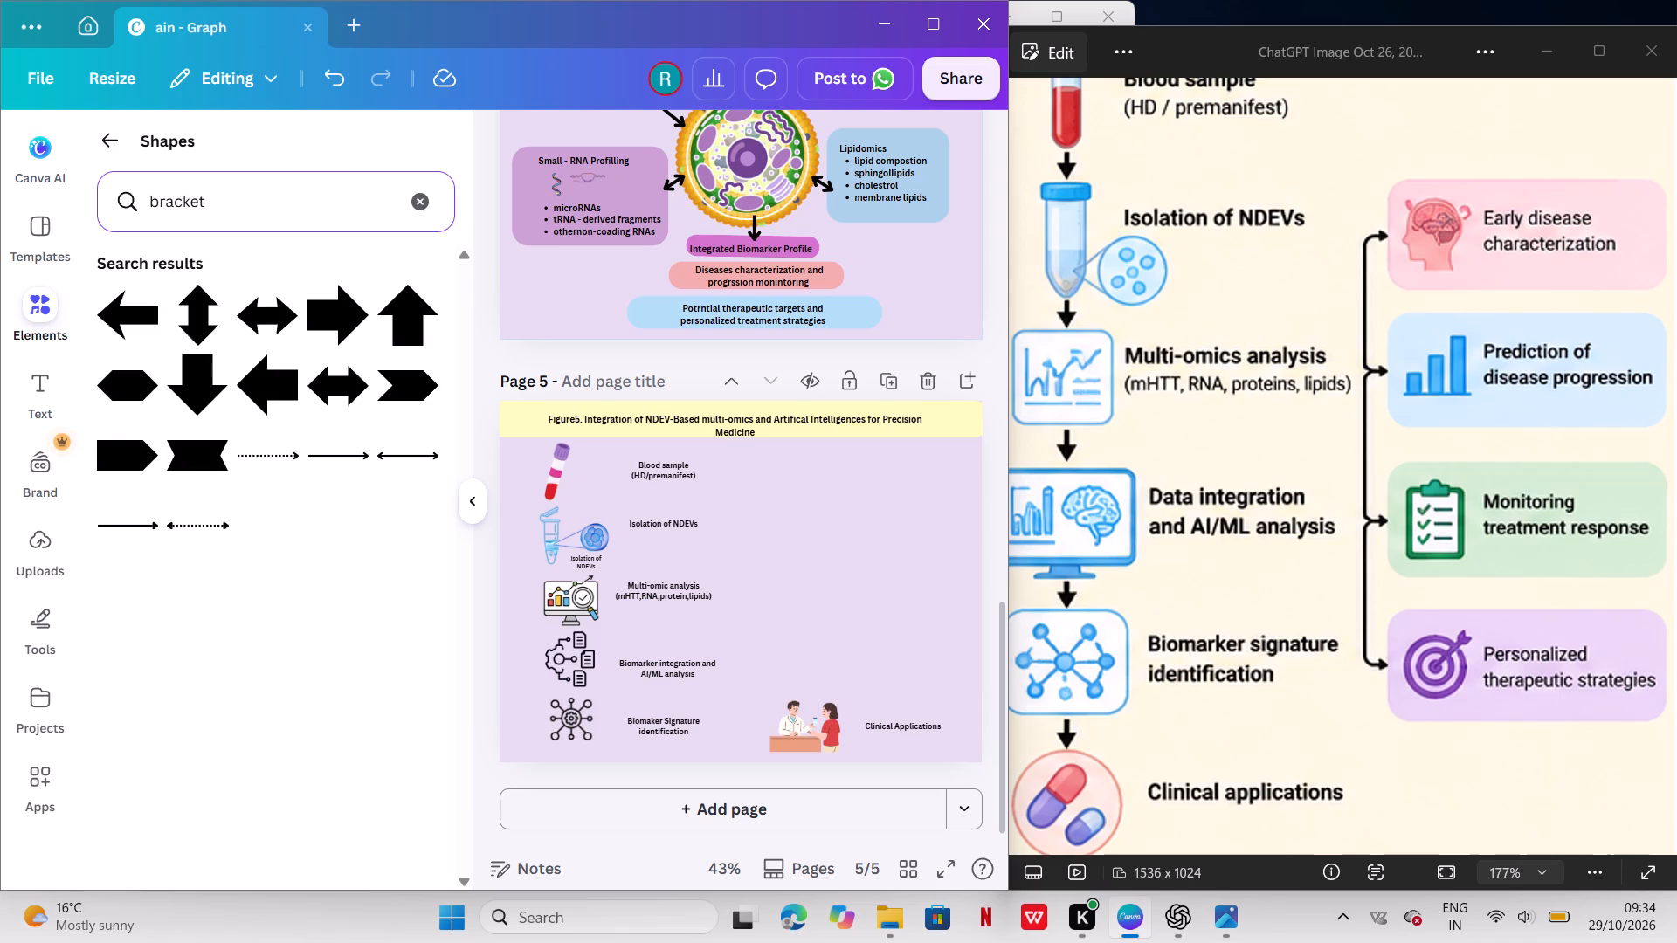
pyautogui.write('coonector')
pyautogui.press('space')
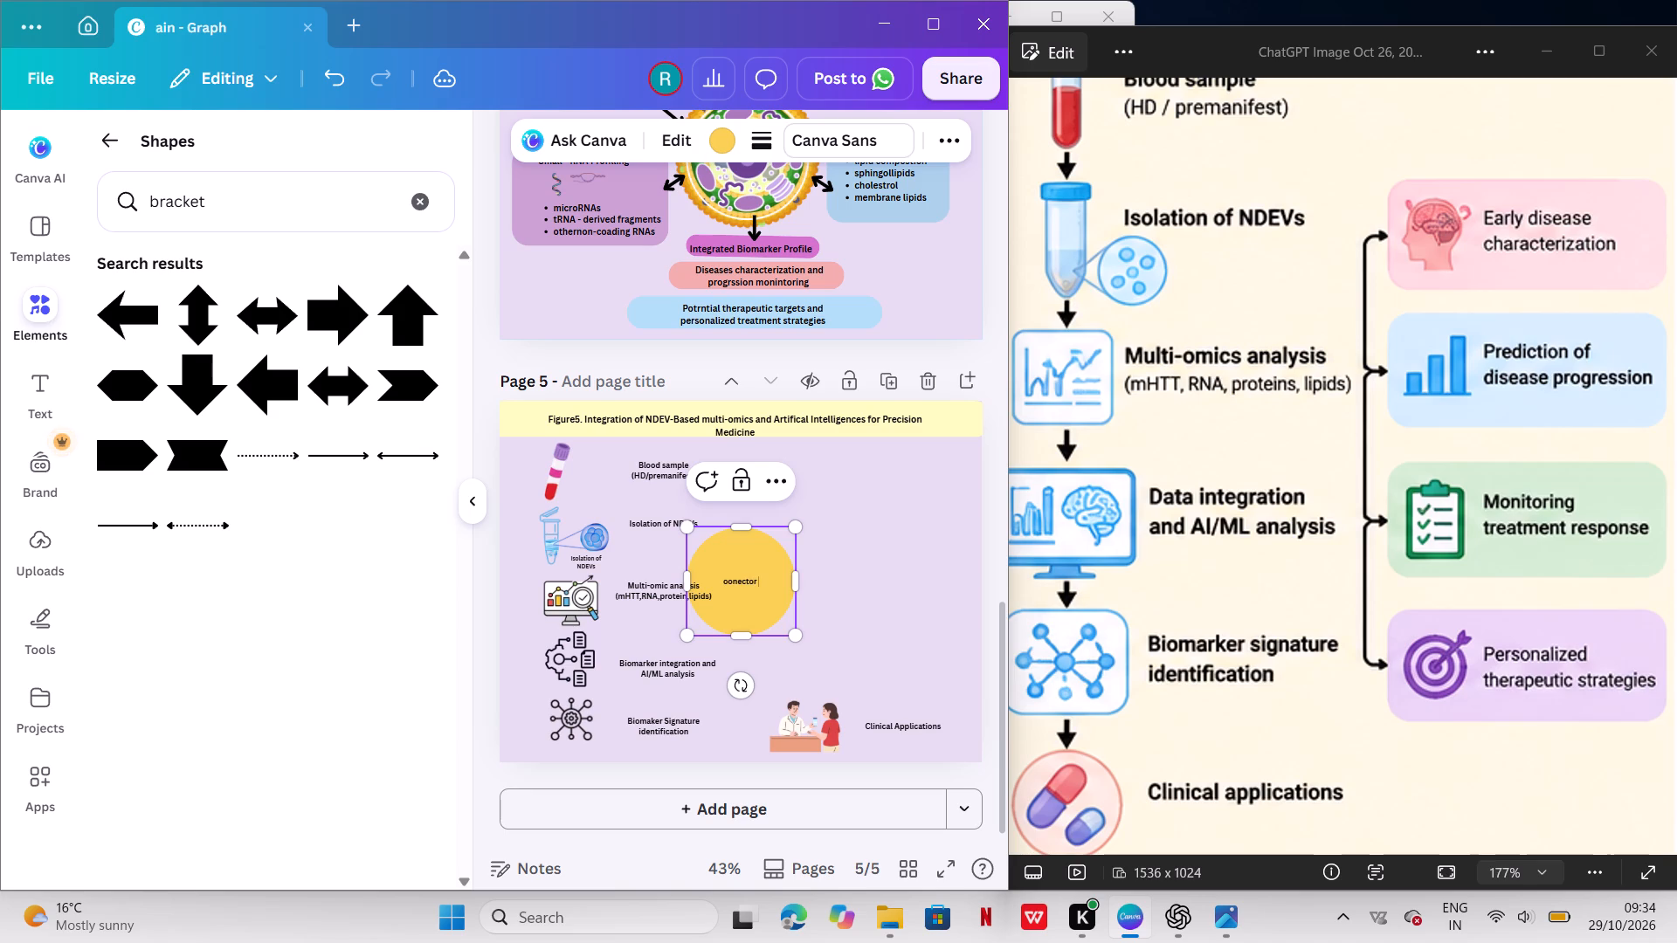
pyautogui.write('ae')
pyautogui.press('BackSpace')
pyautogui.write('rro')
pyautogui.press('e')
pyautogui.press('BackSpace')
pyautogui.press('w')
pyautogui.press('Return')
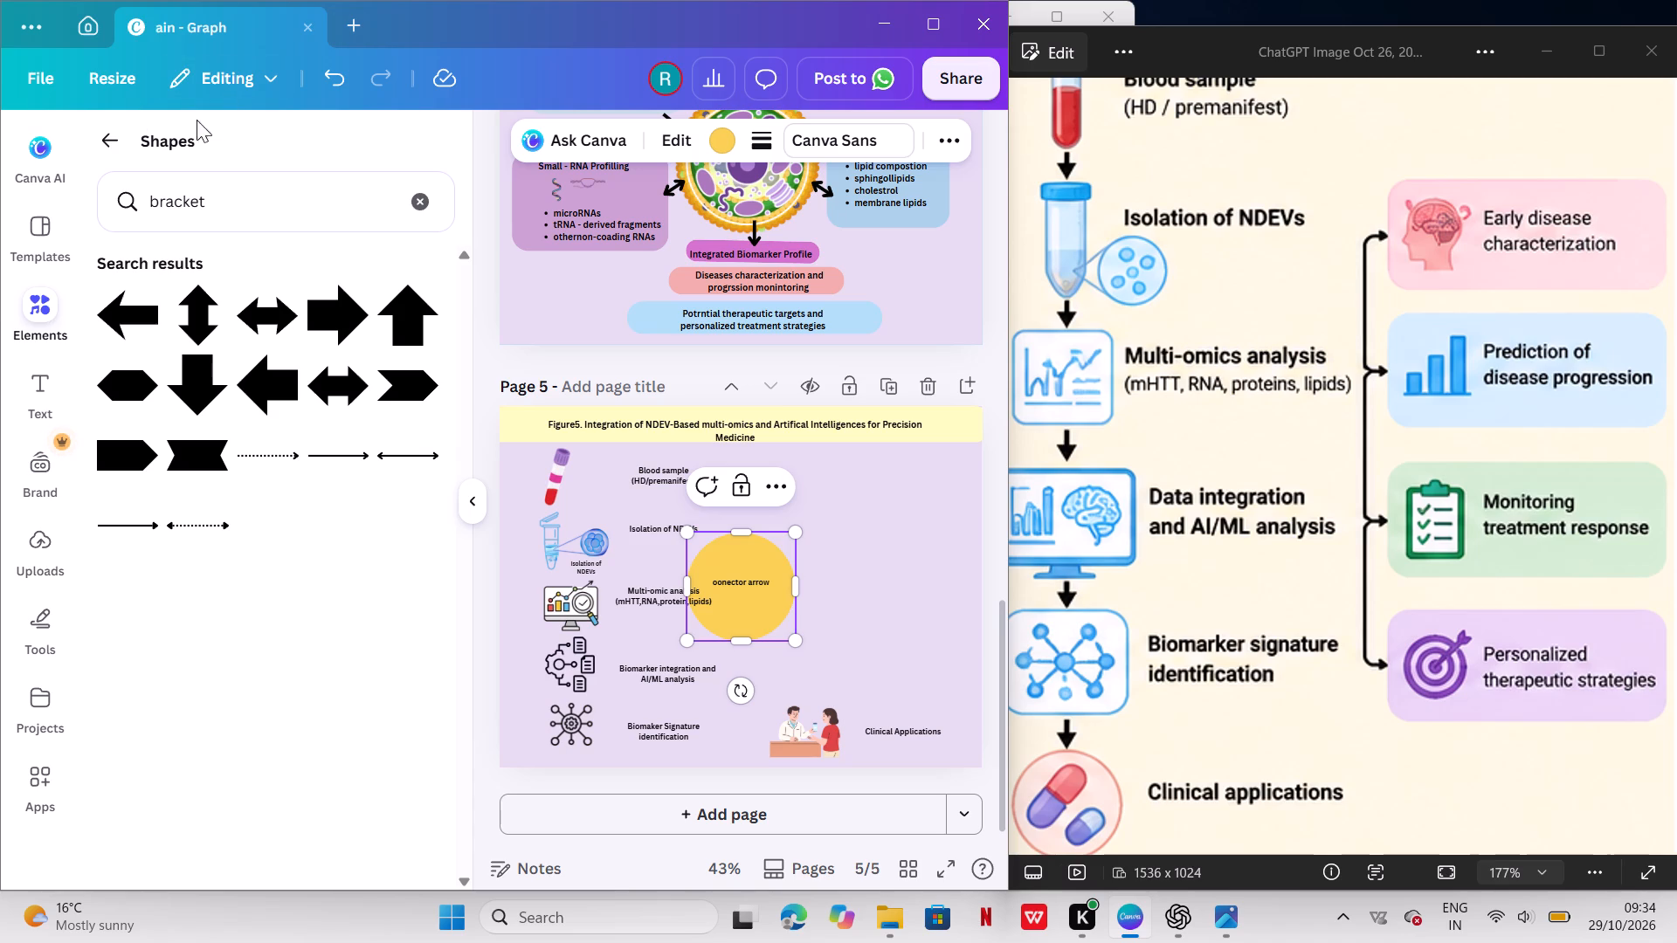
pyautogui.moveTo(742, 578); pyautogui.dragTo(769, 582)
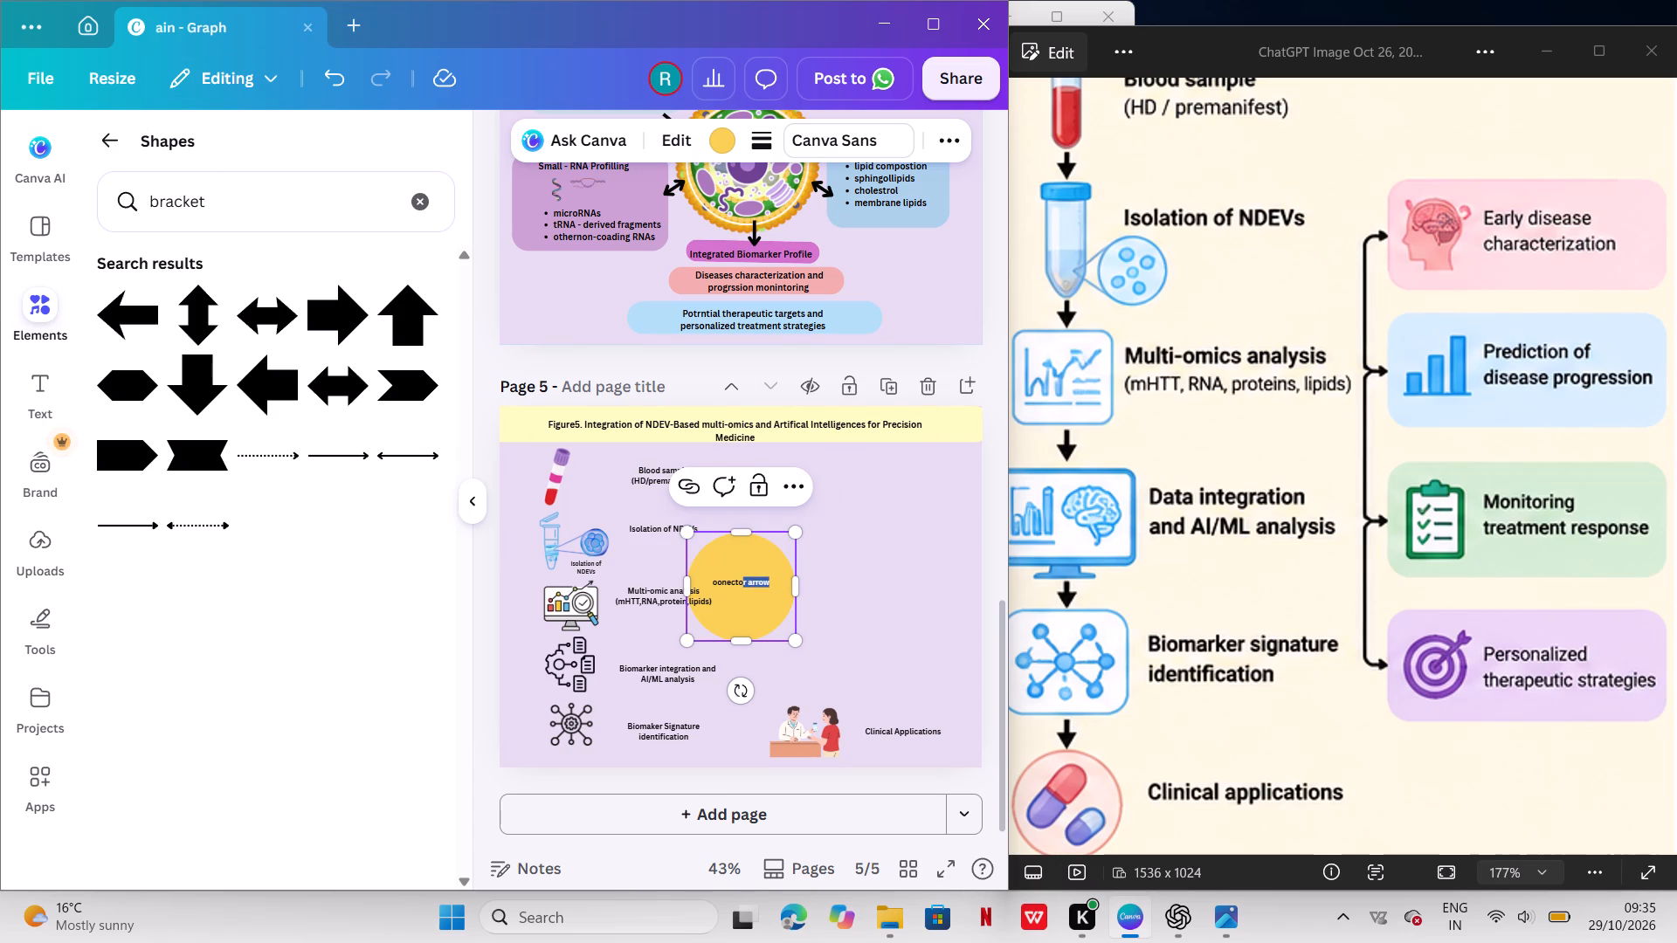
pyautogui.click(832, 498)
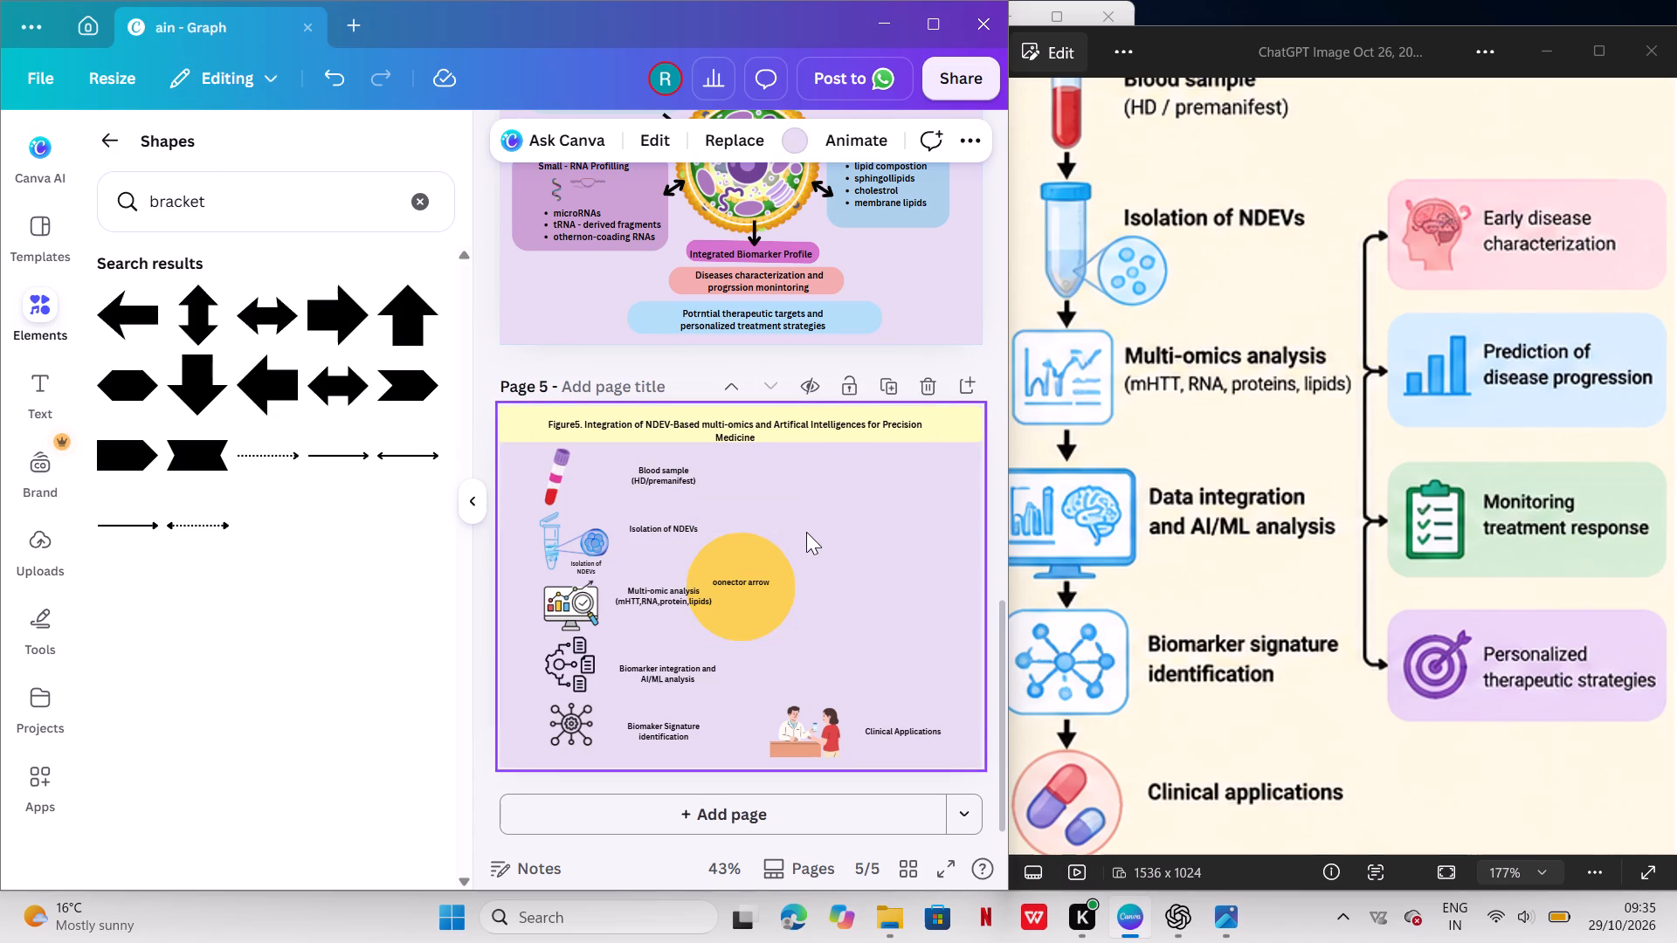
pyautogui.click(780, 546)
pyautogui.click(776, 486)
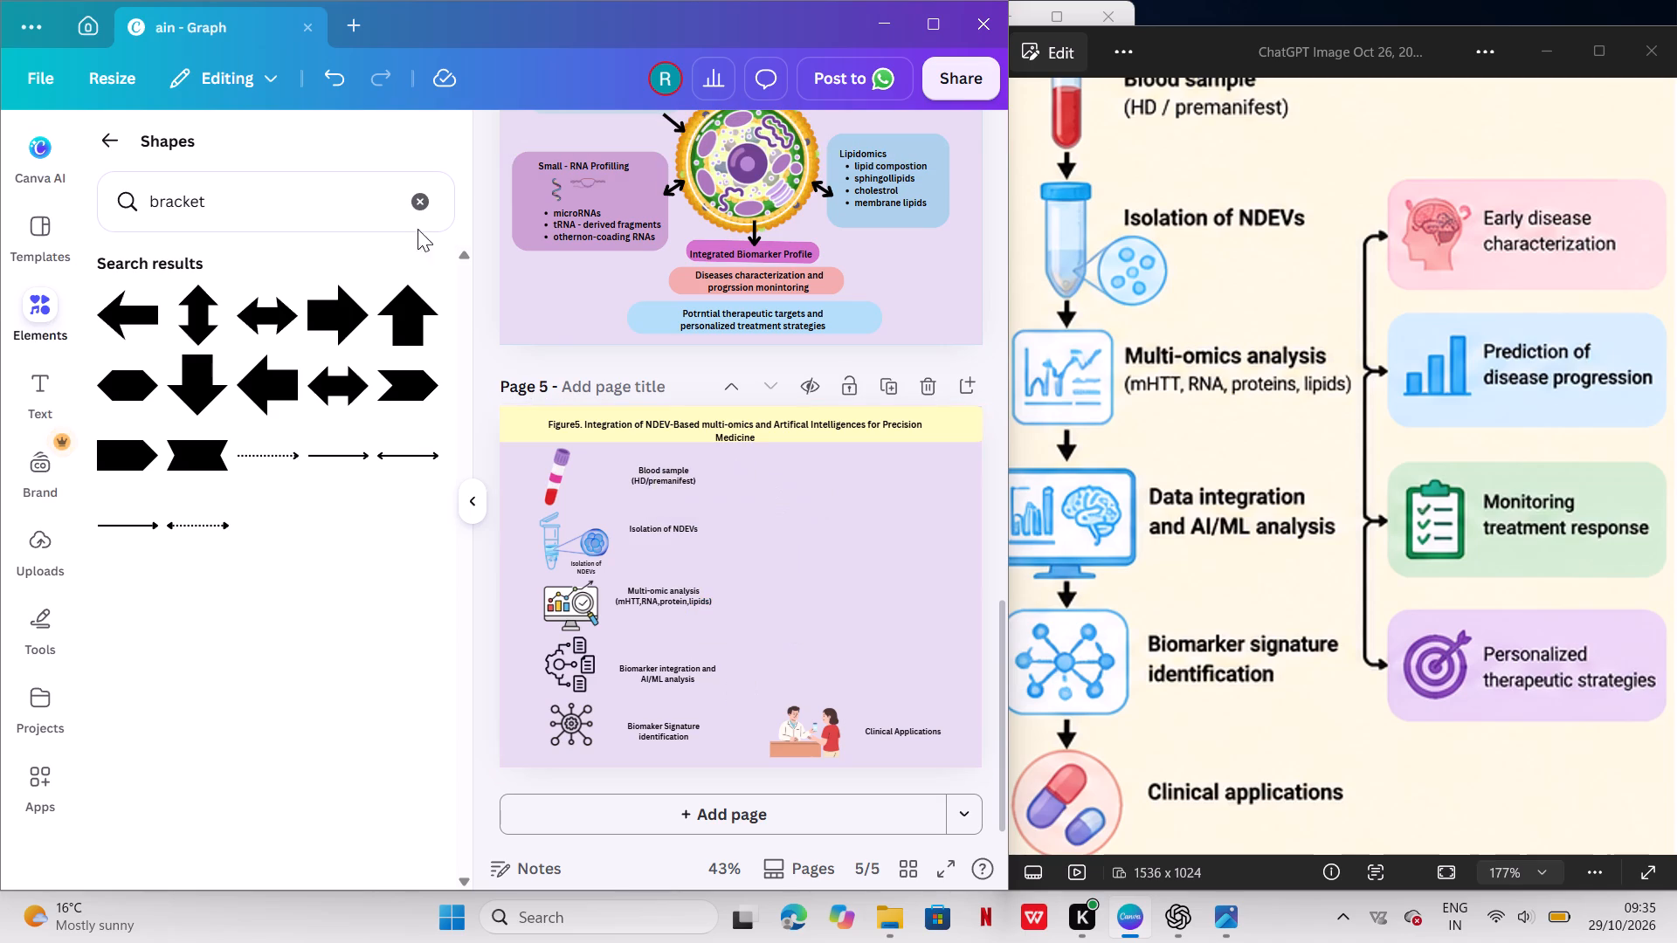
# Extend the search text with "connnector arrow" and search the shapes for it.
pyautogui.click(299, 211)
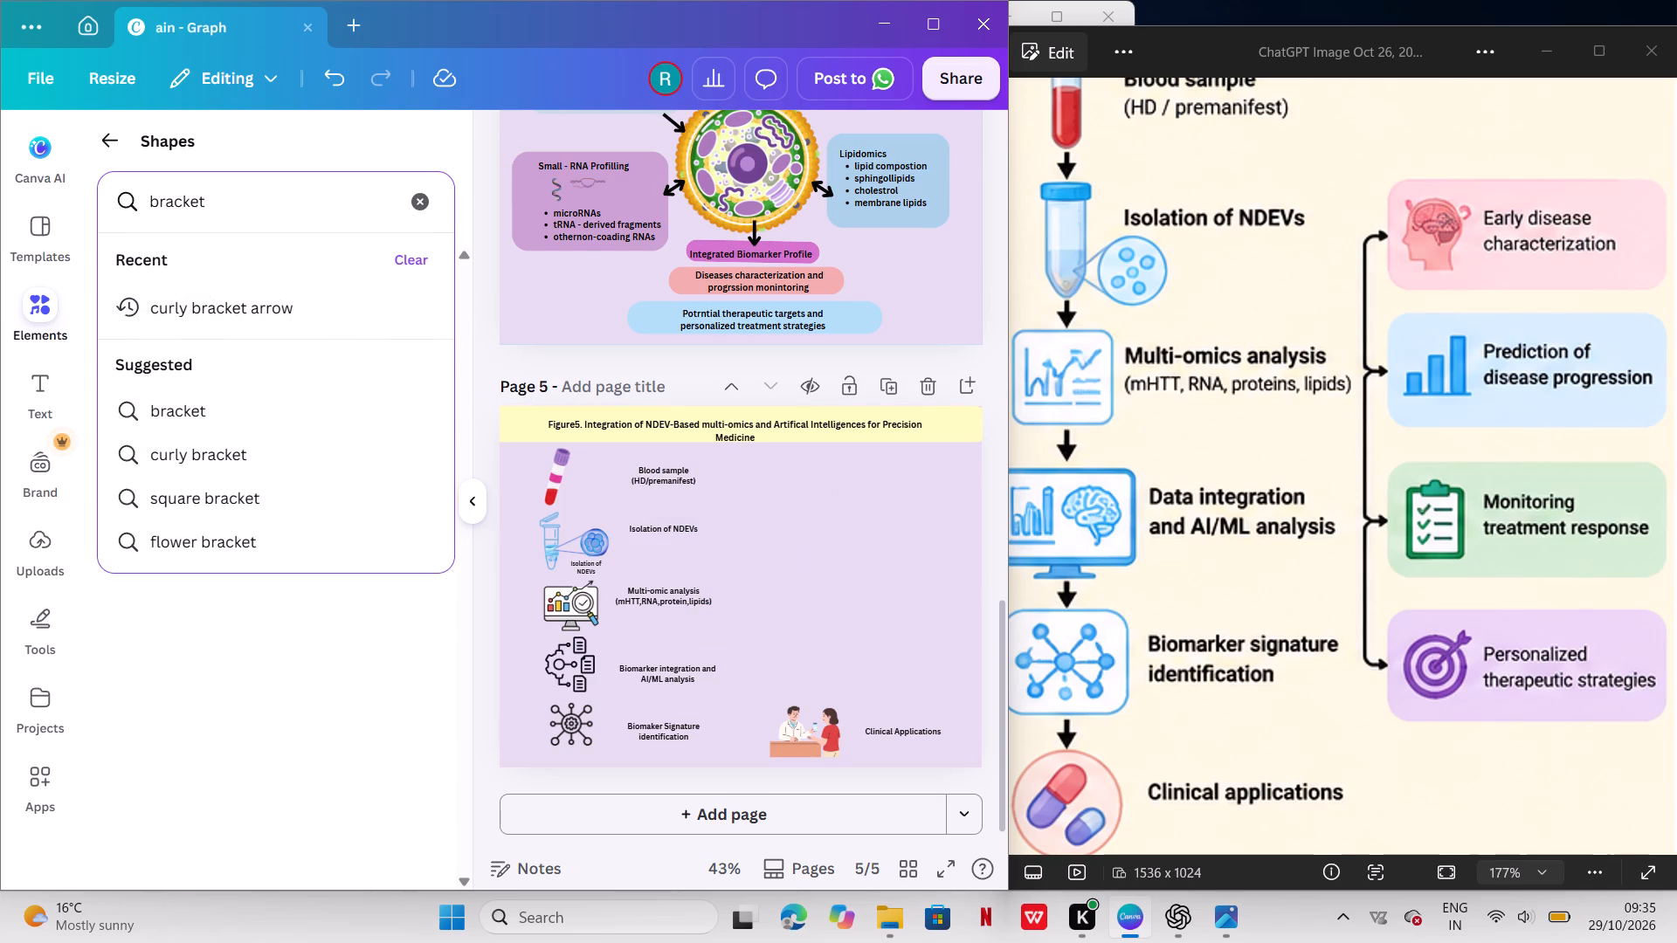
pyautogui.write('connn')
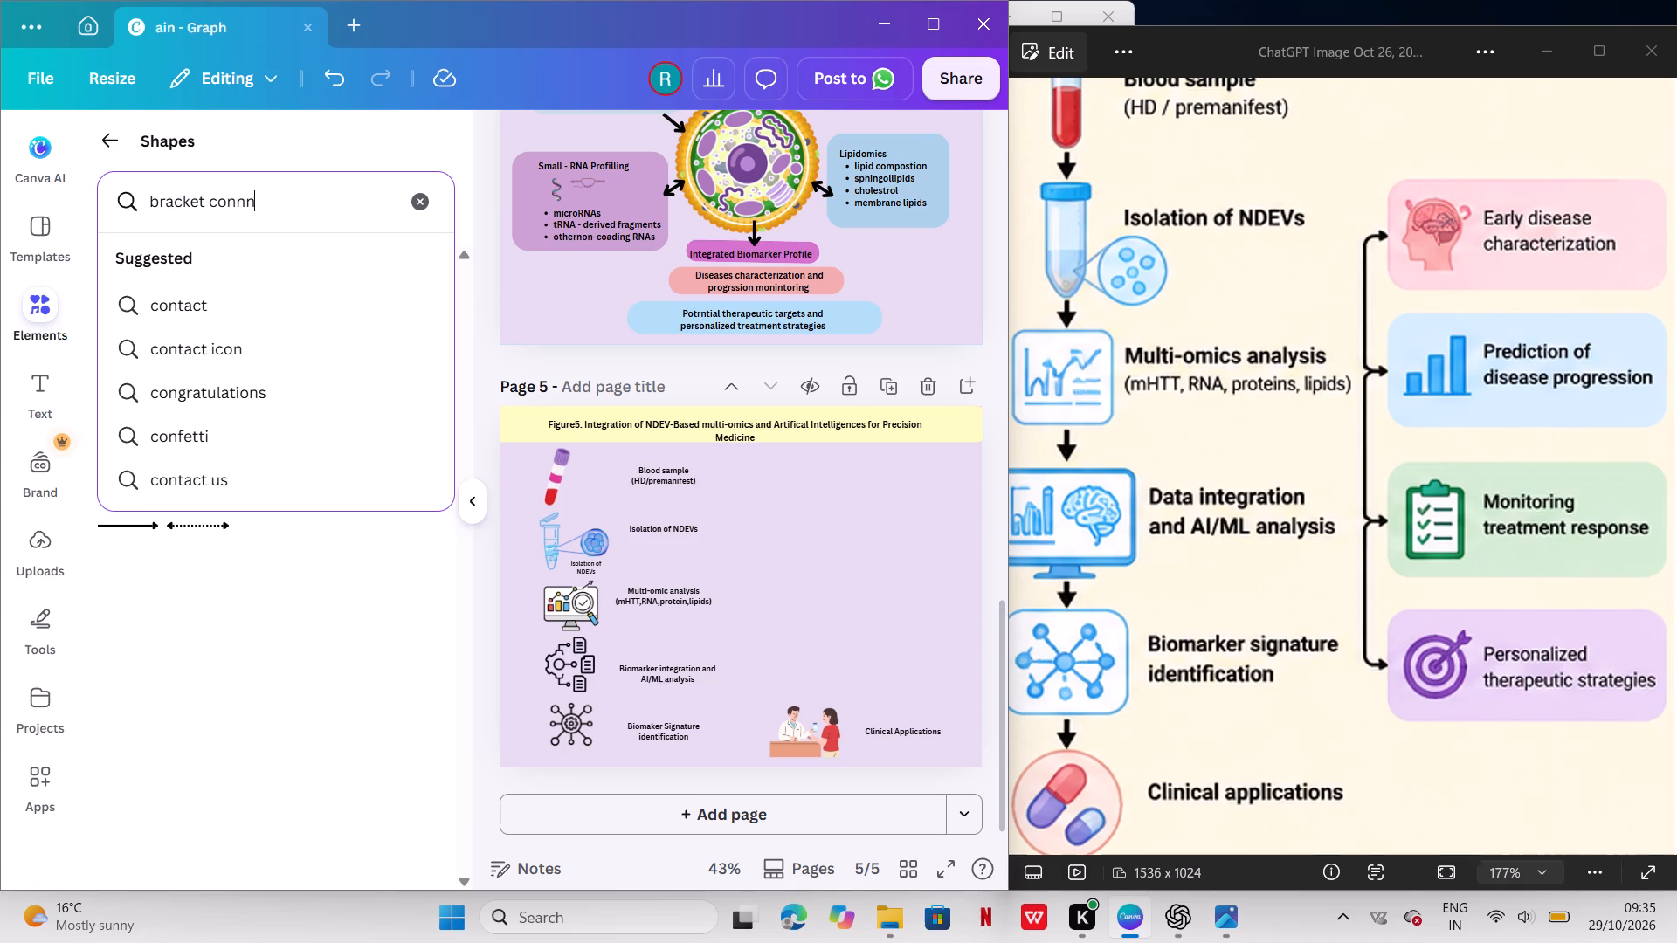
pyautogui.write('ector')
pyautogui.press('space')
pyautogui.write('arrow')
pyautogui.press('Return')
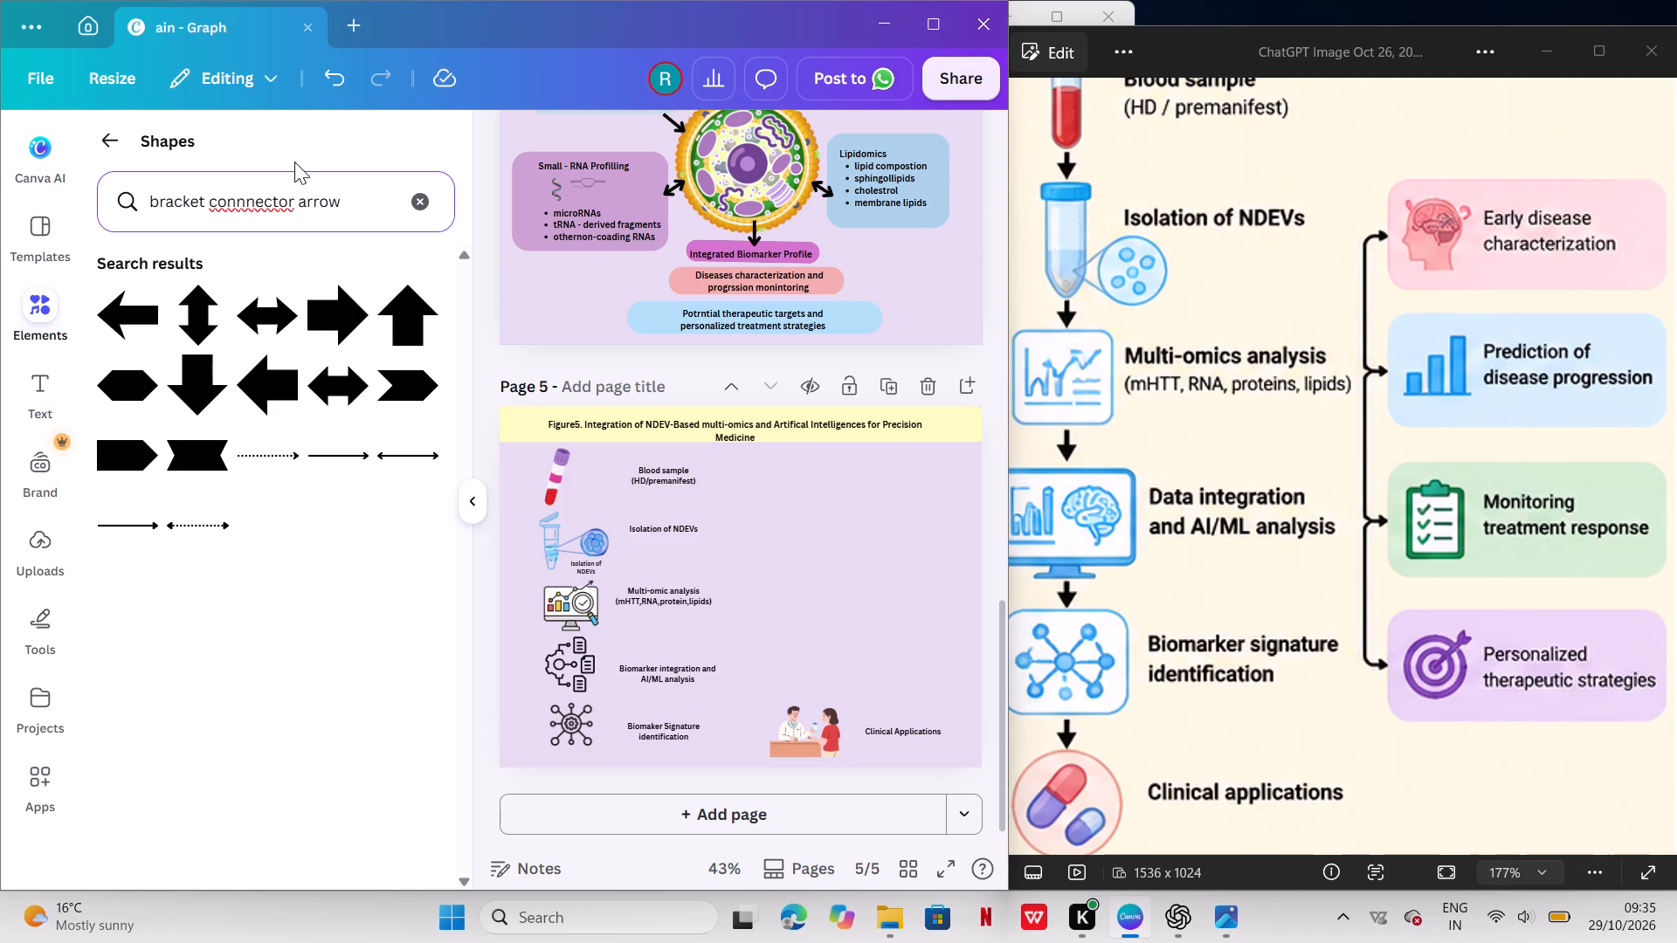
pyautogui.click(378, 196)
# Leave the shapes category and search all elements for the recent query "curly bracket arrow".
pyautogui.click(112, 123)
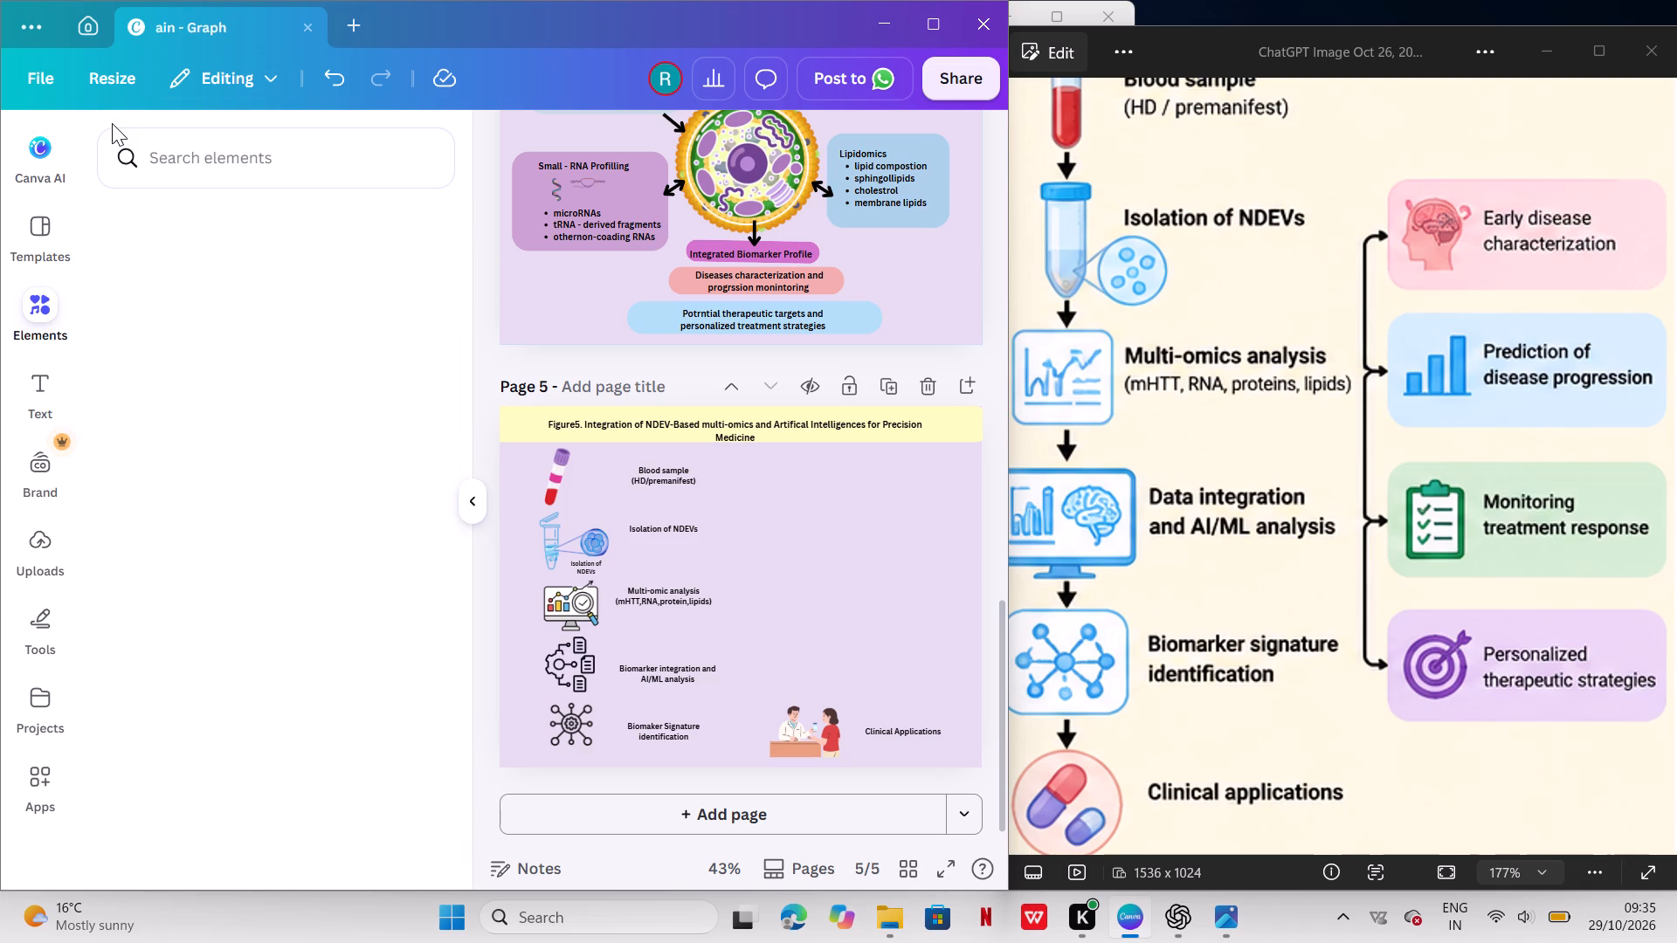
pyautogui.click(169, 168)
pyautogui.doubleClick(169, 168)
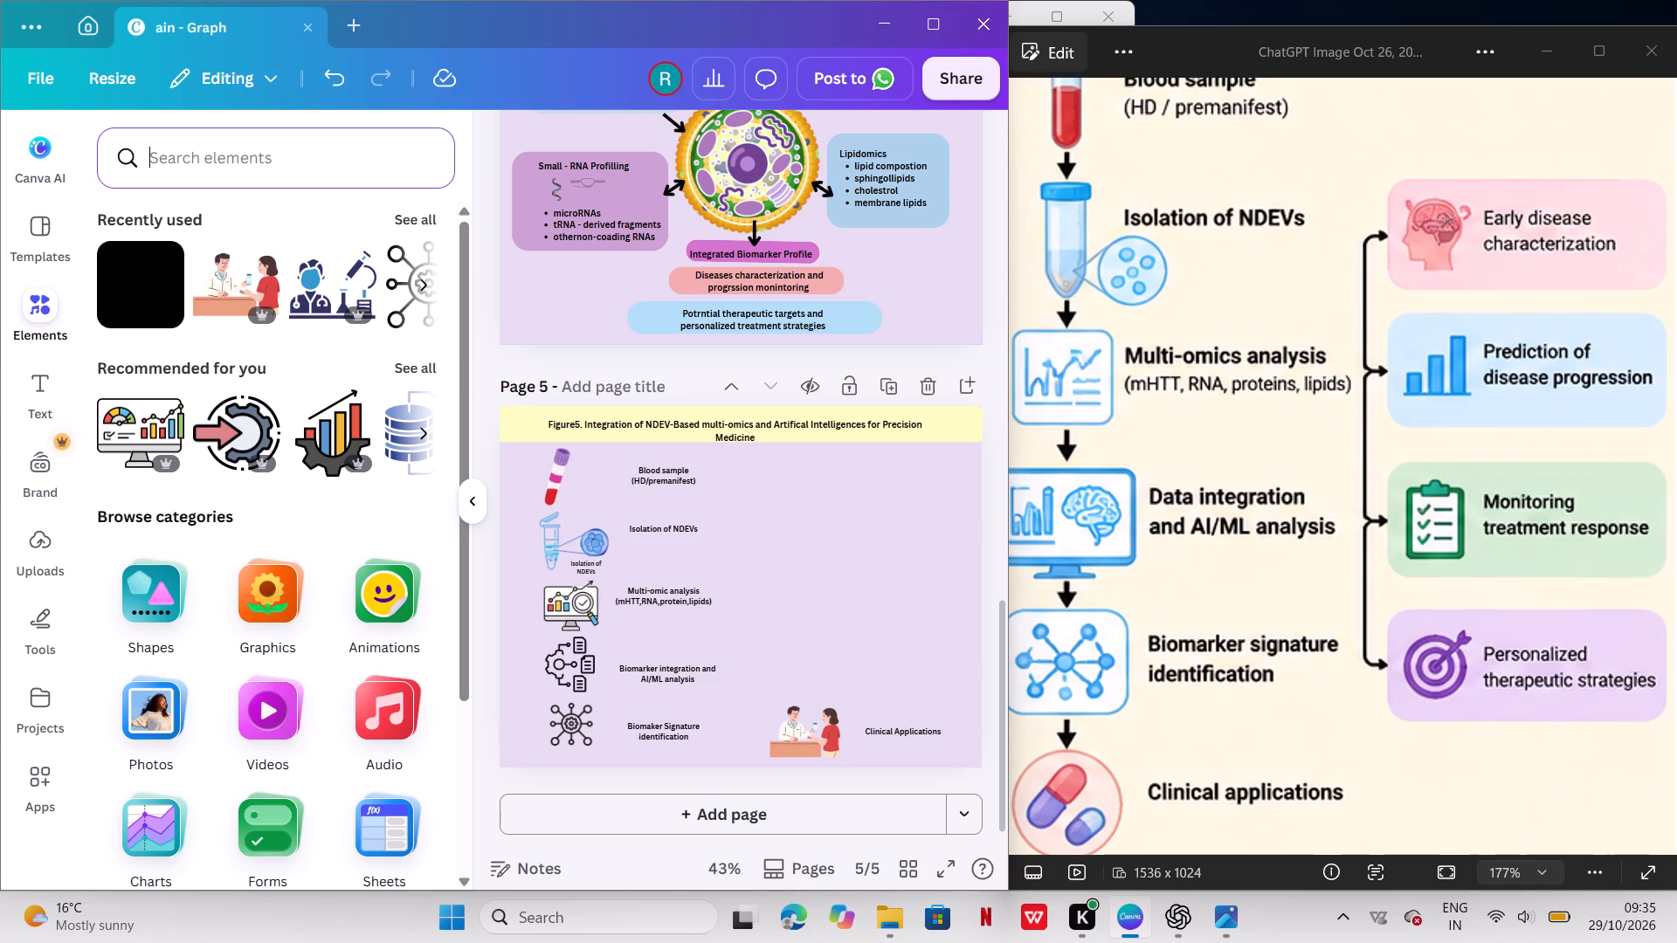
pyautogui.doubleClick(281, 171)
pyautogui.press('c')
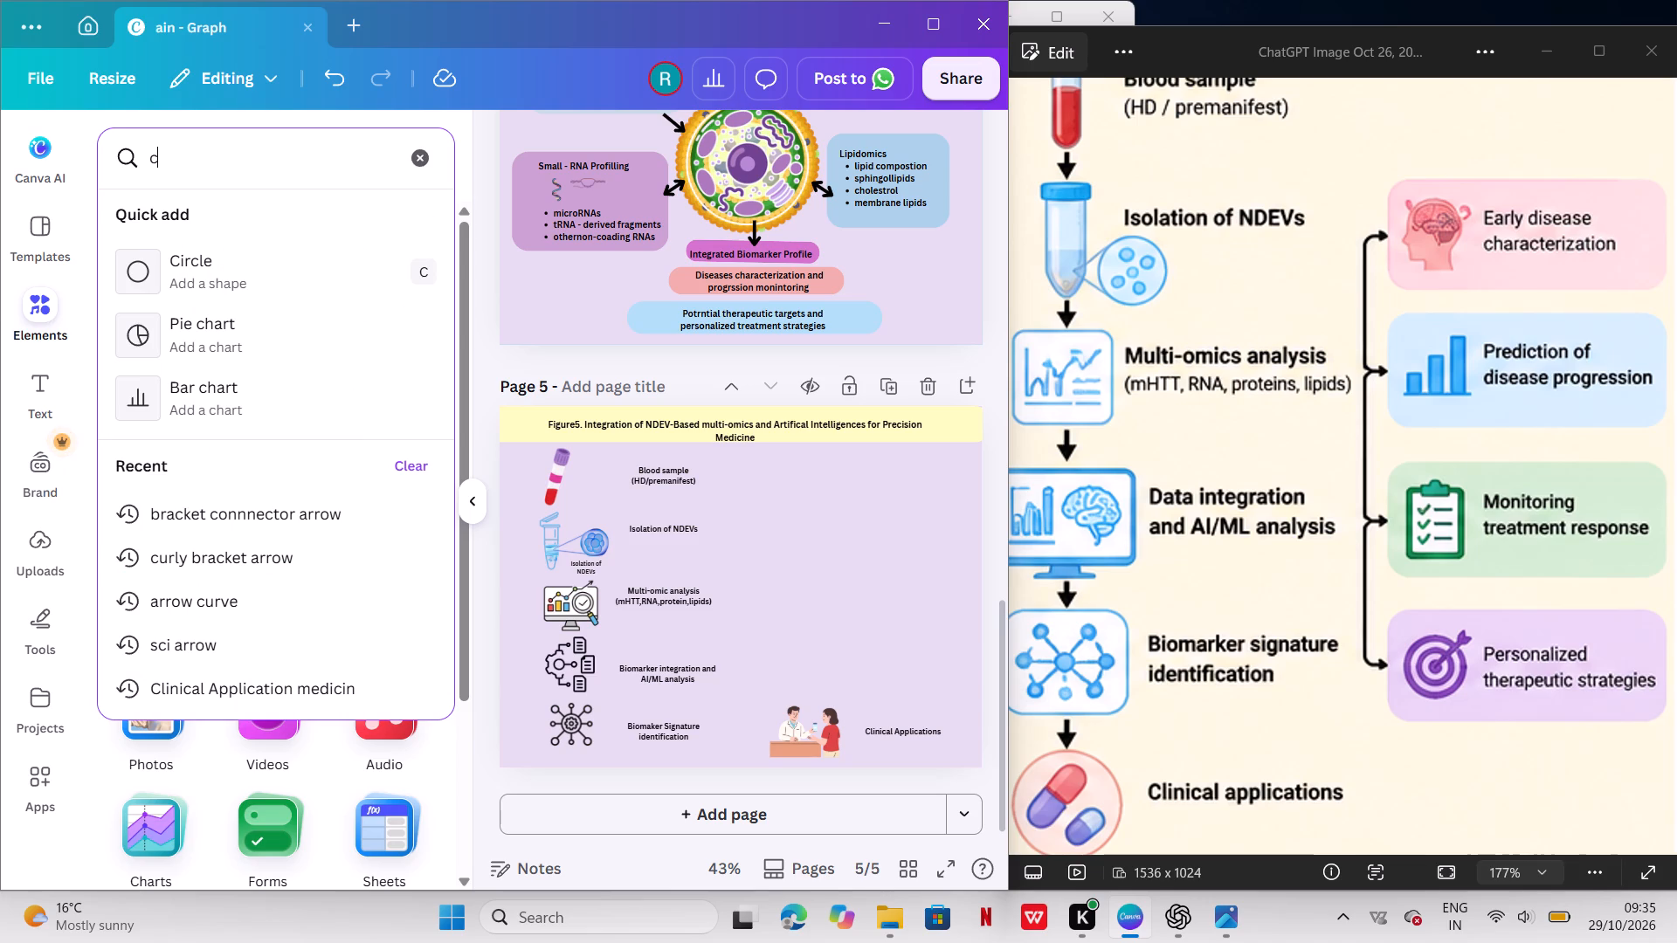
pyautogui.write('ur')
pyautogui.press('BackSpace')
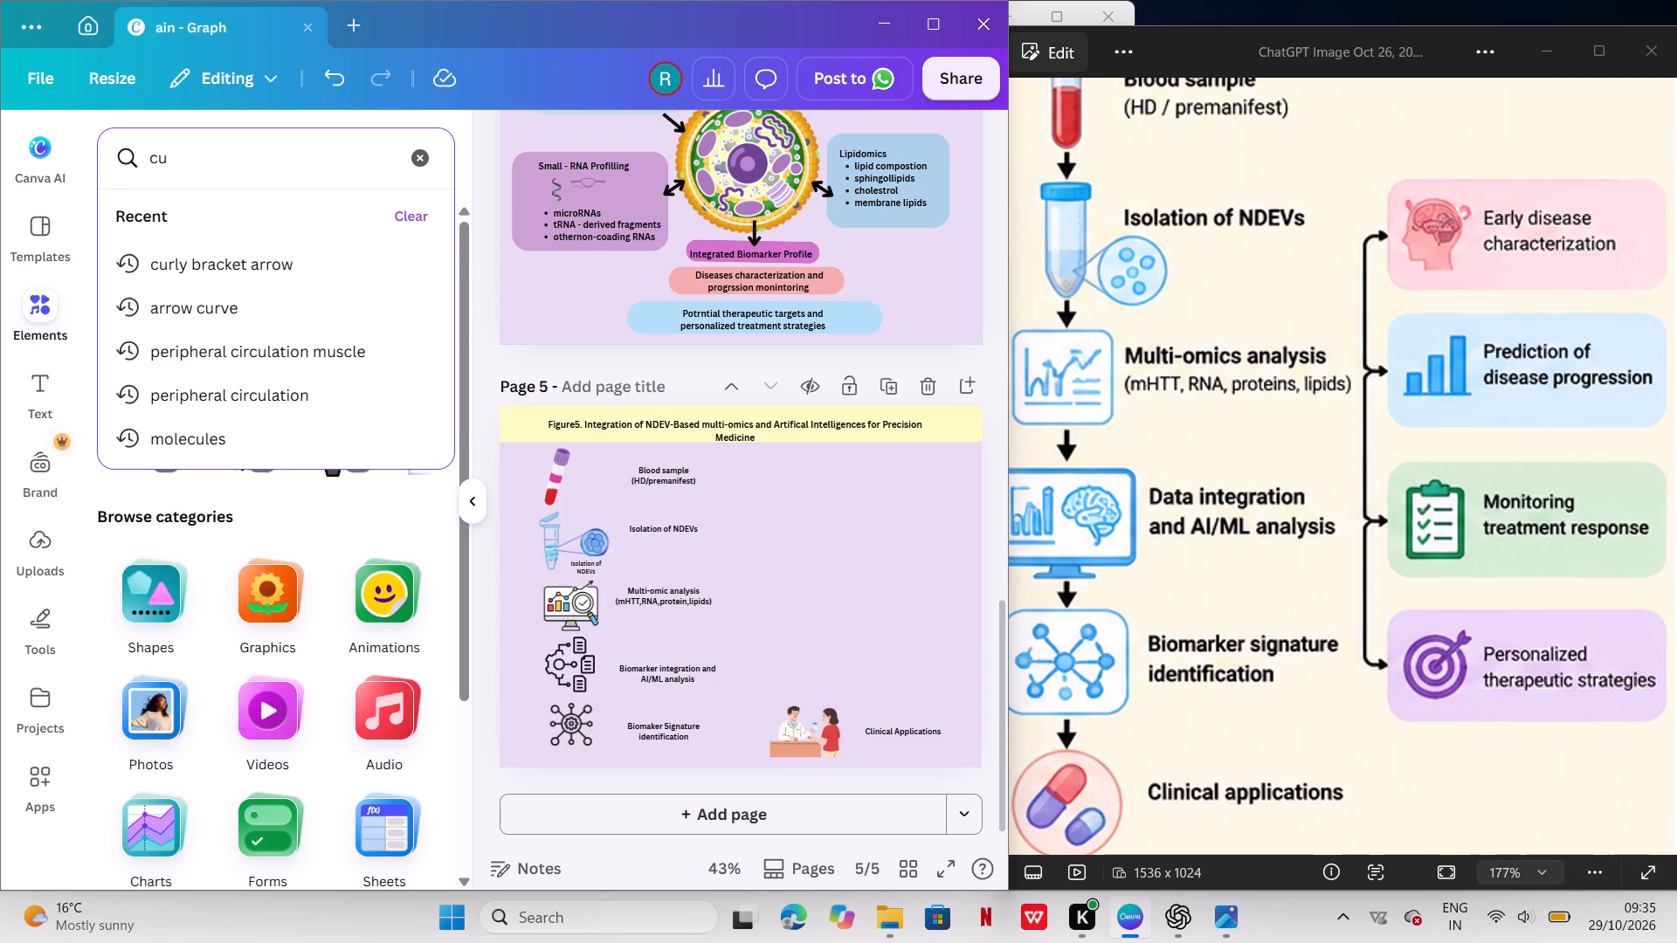
pyautogui.write('ly')
pyautogui.press('space')
pyautogui.press('space')
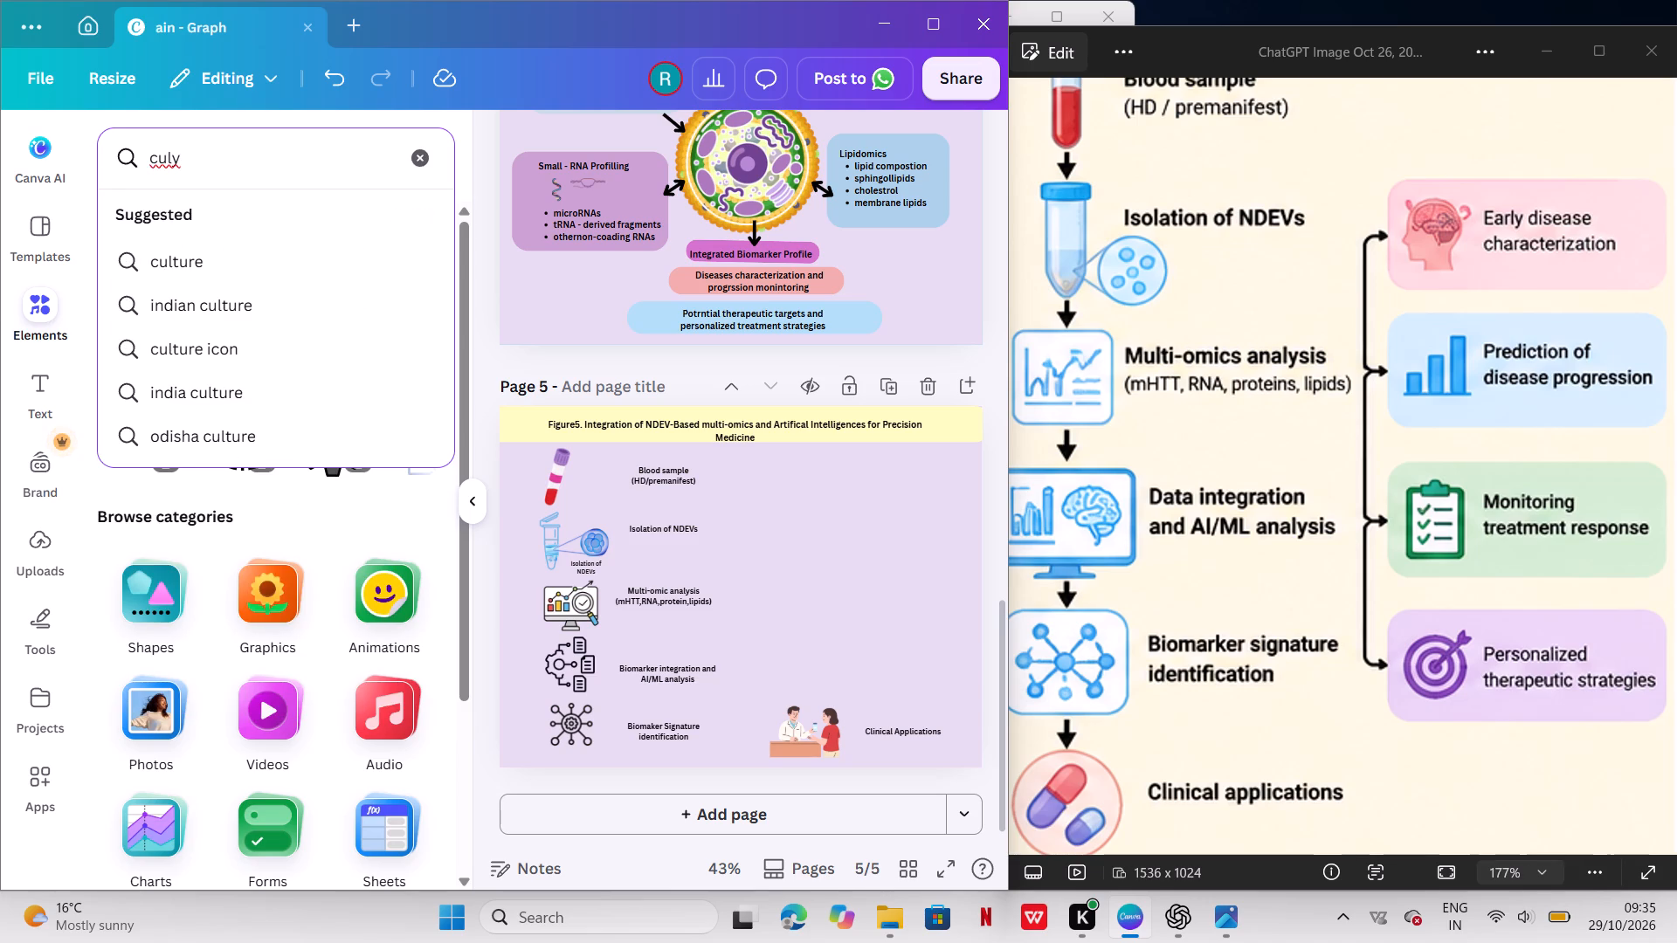
pyautogui.press('BackSpace')
pyautogui.press('BackSpace')
pyautogui.press('BackSpace')
pyautogui.press('BackSpace')
pyautogui.write('rly')
pyautogui.press('space')
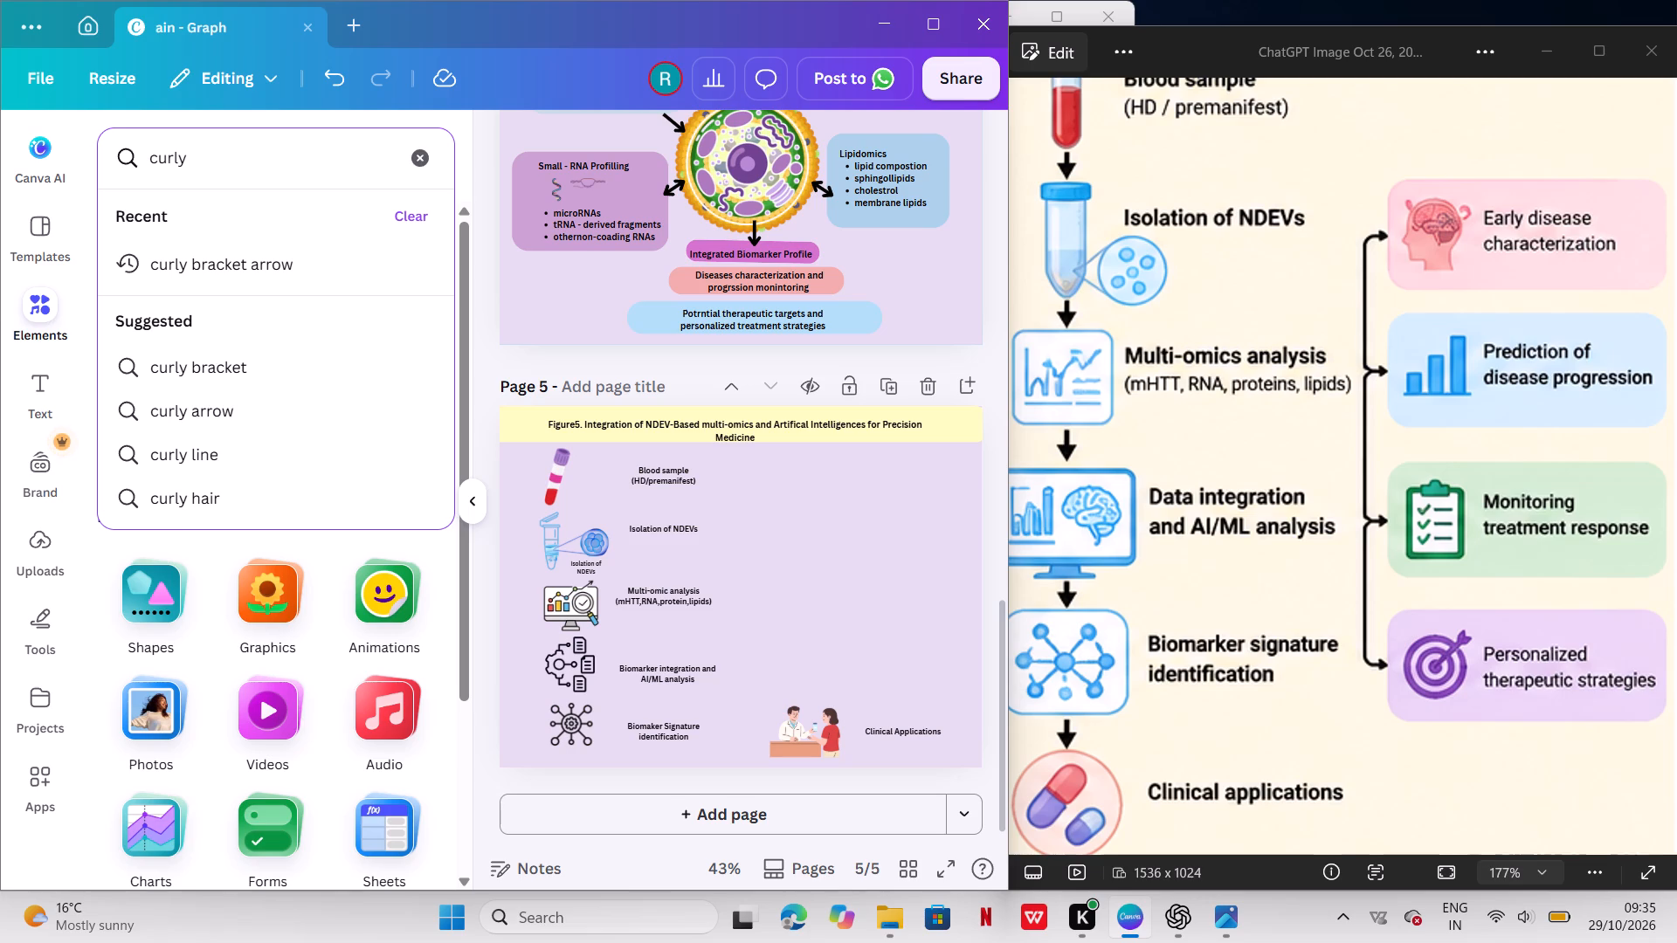
pyautogui.doubleClick(225, 251)
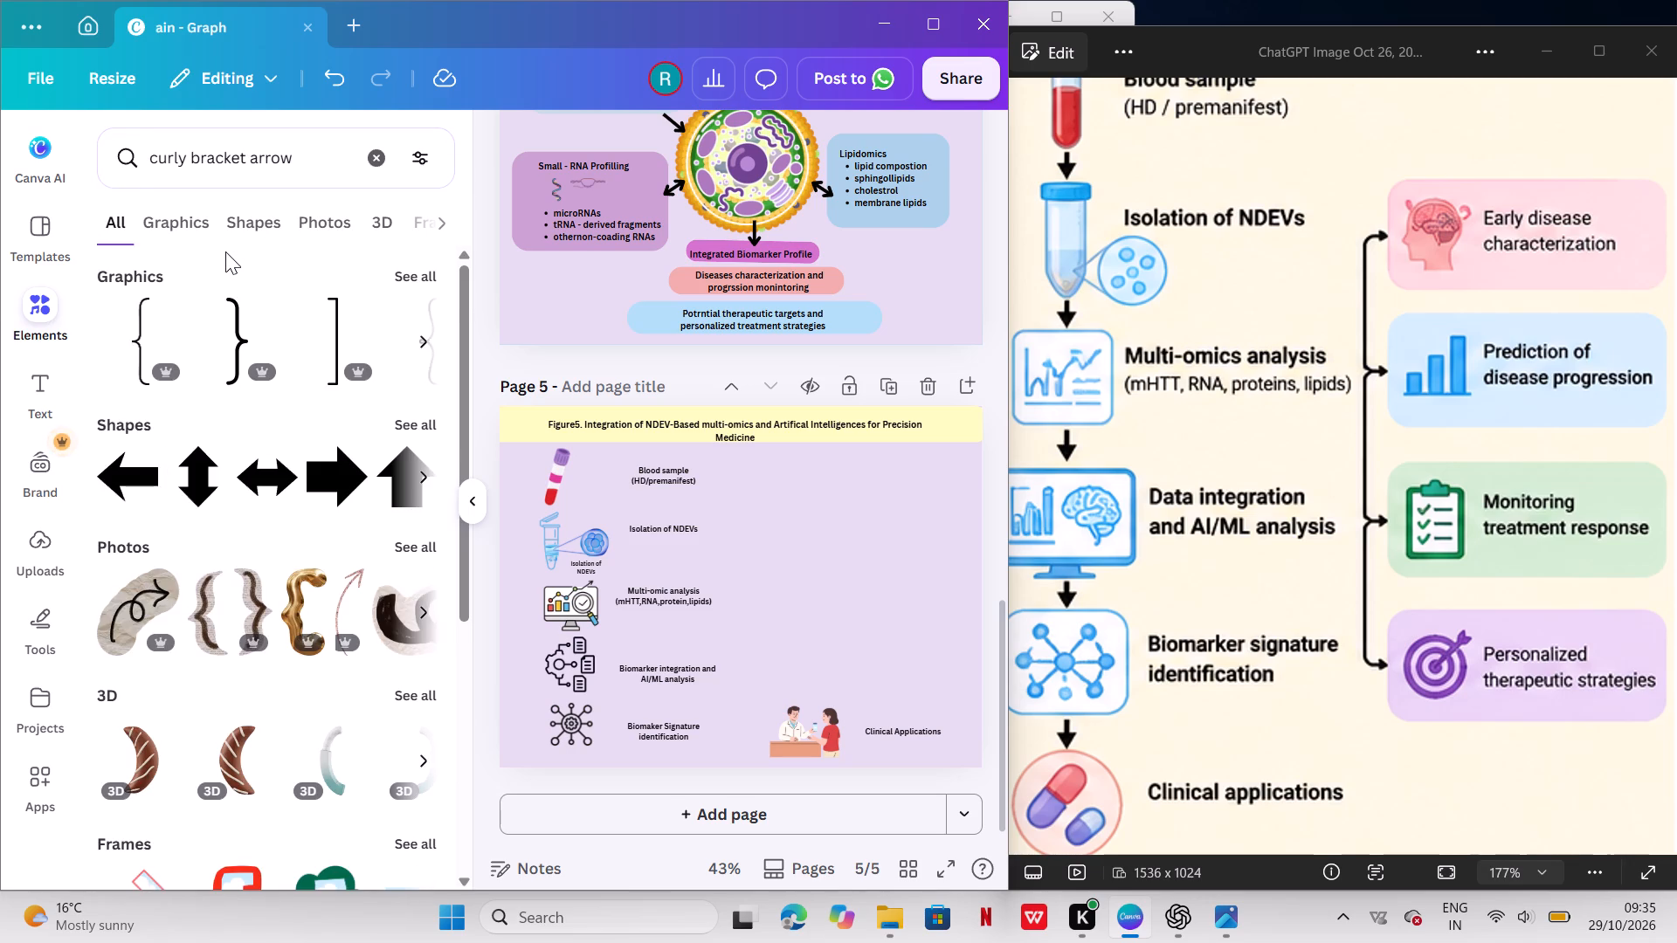
# Show all graphics results and add the thick black closing curly bracket to page 5.
pyautogui.click(418, 289)
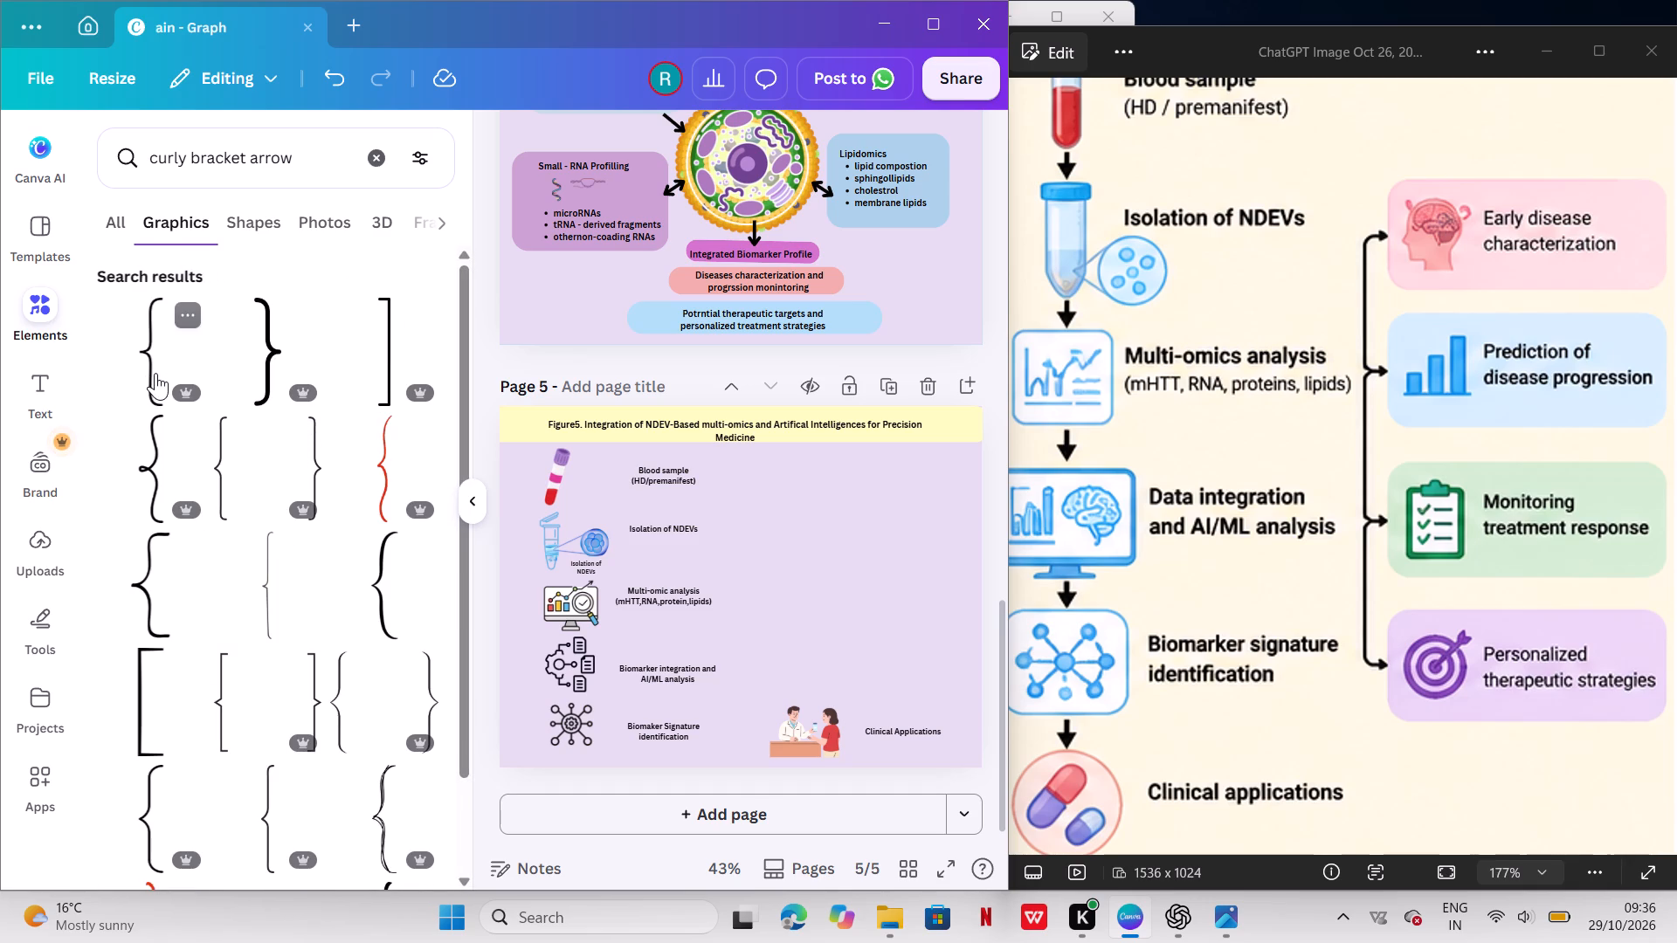
pyautogui.click(272, 377)
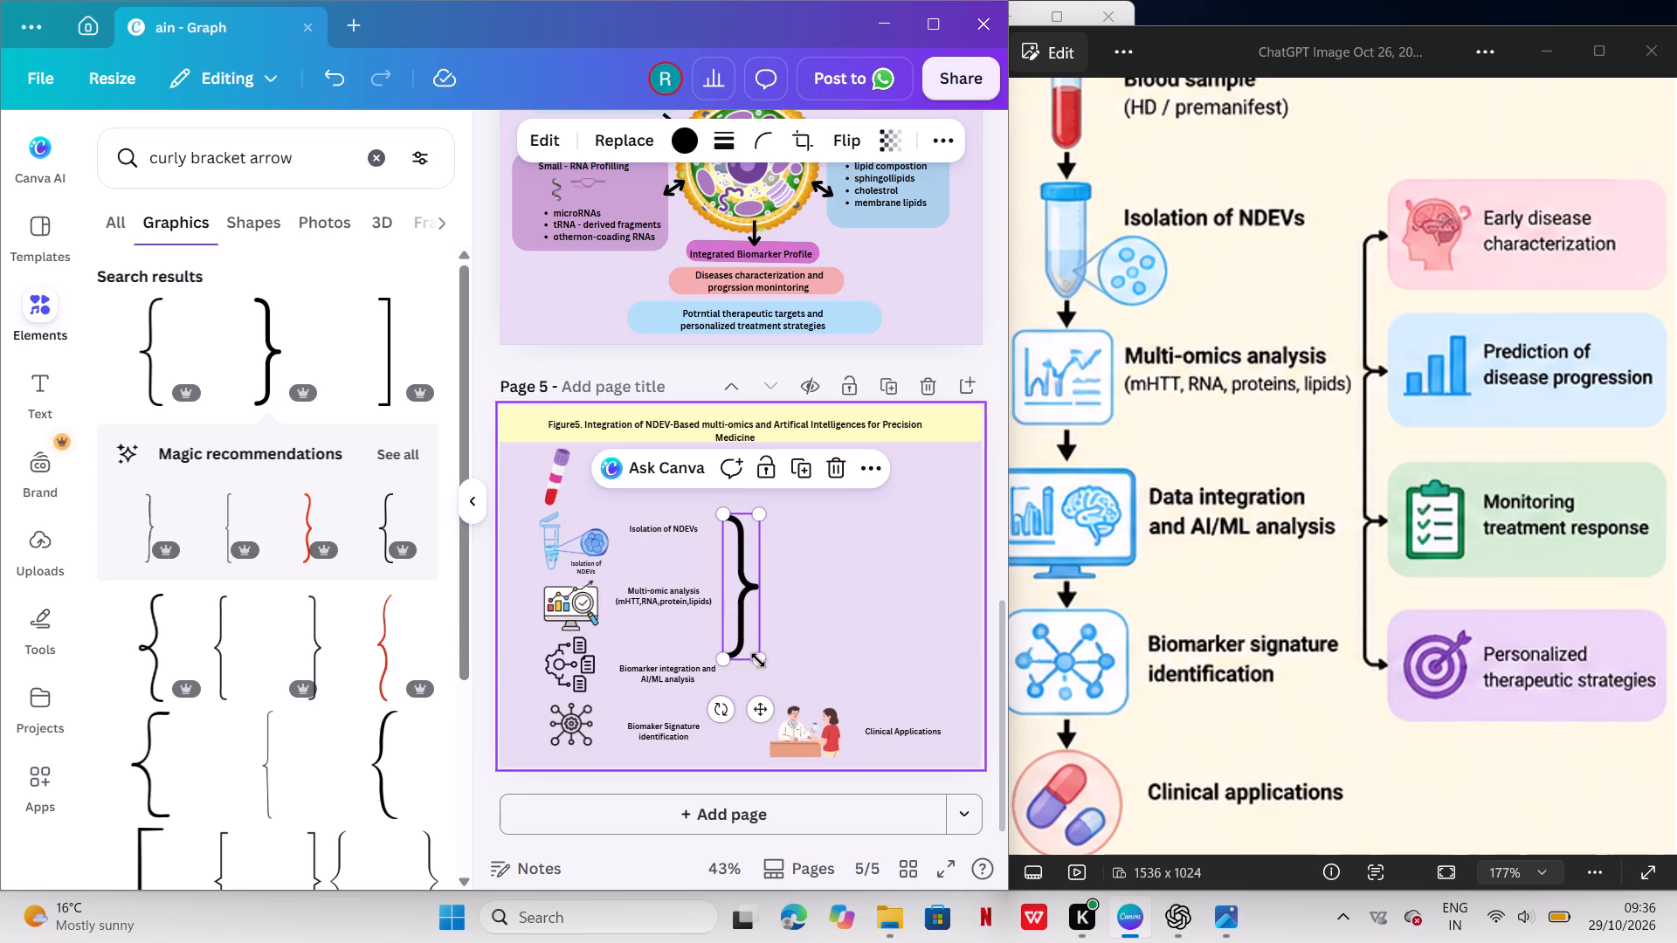
# Shrink the curly bracket on page 5 to roughly half its height, beside the "Isolation of NDEVs" label.
pyautogui.click(756, 656)
pyautogui.moveTo(756, 656); pyautogui.dragTo(736, 575)
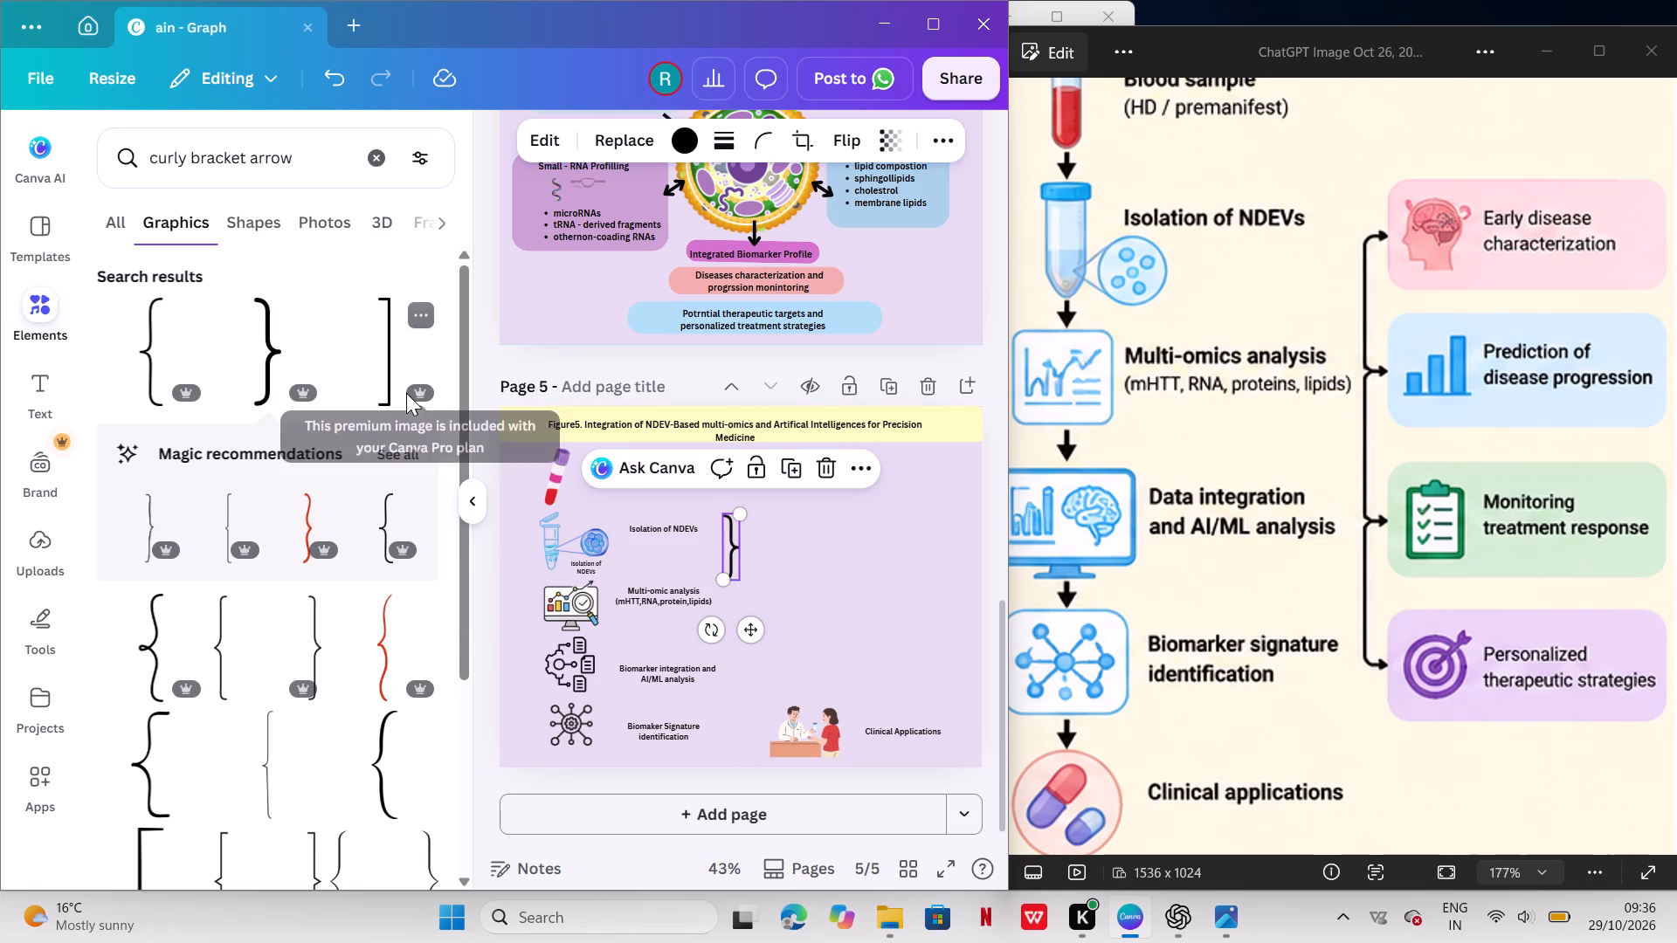
# Open the full set of magic recommendations for the bracket graphic and look through the first results.
pyautogui.hscroll(-1, 358, 337)
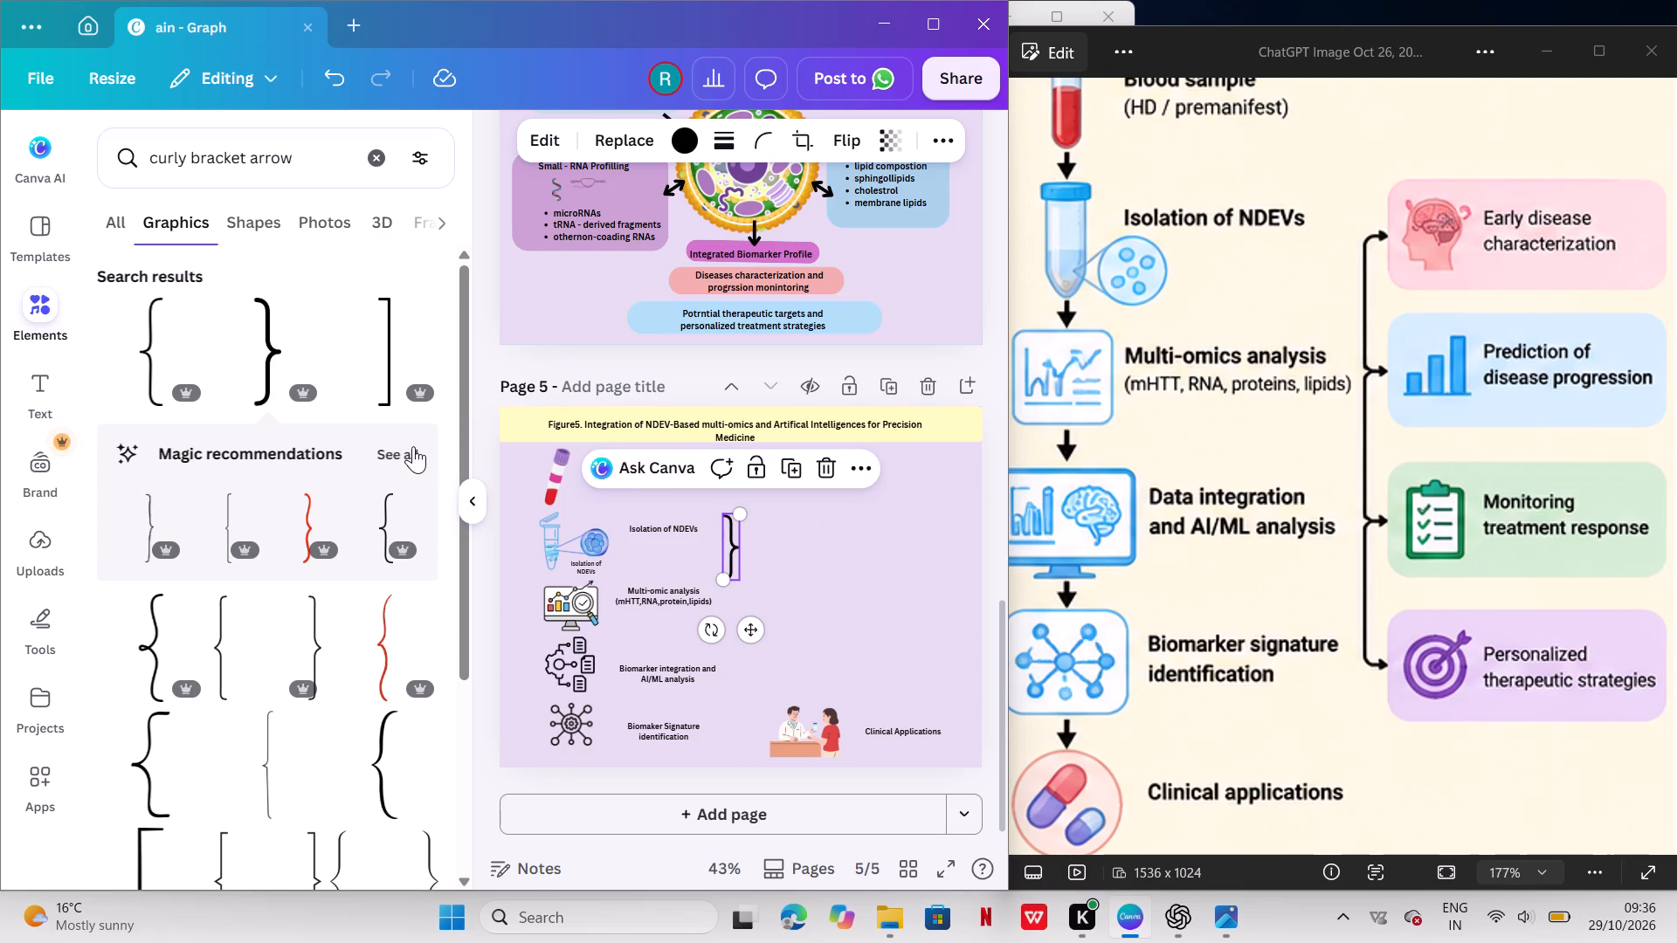
pyautogui.click(409, 441)
pyautogui.scroll(-1, 409, 441)
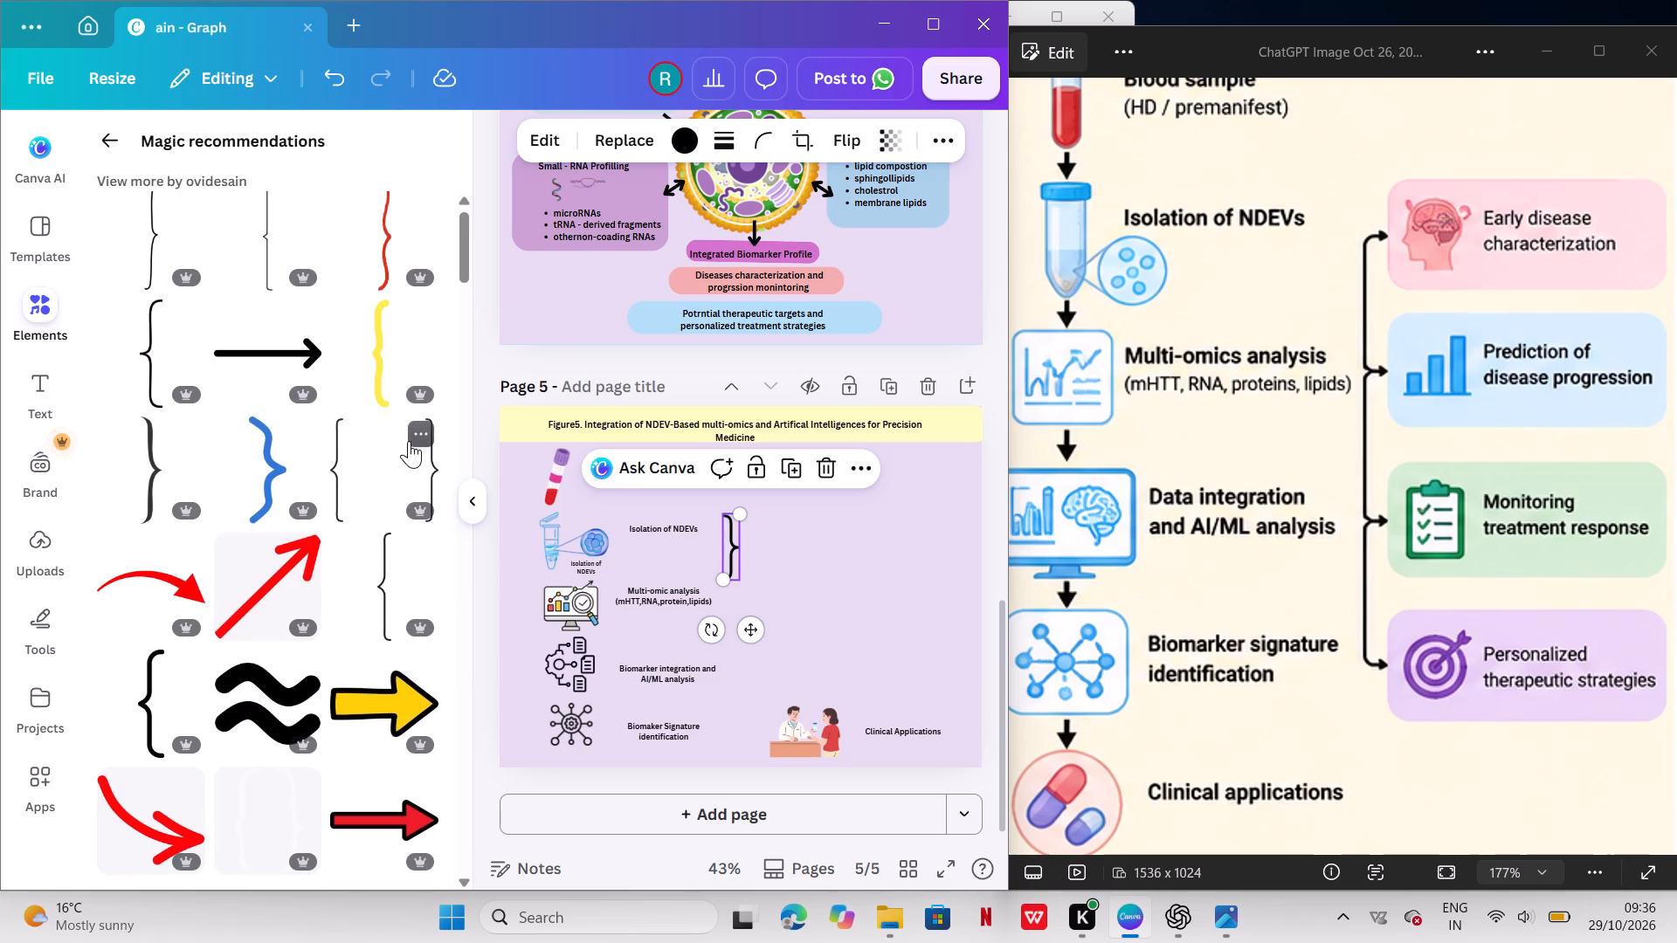
pyautogui.scroll(-1, 409, 441)
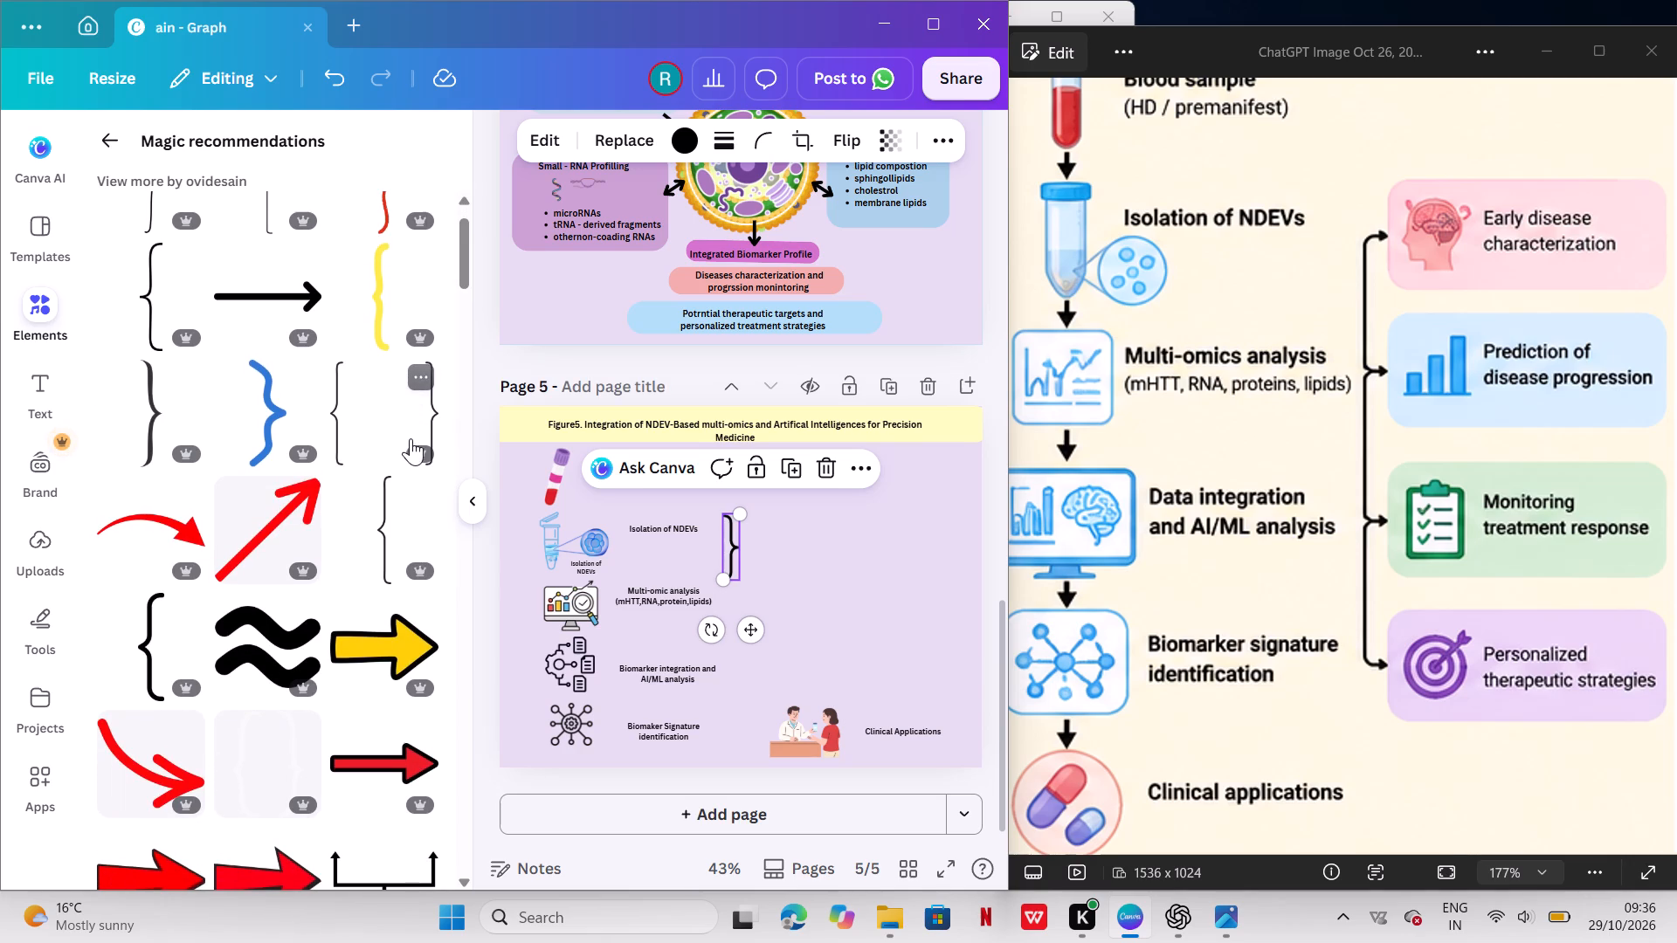
# Duplicate the curly bracket and place the copy directly below the original, beside the "Multi-omic analysis" label.
pyautogui.click(739, 549)
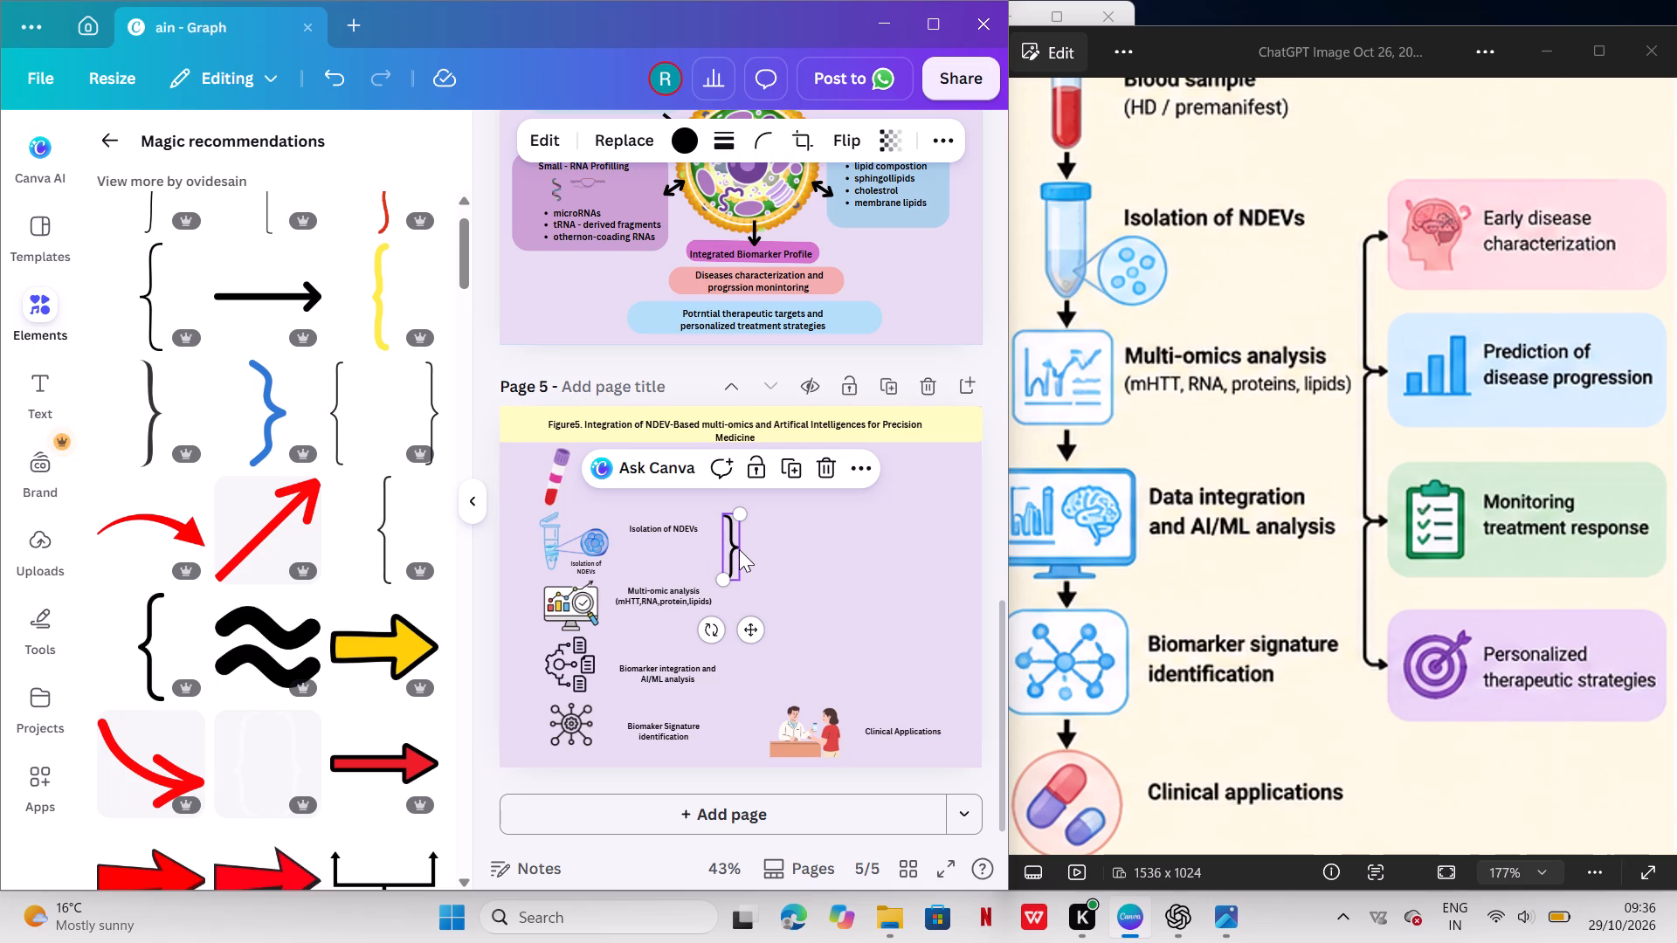
pyautogui.click(730, 537)
pyautogui.click(793, 463)
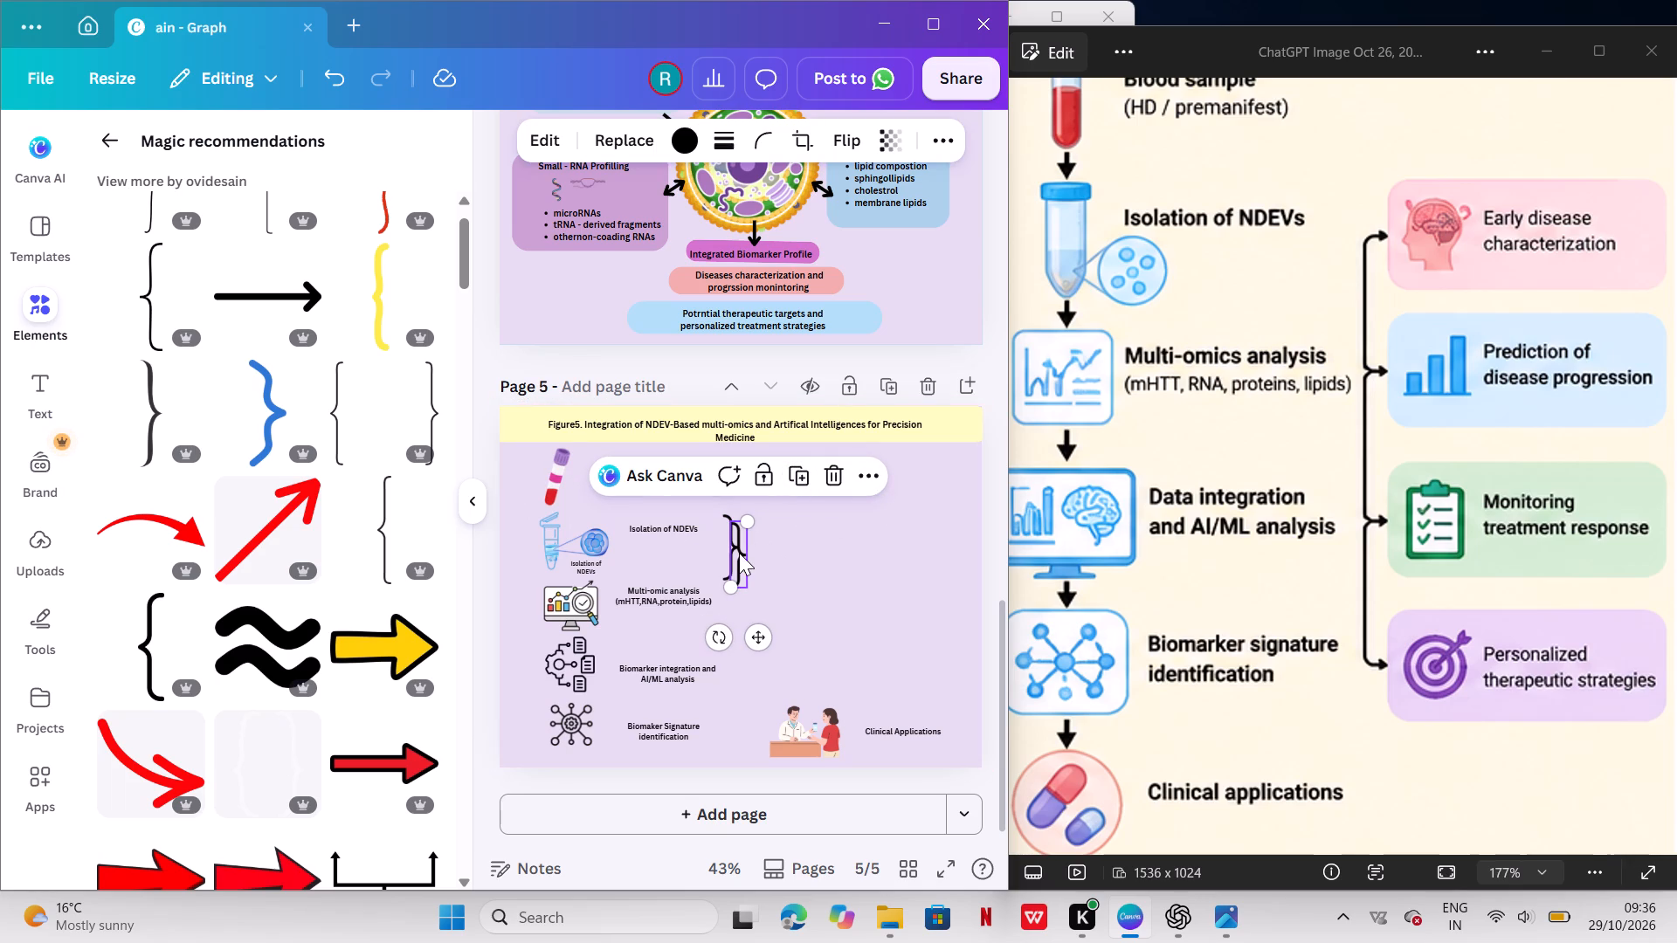
pyautogui.moveTo(739, 553); pyautogui.dragTo(733, 605)
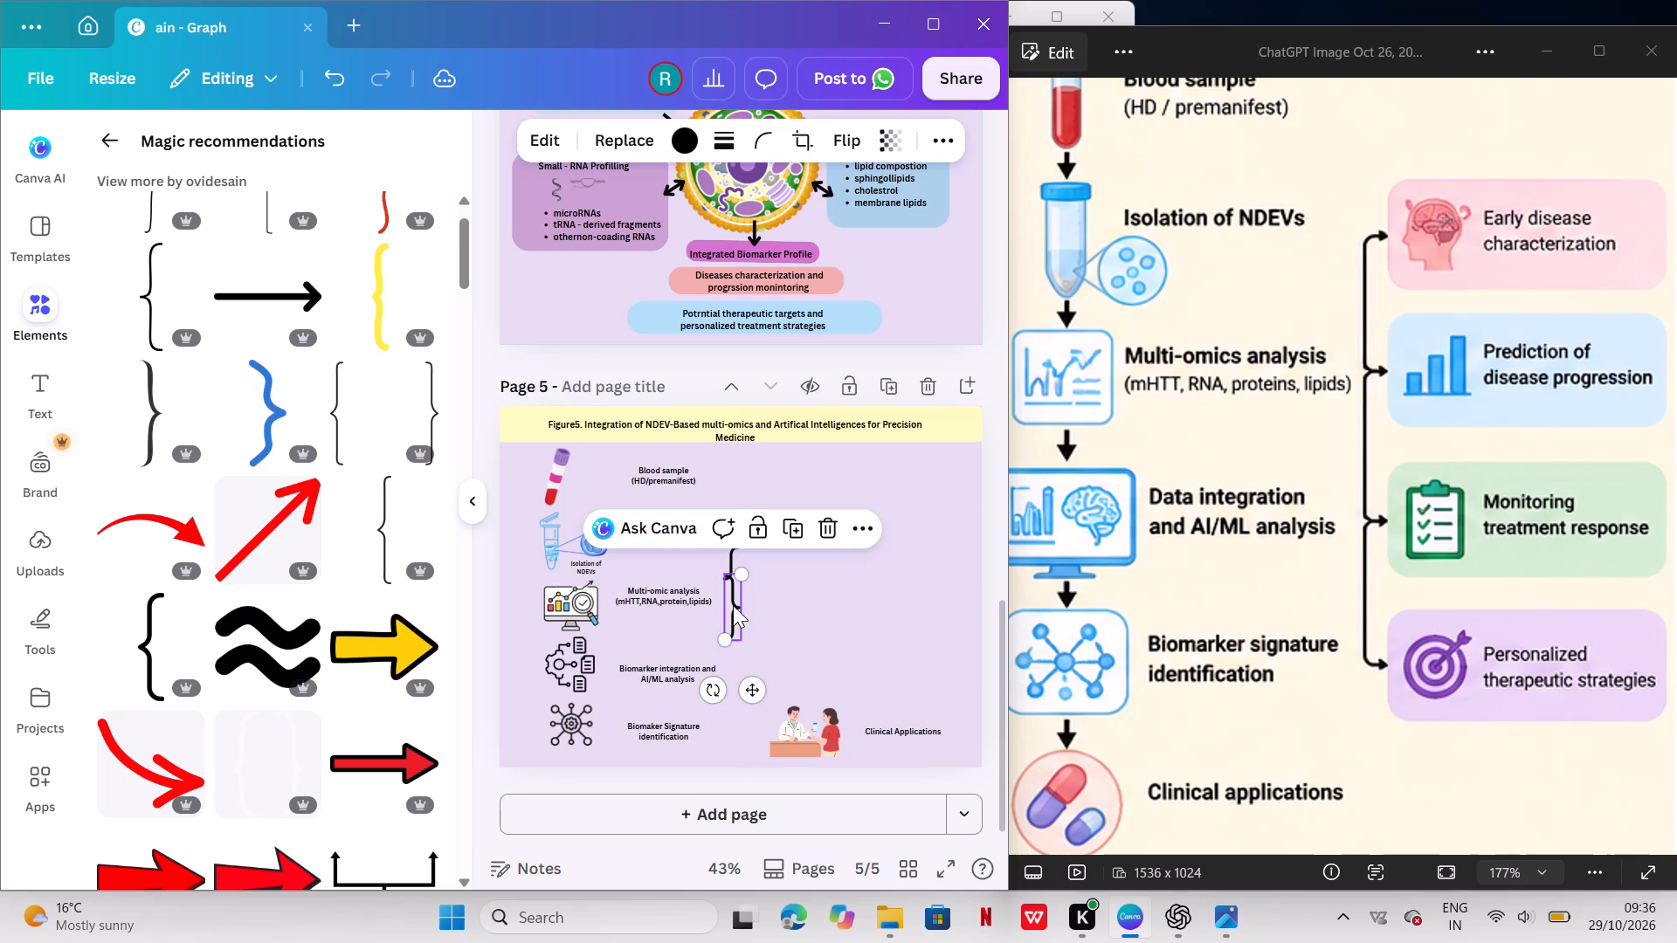
pyautogui.click(733, 605)
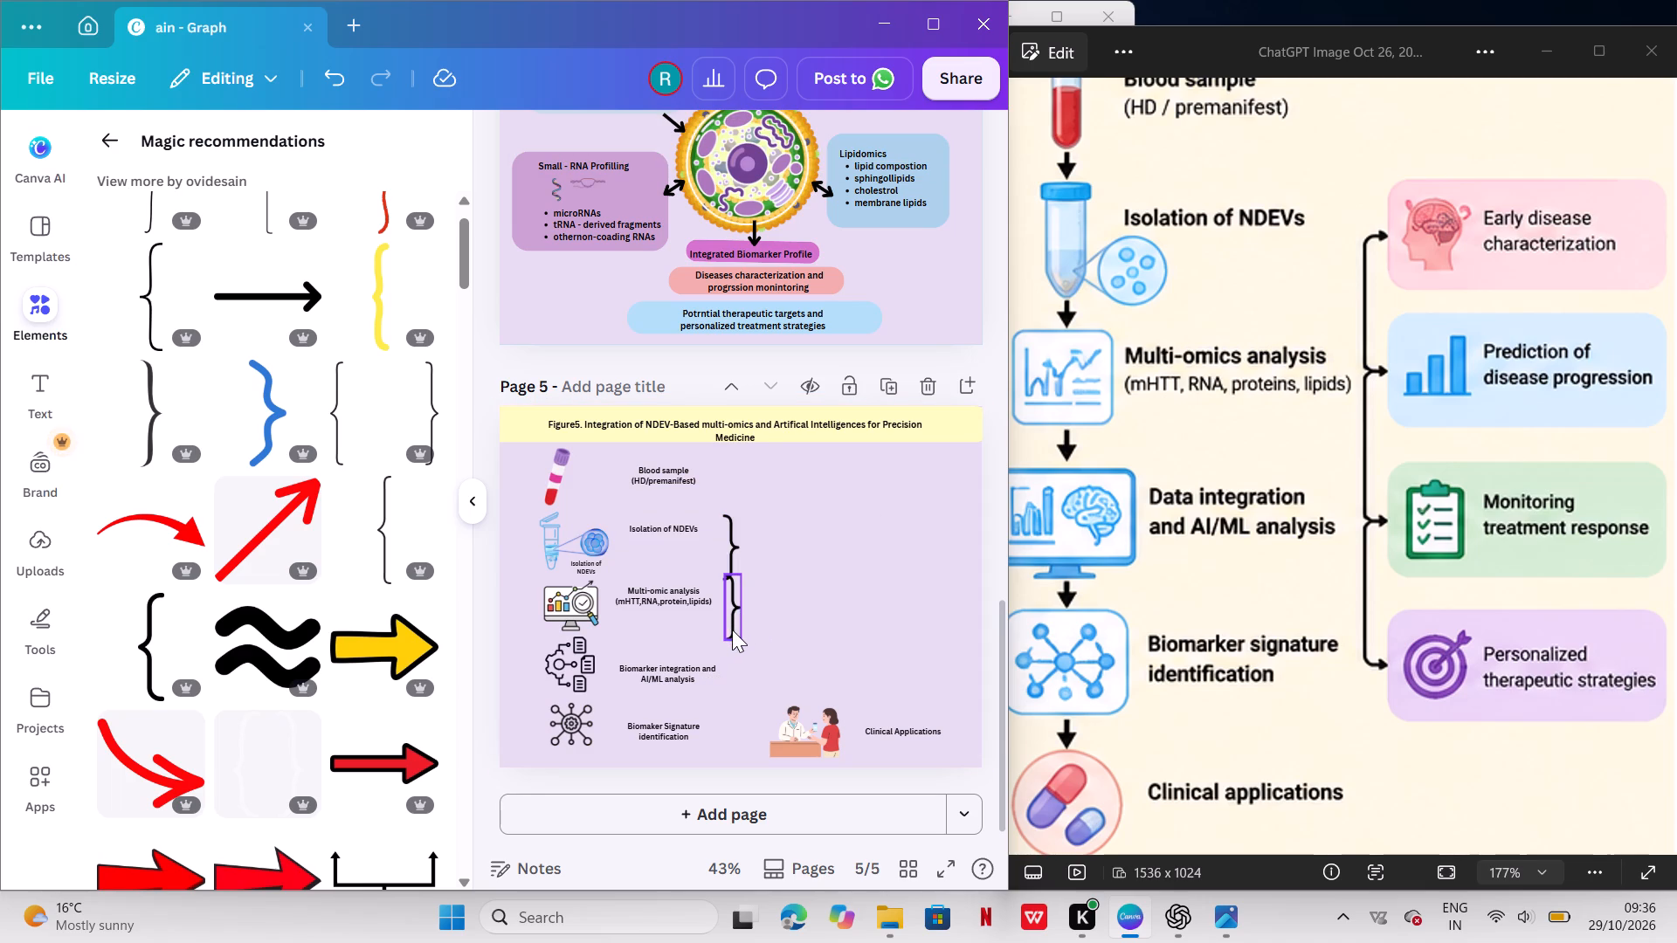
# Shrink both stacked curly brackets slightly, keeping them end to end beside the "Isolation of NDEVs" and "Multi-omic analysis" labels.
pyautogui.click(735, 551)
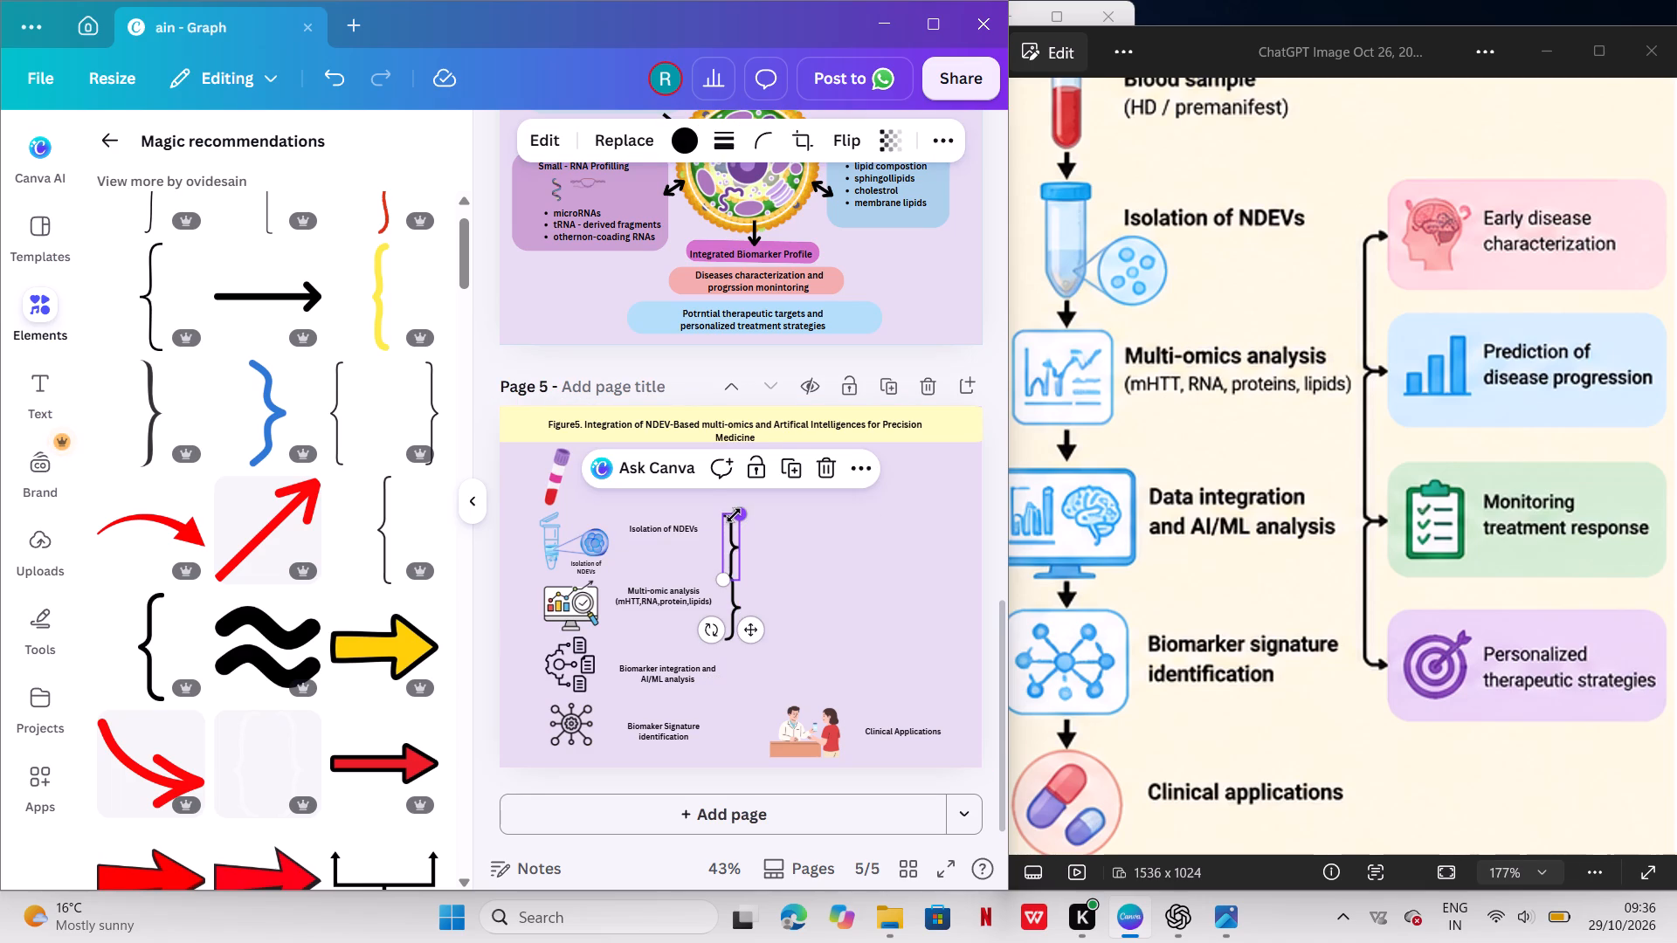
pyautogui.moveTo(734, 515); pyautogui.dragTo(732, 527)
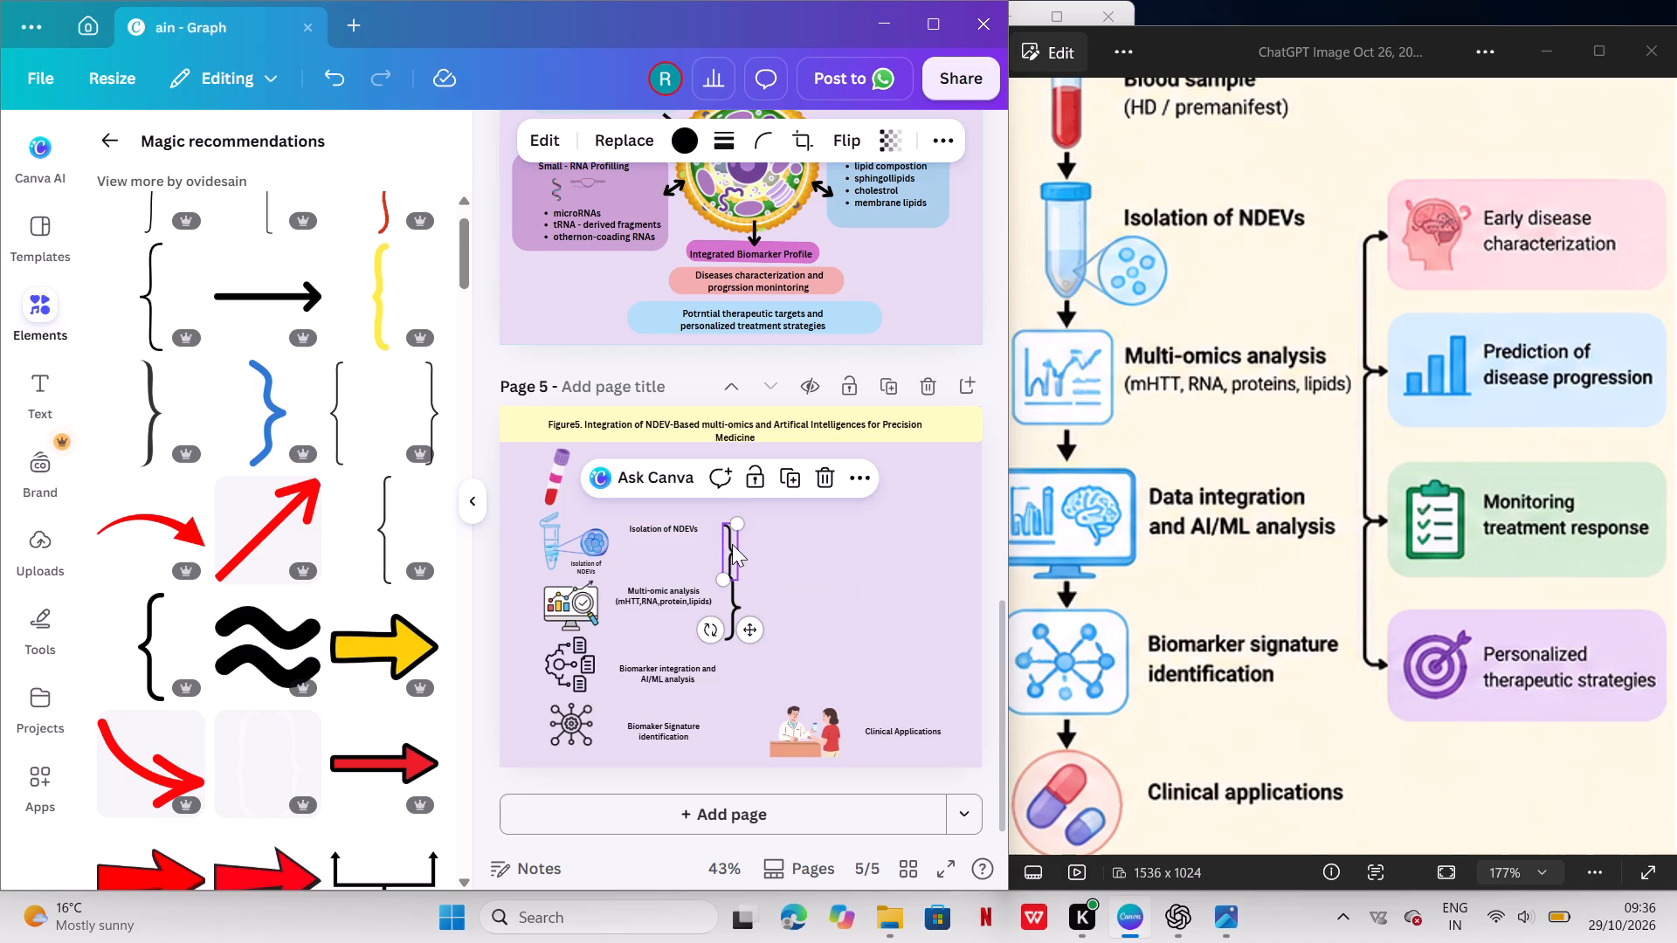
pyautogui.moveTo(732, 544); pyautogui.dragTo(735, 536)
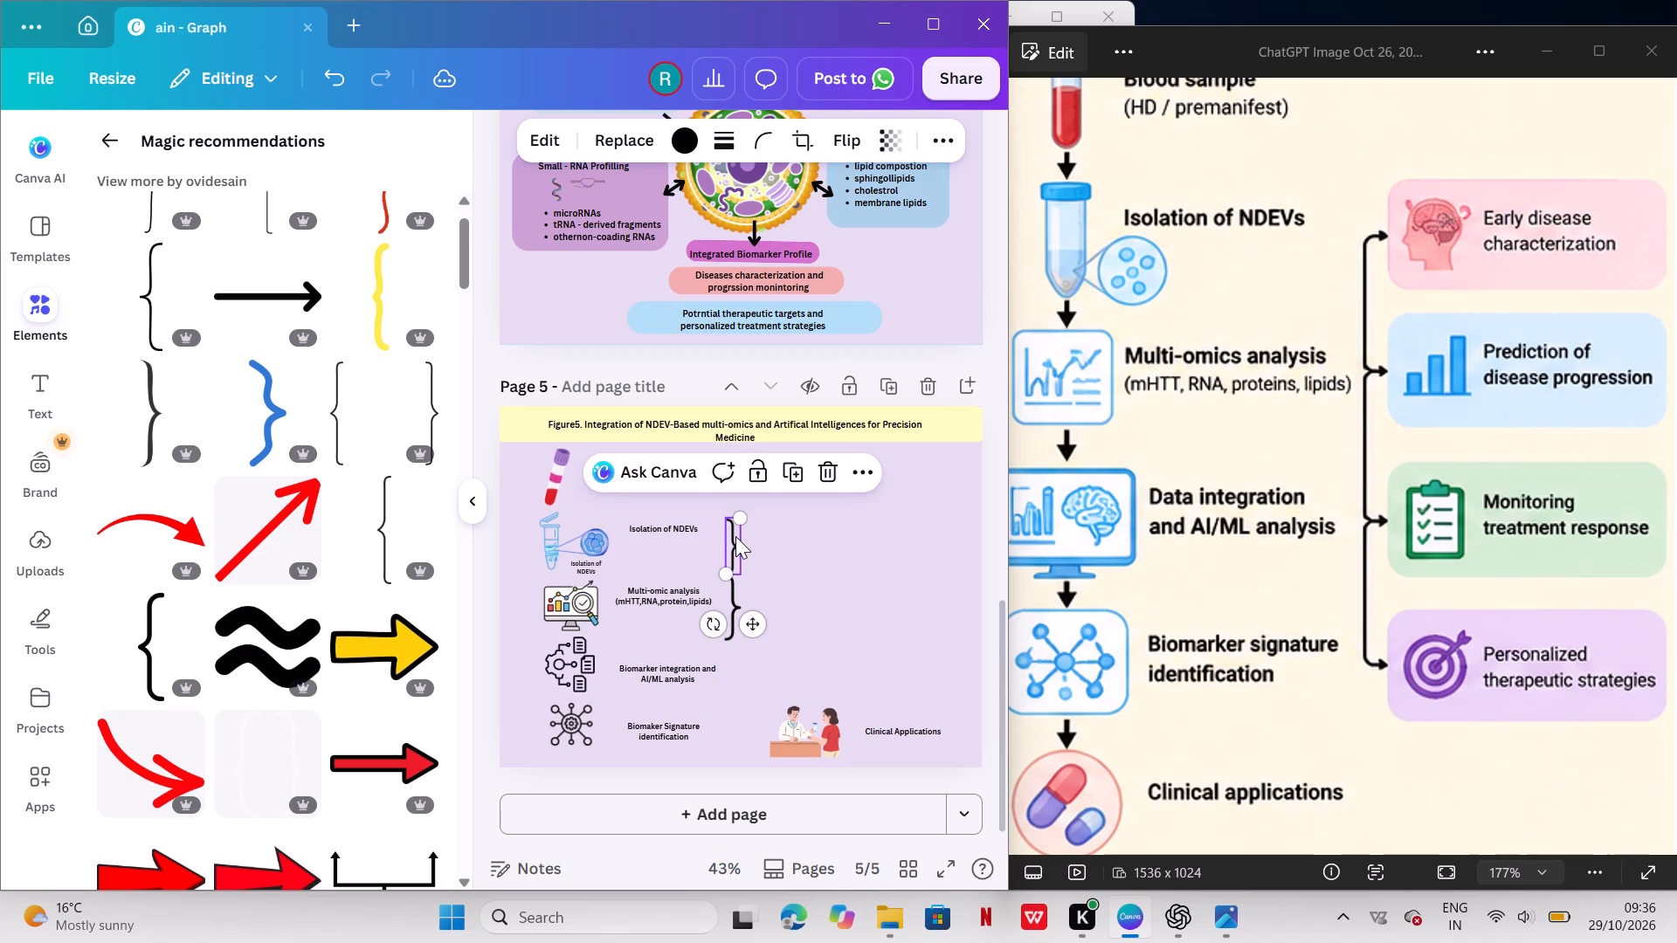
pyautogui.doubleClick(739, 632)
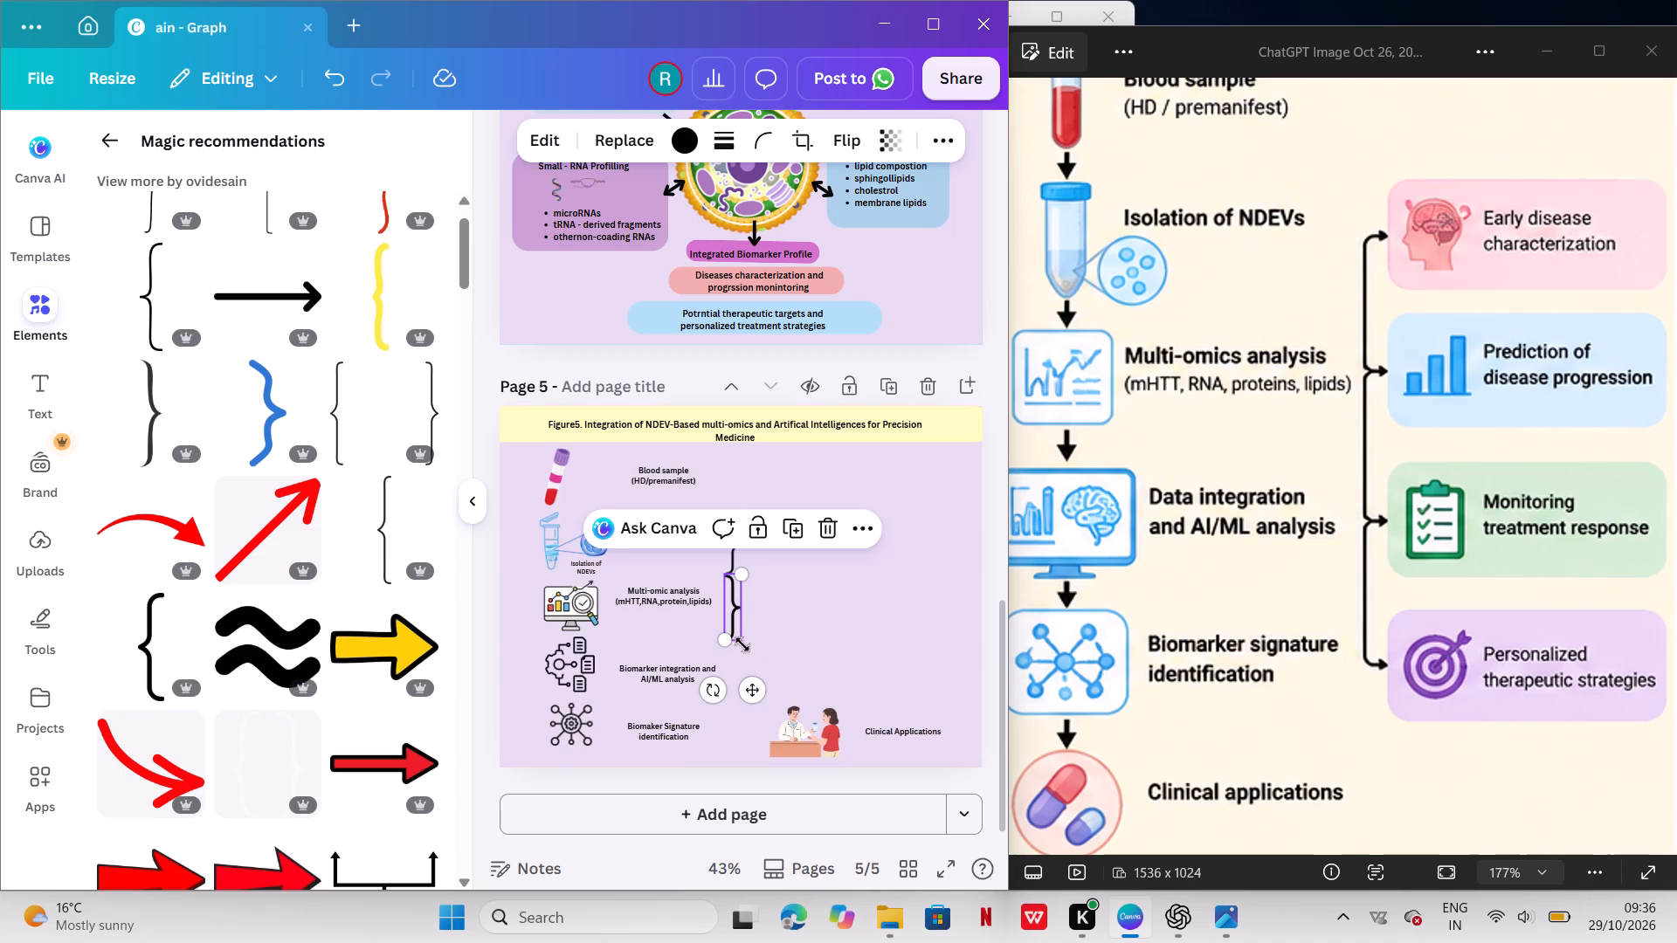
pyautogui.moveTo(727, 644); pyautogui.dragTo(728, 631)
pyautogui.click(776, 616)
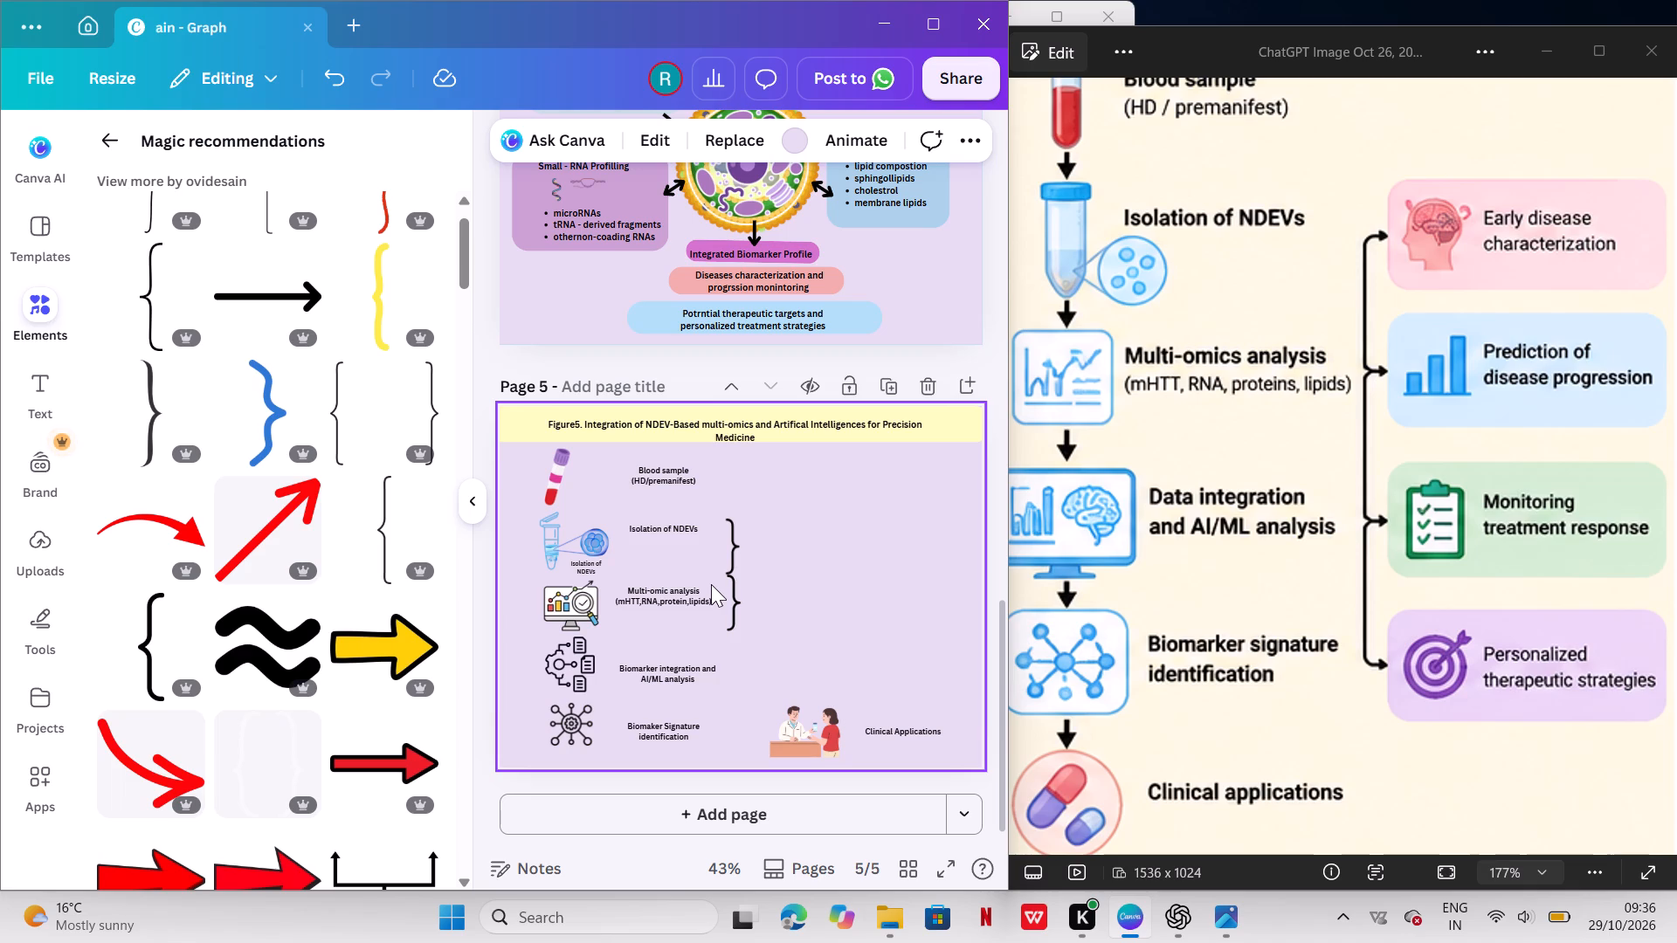
# Look through the magic recommendations for a bracket or branching arrow that resembles the connector in the reference image.
pyautogui.scroll(-2, 164, 716)
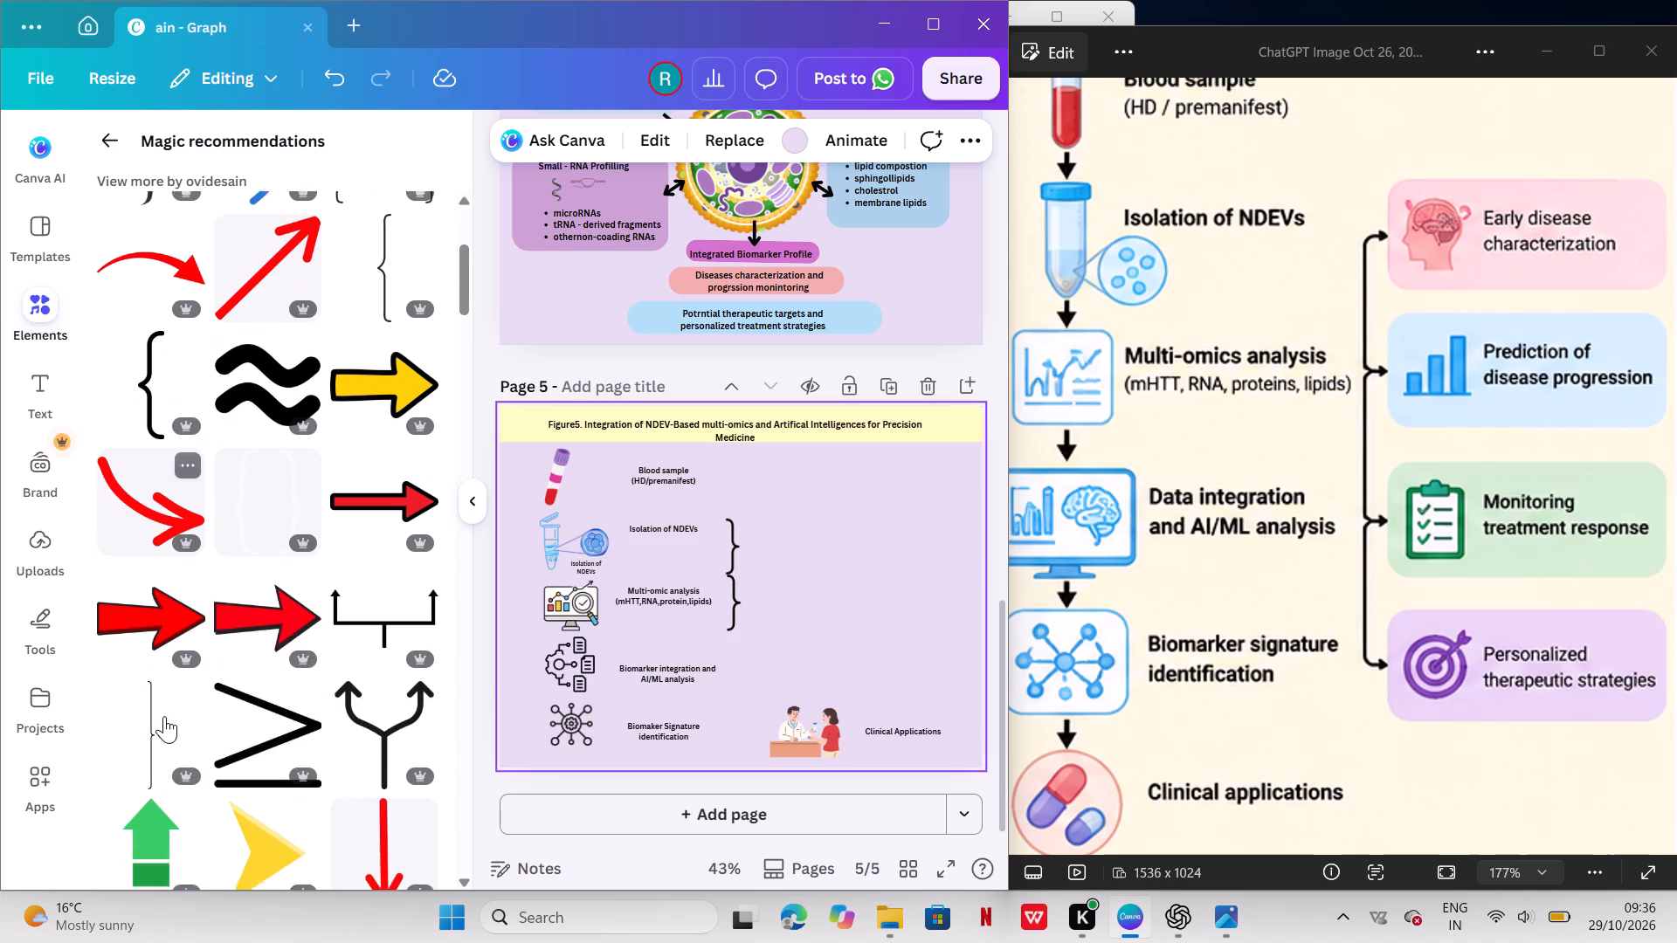
pyautogui.scroll(-7, 164, 716)
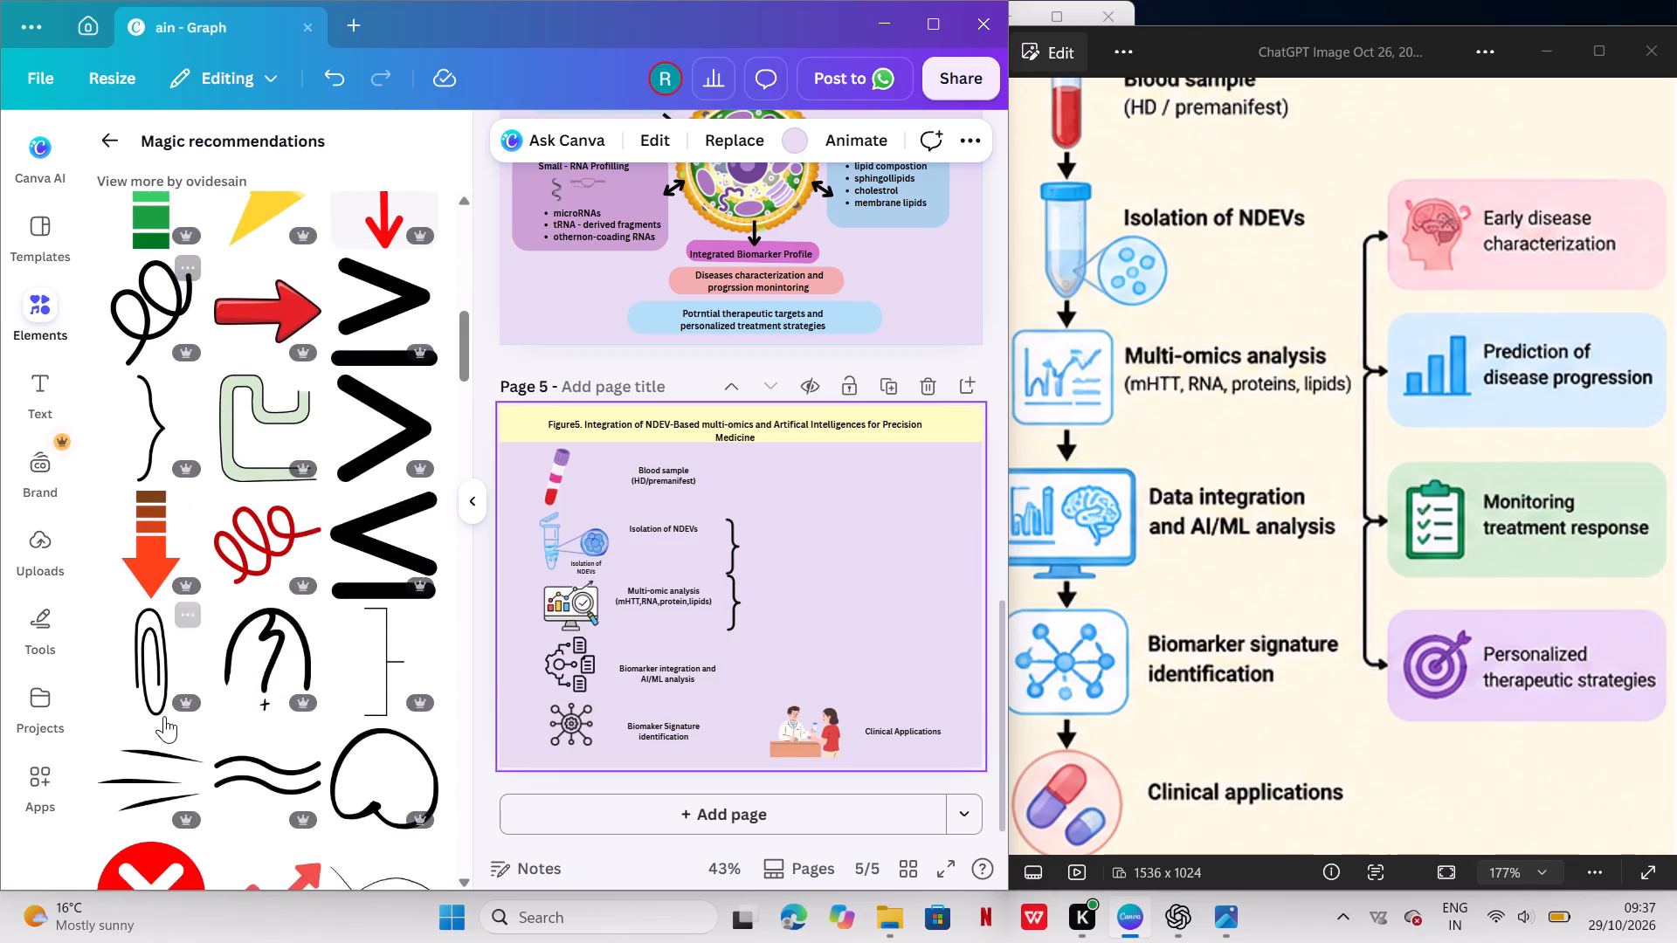
pyautogui.scroll(-4, 164, 716)
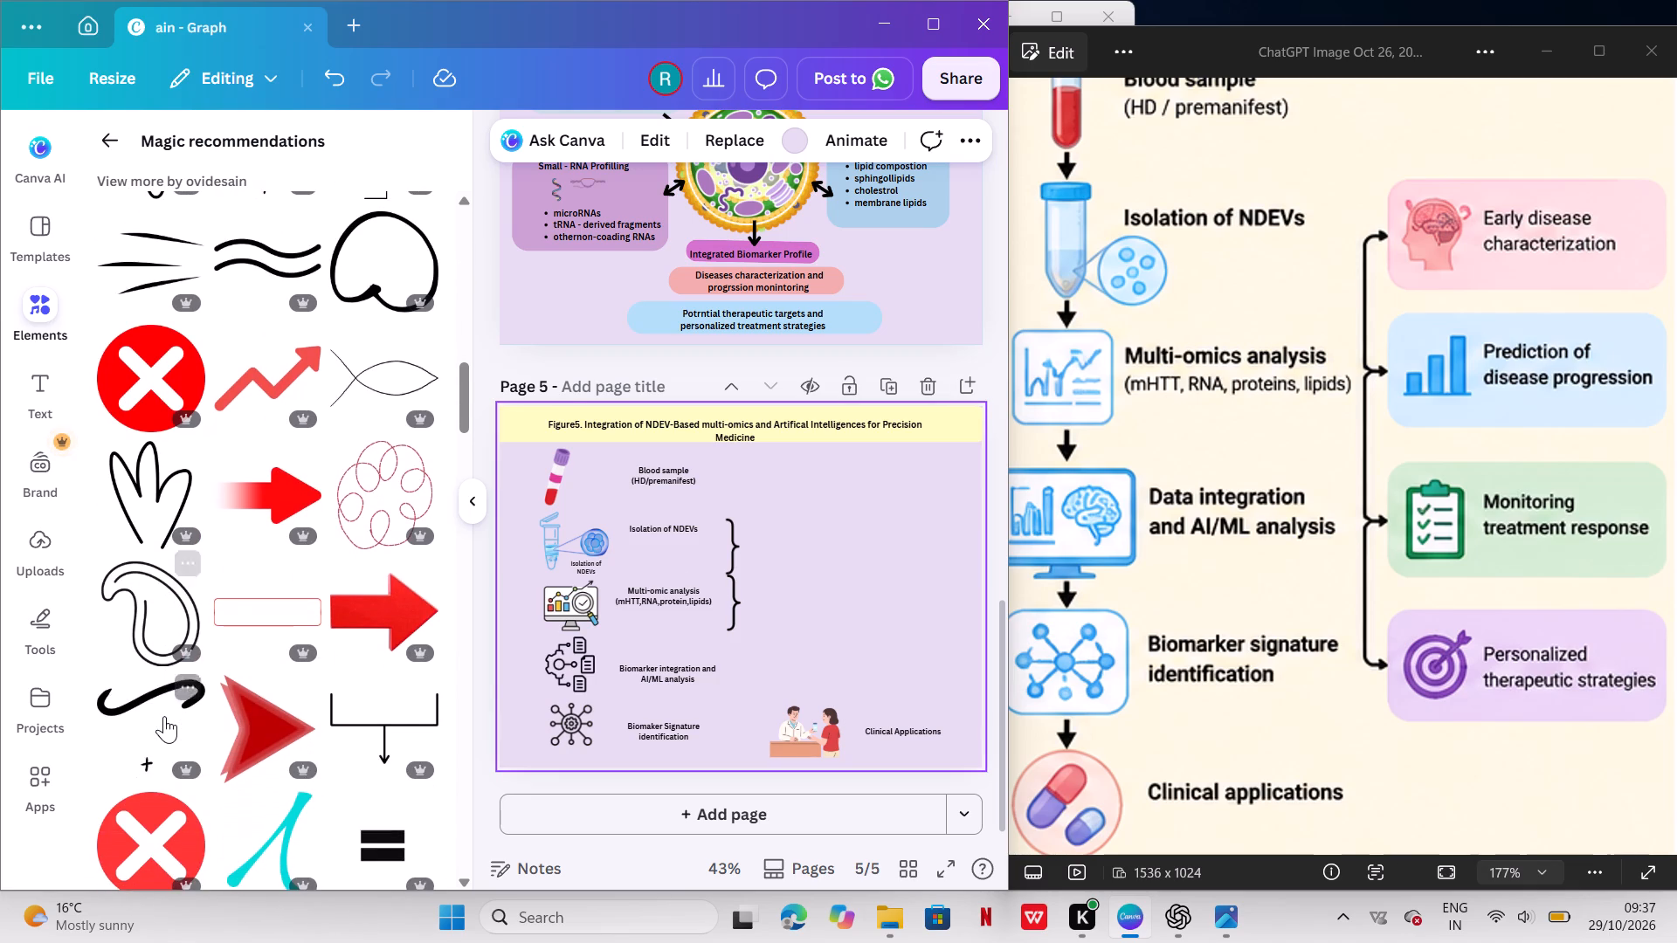
pyautogui.scroll(-8, 164, 708)
pyautogui.scroll(5, 161, 698)
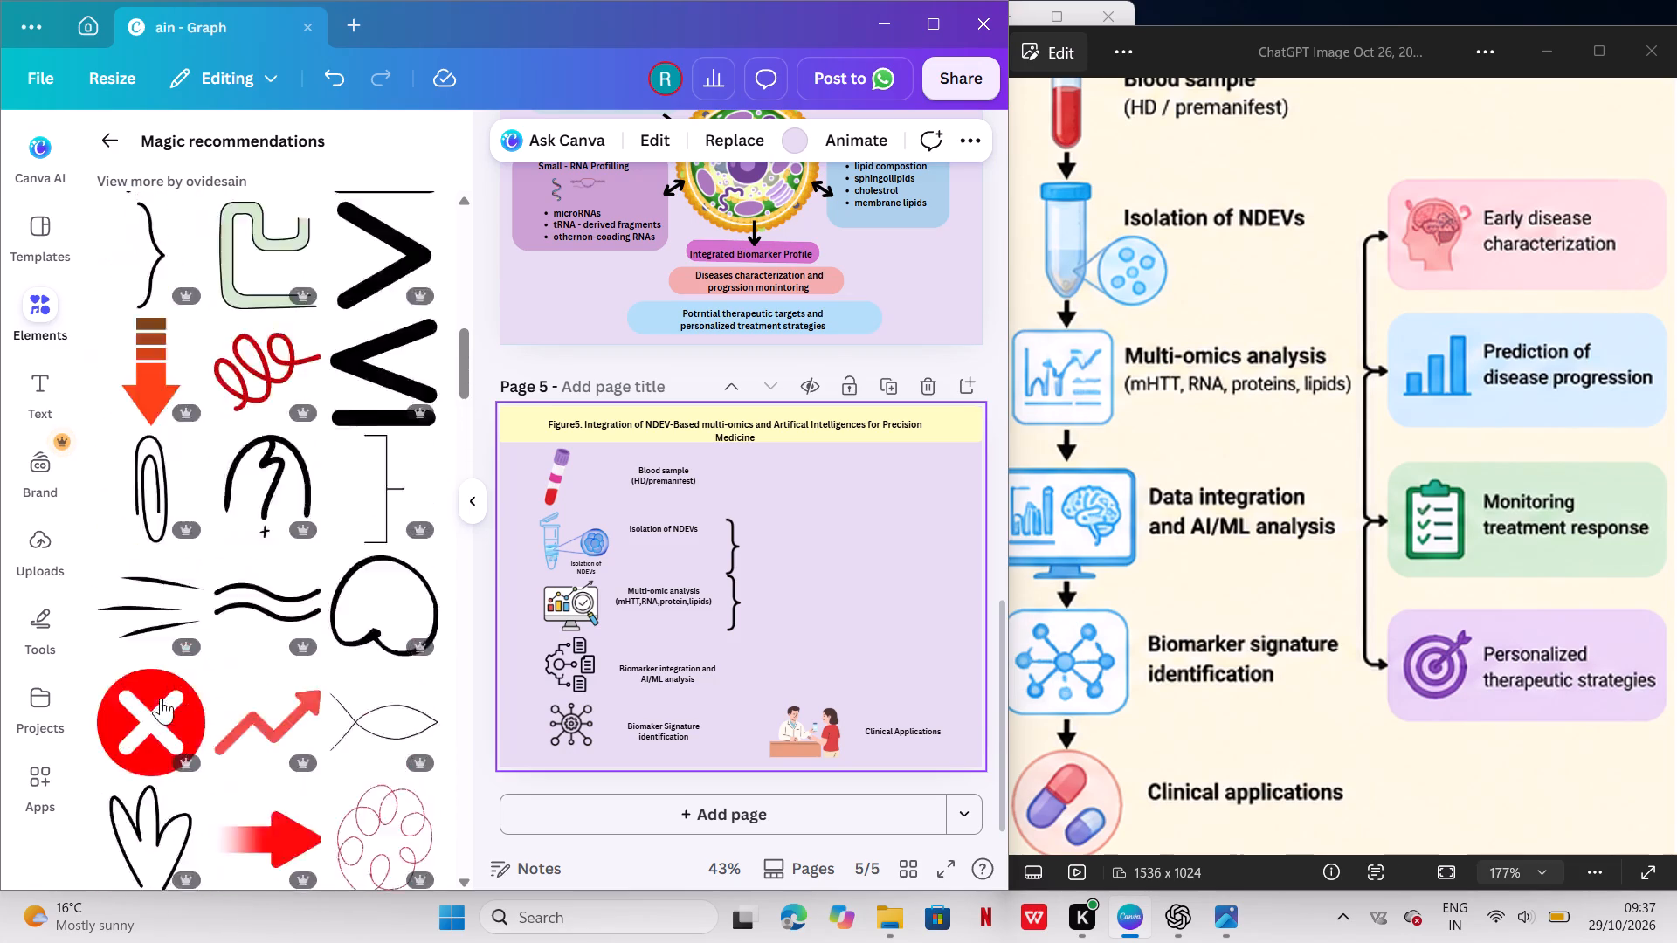
pyautogui.scroll(7, 161, 698)
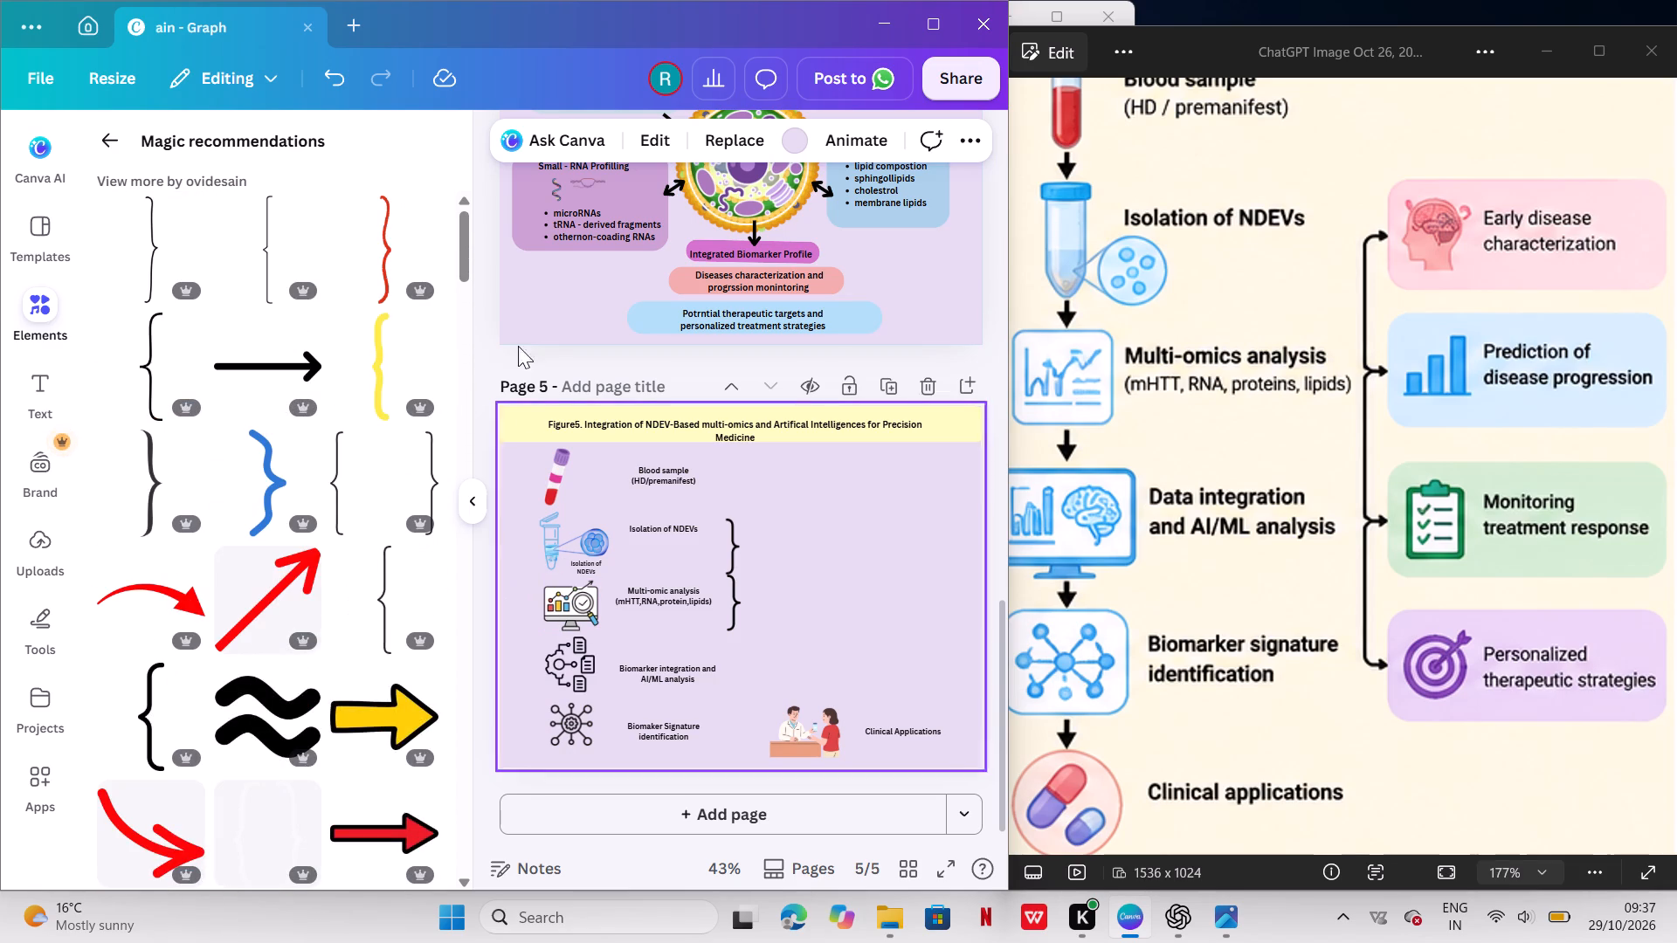
# Duplicate the lower bracket beneath itself, shrink that copy, and duplicate the smaller bracket once more beside "Biomaker Signature identification".
pyautogui.click(739, 610)
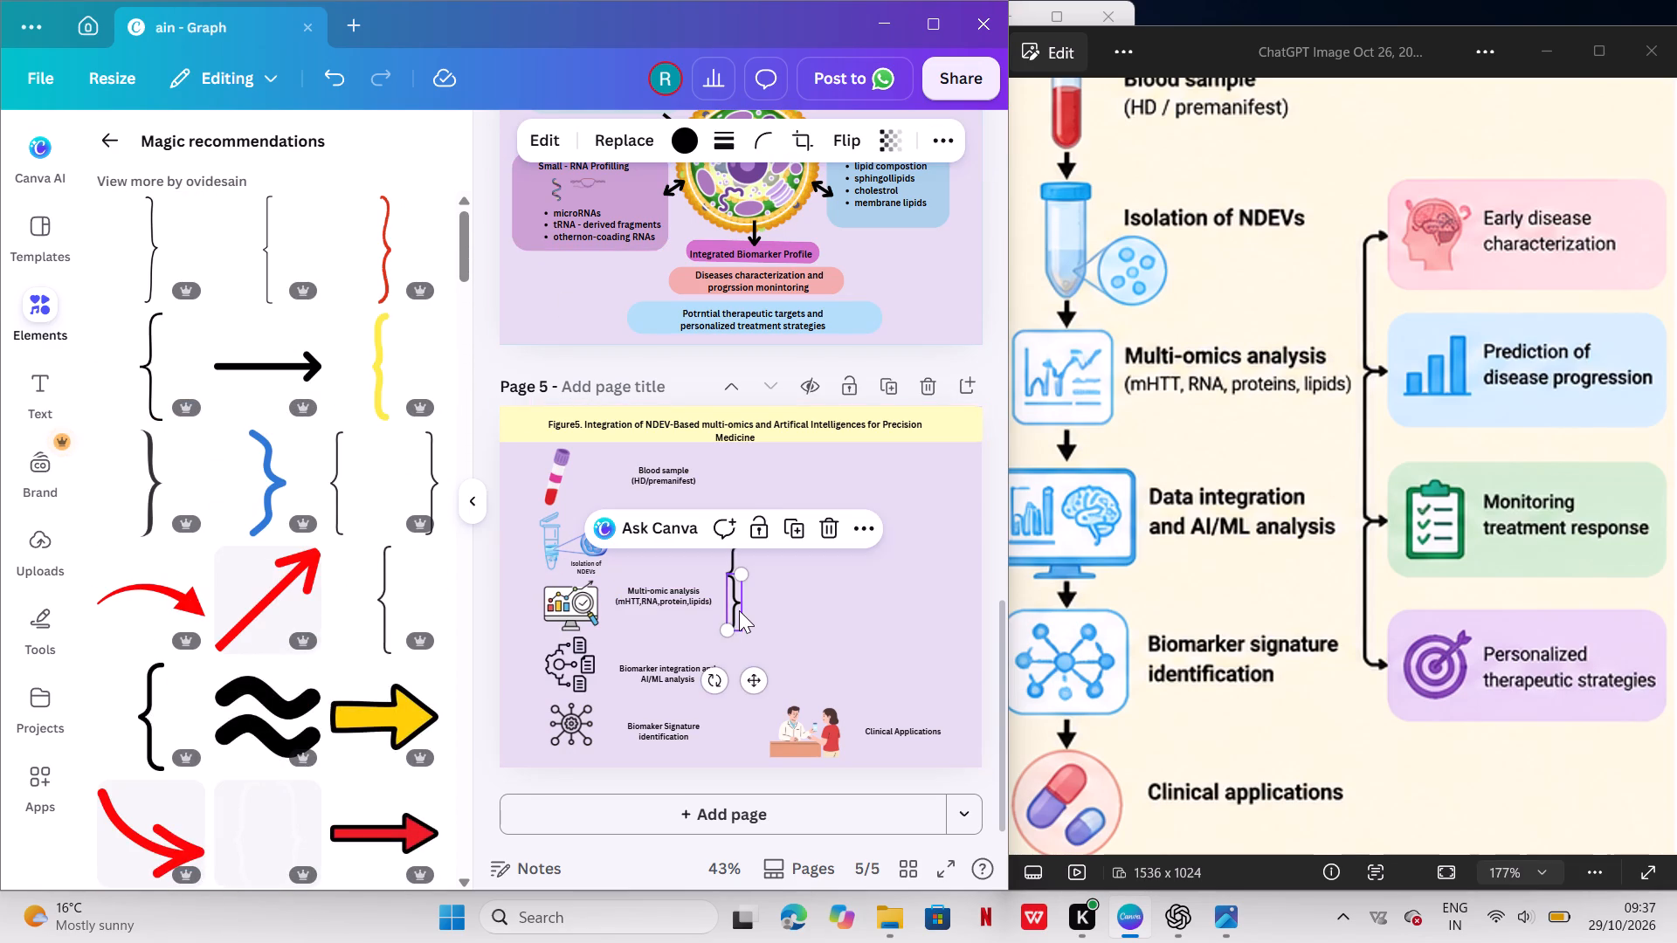
pyautogui.click(807, 531)
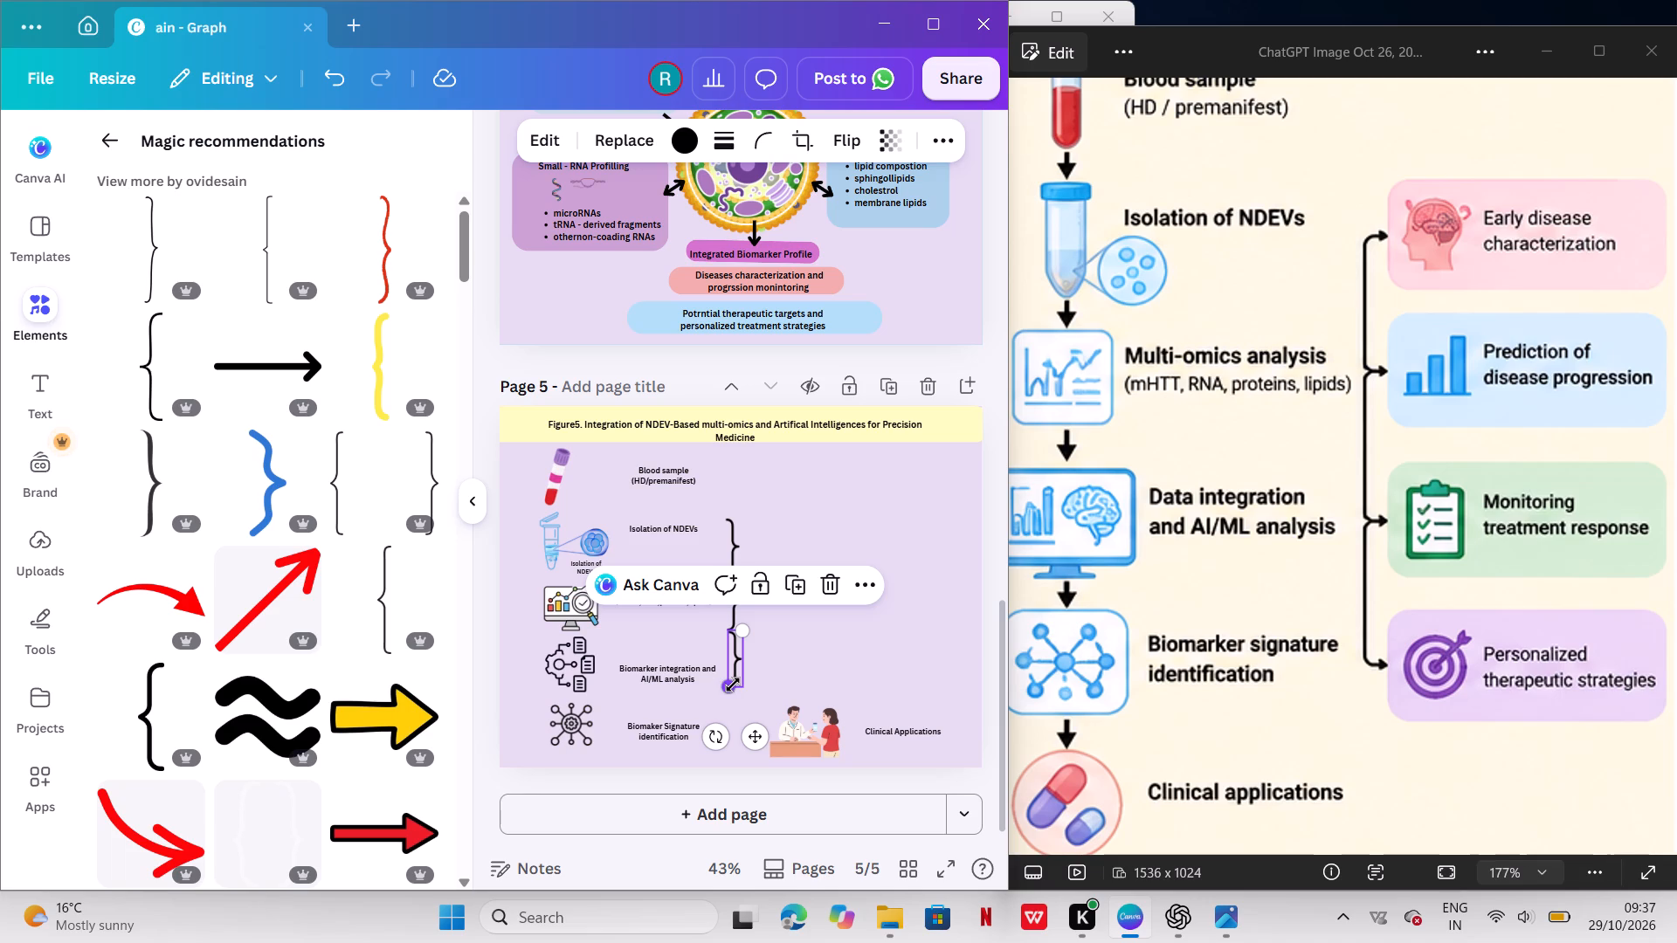
pyautogui.moveTo(733, 685); pyautogui.dragTo(739, 668)
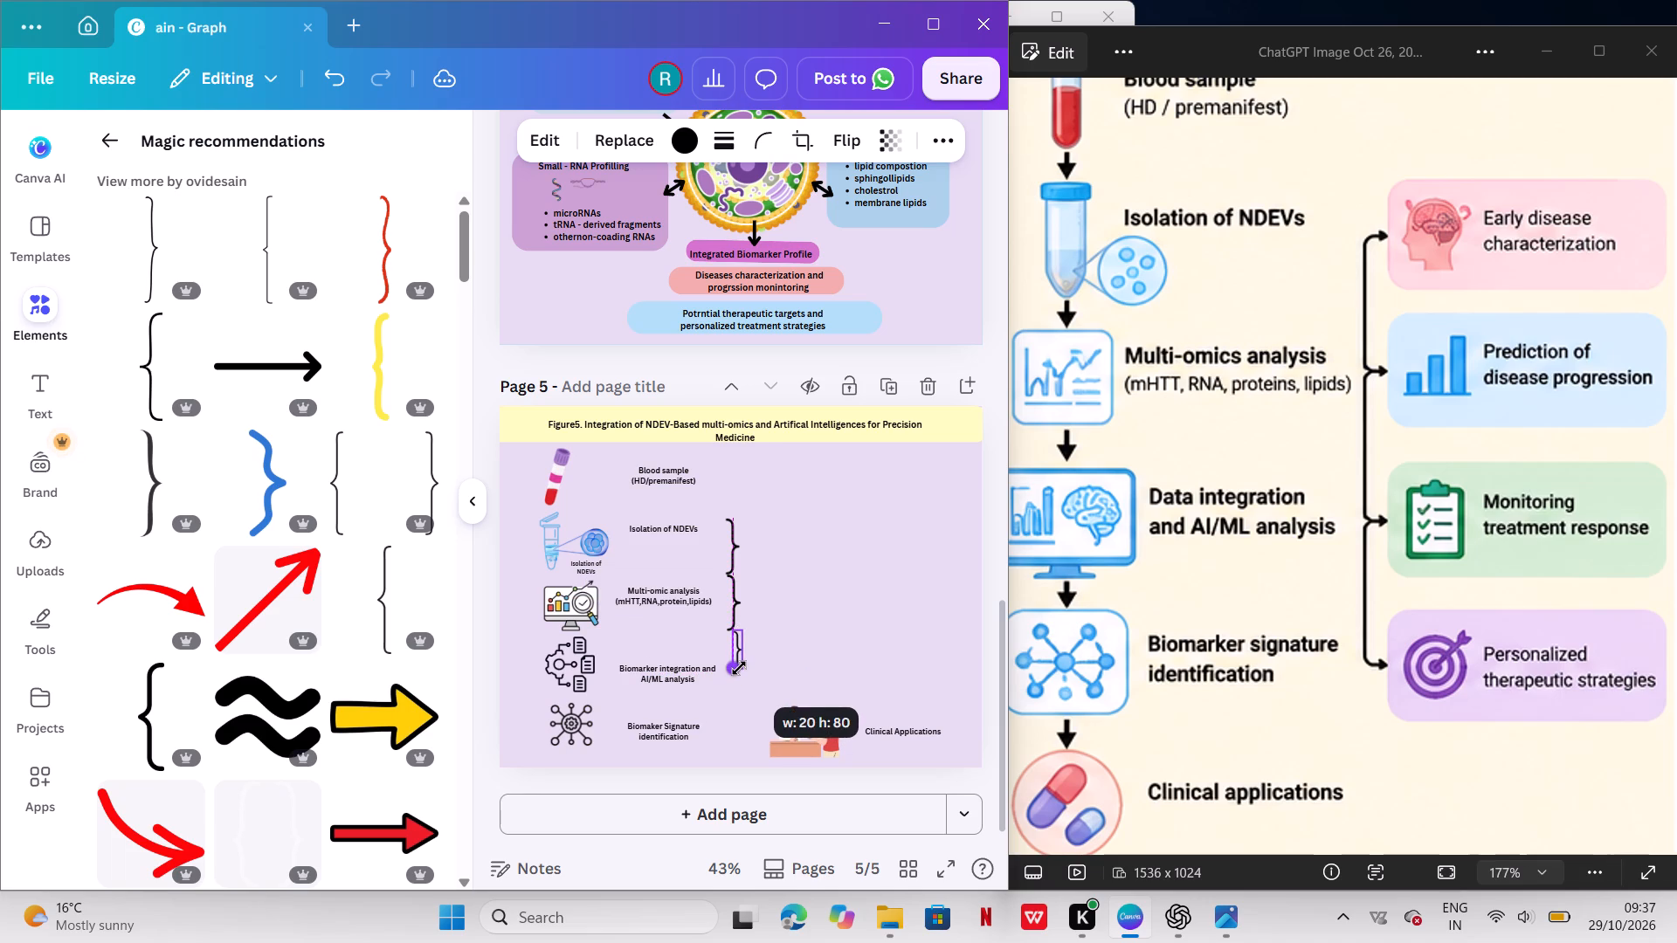
pyautogui.moveTo(739, 668); pyautogui.dragTo(740, 660)
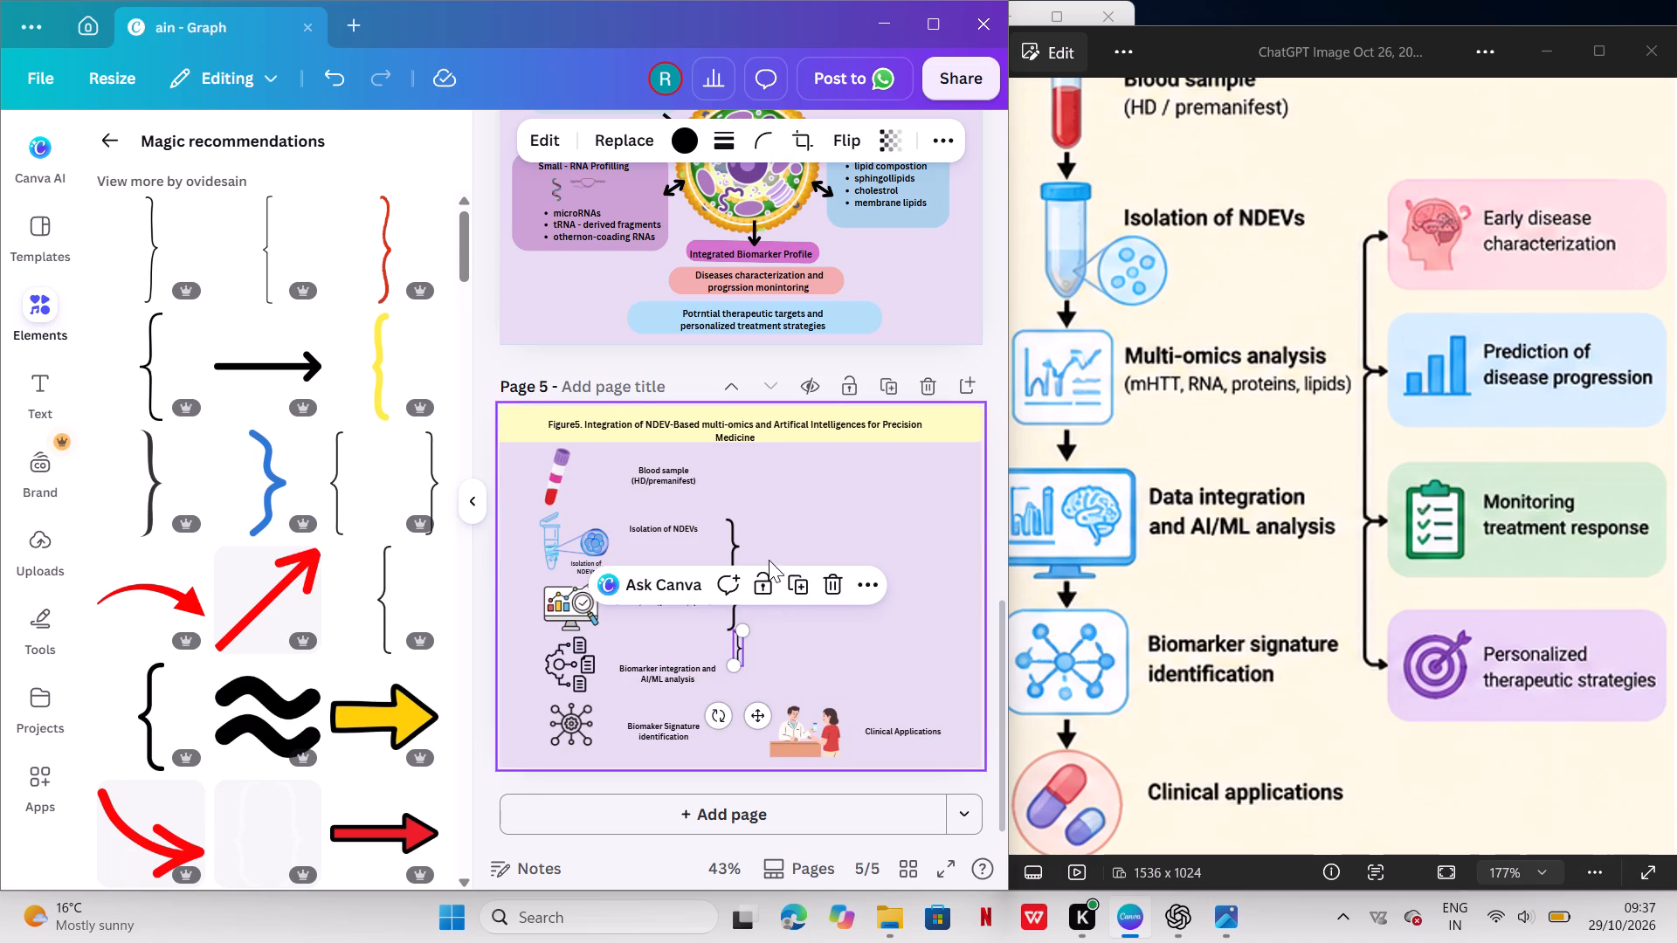
pyautogui.click(798, 578)
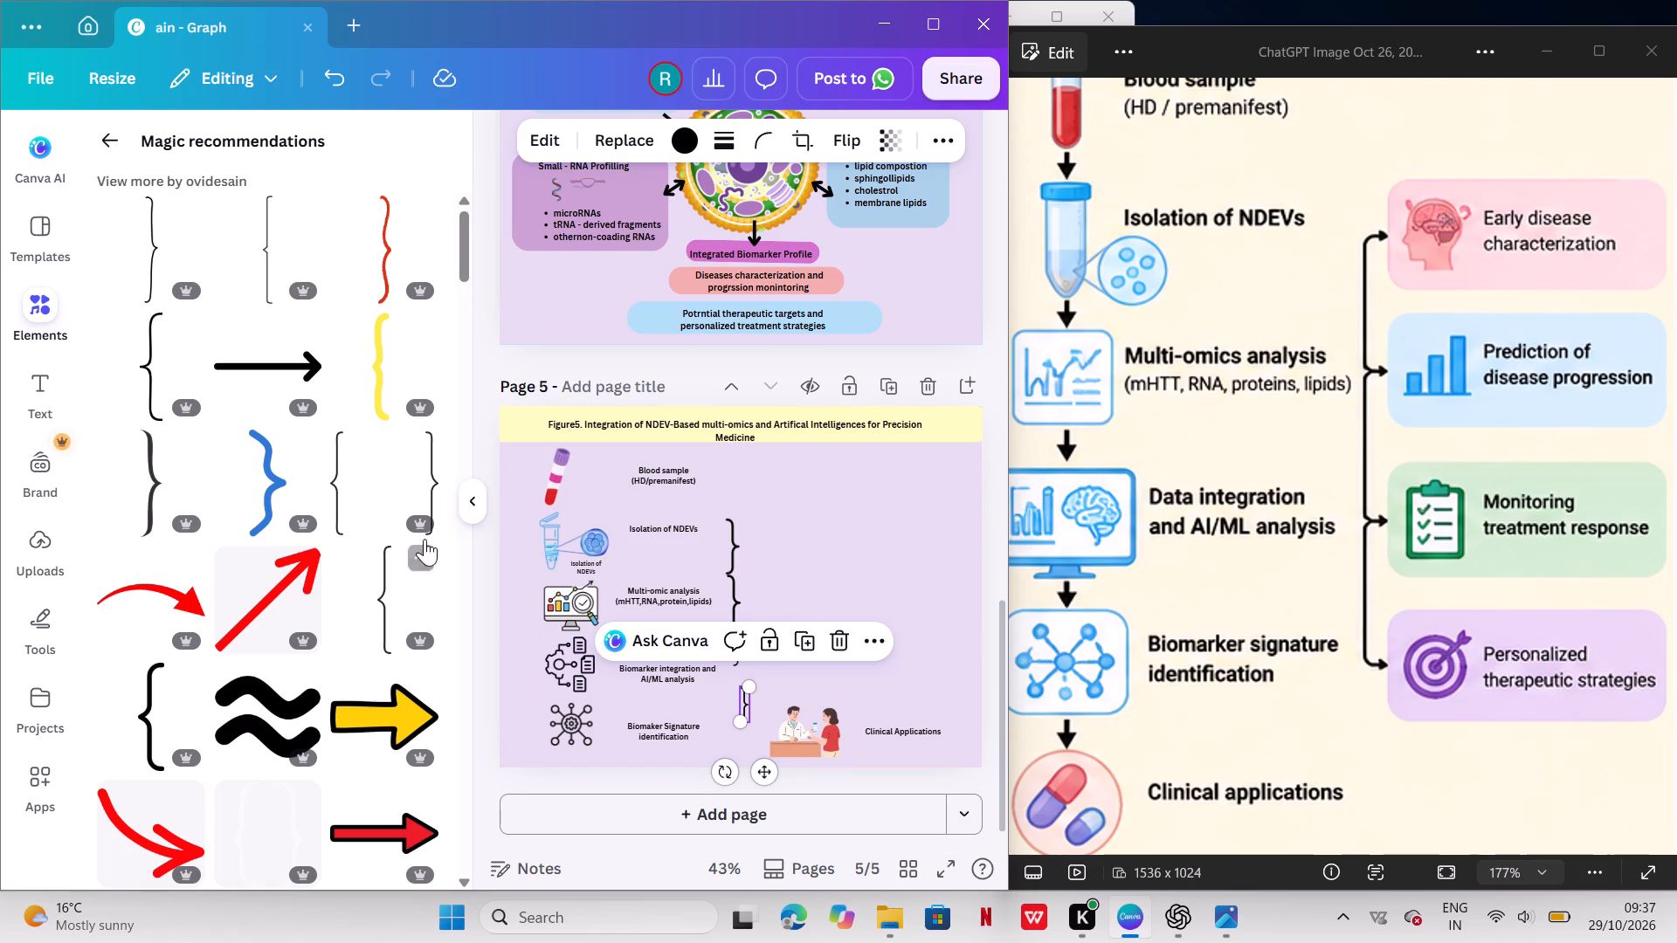
# Collapse the elements side panel and delete the two larger brackets beside "Isolation of NDEVs" and "Multi-omic analysis".
pyautogui.click(466, 495)
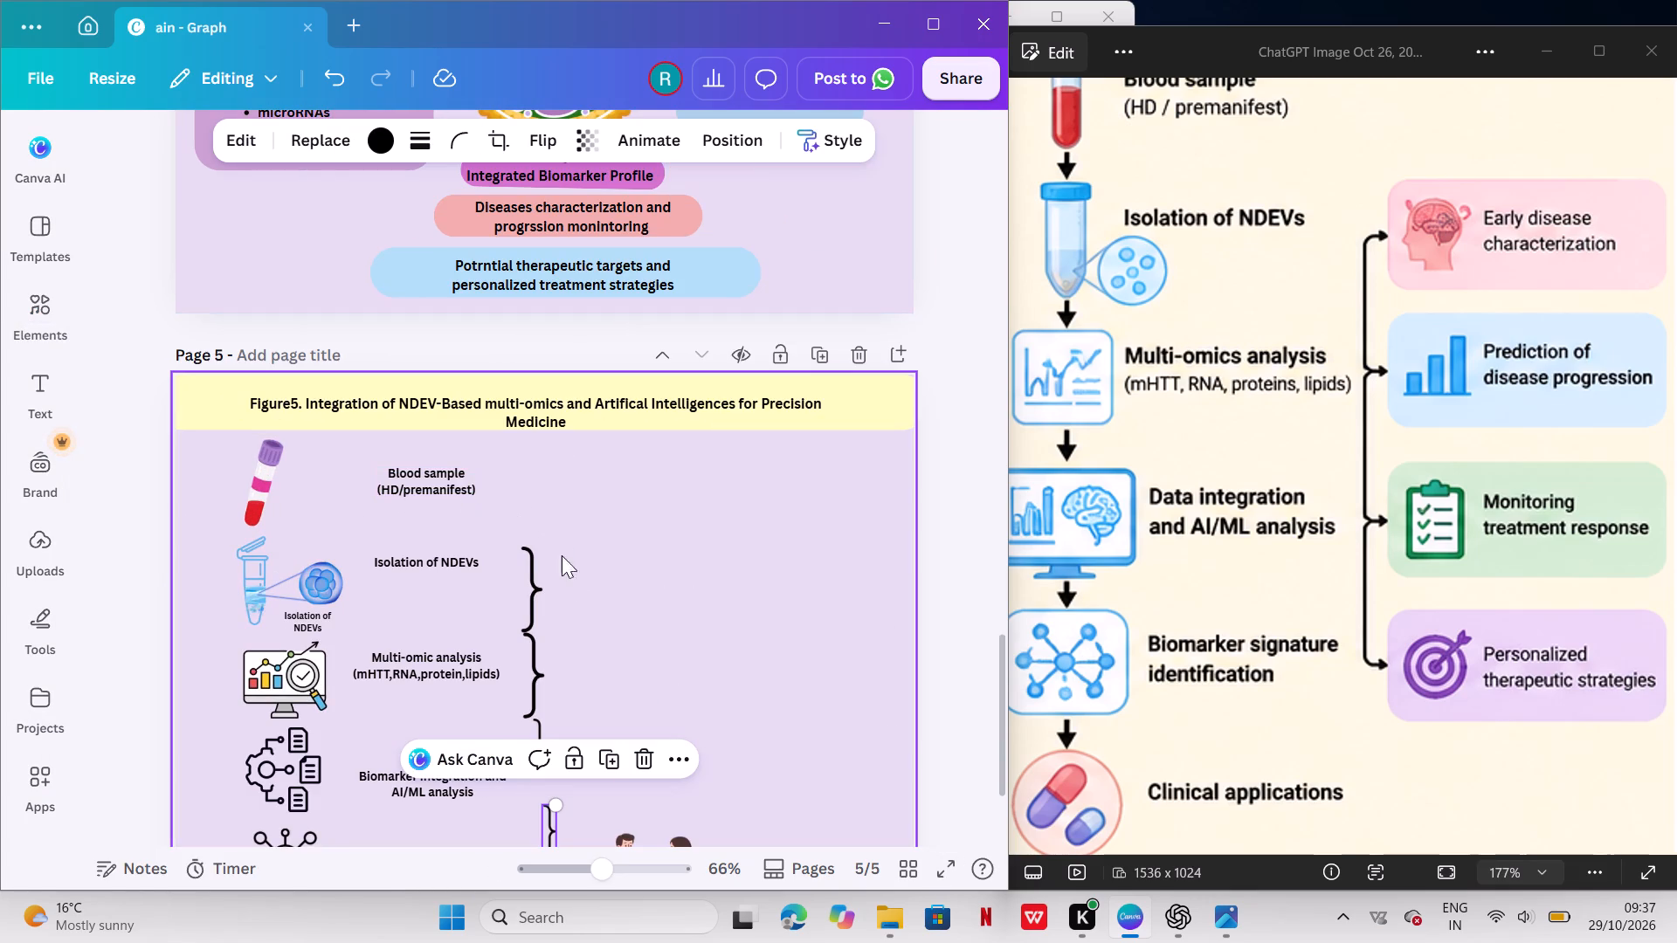
pyautogui.scroll(-2, 573, 576)
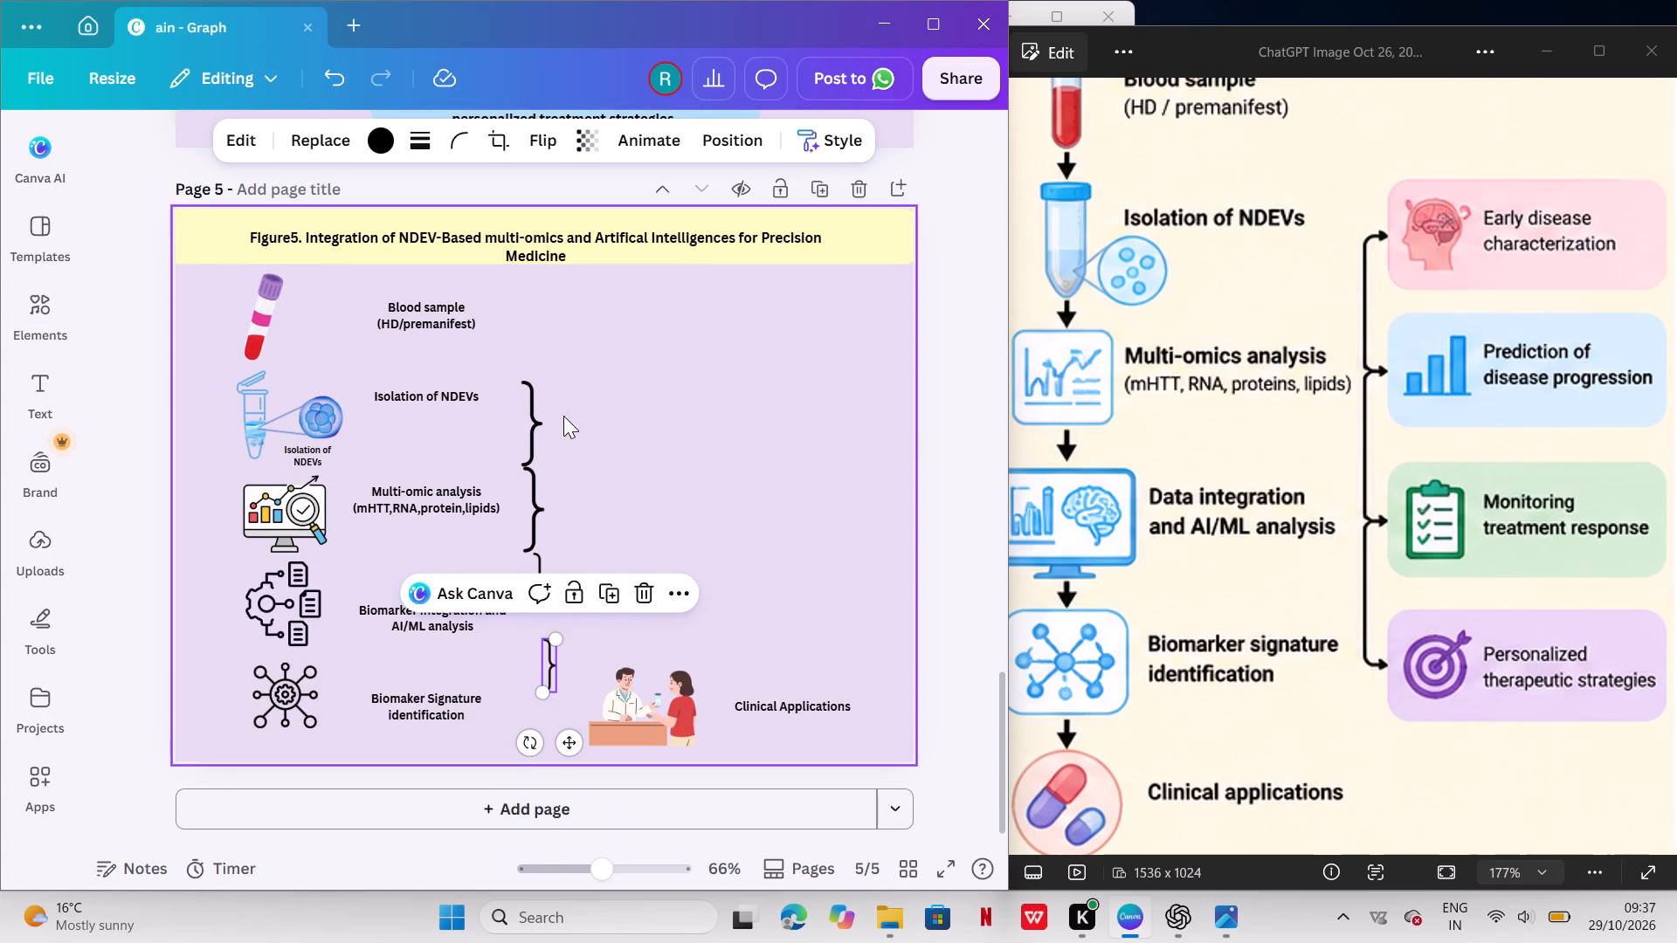
pyautogui.click(528, 381)
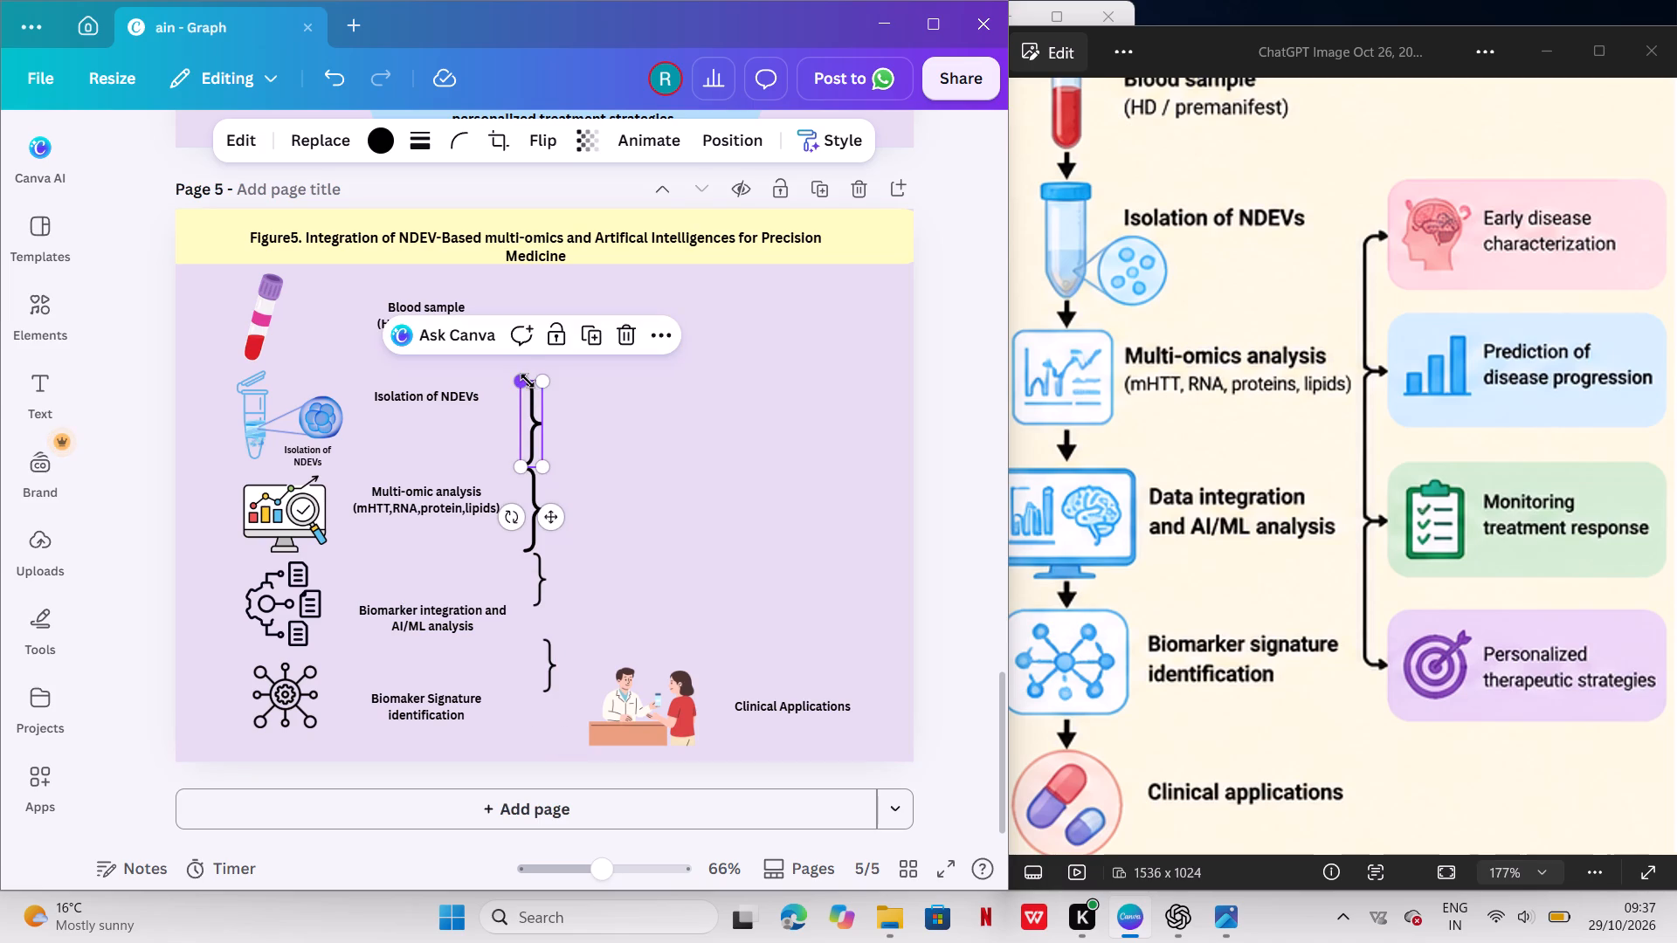
pyautogui.click(630, 341)
pyautogui.click(525, 482)
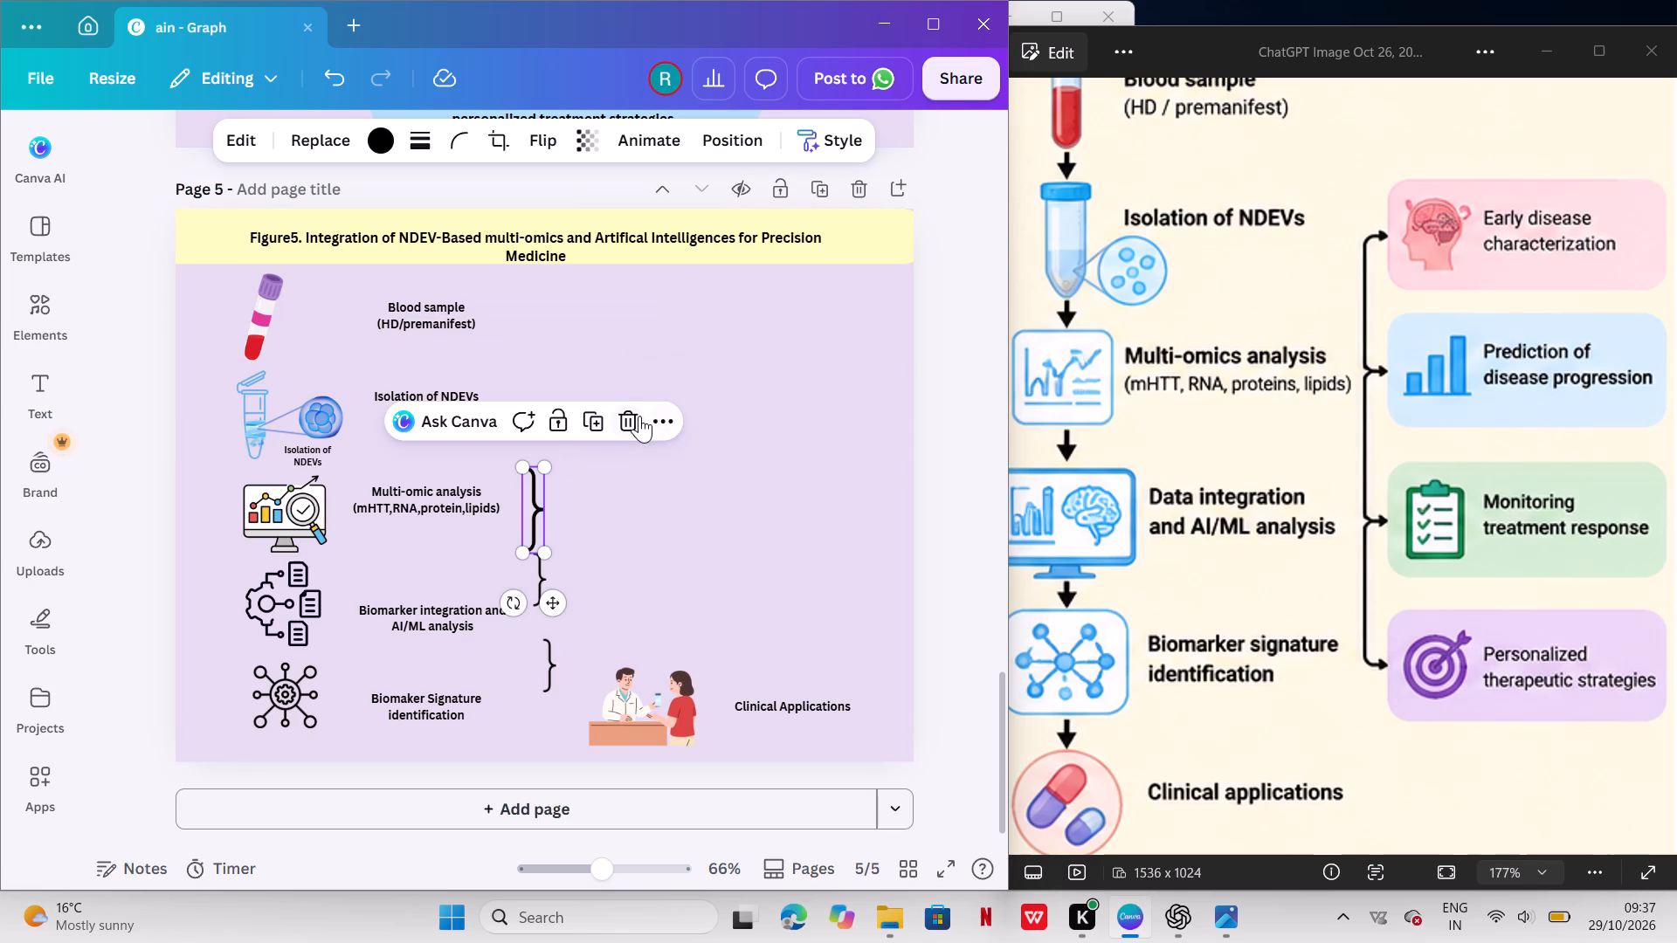
pyautogui.click(639, 416)
# Move the upper small bracket beside the "Isolation of NDEVs" label and enlarge it to about 25 wide by 102 high.
pyautogui.moveTo(535, 583); pyautogui.dragTo(535, 514)
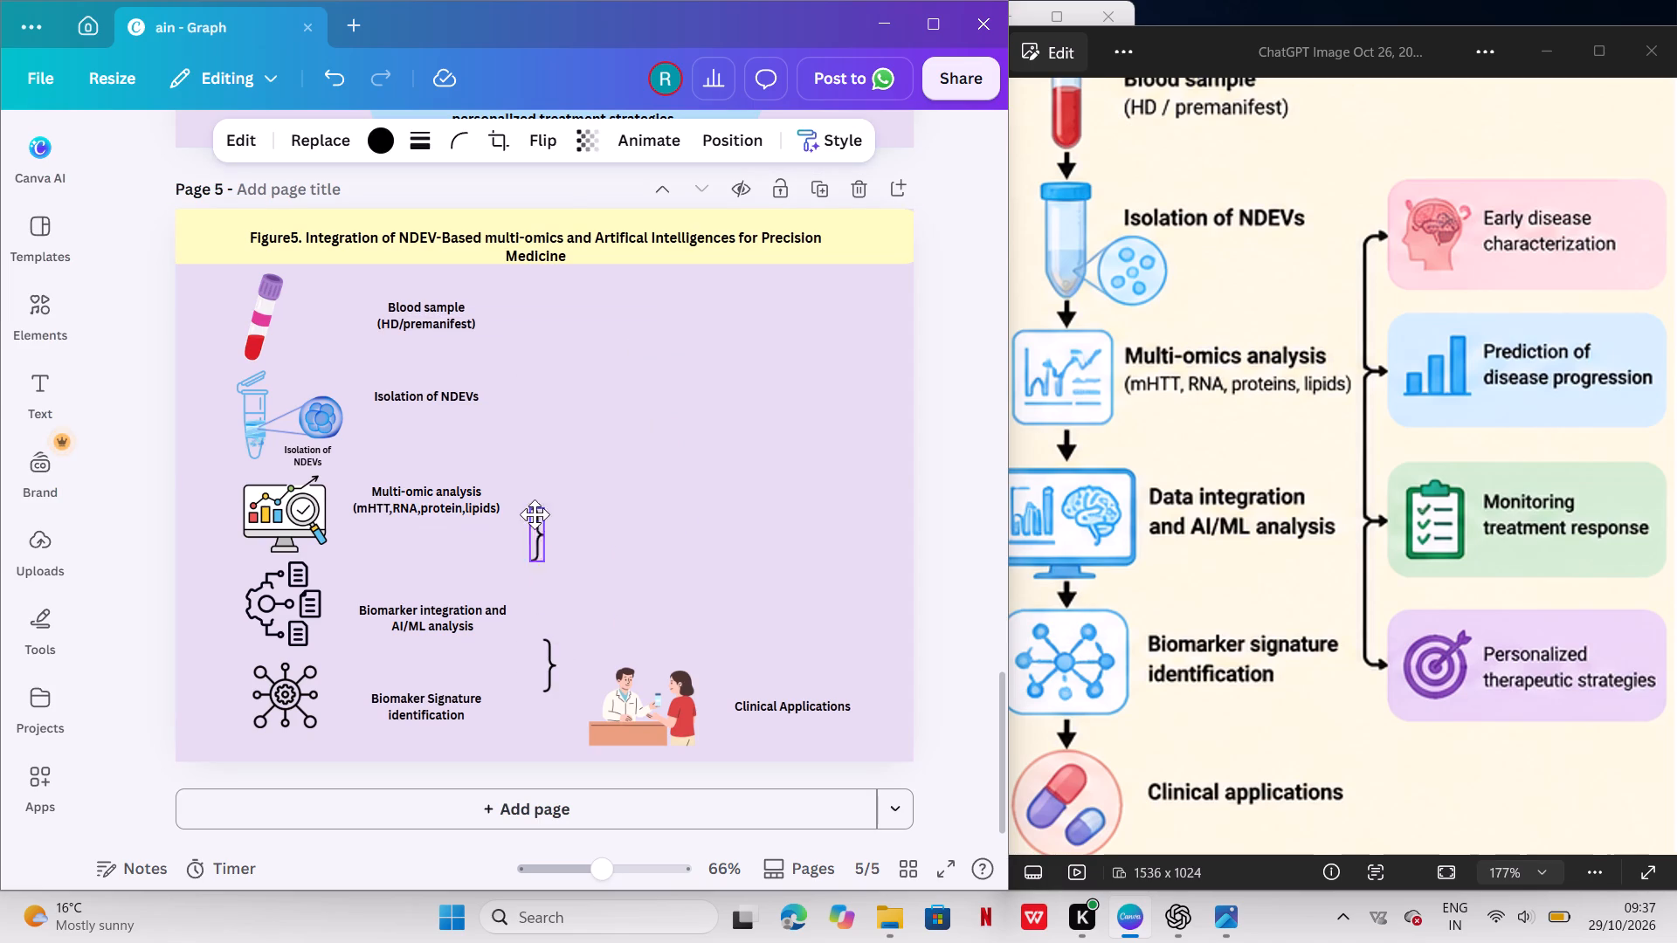
pyautogui.moveTo(535, 514); pyautogui.dragTo(528, 430)
pyautogui.moveTo(528, 430); pyautogui.dragTo(524, 409)
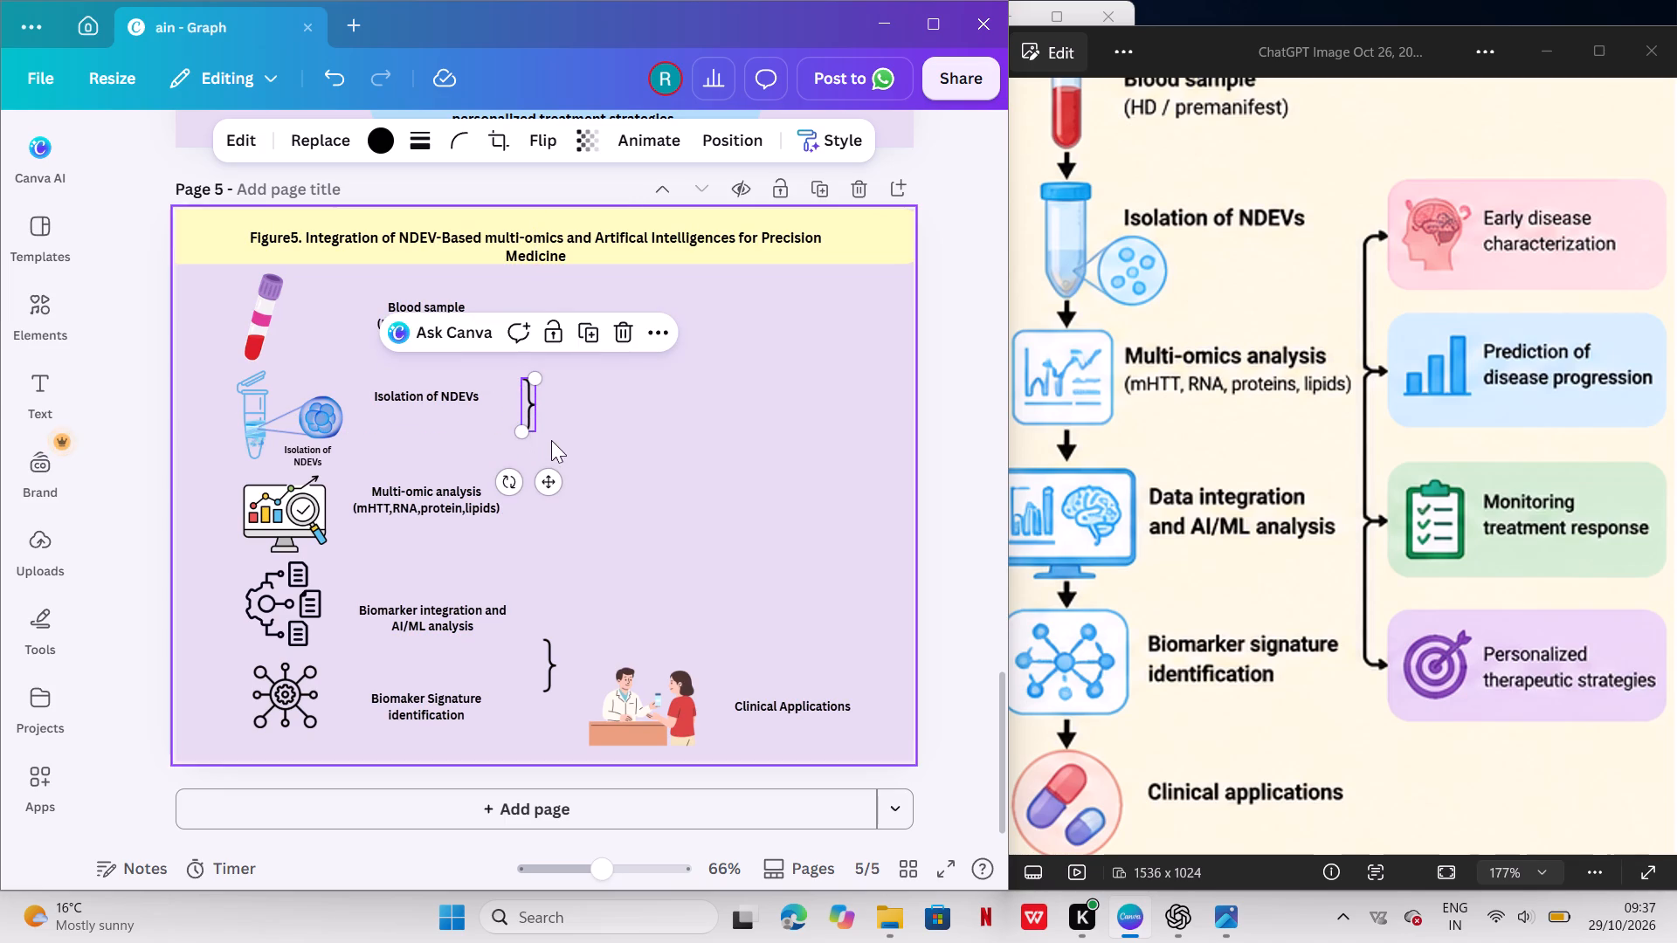
pyautogui.moveTo(521, 431); pyautogui.dragTo(510, 450)
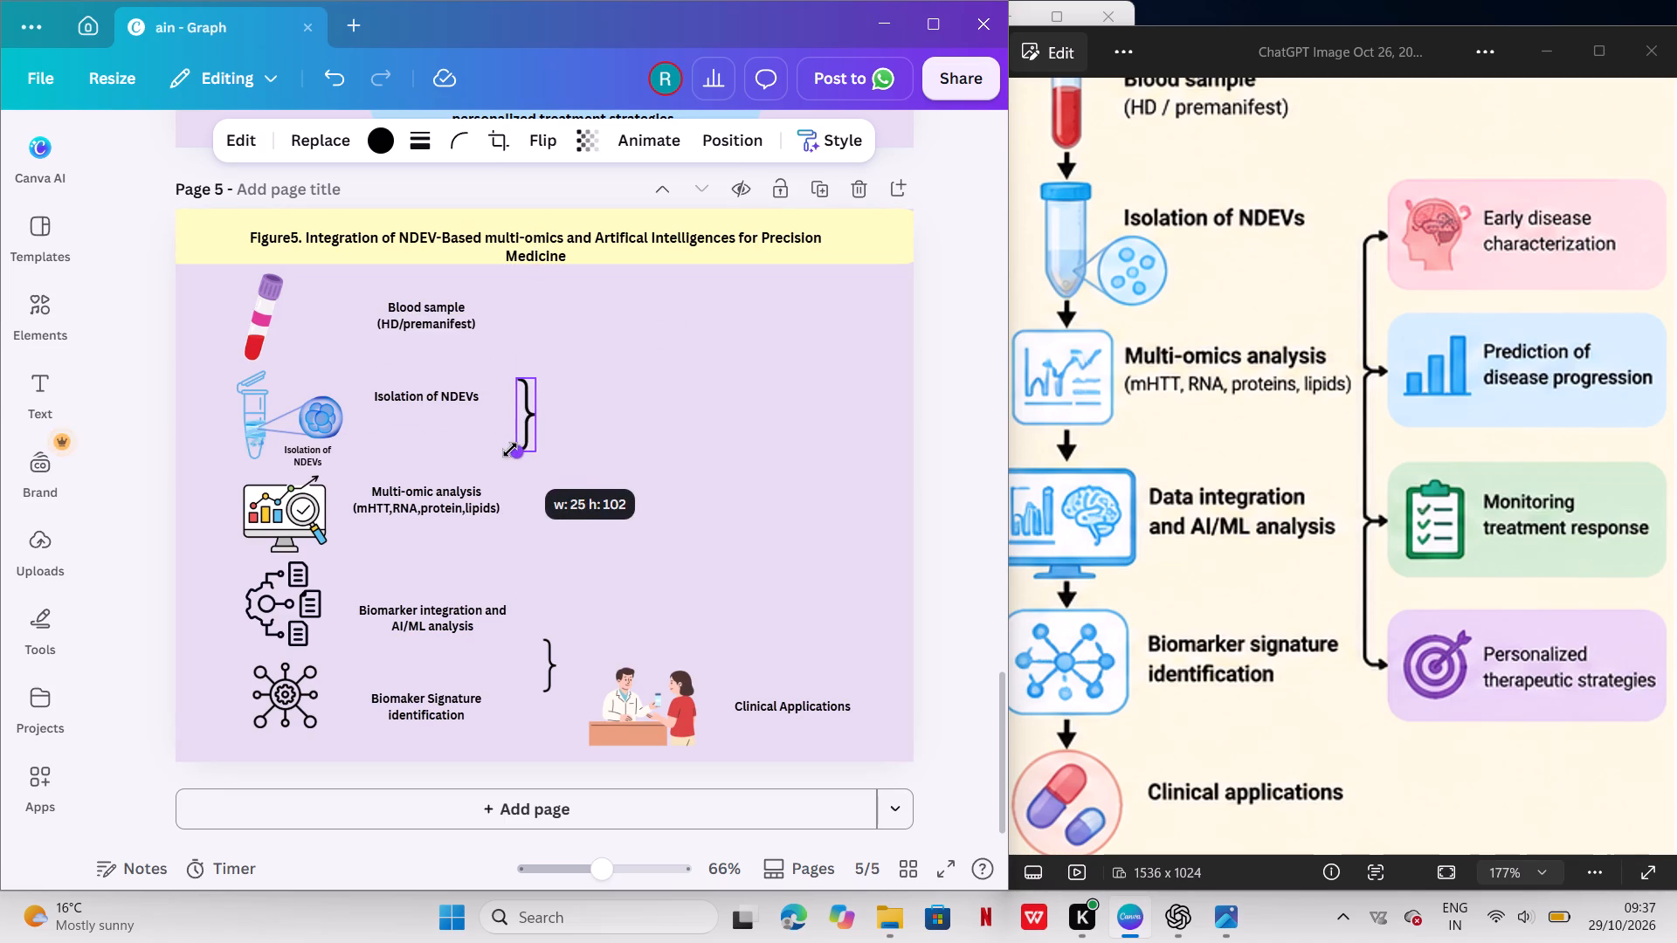
pyautogui.moveTo(538, 502); pyautogui.dragTo(536, 513)
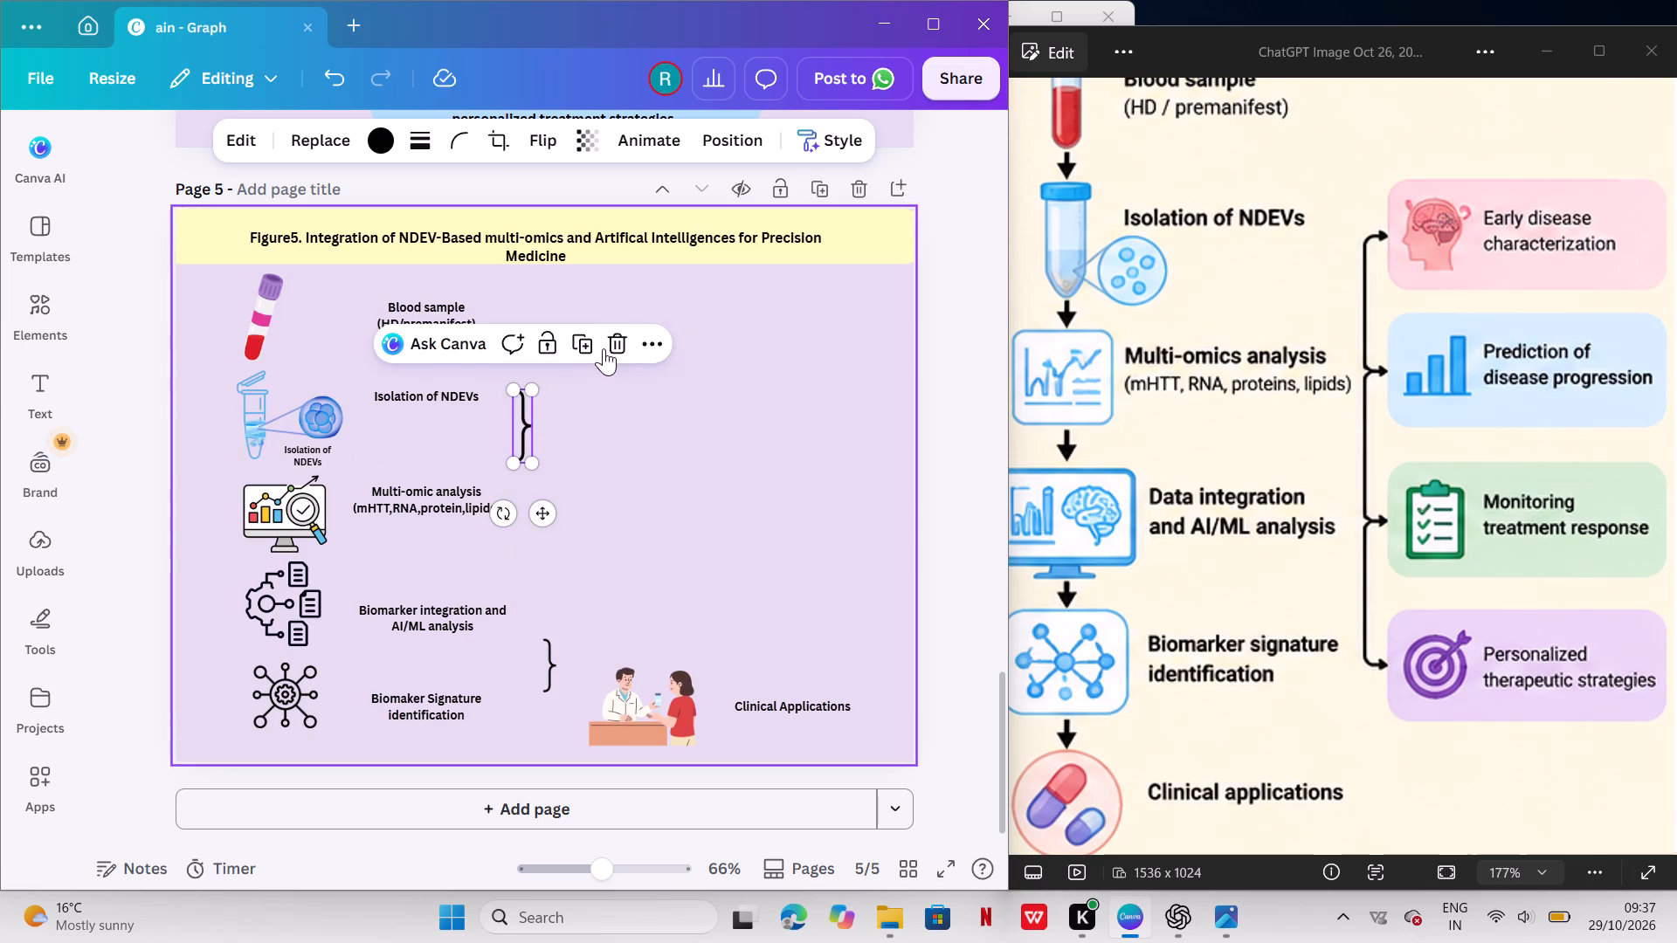
# Duplicate the enlarged bracket and place the copy directly below it, beside the "Multi-omic analysis" label.
pyautogui.click(587, 348)
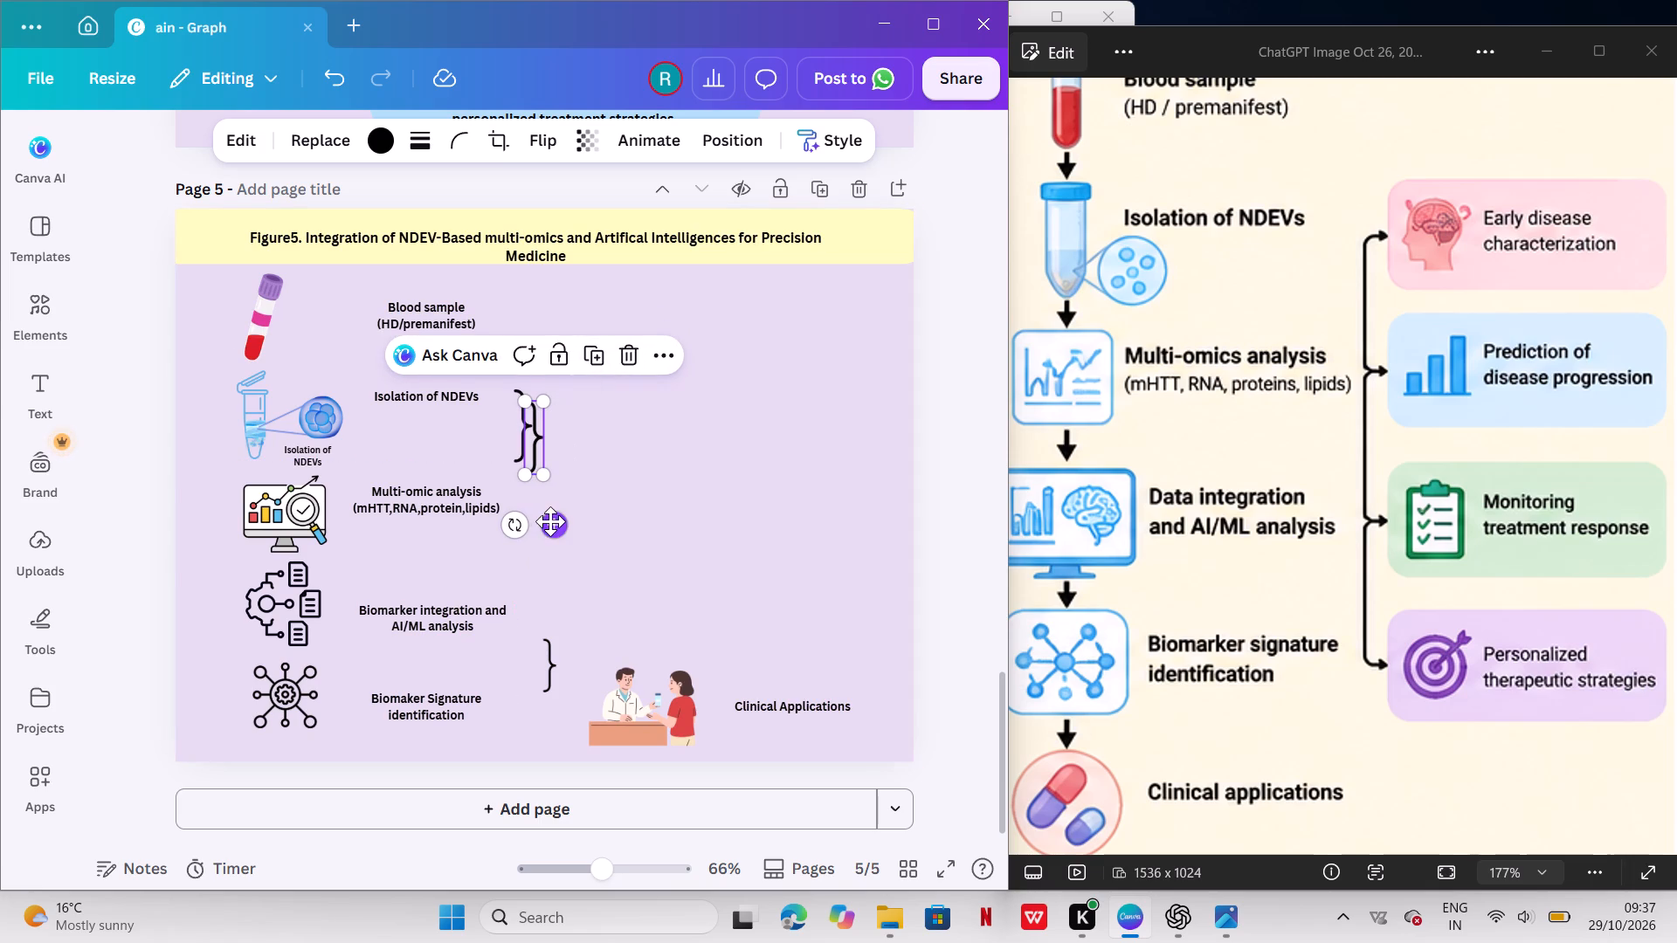
pyautogui.moveTo(550, 521); pyautogui.dragTo(541, 580)
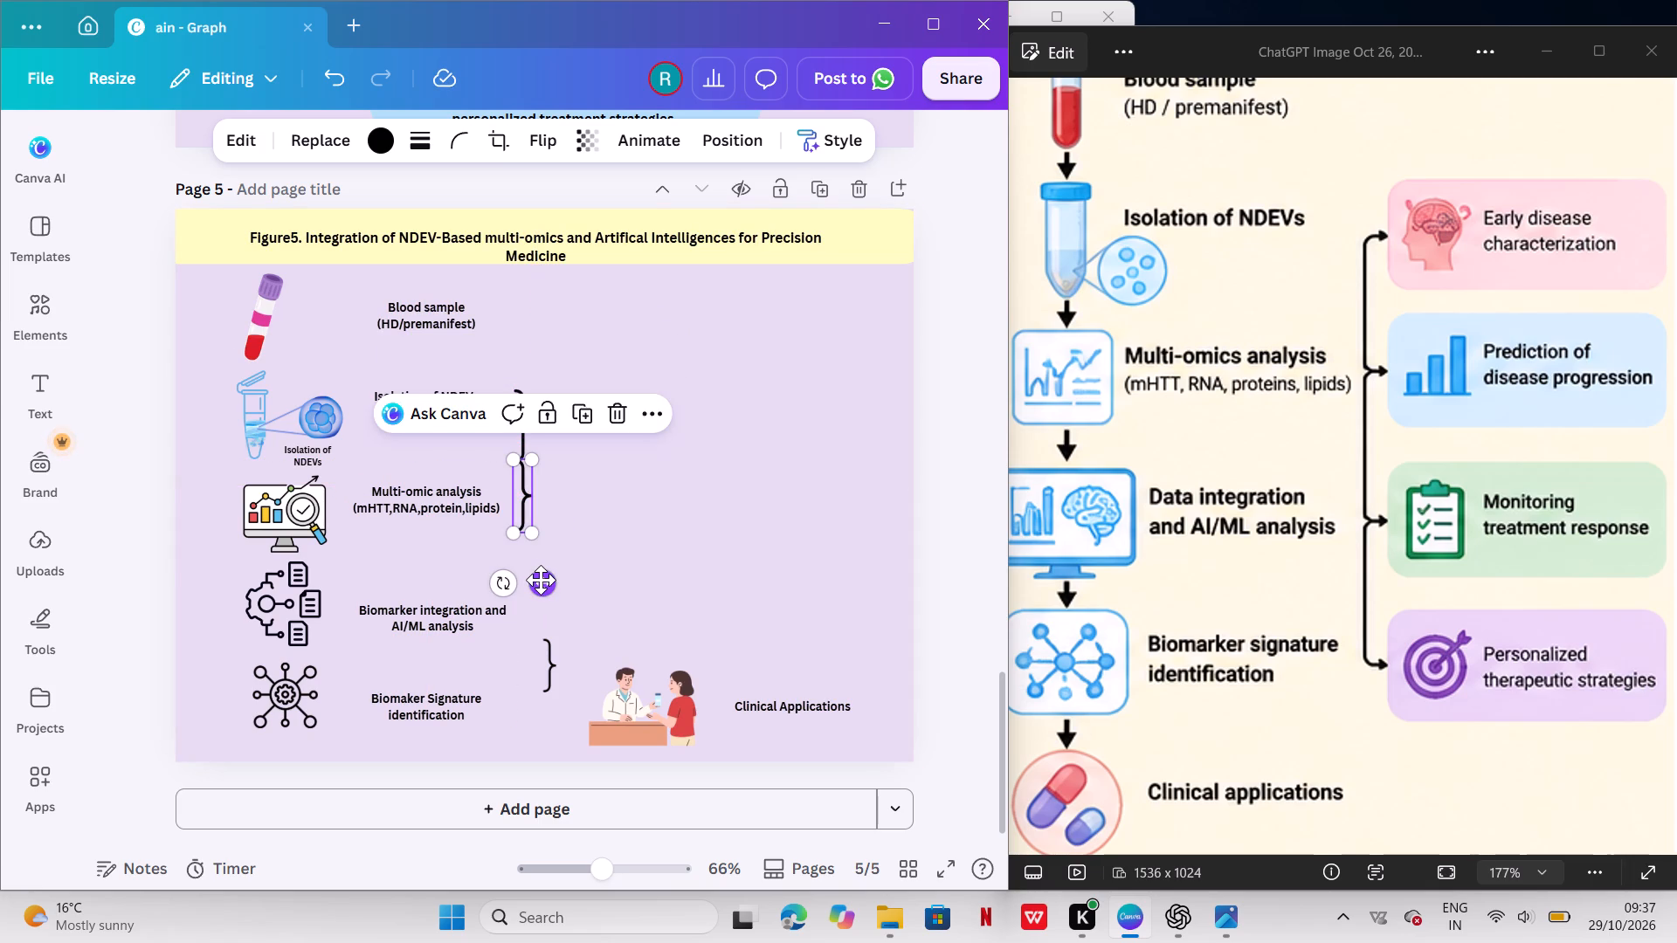
# Duplicate the bracket beside "Multi-omic analysis" so the copy sits directly below it as a third bracket in the column.
pyautogui.click(545, 589)
pyautogui.click(578, 424)
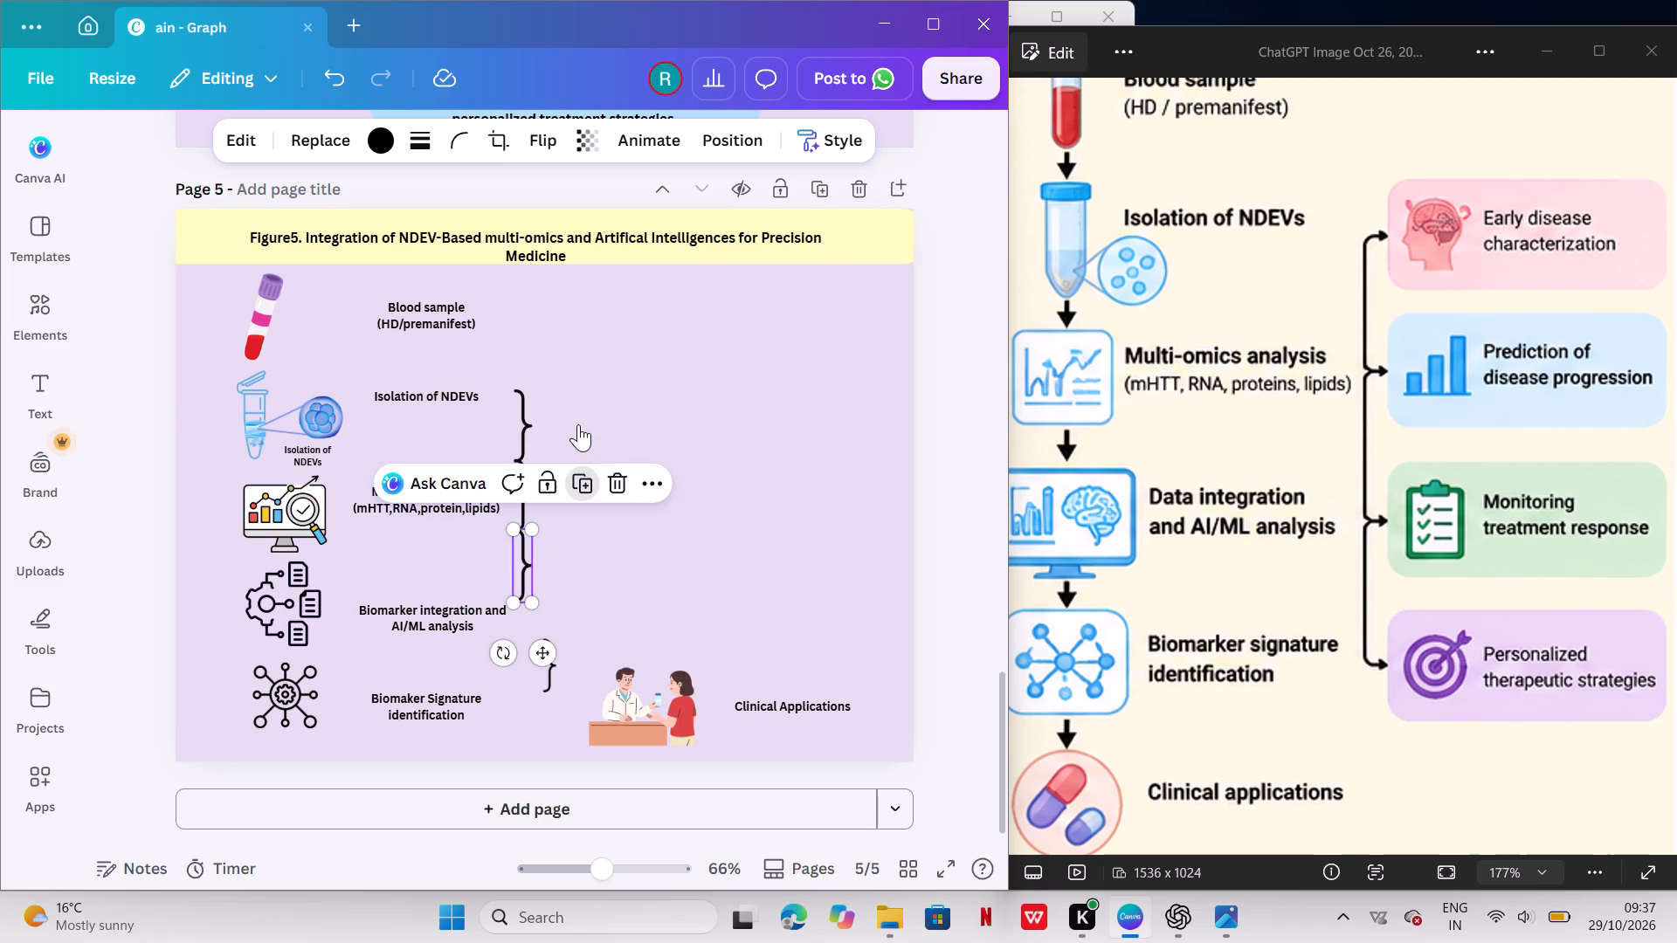
pyautogui.click(560, 555)
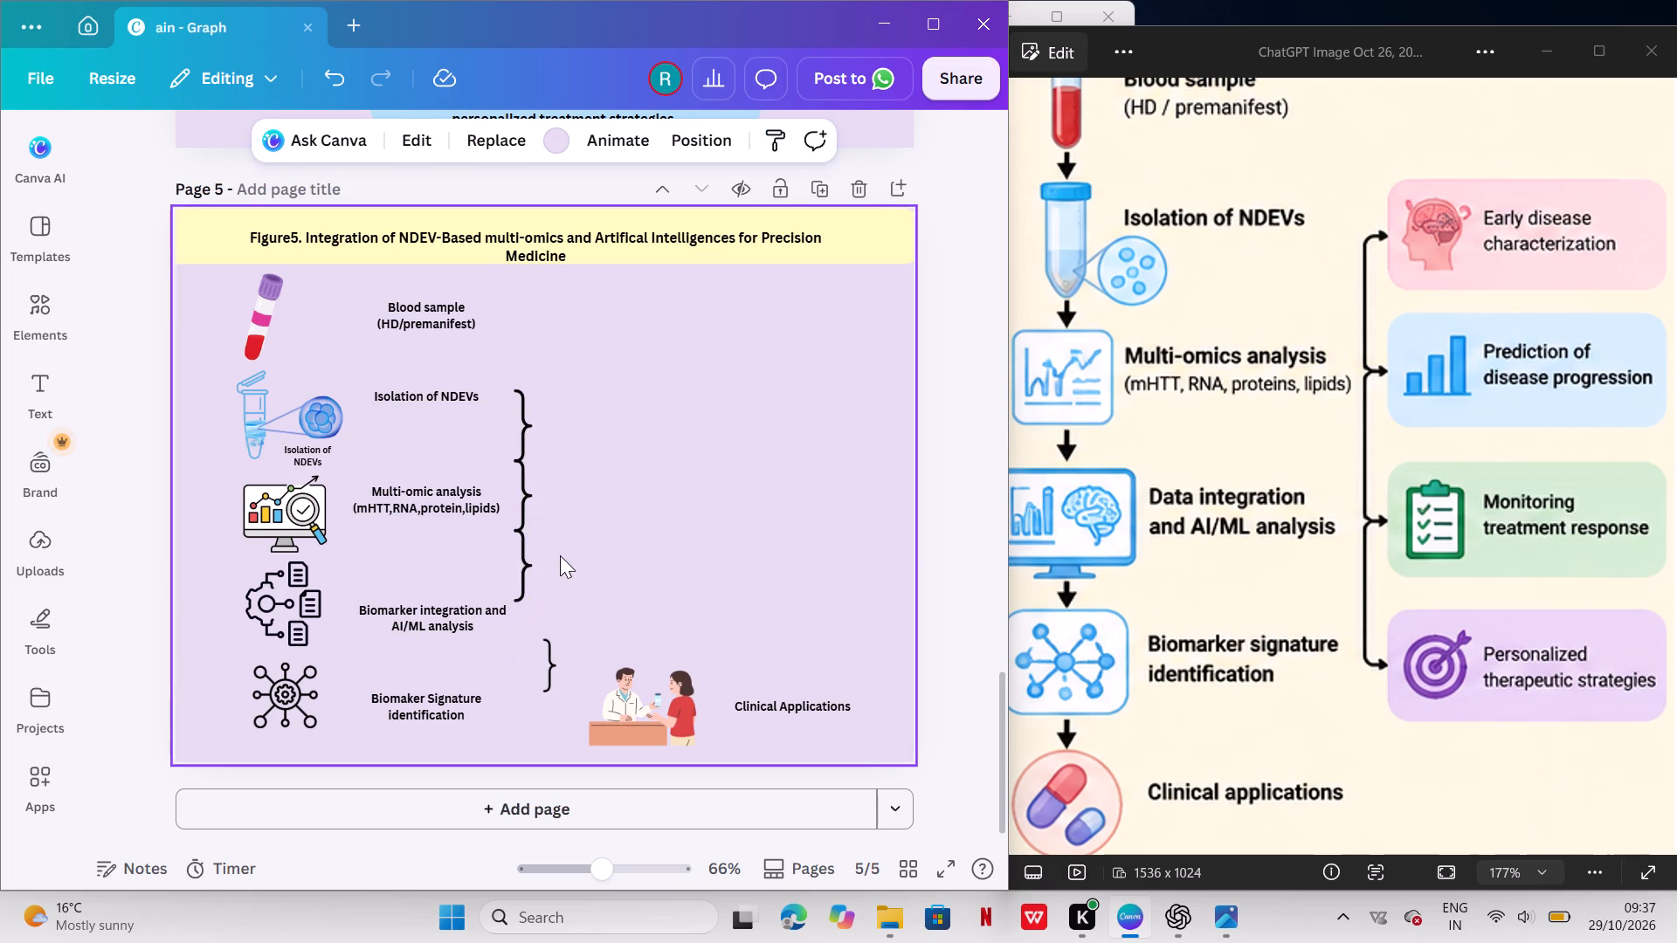
pyautogui.click(519, 458)
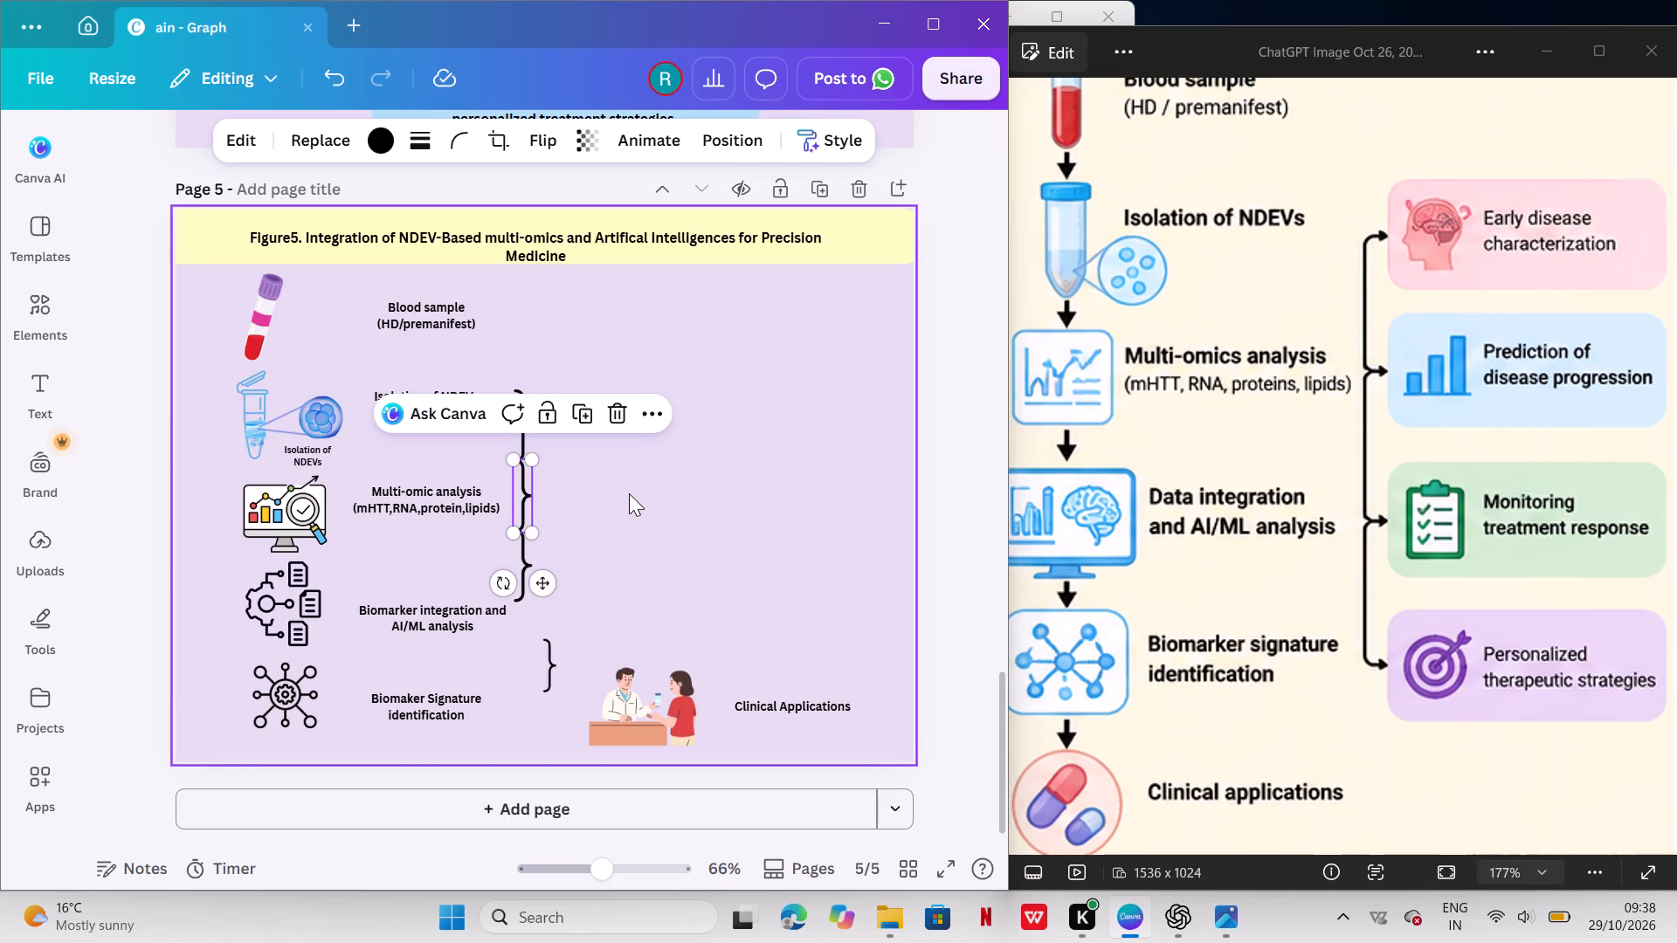
pyautogui.click(629, 493)
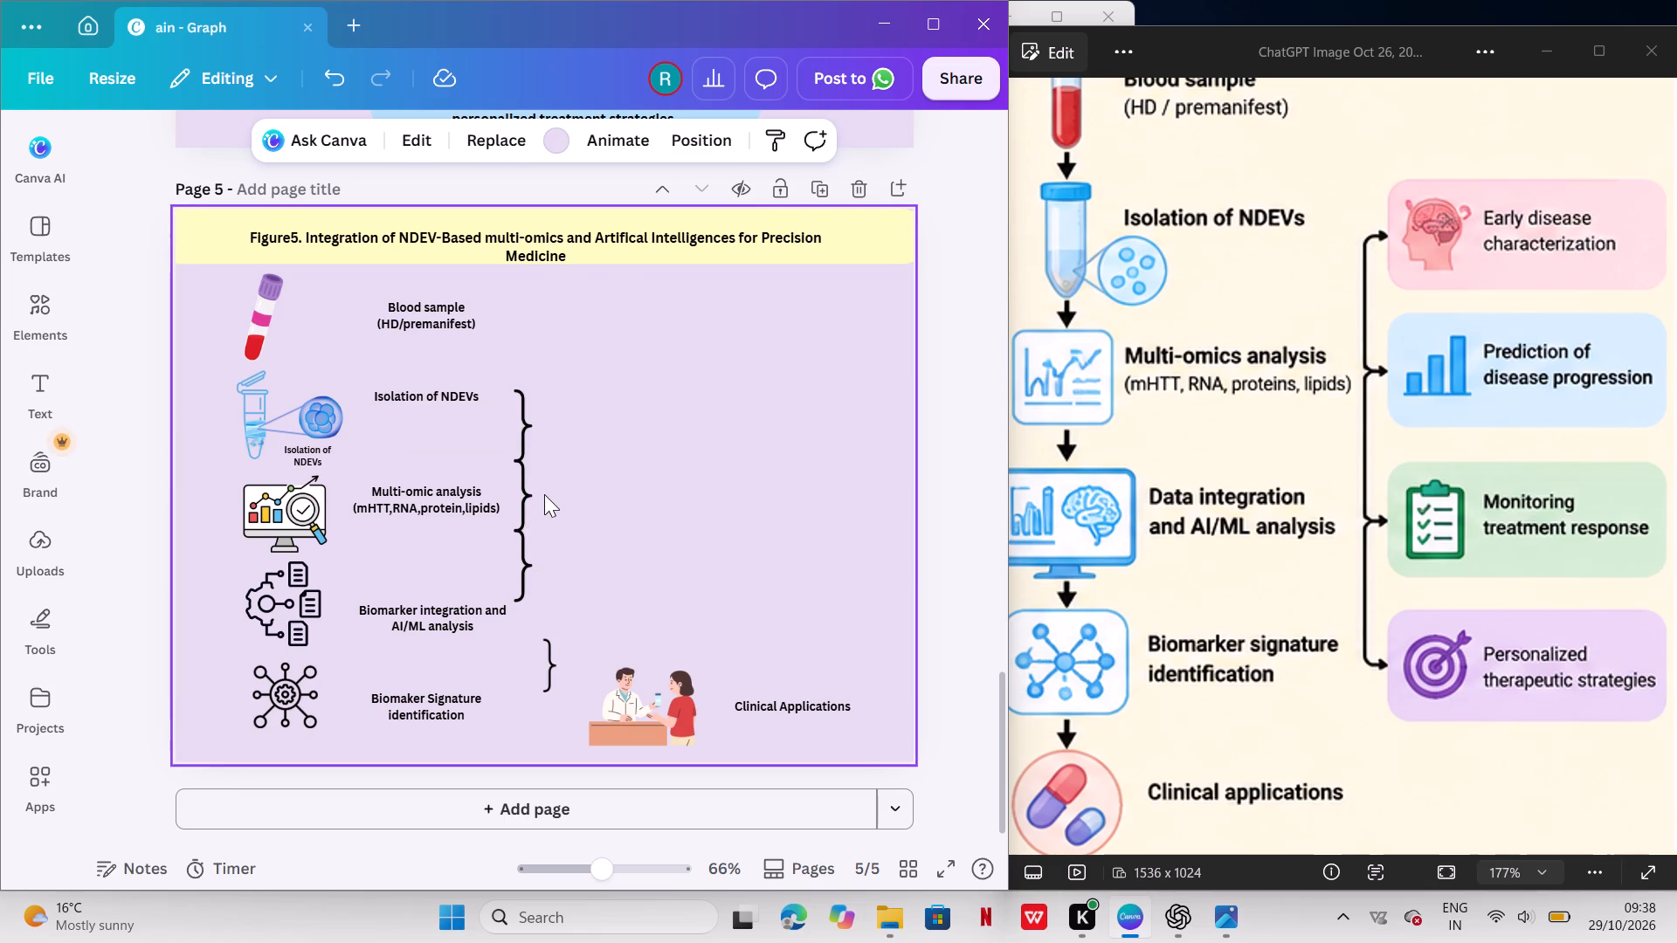
pyautogui.click(576, 446)
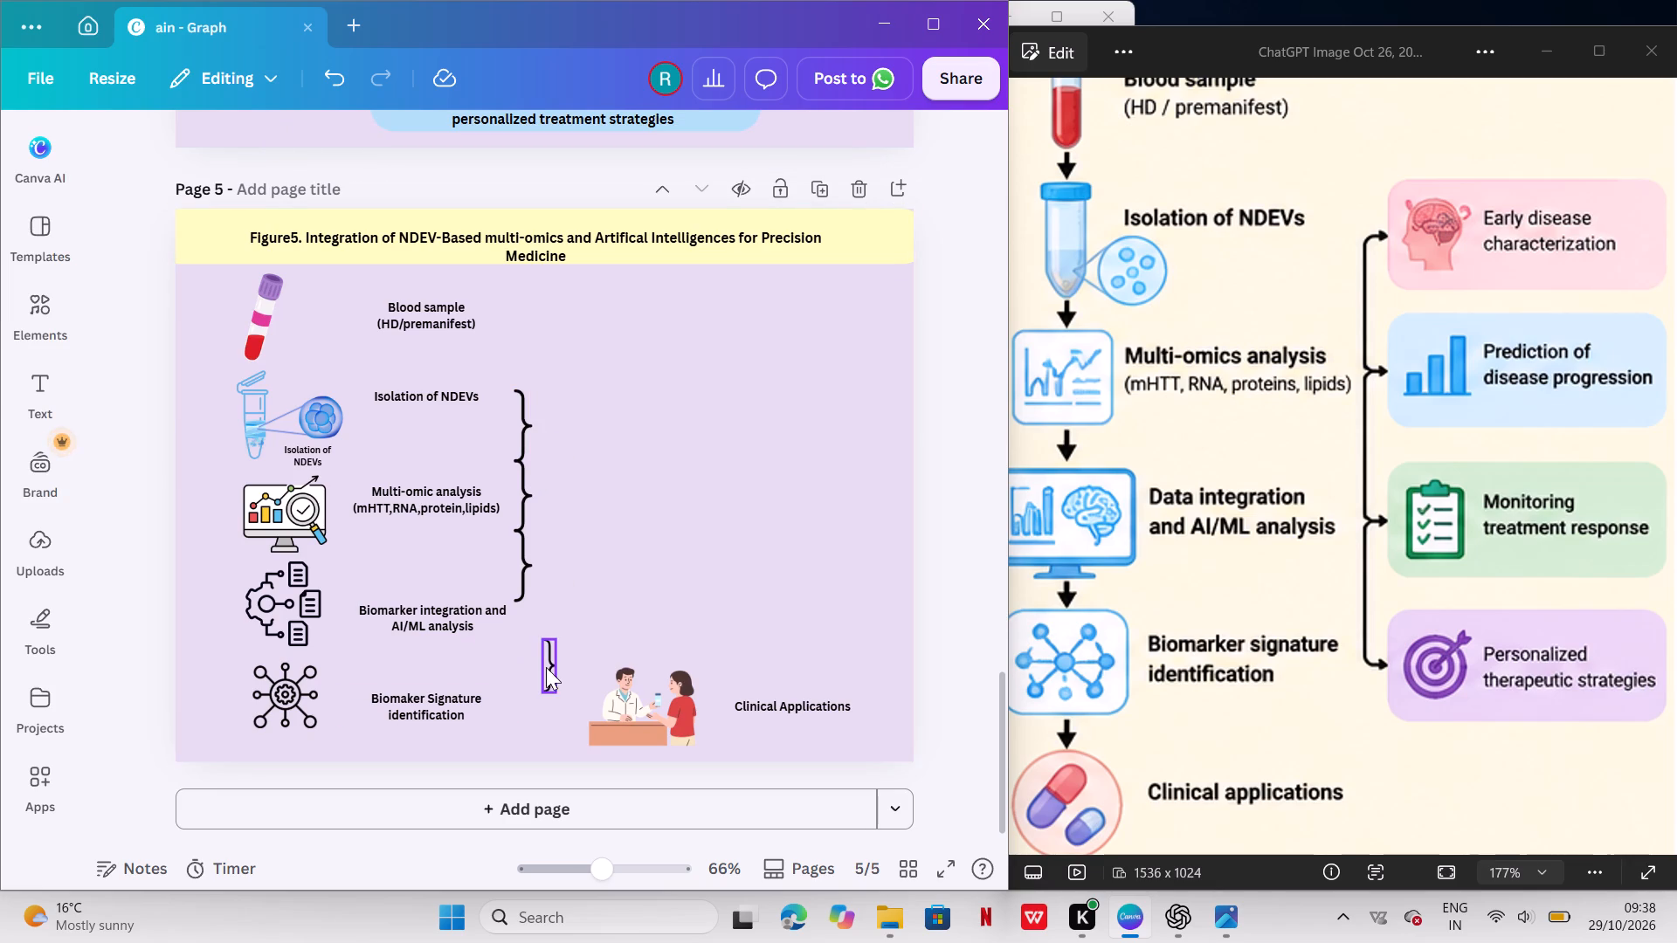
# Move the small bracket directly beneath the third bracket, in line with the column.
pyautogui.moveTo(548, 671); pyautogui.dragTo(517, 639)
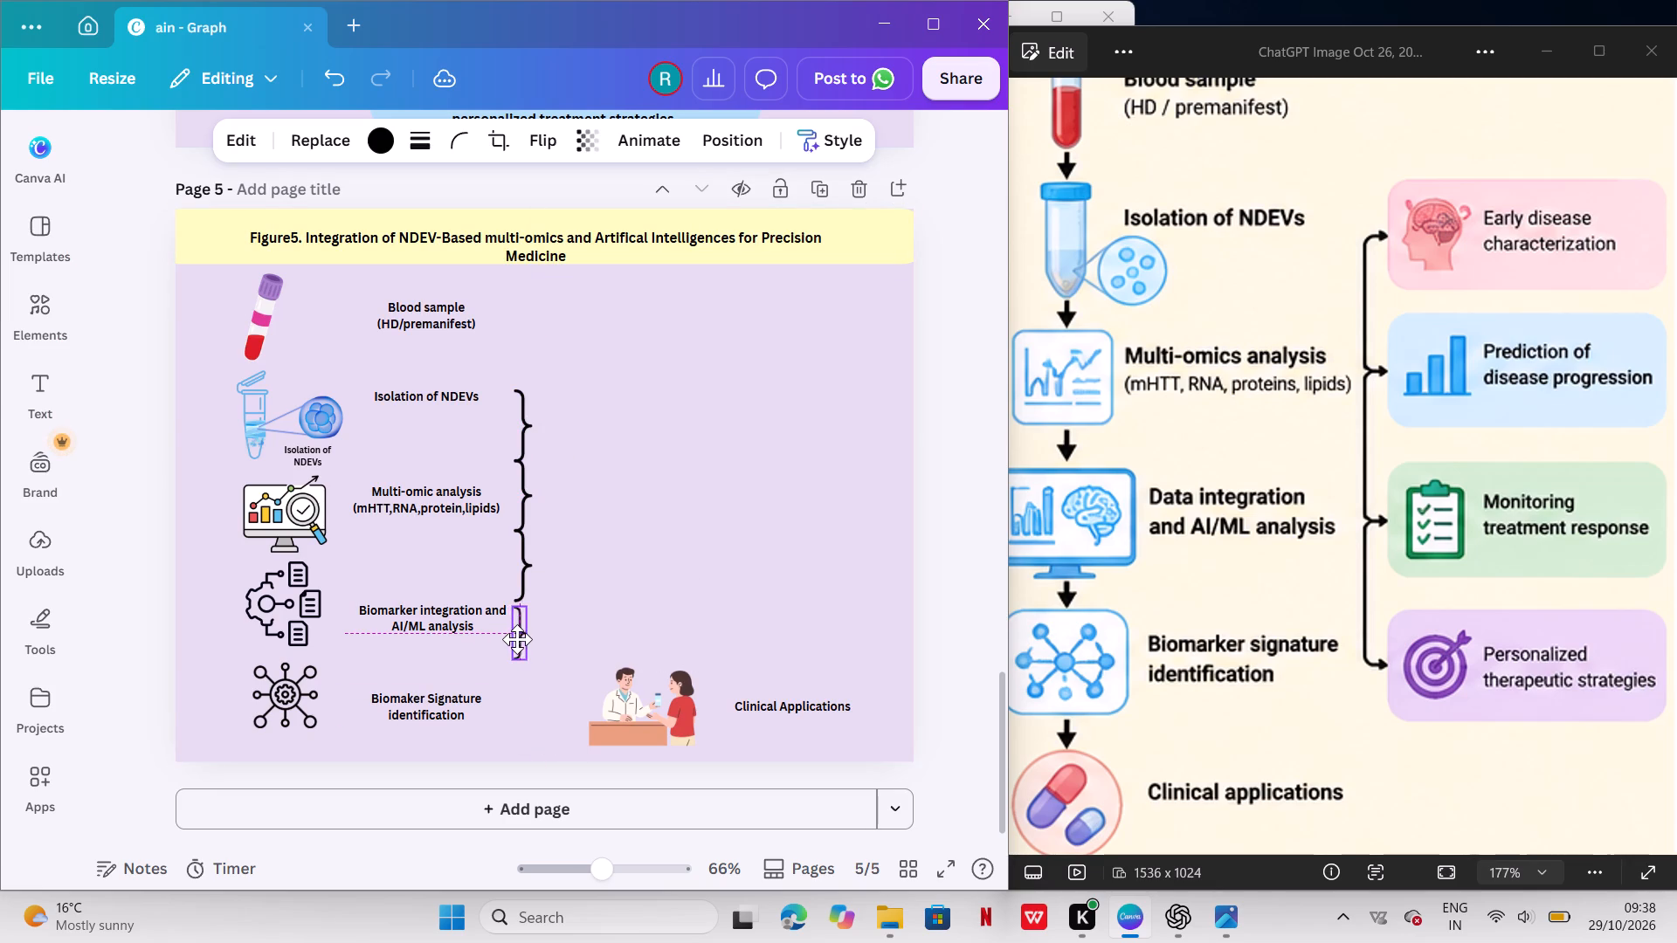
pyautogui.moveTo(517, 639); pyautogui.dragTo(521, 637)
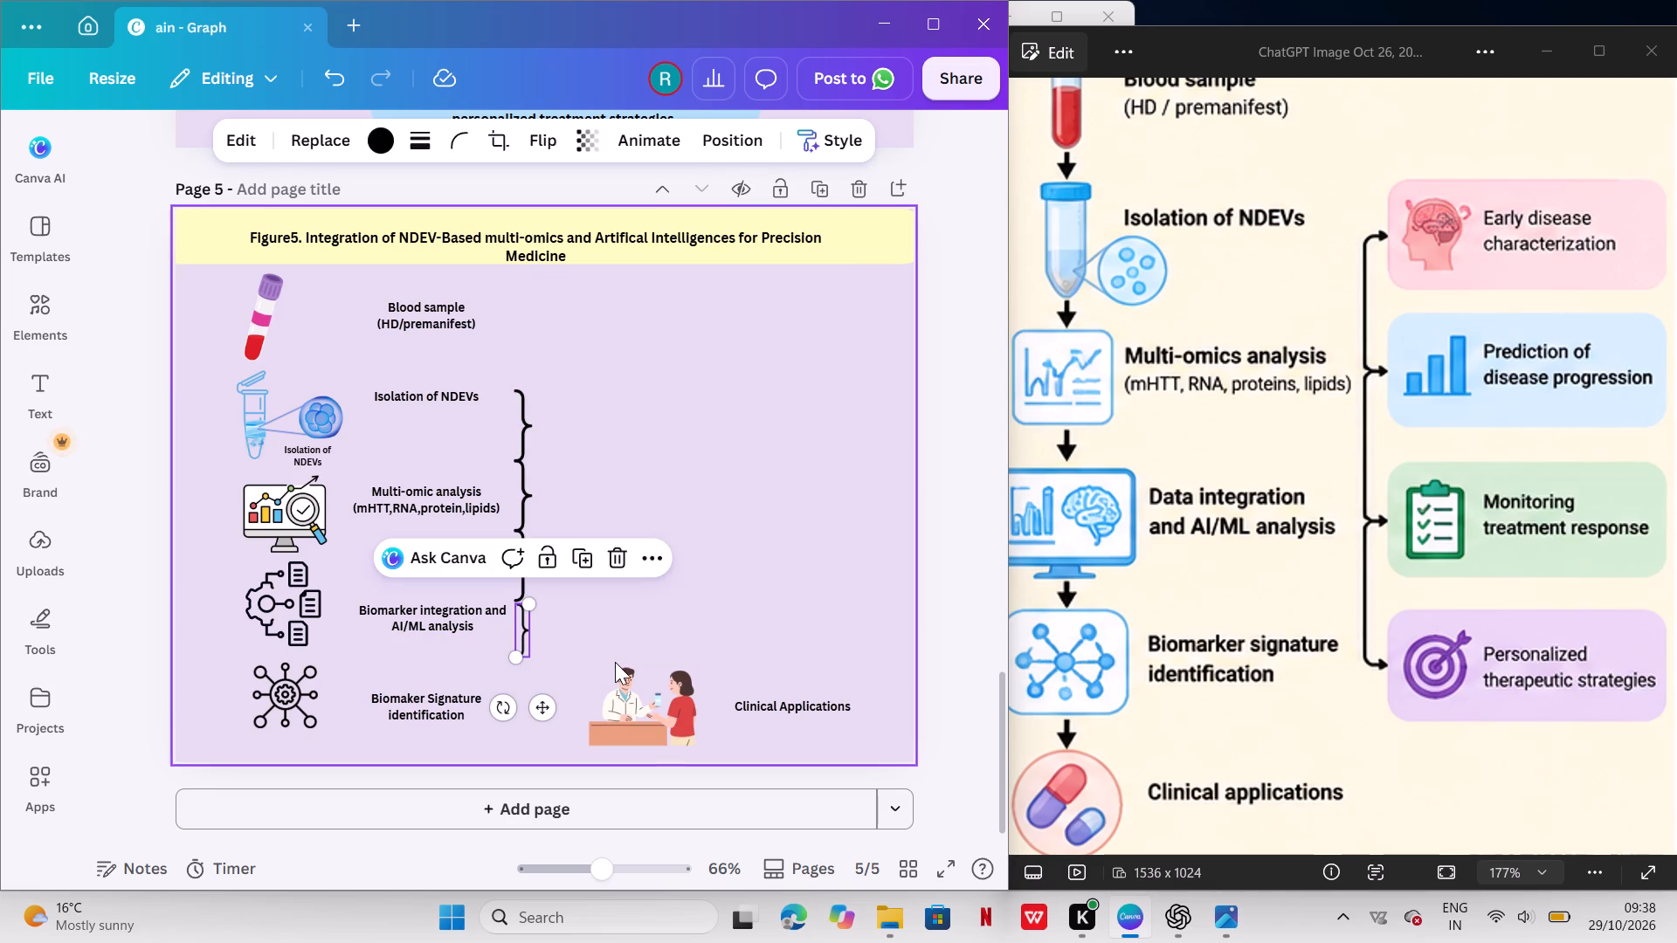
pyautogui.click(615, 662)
# Delete the small bottom bracket and the middle bracket beside "Multi-omic analysis".
pyautogui.click(521, 644)
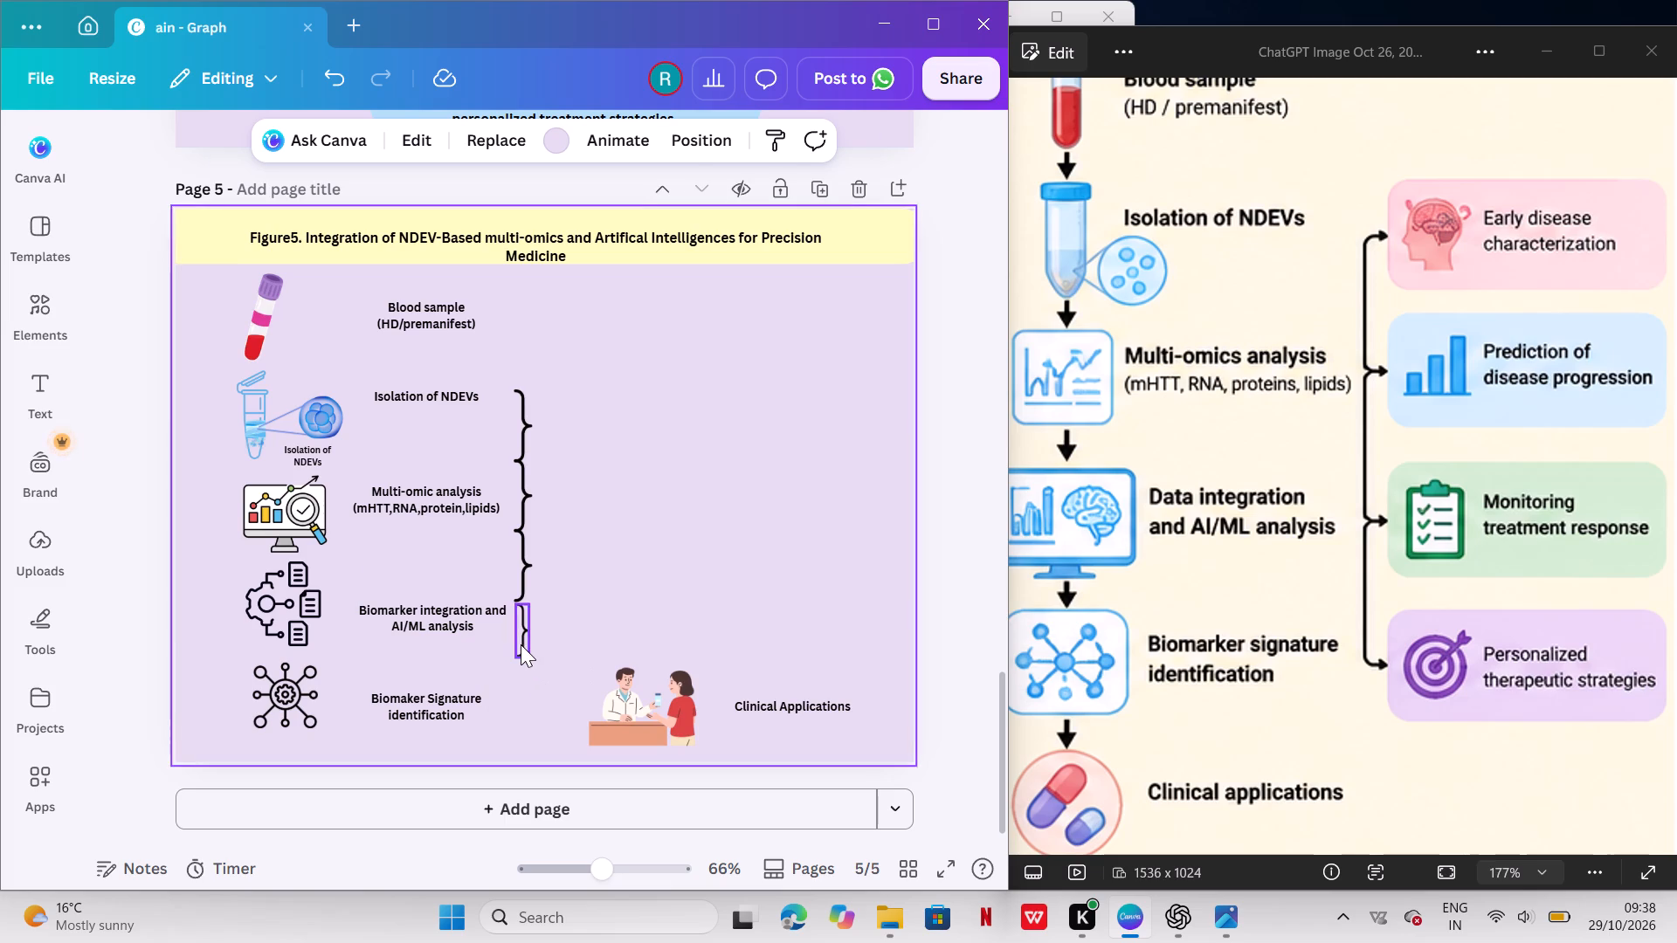
pyautogui.click(621, 554)
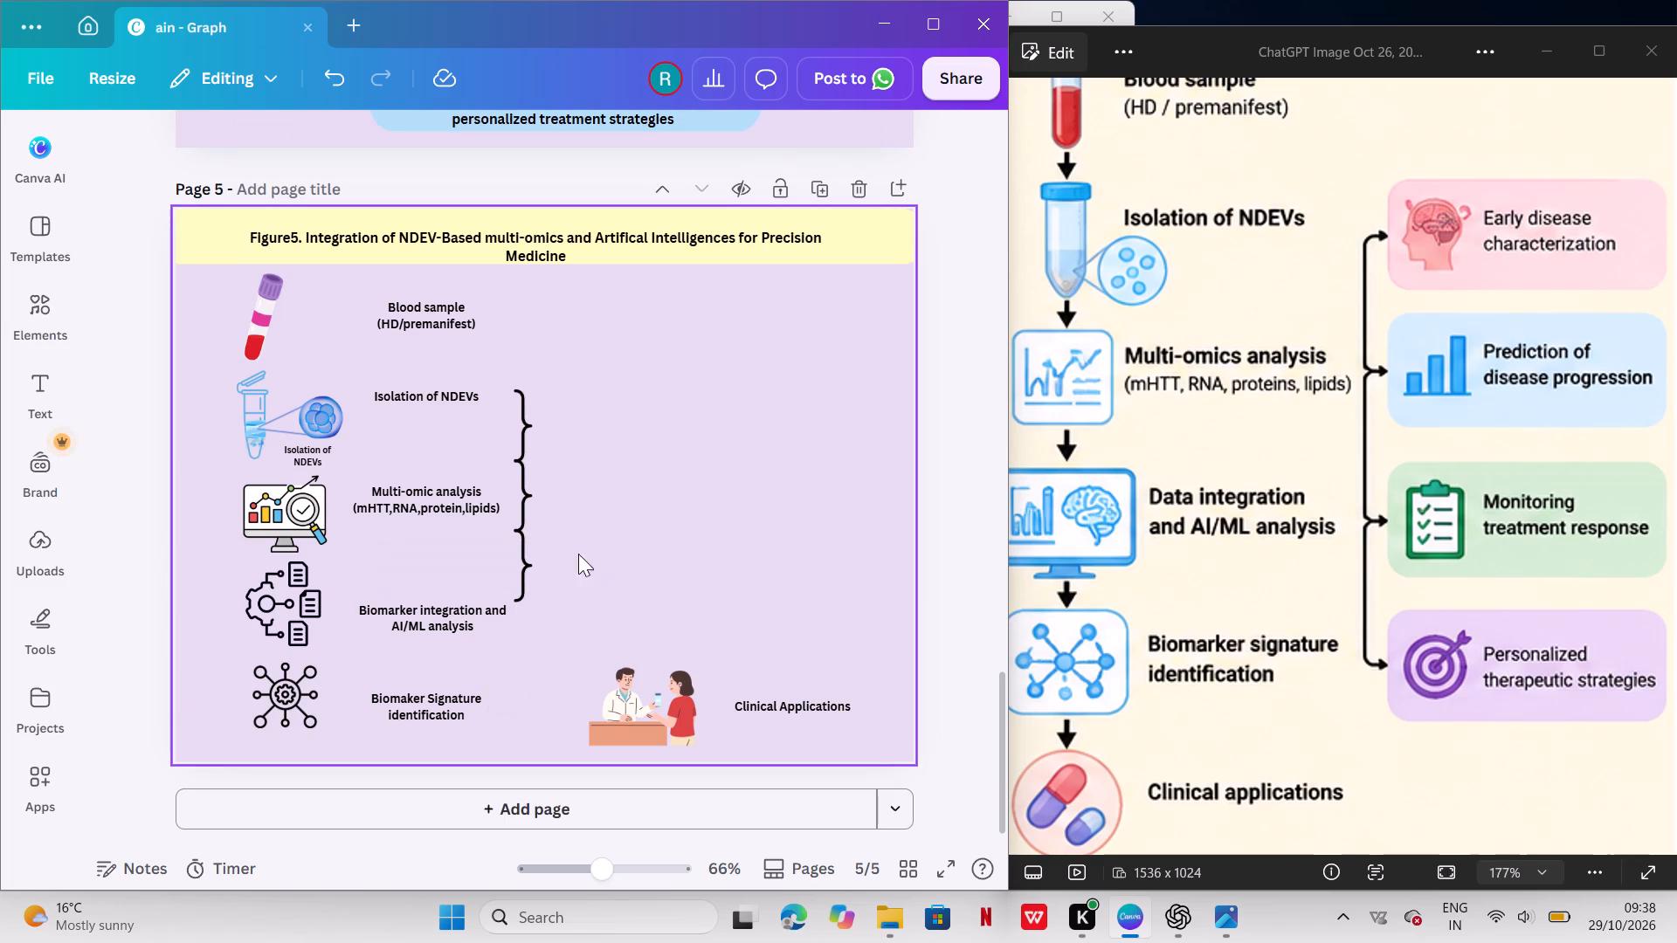
pyautogui.click(524, 473)
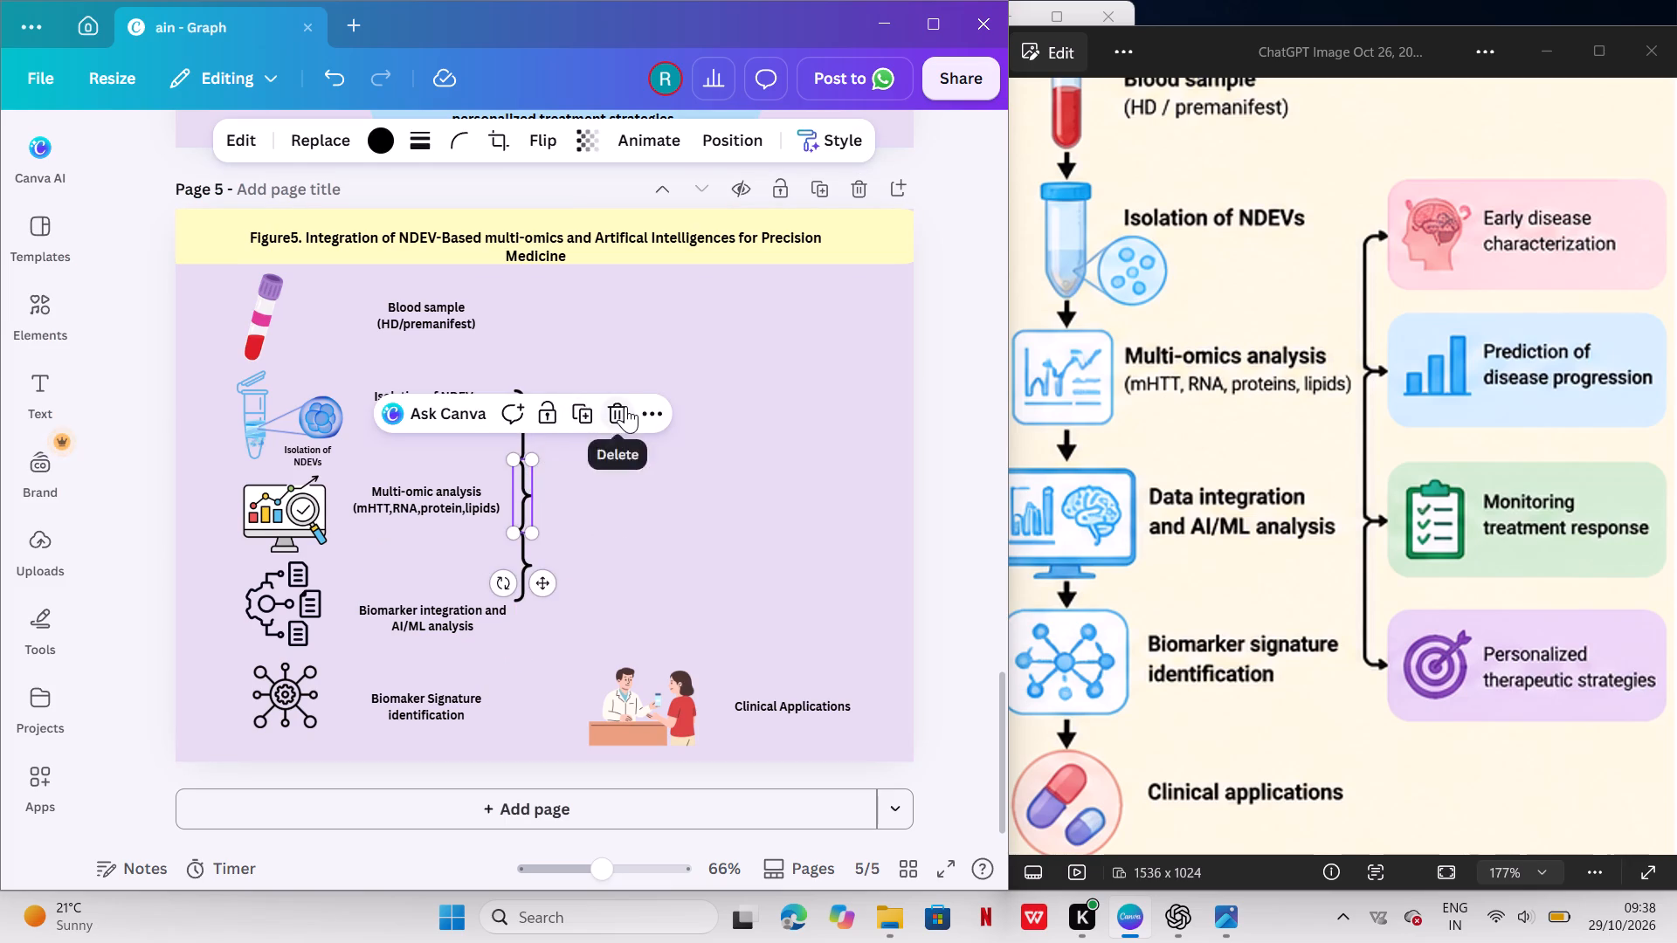
pyautogui.click(625, 406)
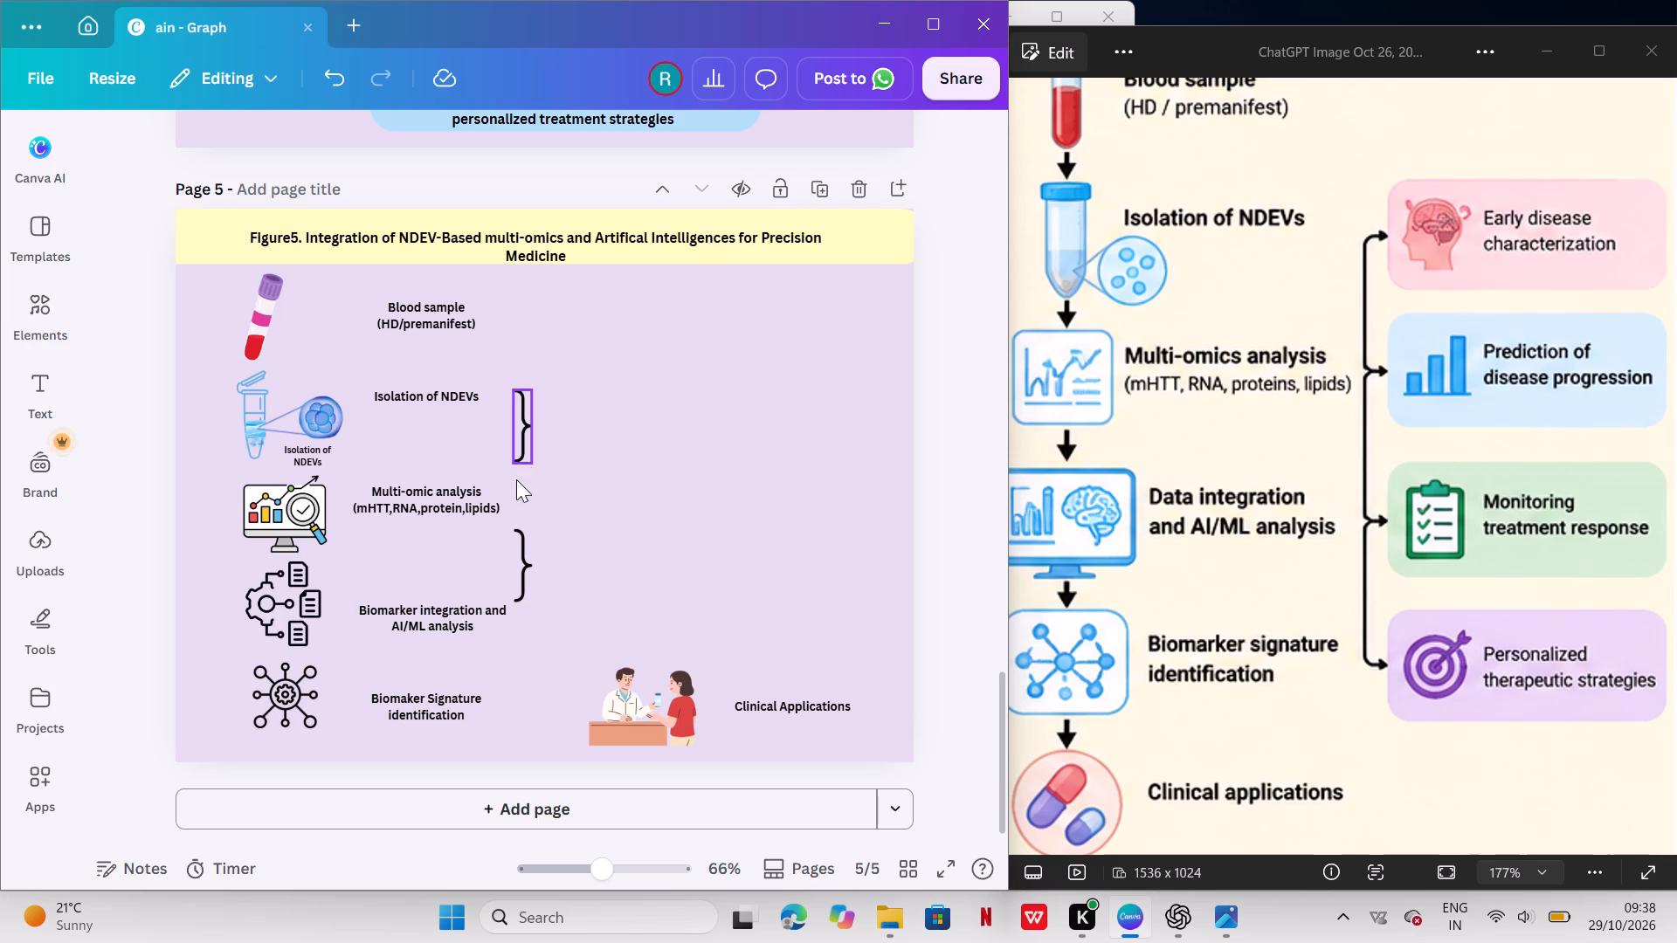
# Move the remaining lower bracket up beside "Multi-omic analysis", aligned under the top bracket with a small gap between them.
pyautogui.moveTo(523, 546); pyautogui.dragTo(526, 492)
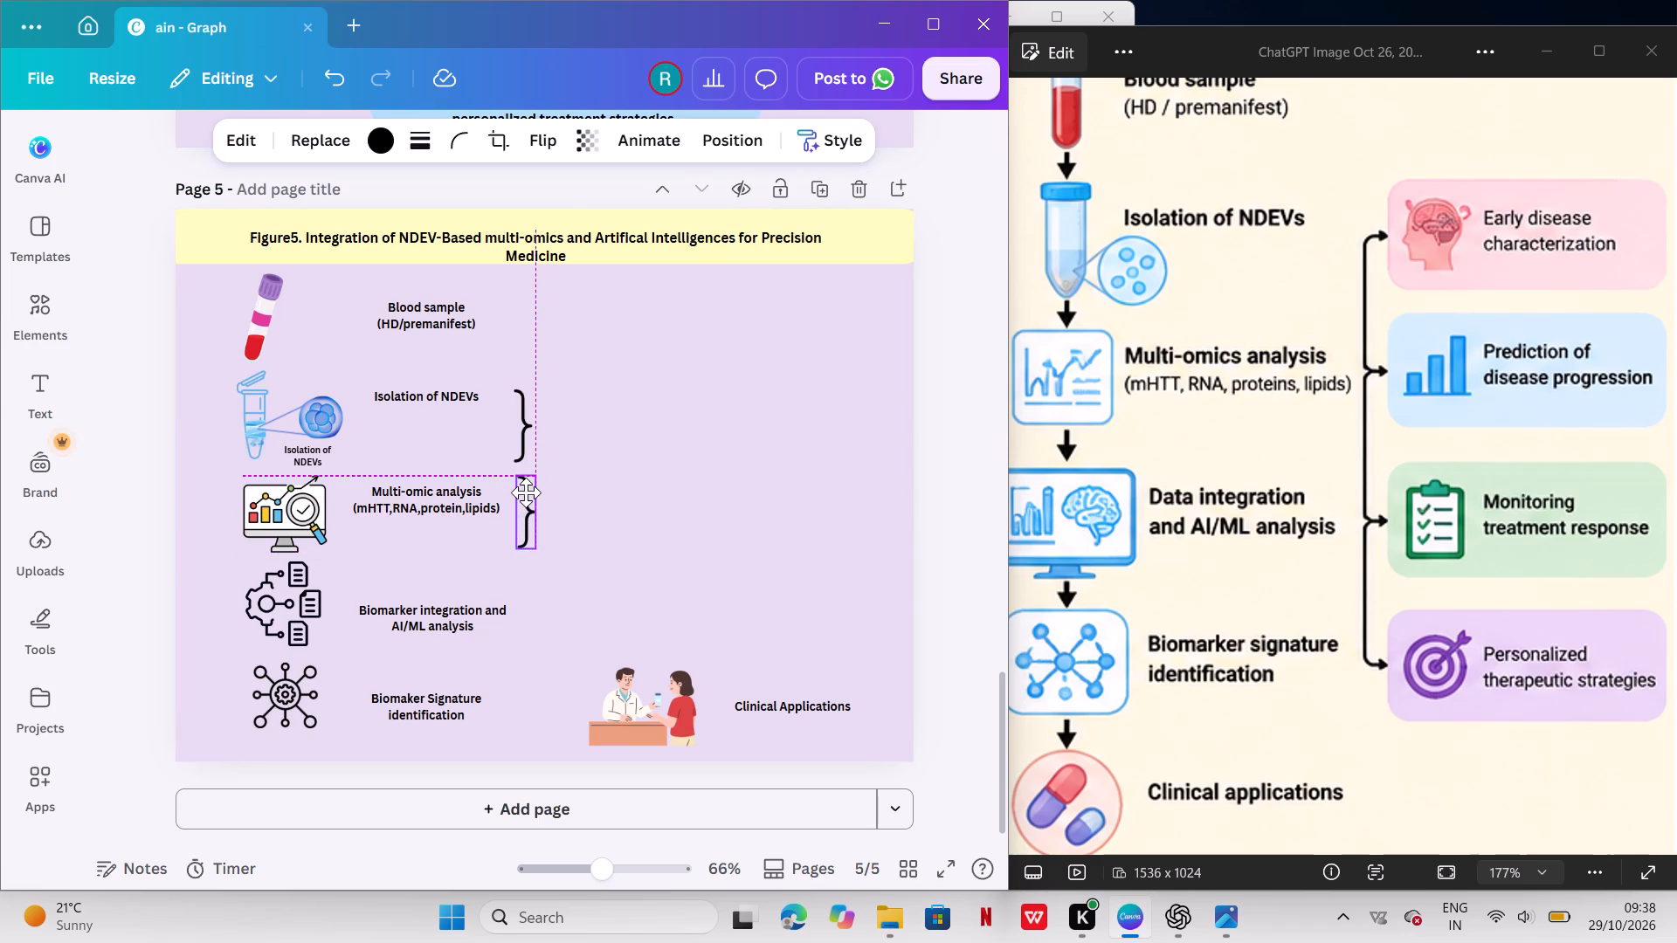
pyautogui.moveTo(526, 492); pyautogui.dragTo(525, 485)
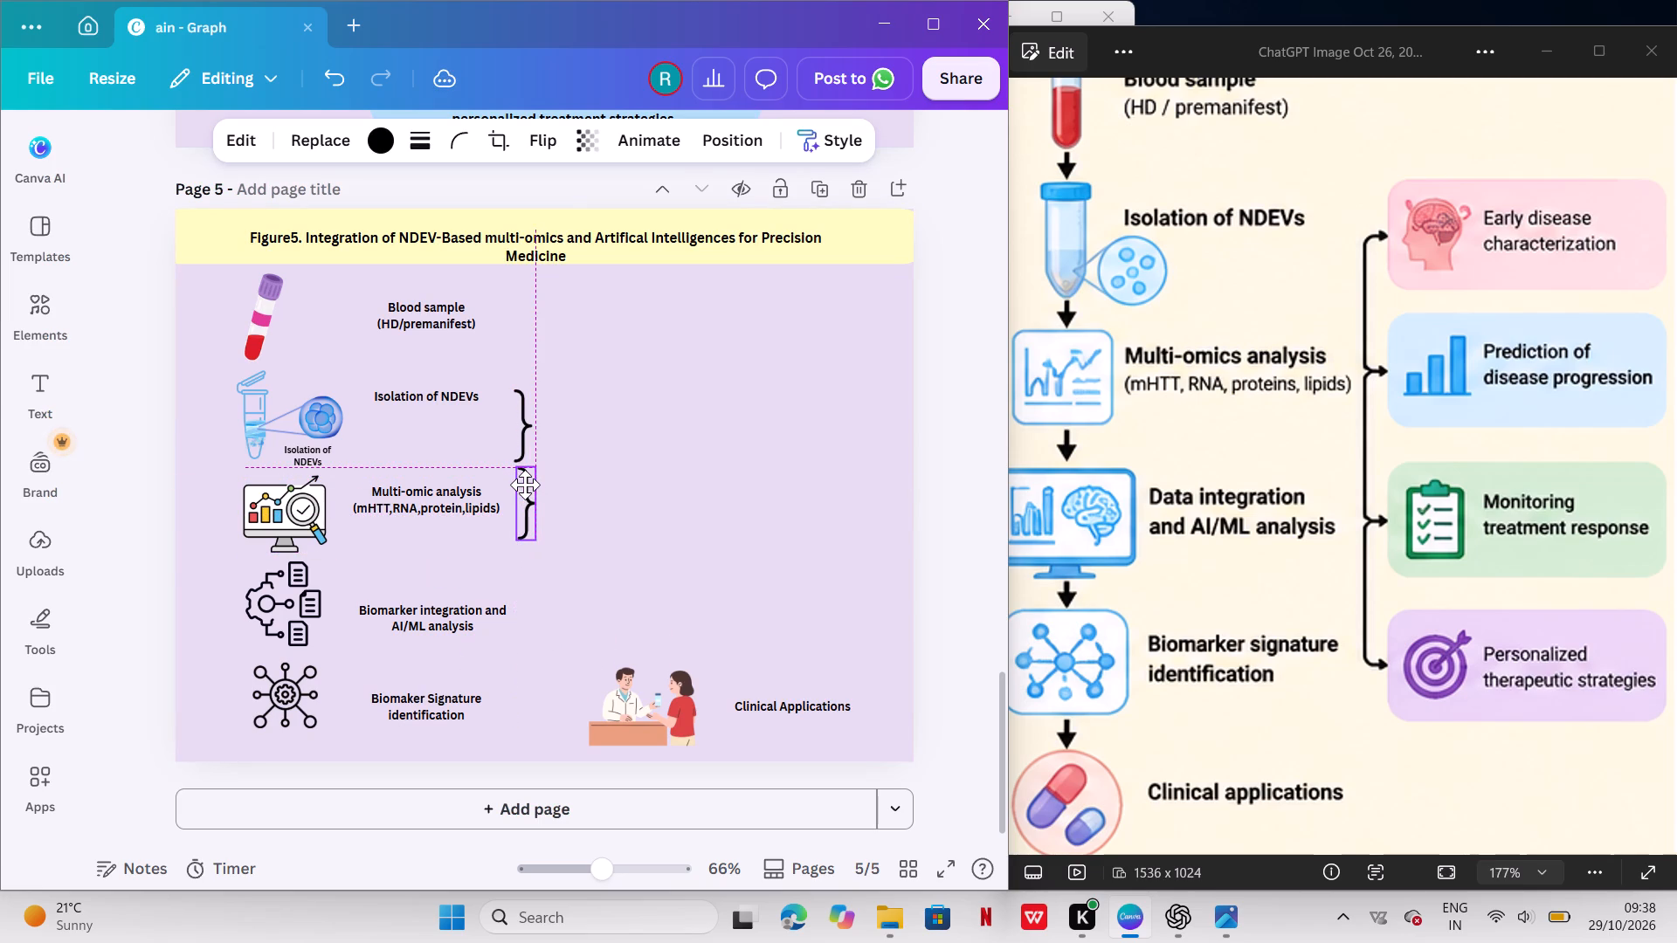
pyautogui.moveTo(525, 485); pyautogui.dragTo(522, 485)
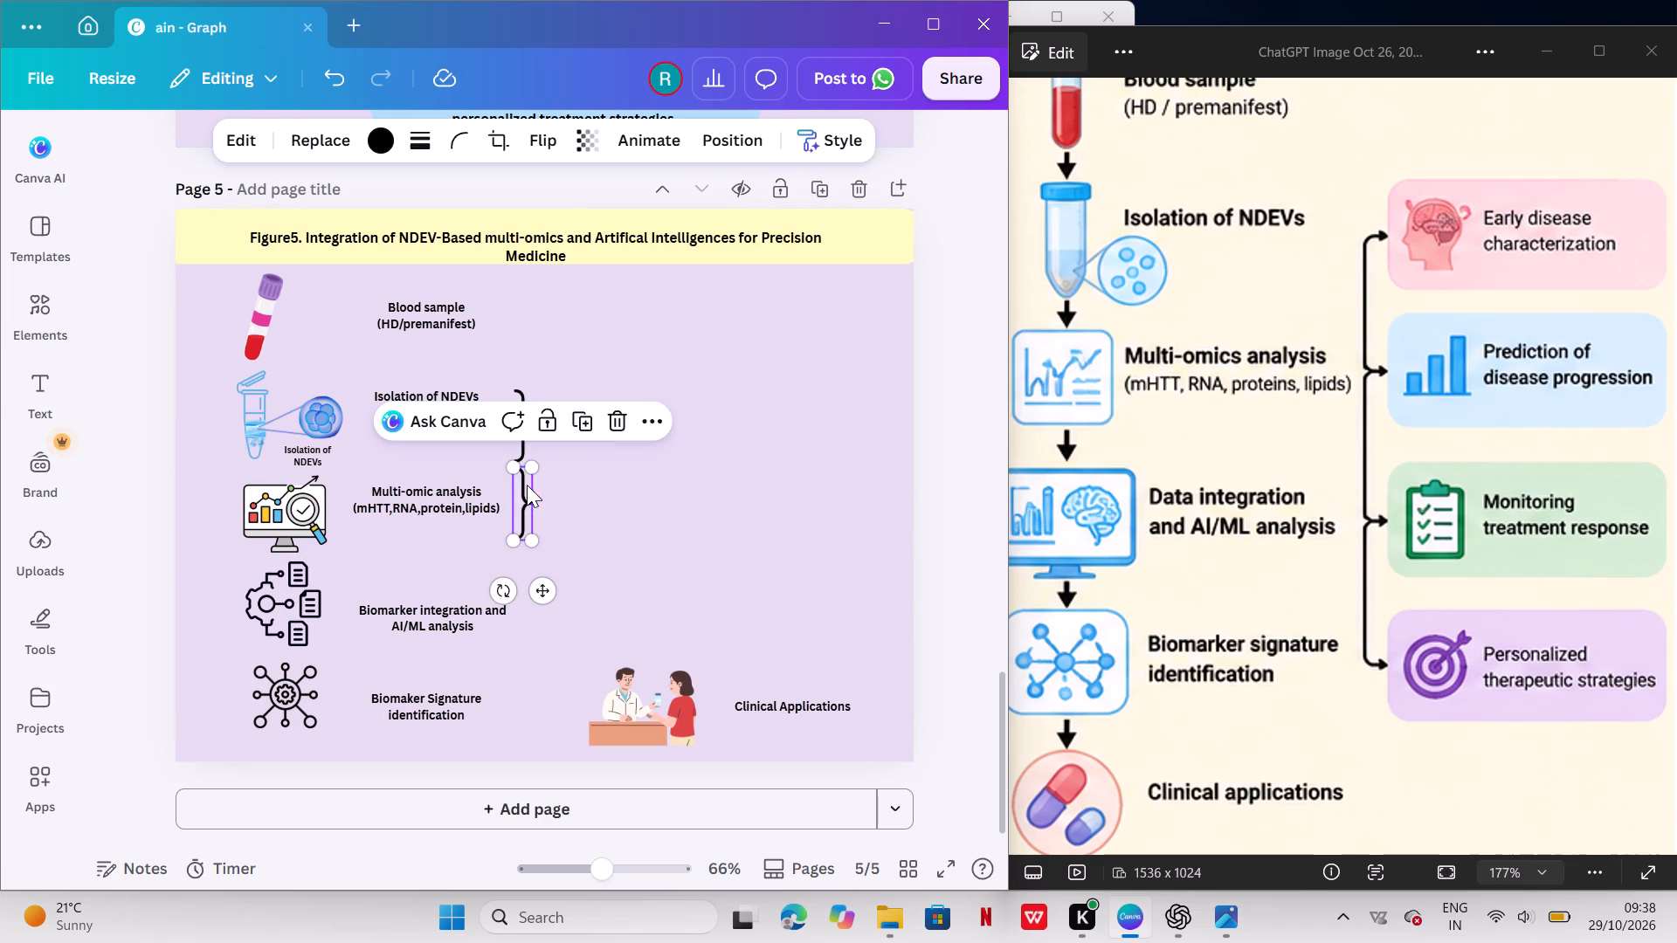
pyautogui.click(535, 485)
# Duplicate the "Multi-omic analysis" bracket and align the copy beneath it with a matching gap, beside "Biomarker integration and AI/ML analysis".
pyautogui.click(517, 472)
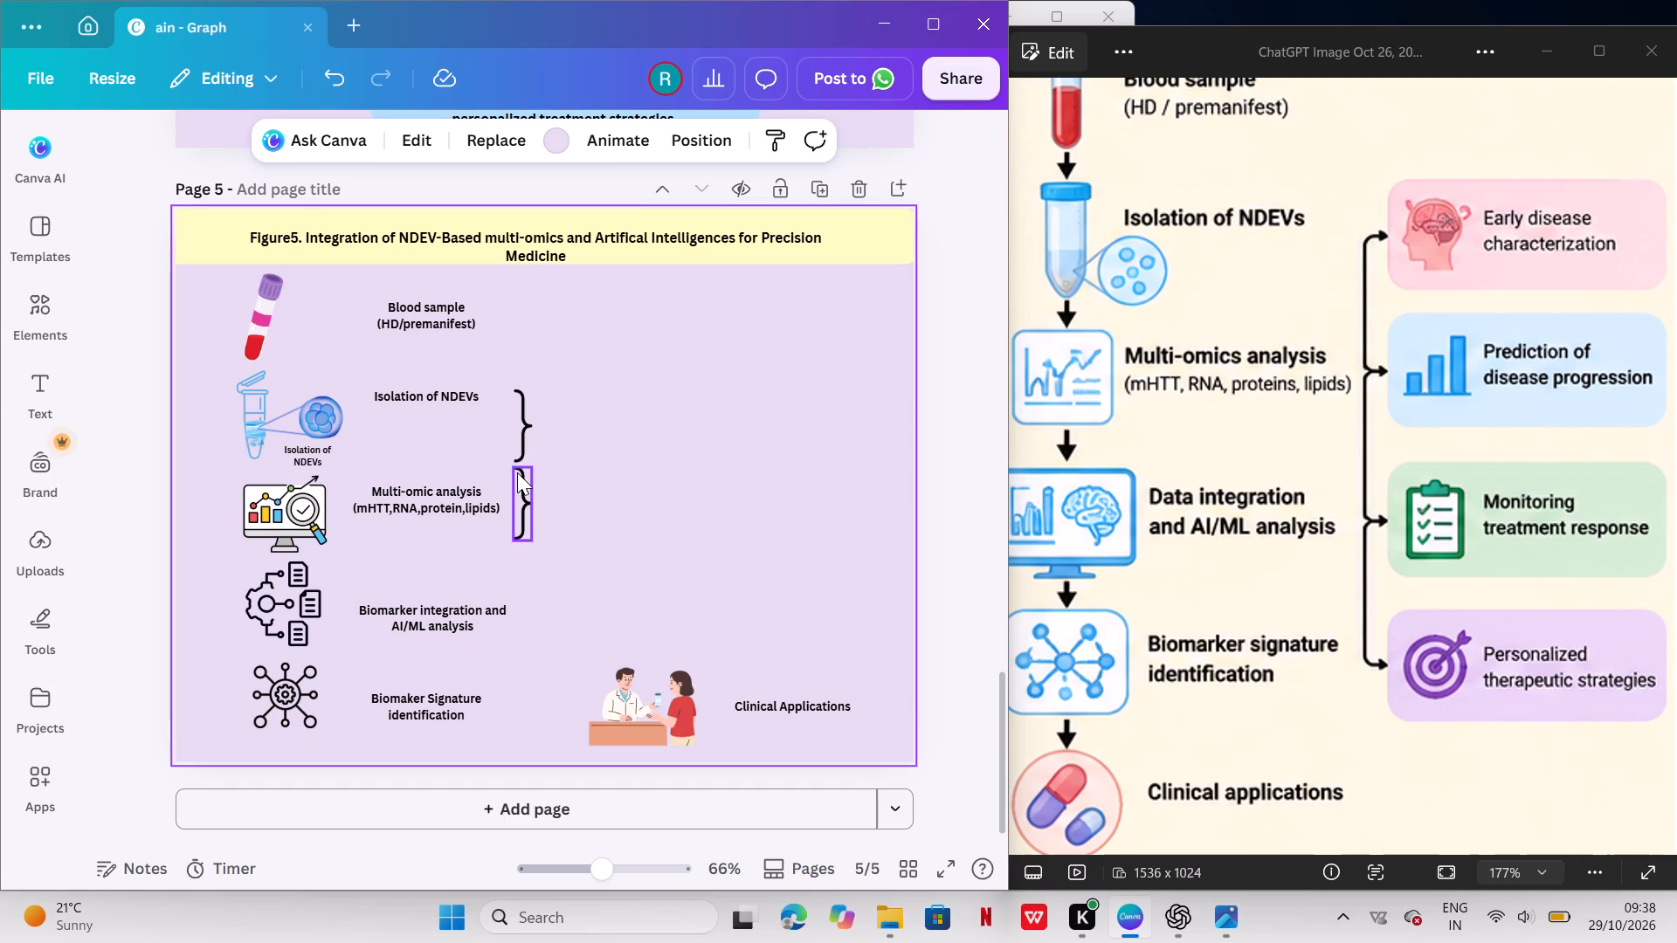
pyautogui.click(585, 421)
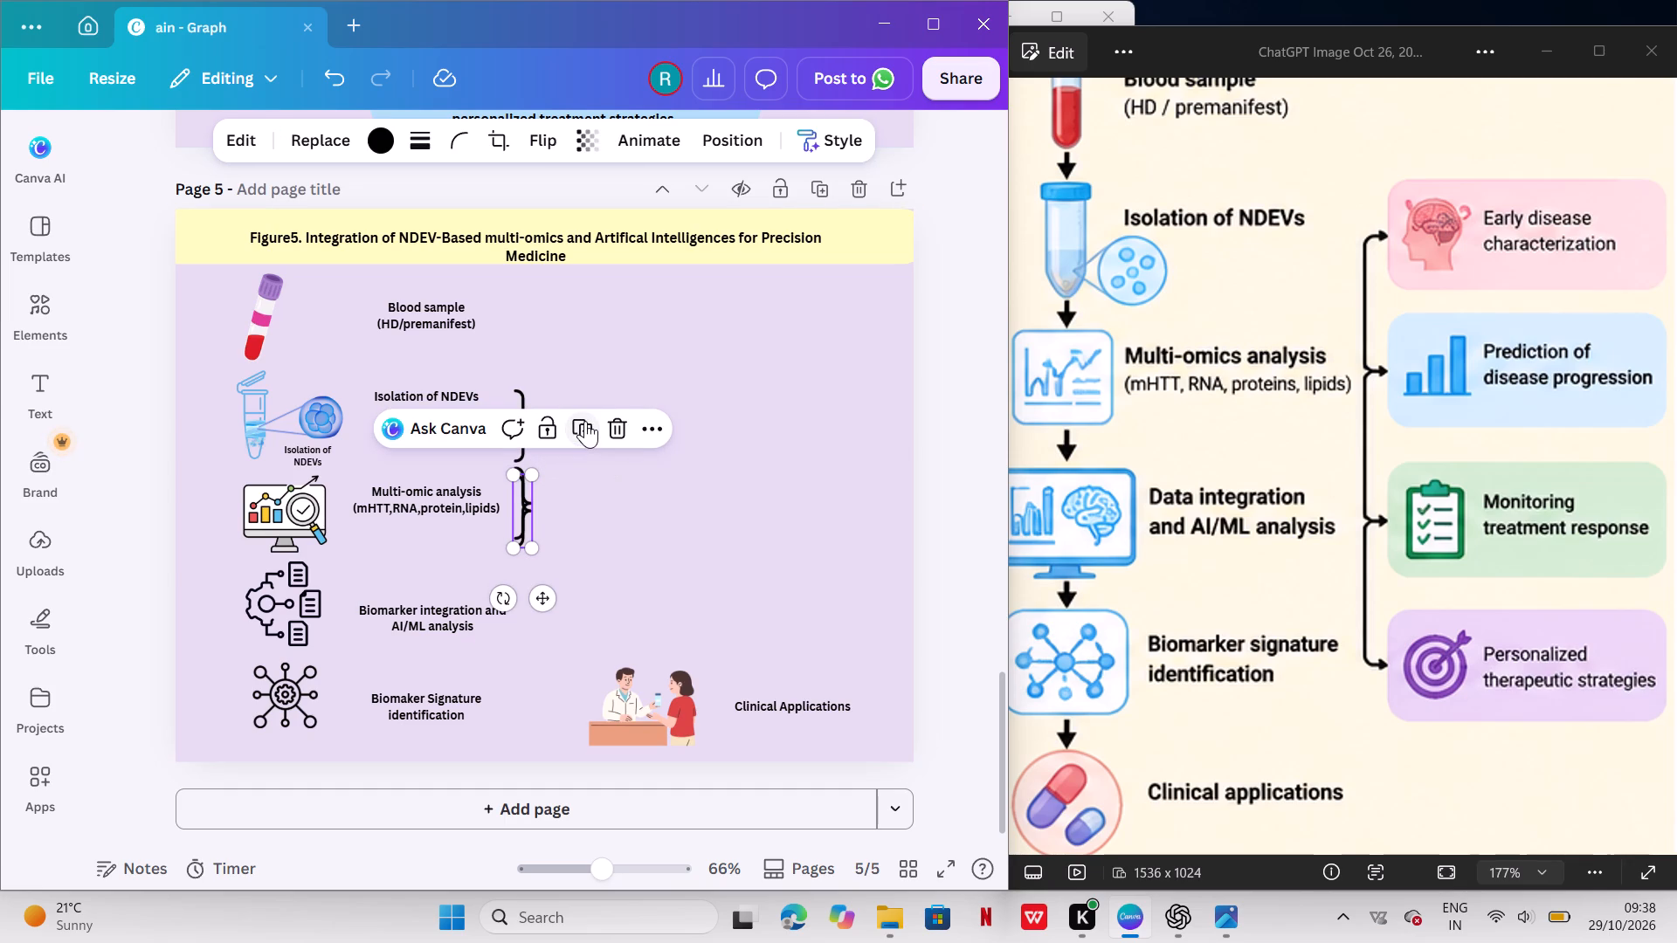
pyautogui.moveTo(521, 512); pyautogui.dragTo(524, 580)
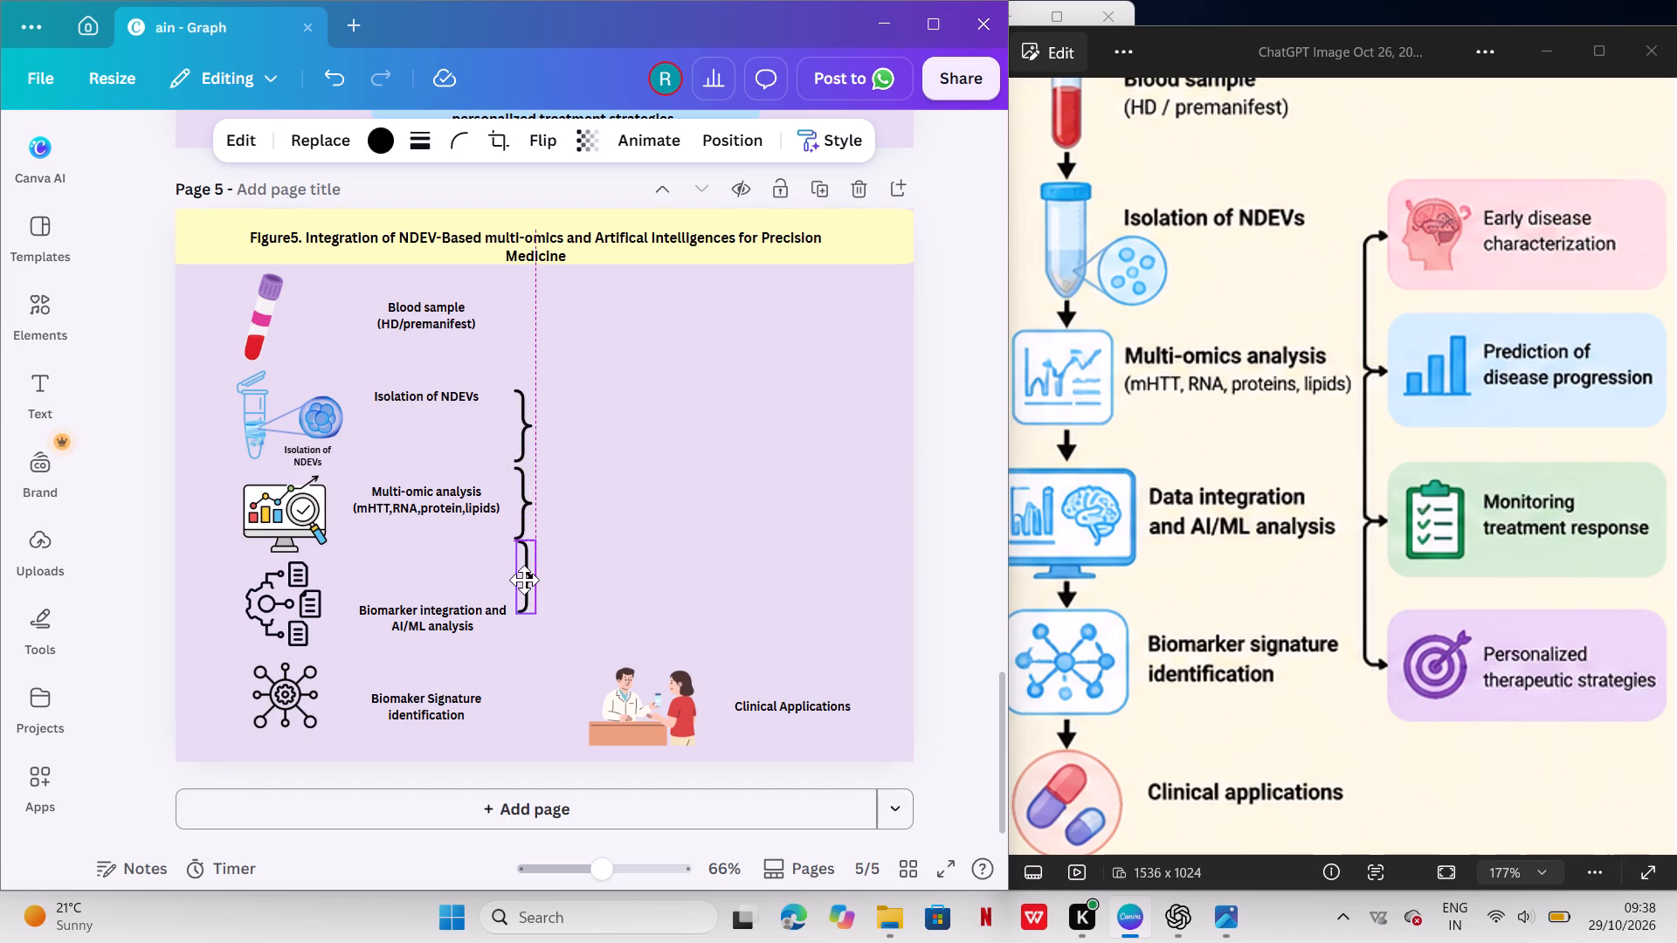
pyautogui.moveTo(524, 580); pyautogui.dragTo(524, 582)
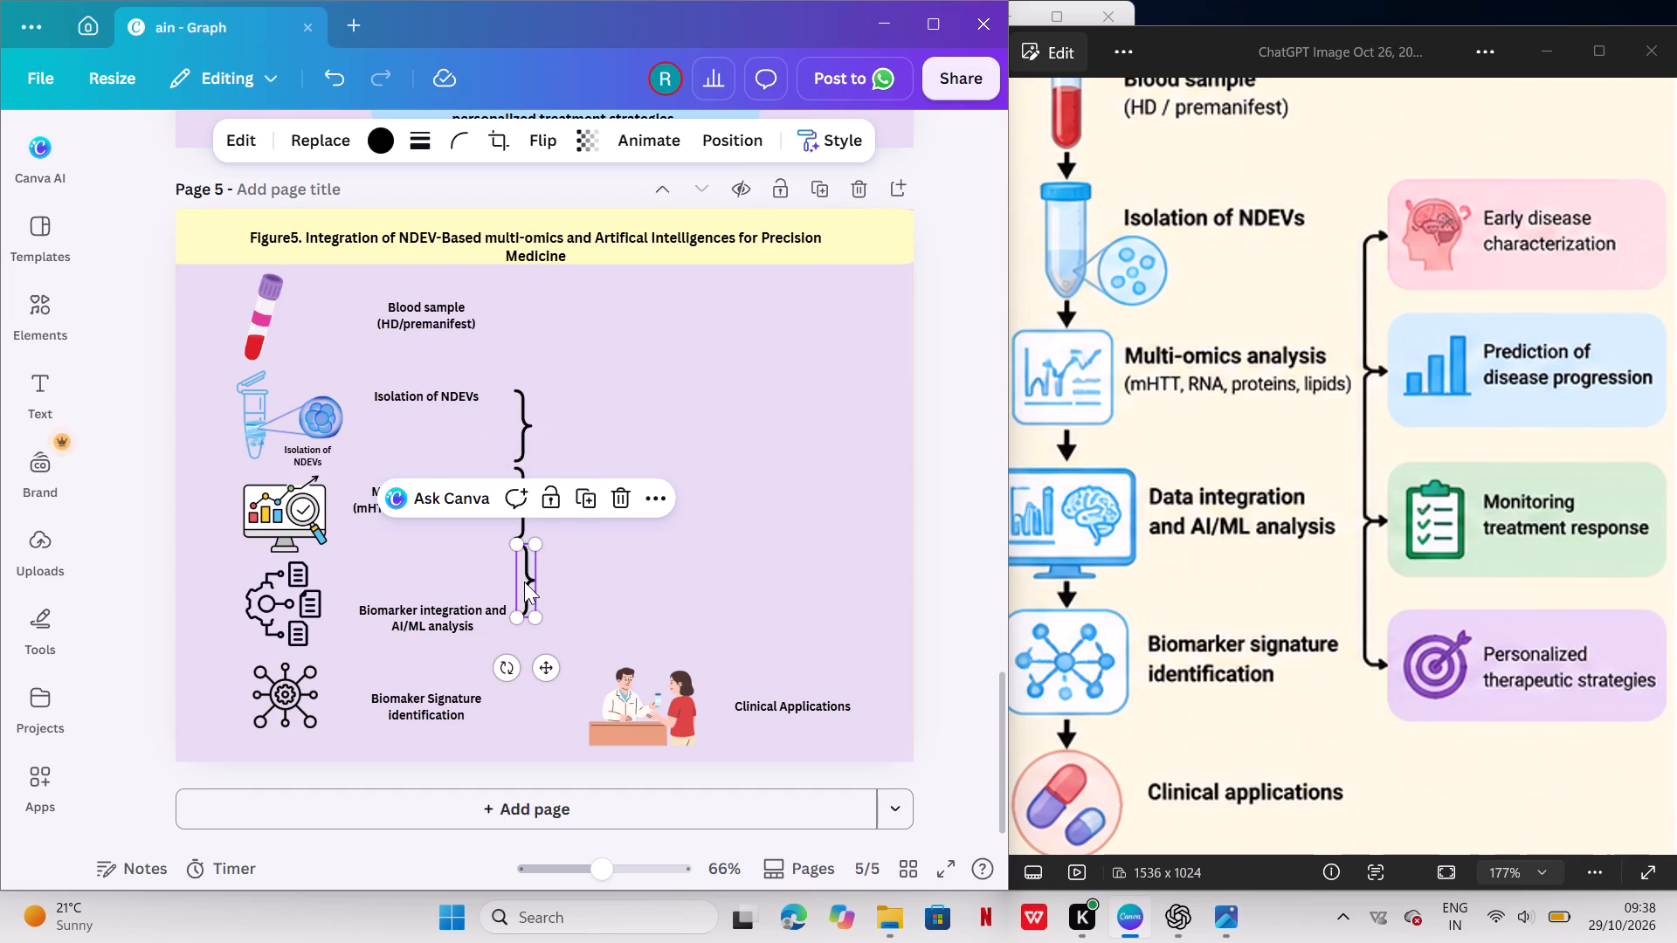
pyautogui.click(583, 562)
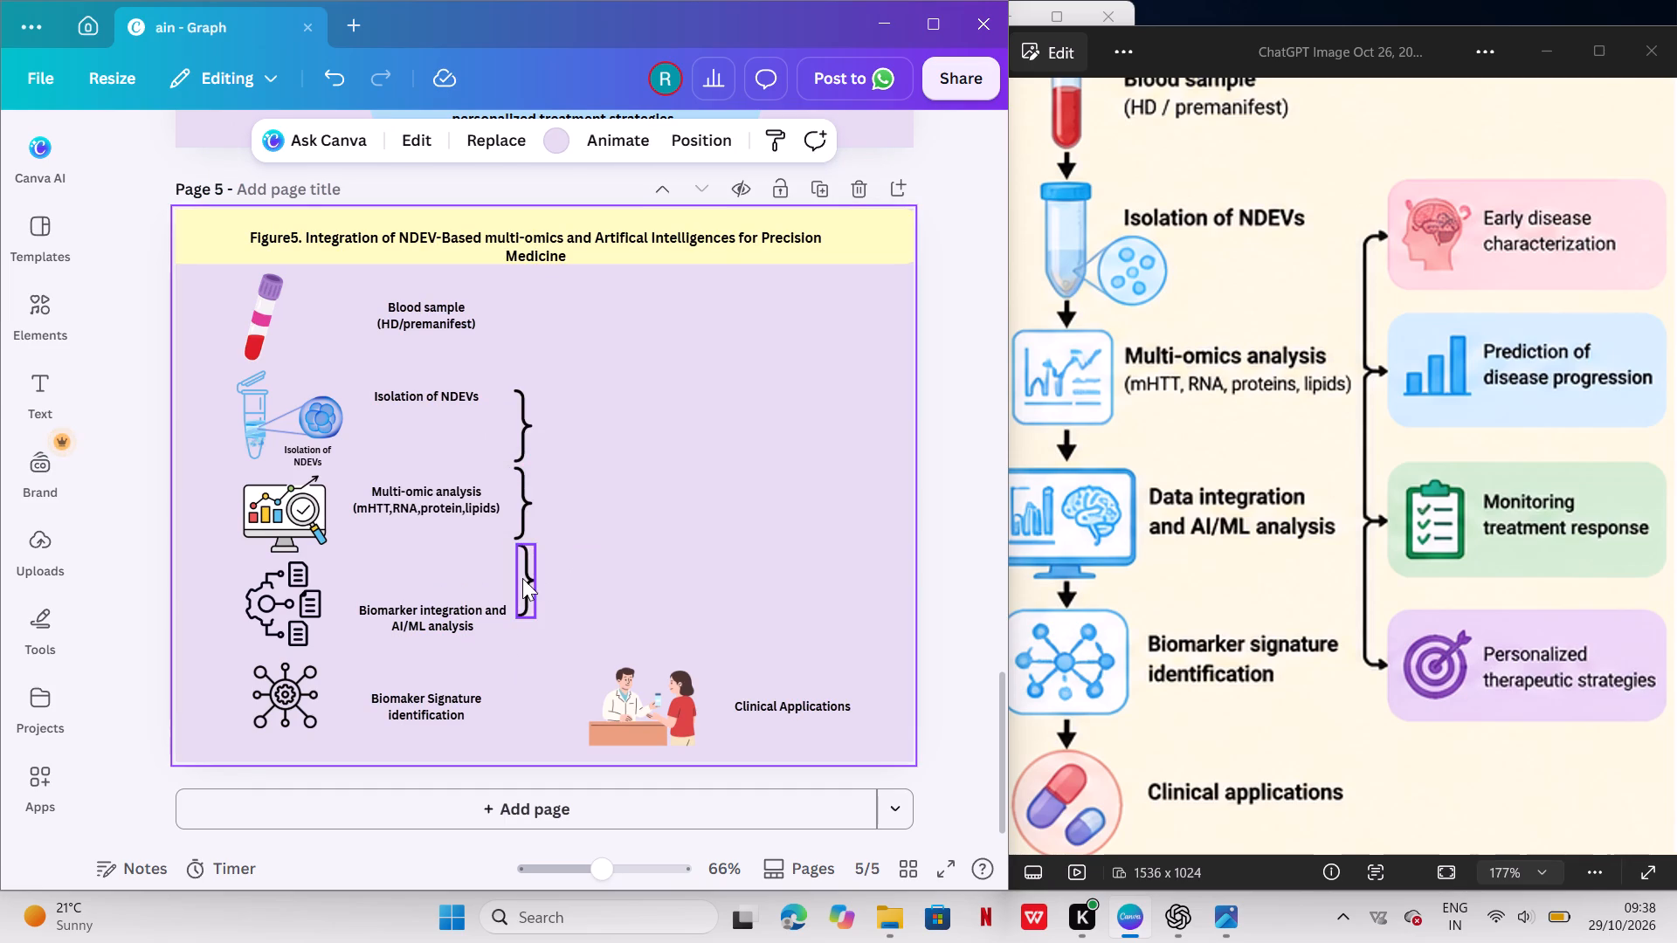
pyautogui.click(522, 578)
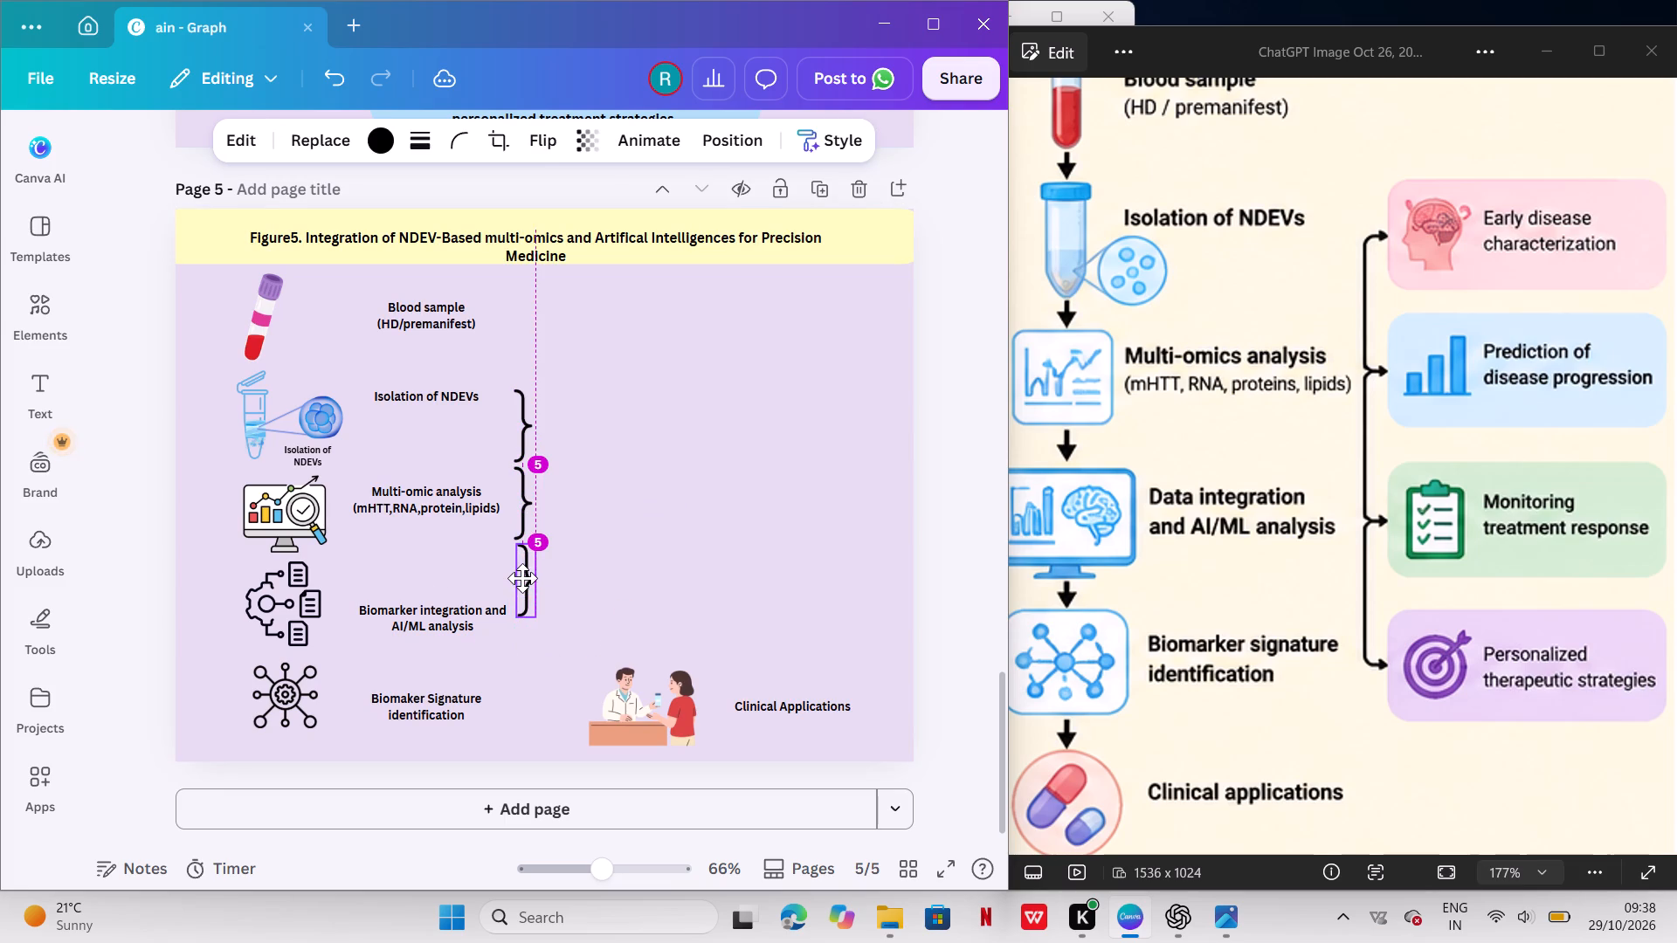
pyautogui.click(571, 583)
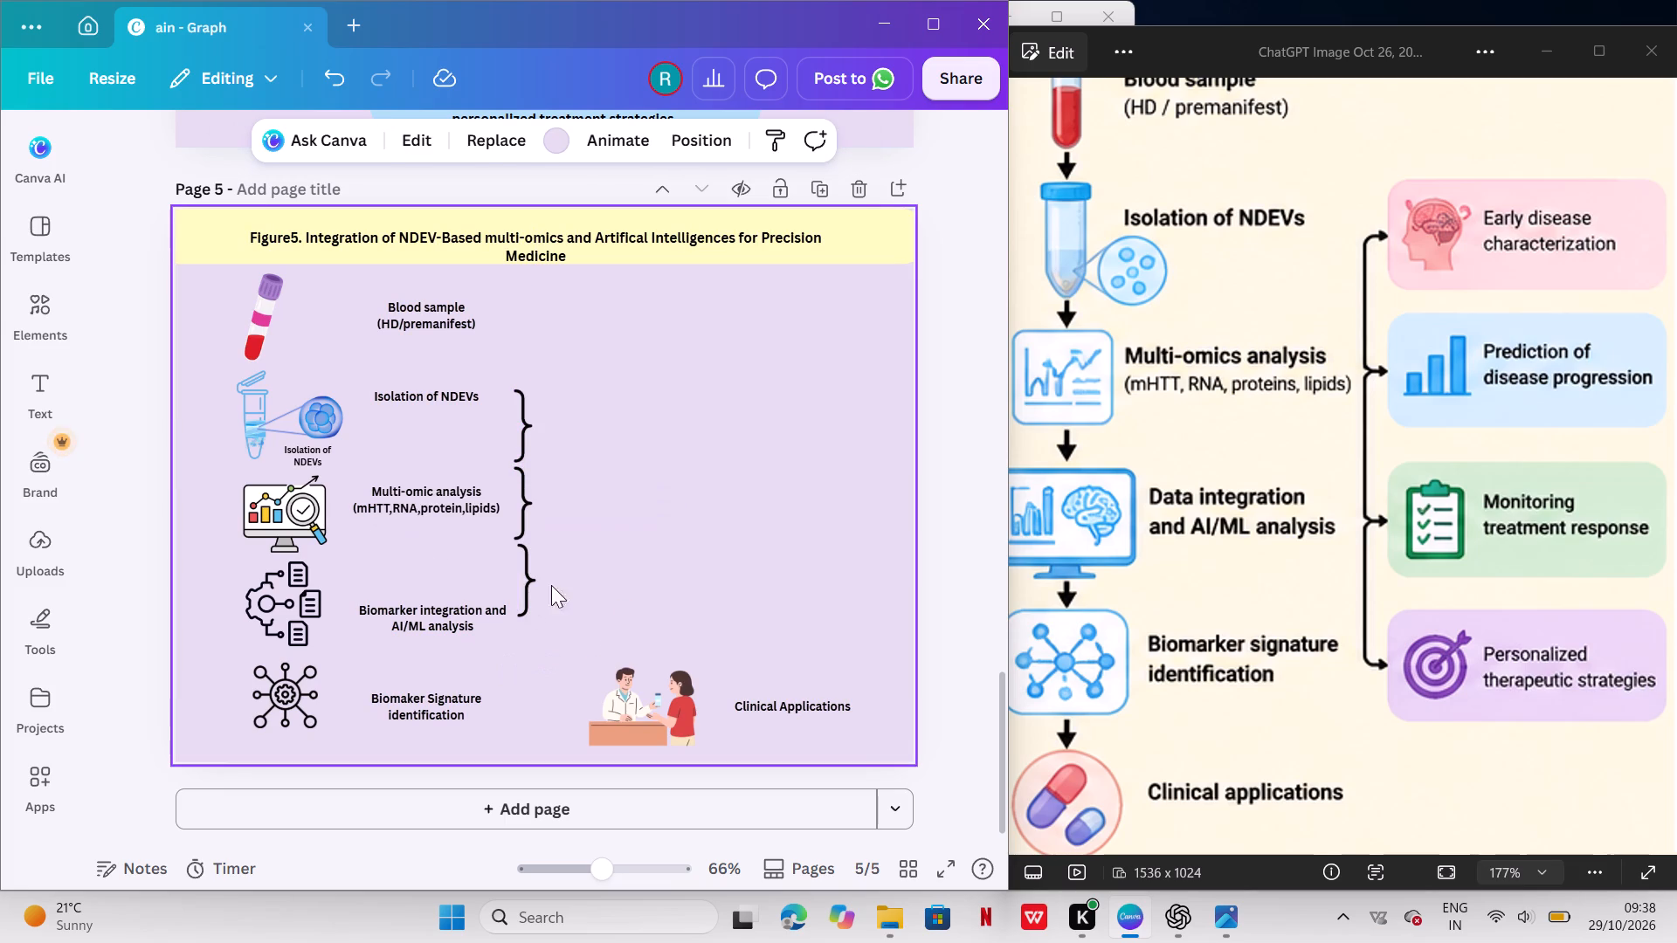
pyautogui.click(516, 588)
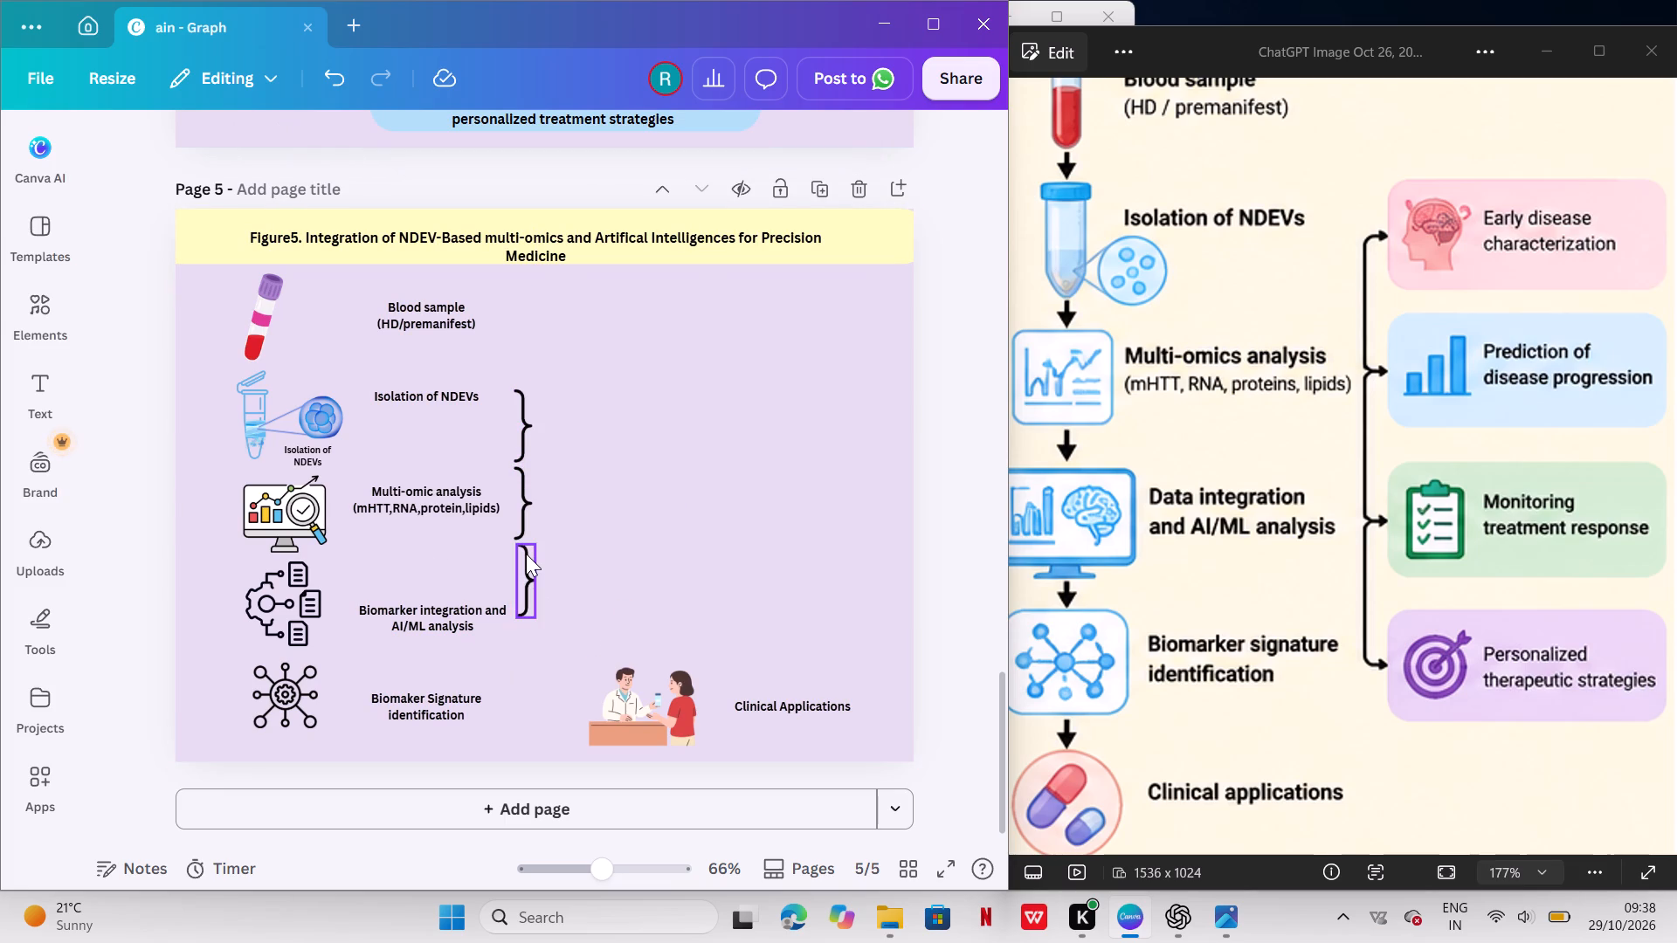
pyautogui.click(530, 586)
pyautogui.click(530, 586)
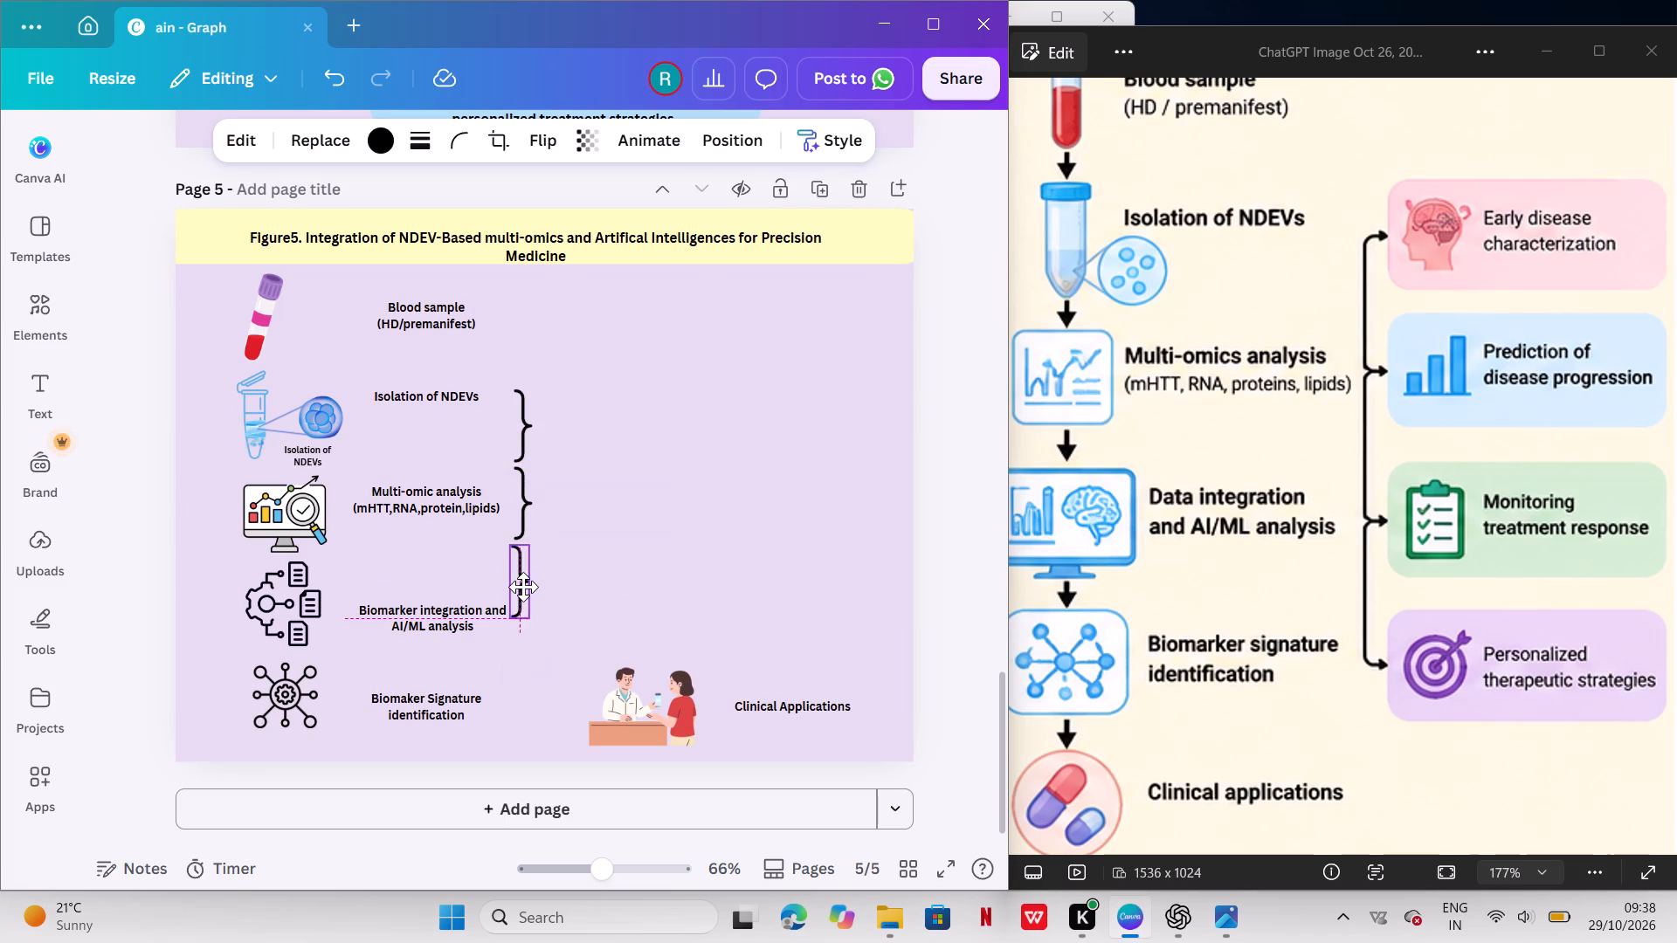
pyautogui.click(584, 586)
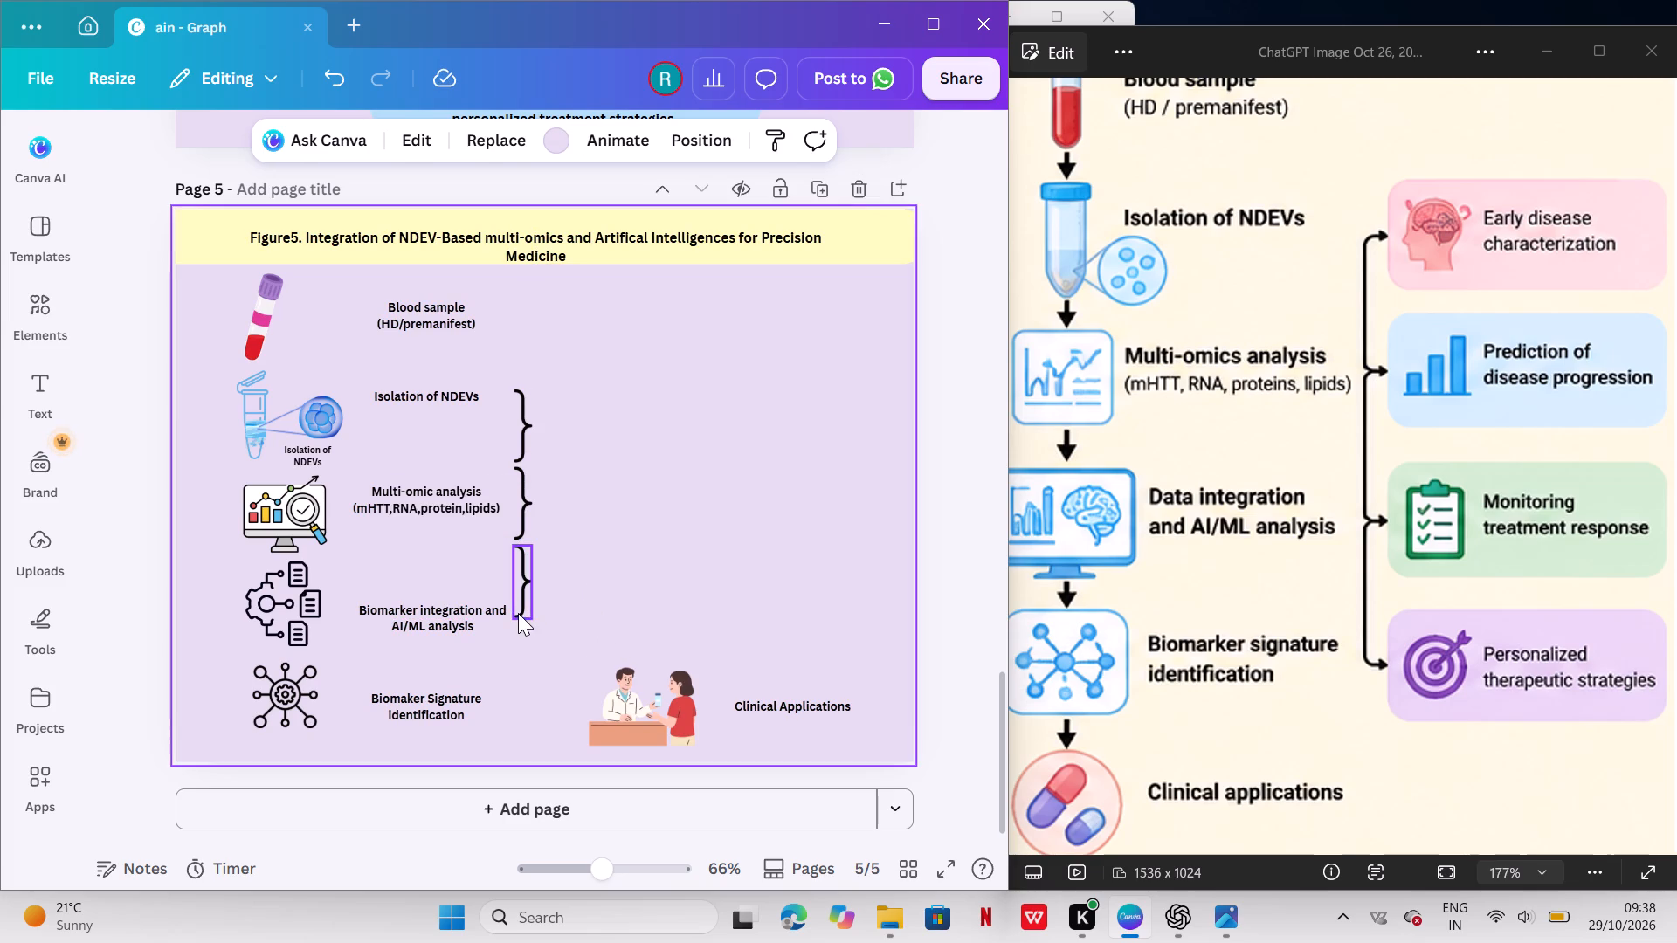
# Duplicate the third bracket so the copy falls below it beside "Biomaker Signature identification".
pyautogui.click(521, 604)
pyautogui.click(579, 506)
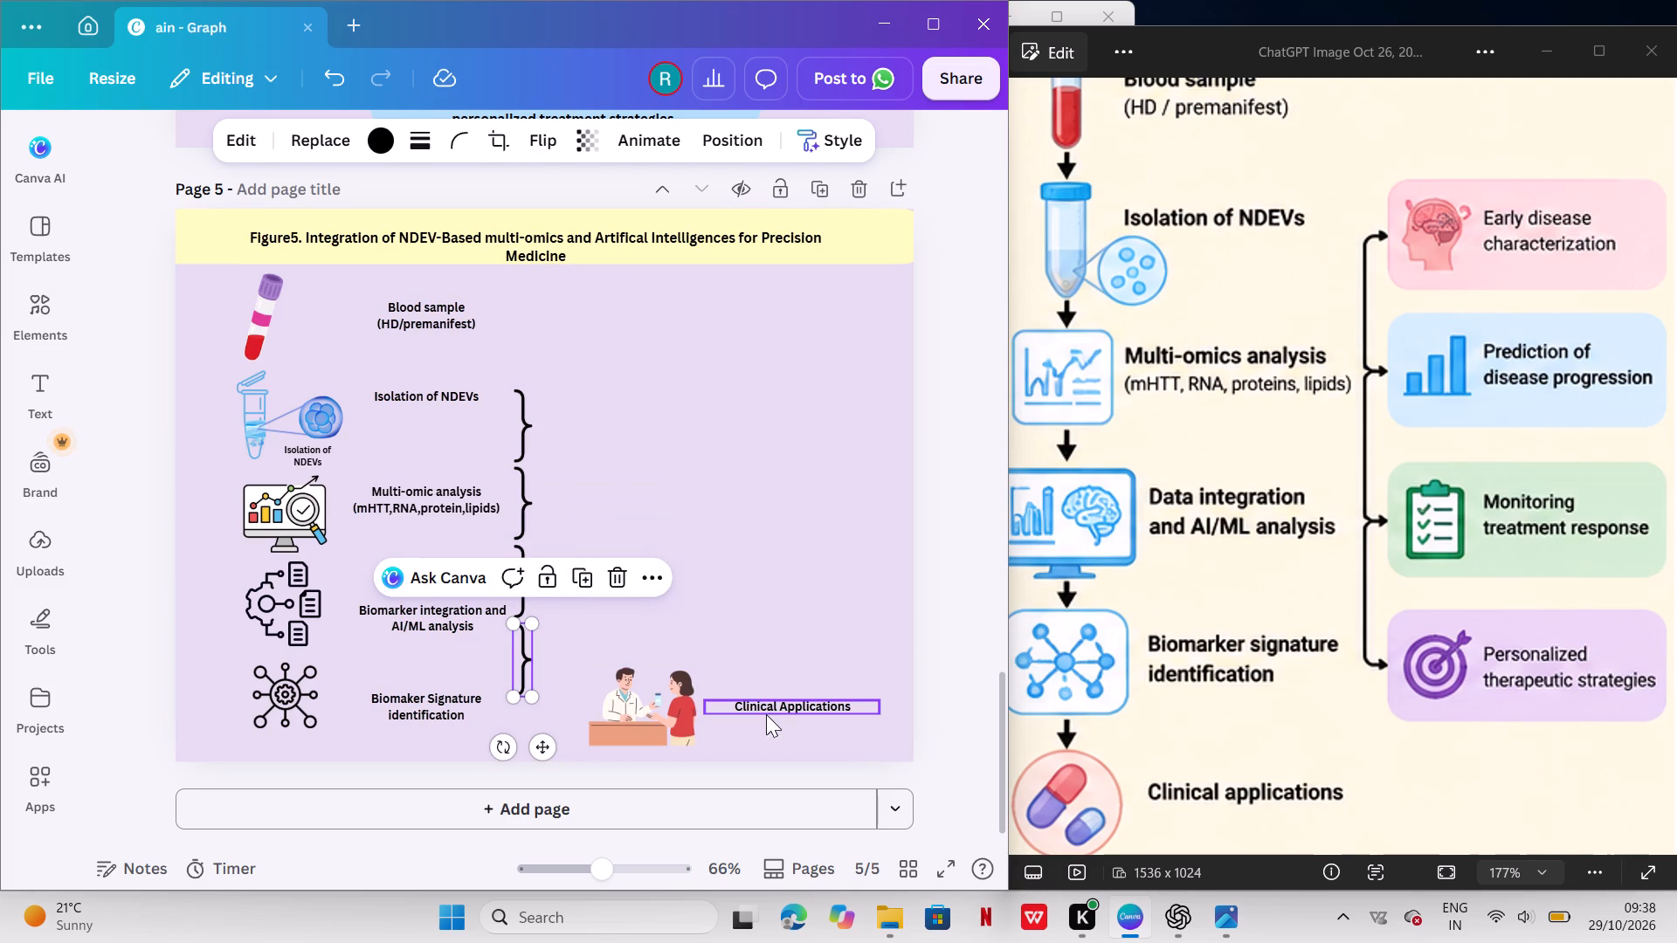
# Shift the "Clinical Applications" label and the doctor-patient illustration further right, toward the page's right edge.
pyautogui.moveTo(771, 706); pyautogui.dragTo(806, 711)
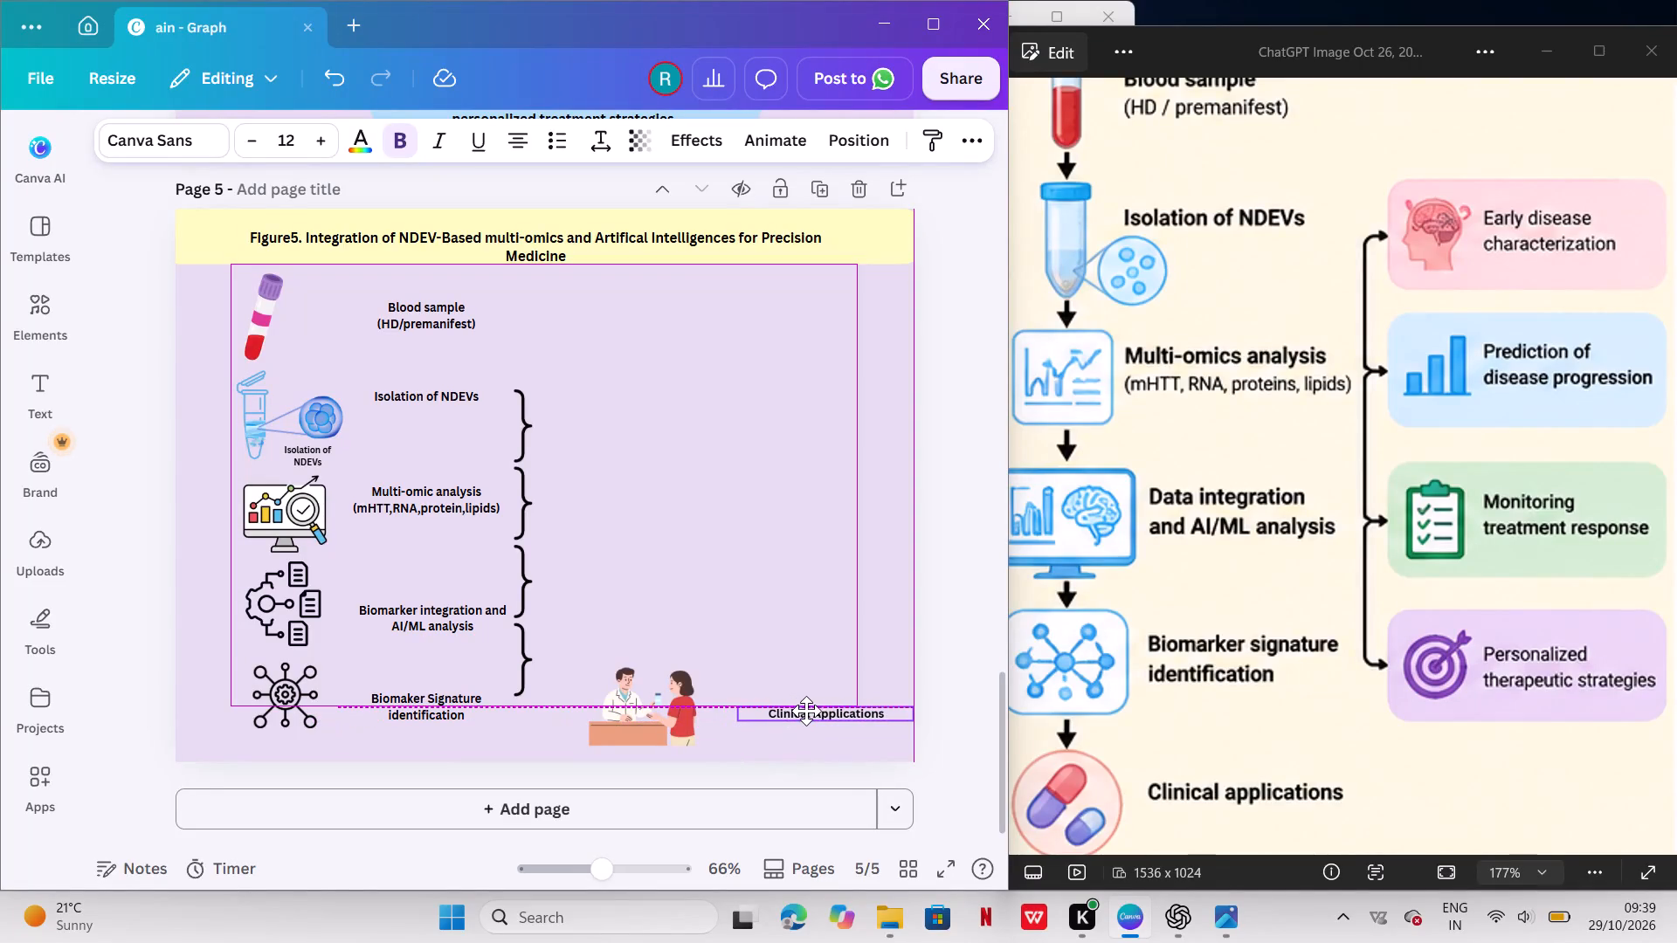
pyautogui.moveTo(806, 711); pyautogui.dragTo(809, 710)
pyautogui.moveTo(645, 701); pyautogui.dragTo(681, 705)
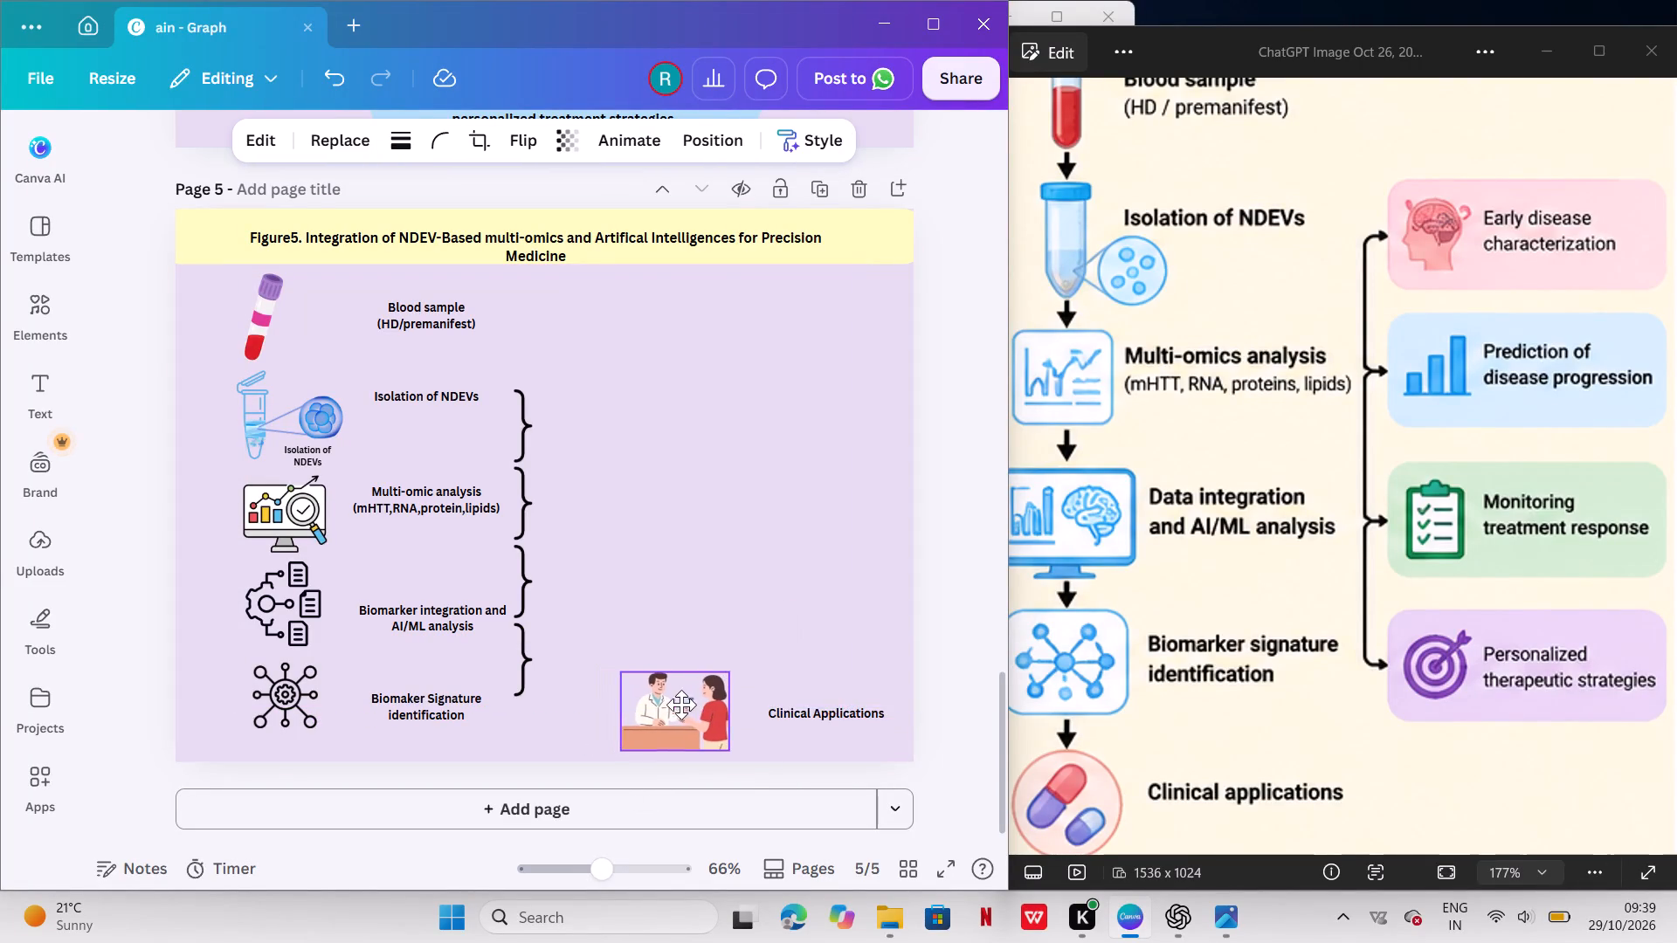
pyautogui.moveTo(681, 705); pyautogui.dragTo(690, 704)
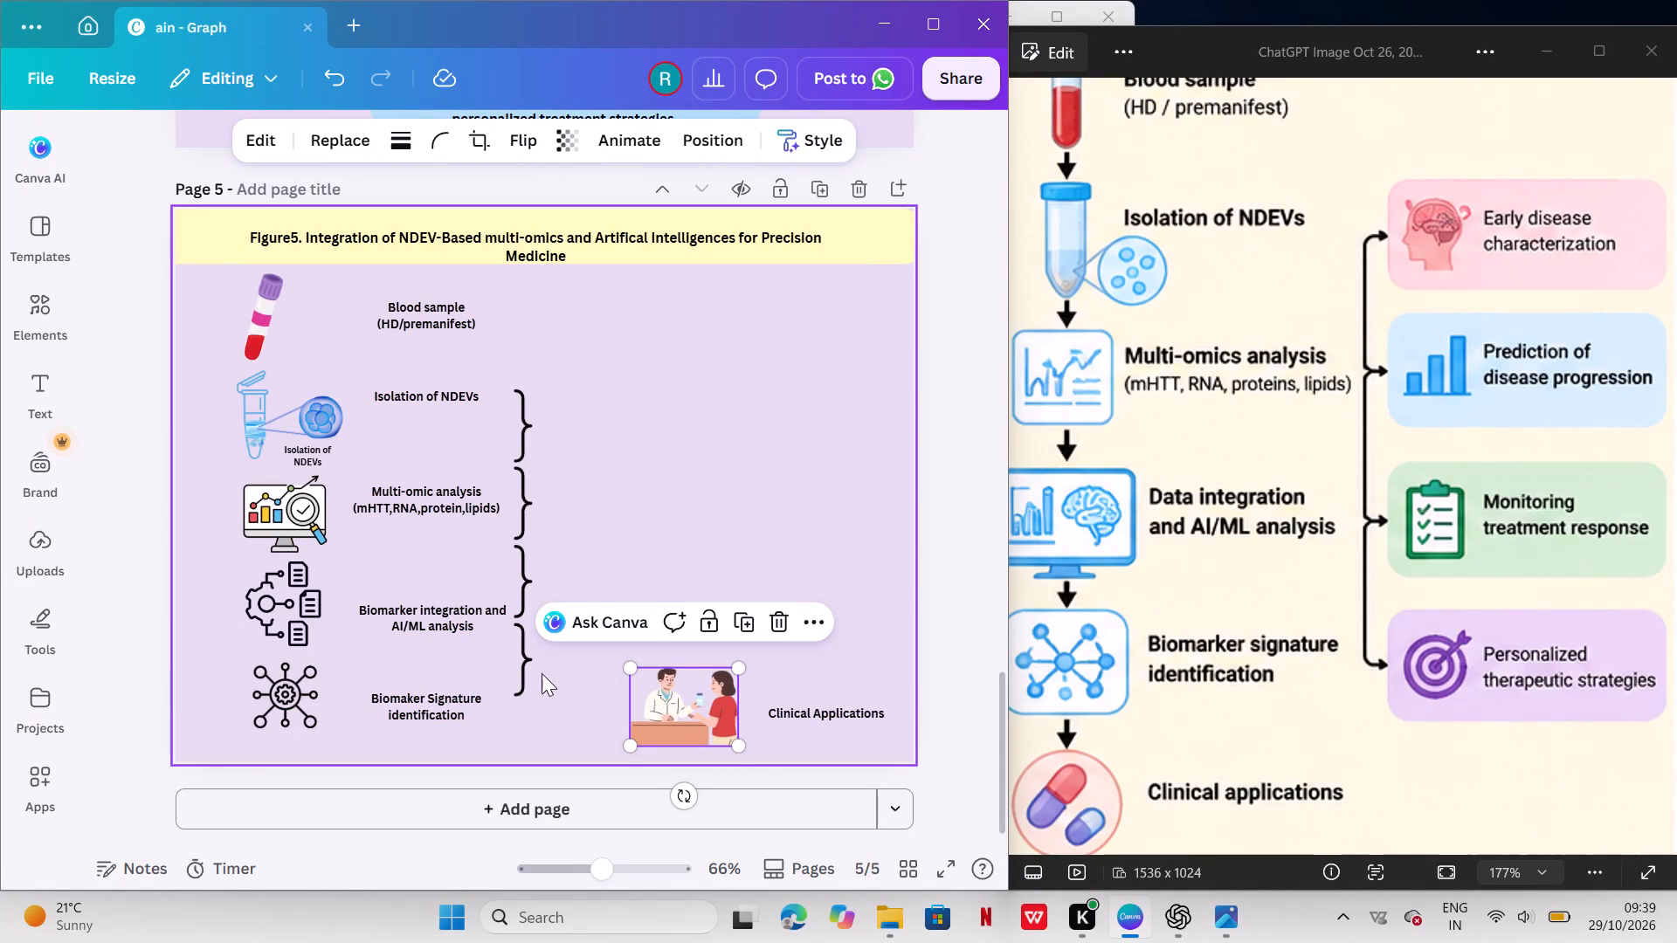
pyautogui.click(569, 671)
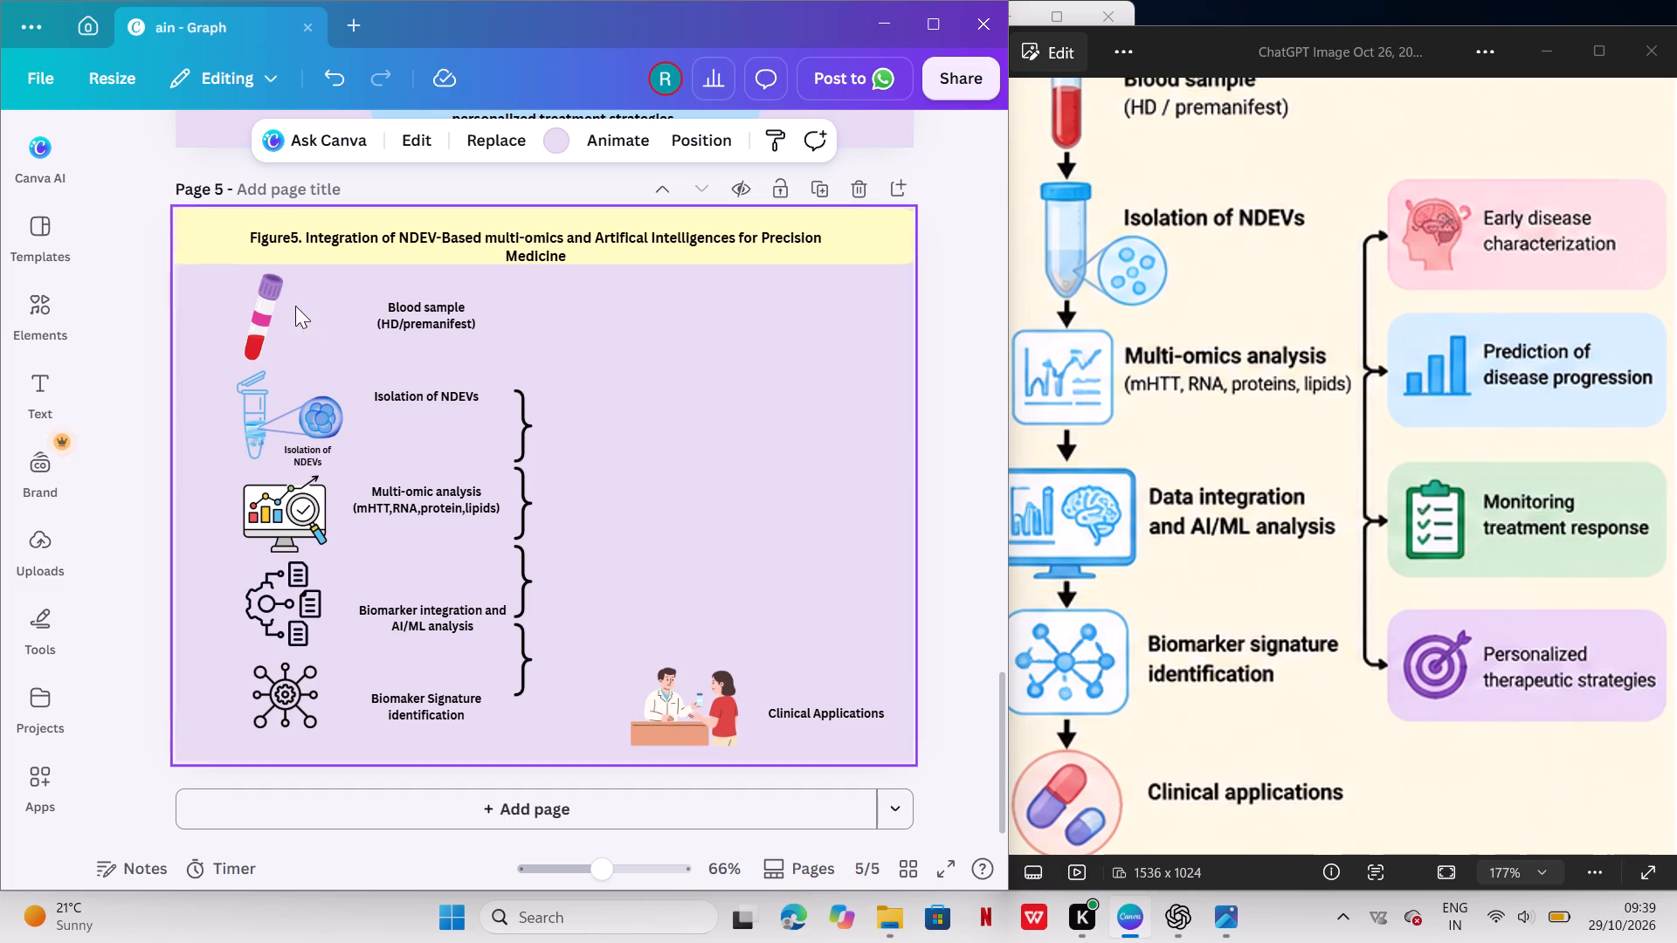
# Shrink the blood sample tube icon slightly and move it up to just below the yellow title band.
pyautogui.click(269, 306)
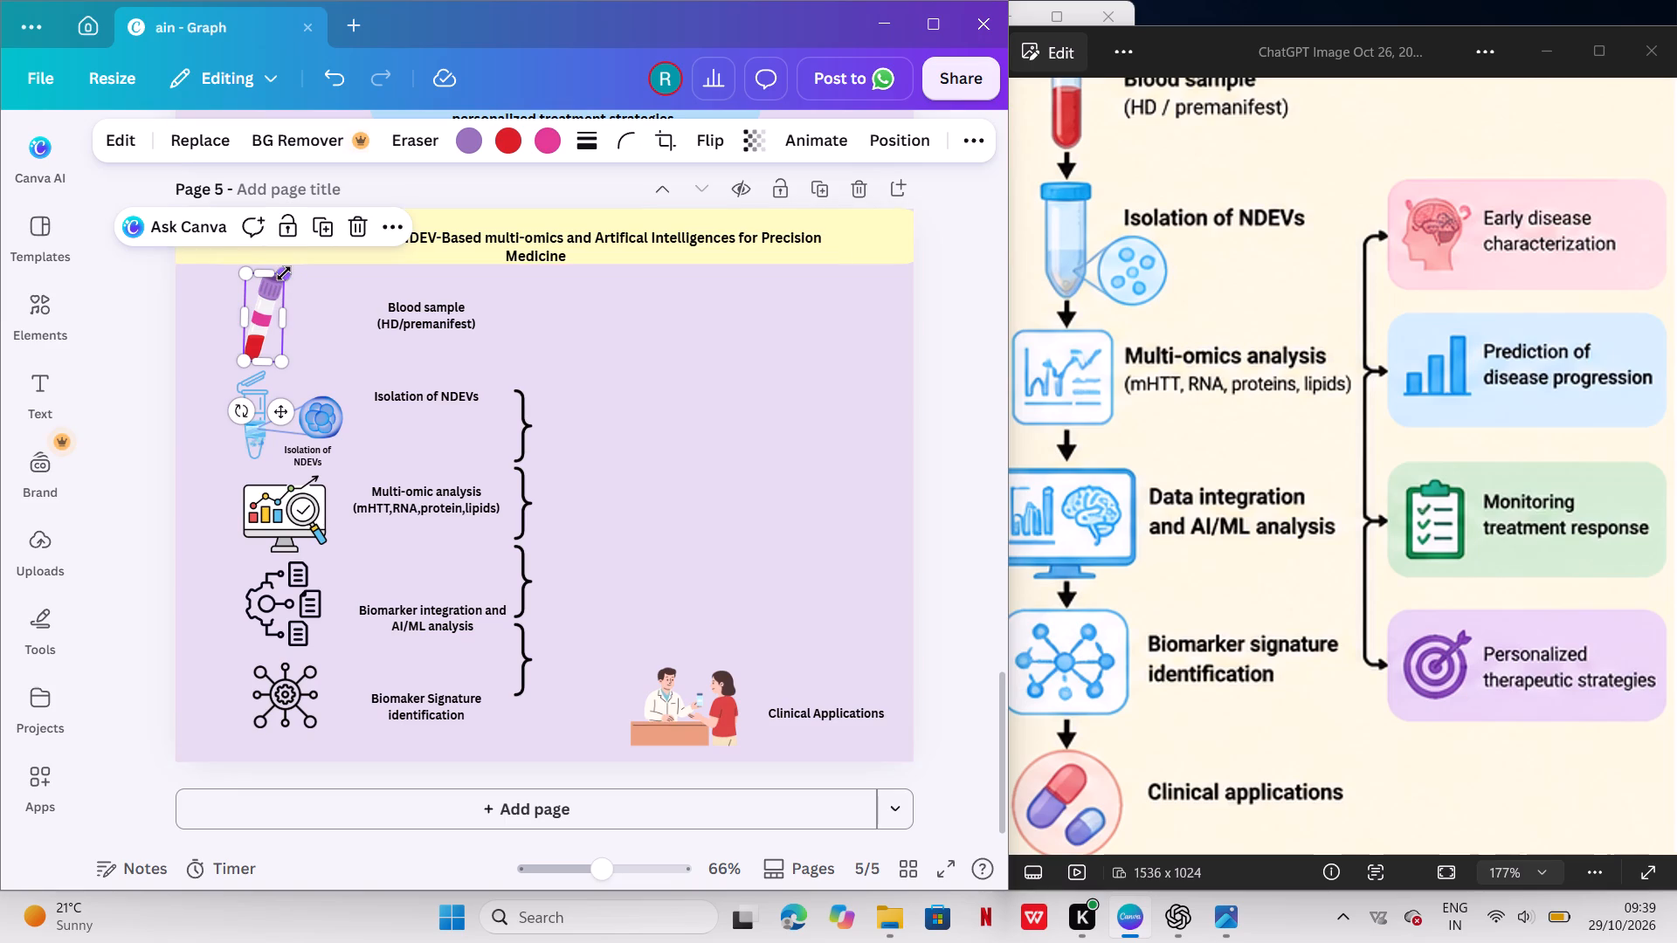
pyautogui.moveTo(284, 273); pyautogui.dragTo(276, 282)
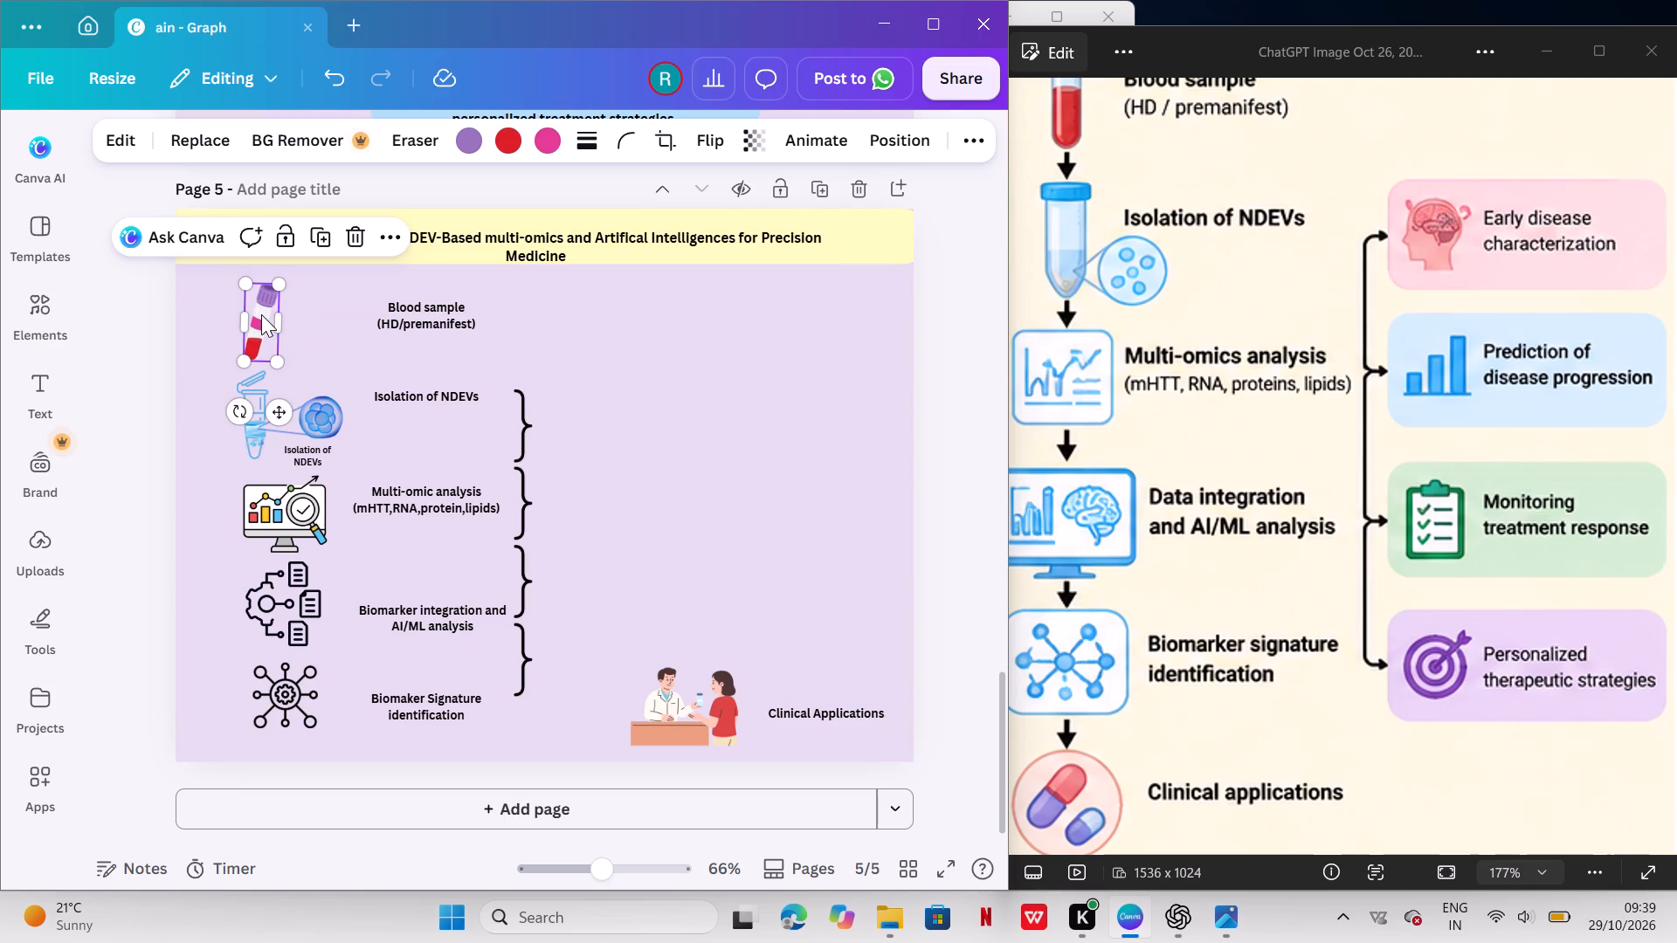
pyautogui.moveTo(261, 314); pyautogui.dragTo(262, 296)
pyautogui.click(262, 296)
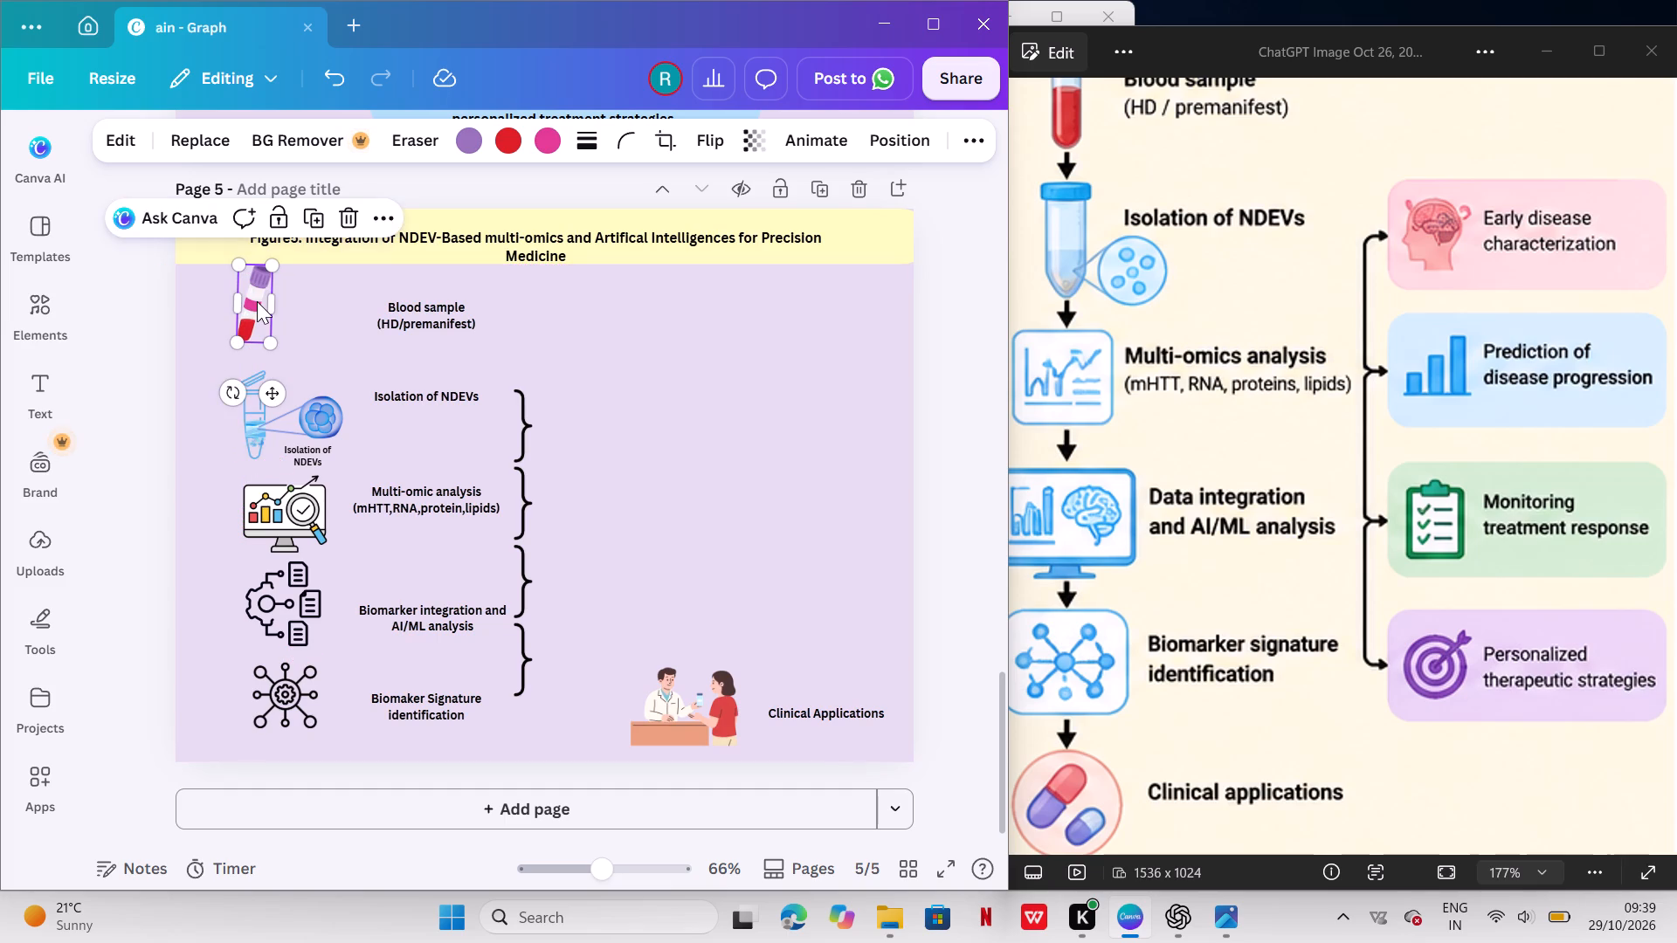
# Move the "Blood sample (HD/premanifest)" label up just below the title band and nudge the blood tube icon slightly right toward it.
pyautogui.moveTo(398, 315); pyautogui.dragTo(350, 307)
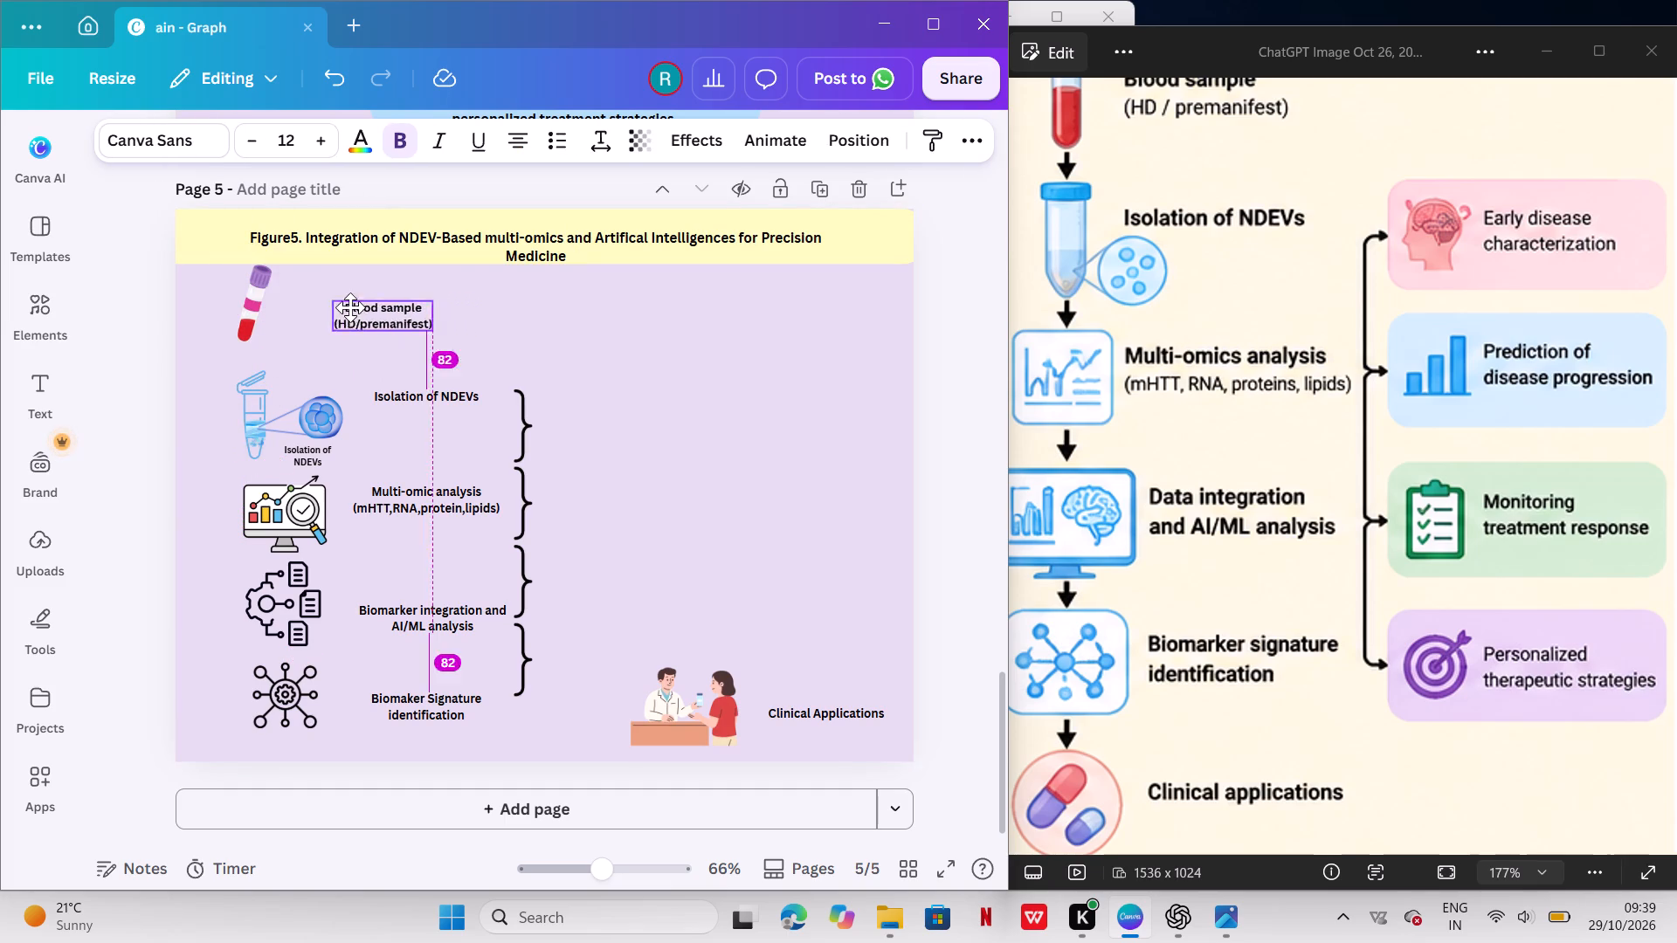
pyautogui.moveTo(350, 307); pyautogui.dragTo(345, 302)
pyautogui.moveTo(345, 302); pyautogui.dragTo(381, 301)
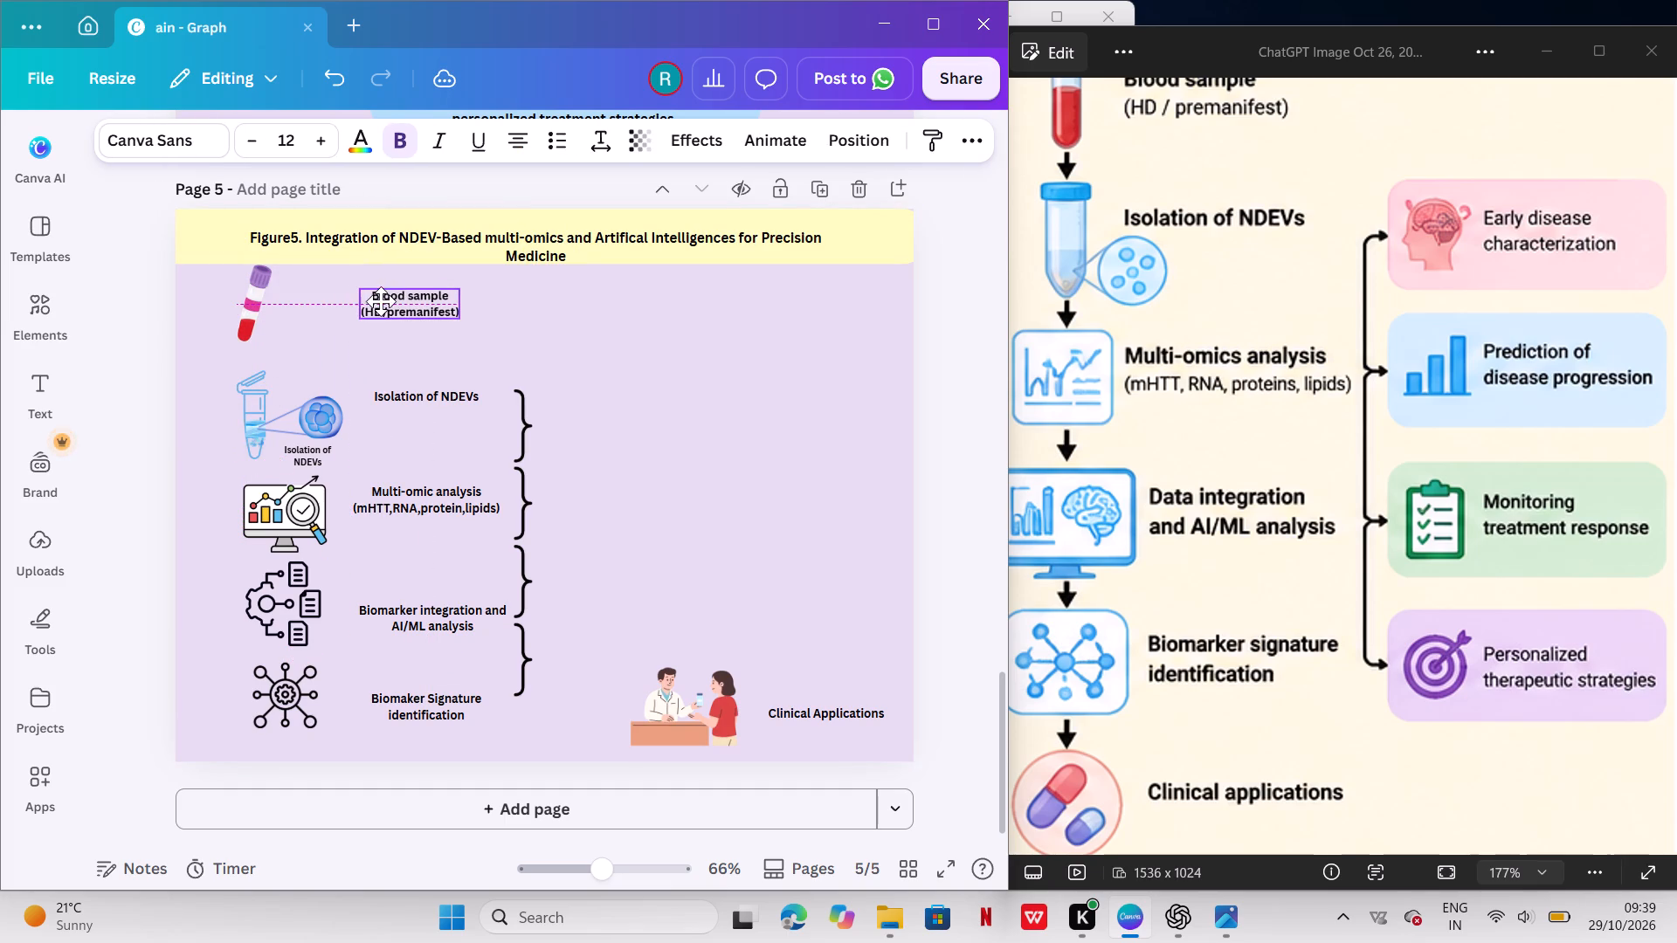
pyautogui.moveTo(381, 301); pyautogui.dragTo(383, 291)
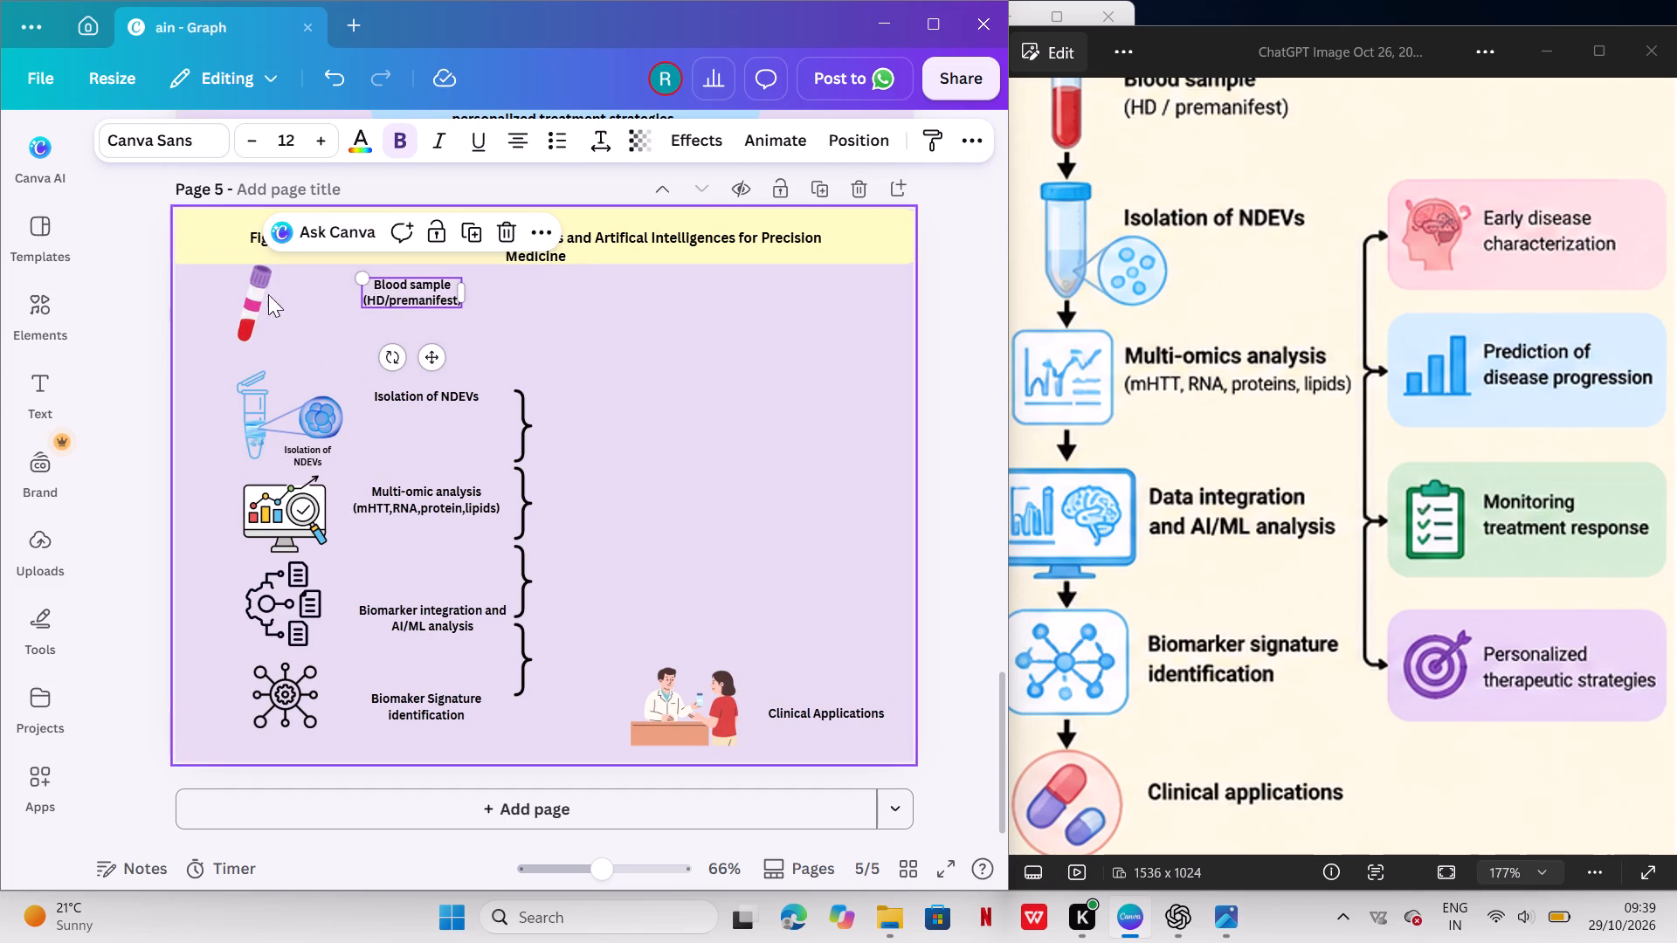
pyautogui.moveTo(256, 294); pyautogui.dragTo(274, 300)
# Move the NDEVs inset group and the blue microtube up and slightly right, so the microtube sits directly beneath the blood tube.
pyautogui.moveTo(259, 408); pyautogui.dragTo(259, 390)
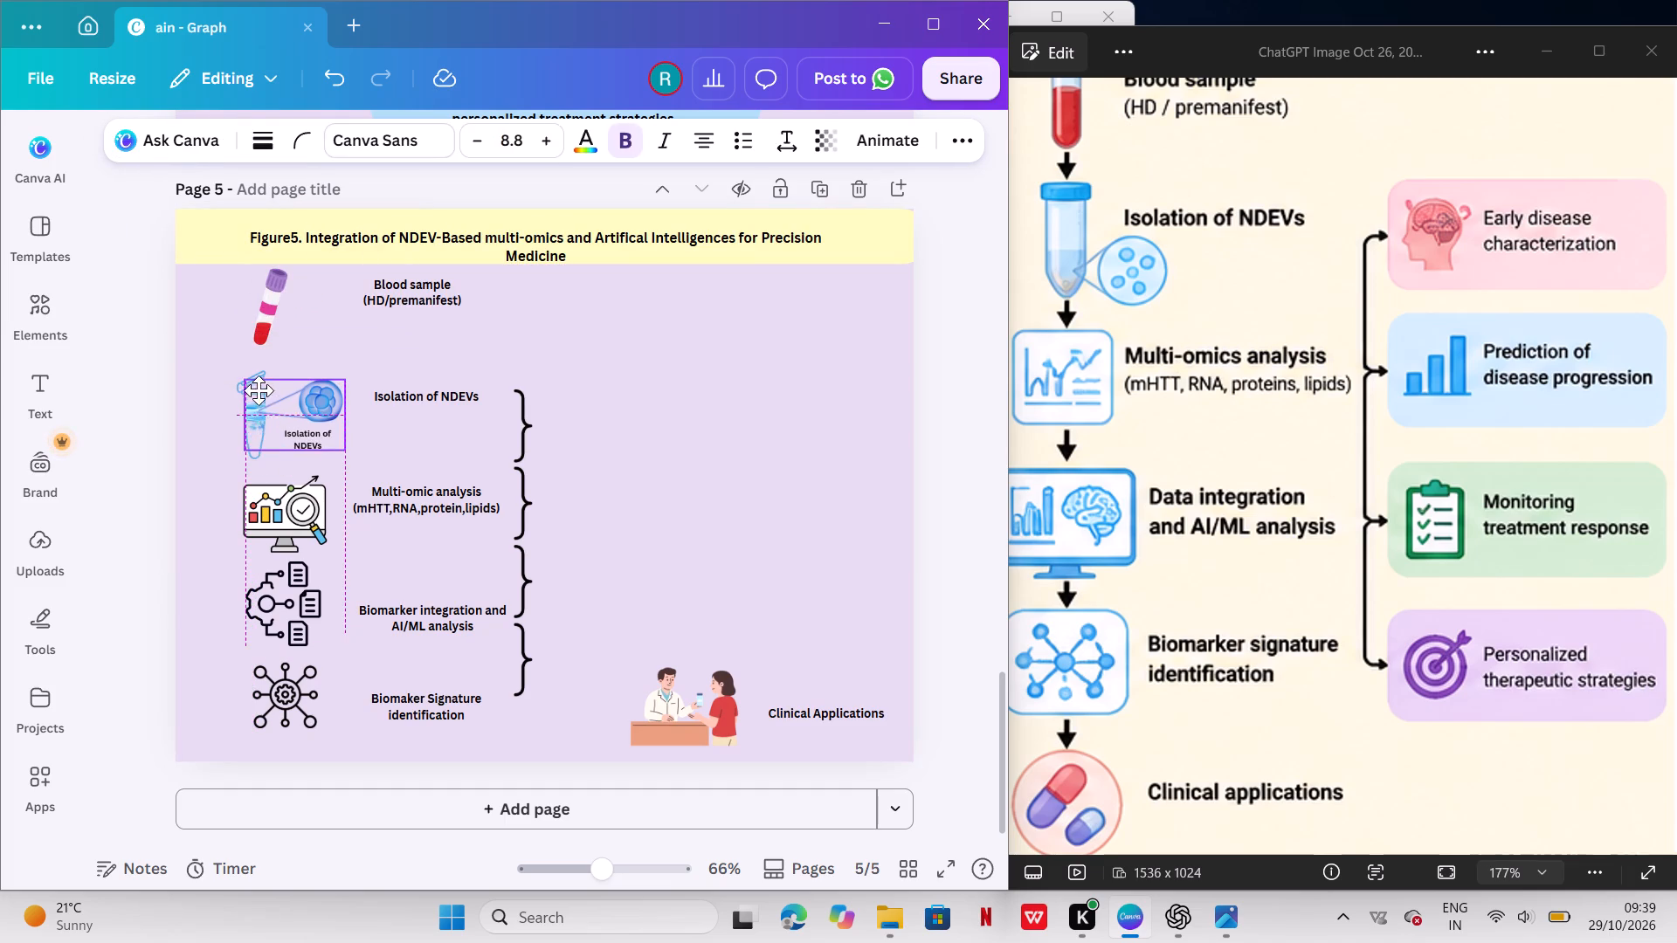
pyautogui.moveTo(259, 390); pyautogui.dragTo(270, 385)
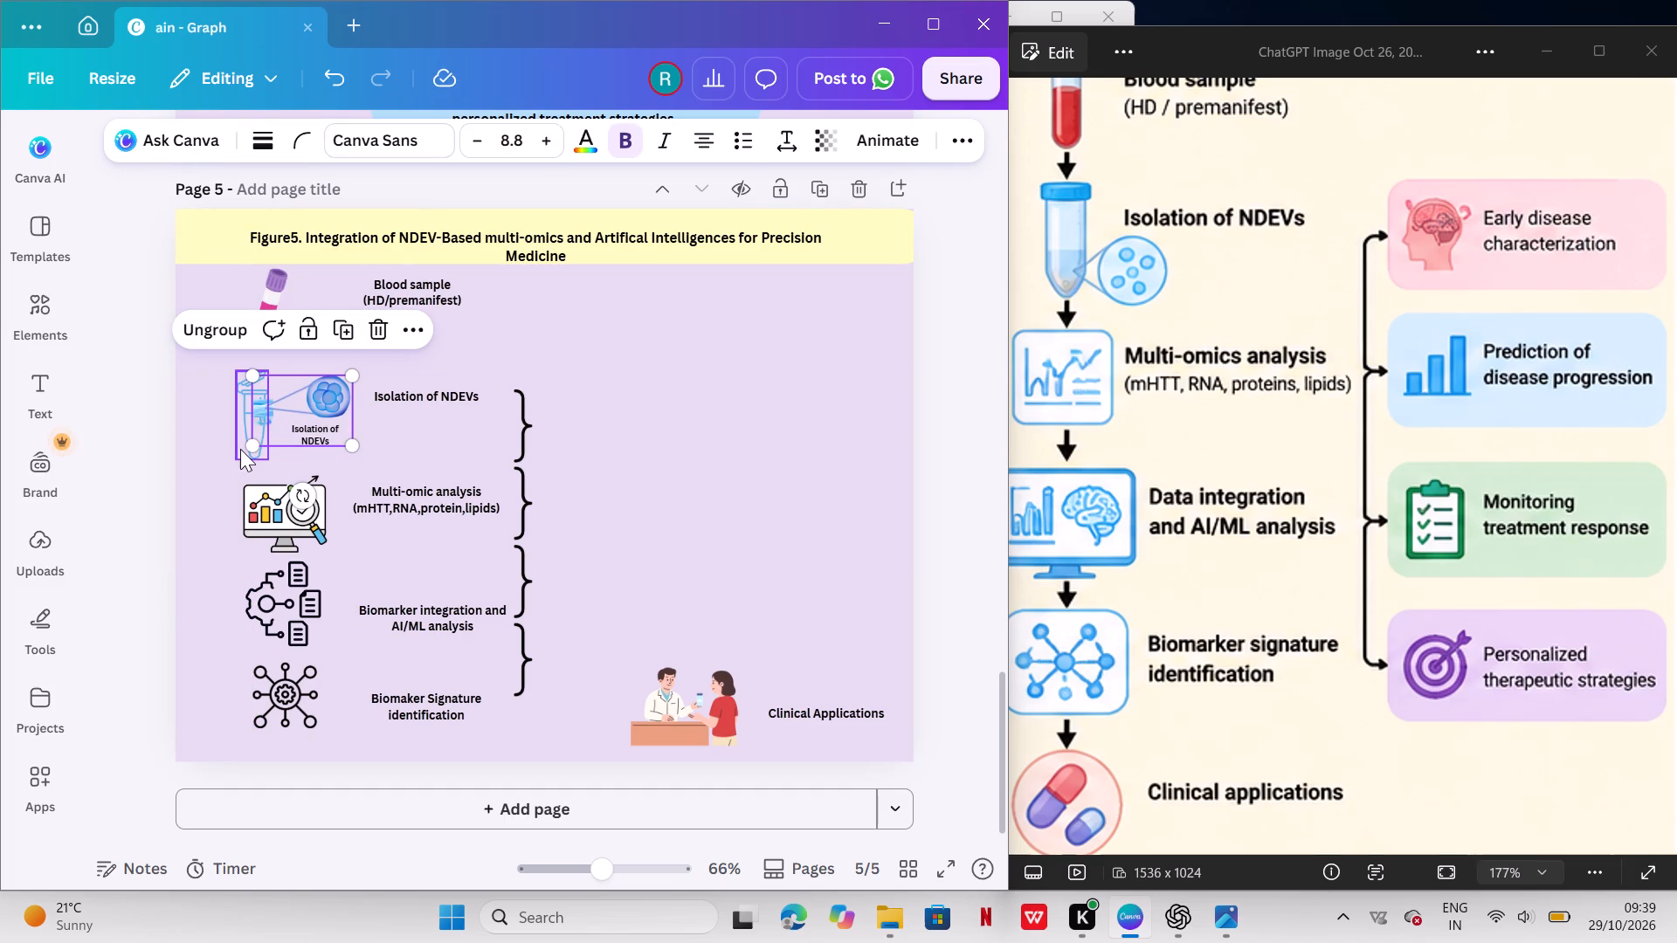
pyautogui.click(250, 451)
pyautogui.click(250, 451)
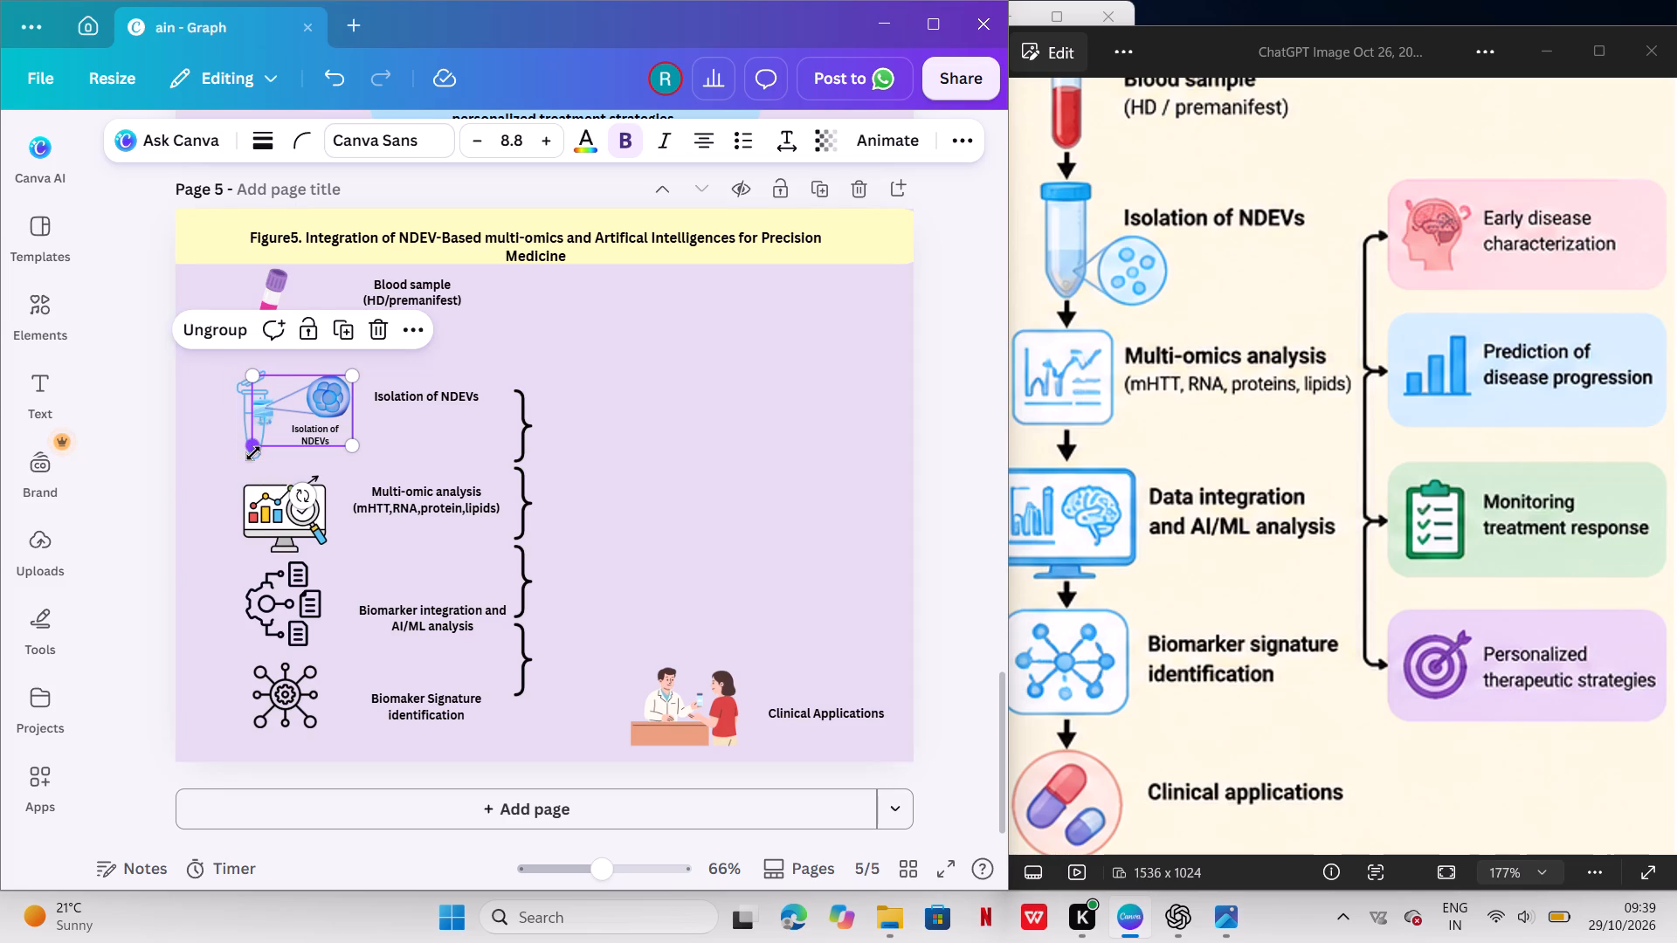
pyautogui.moveTo(244, 410); pyautogui.dragTo(252, 395)
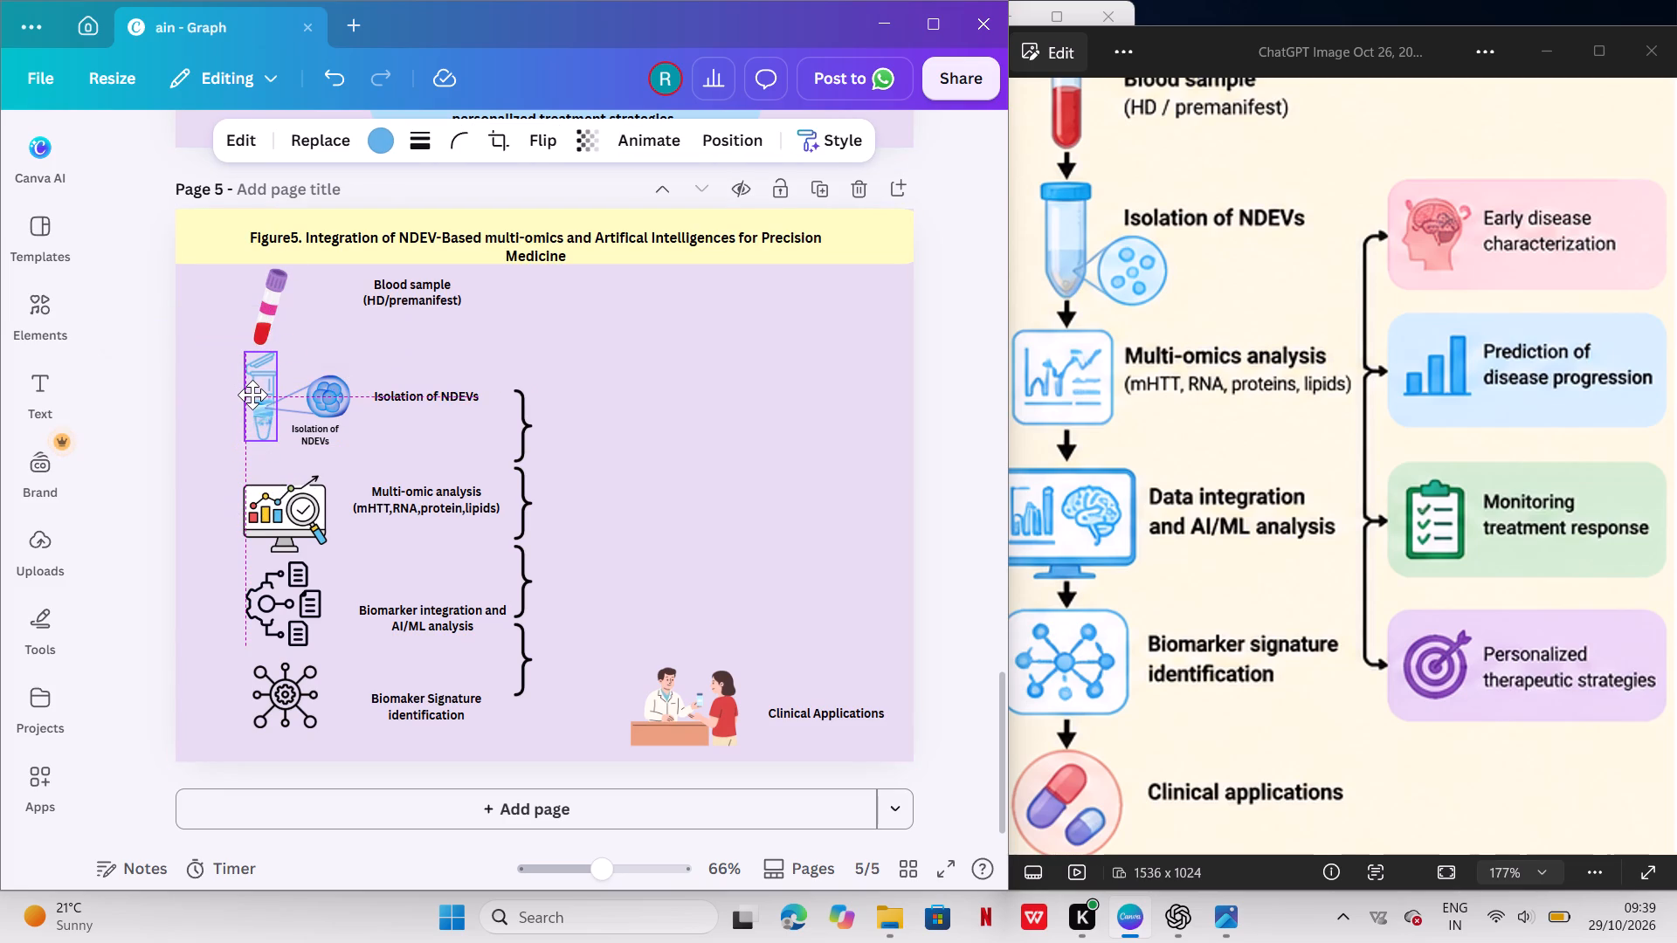
pyautogui.moveTo(252, 395); pyautogui.dragTo(252, 391)
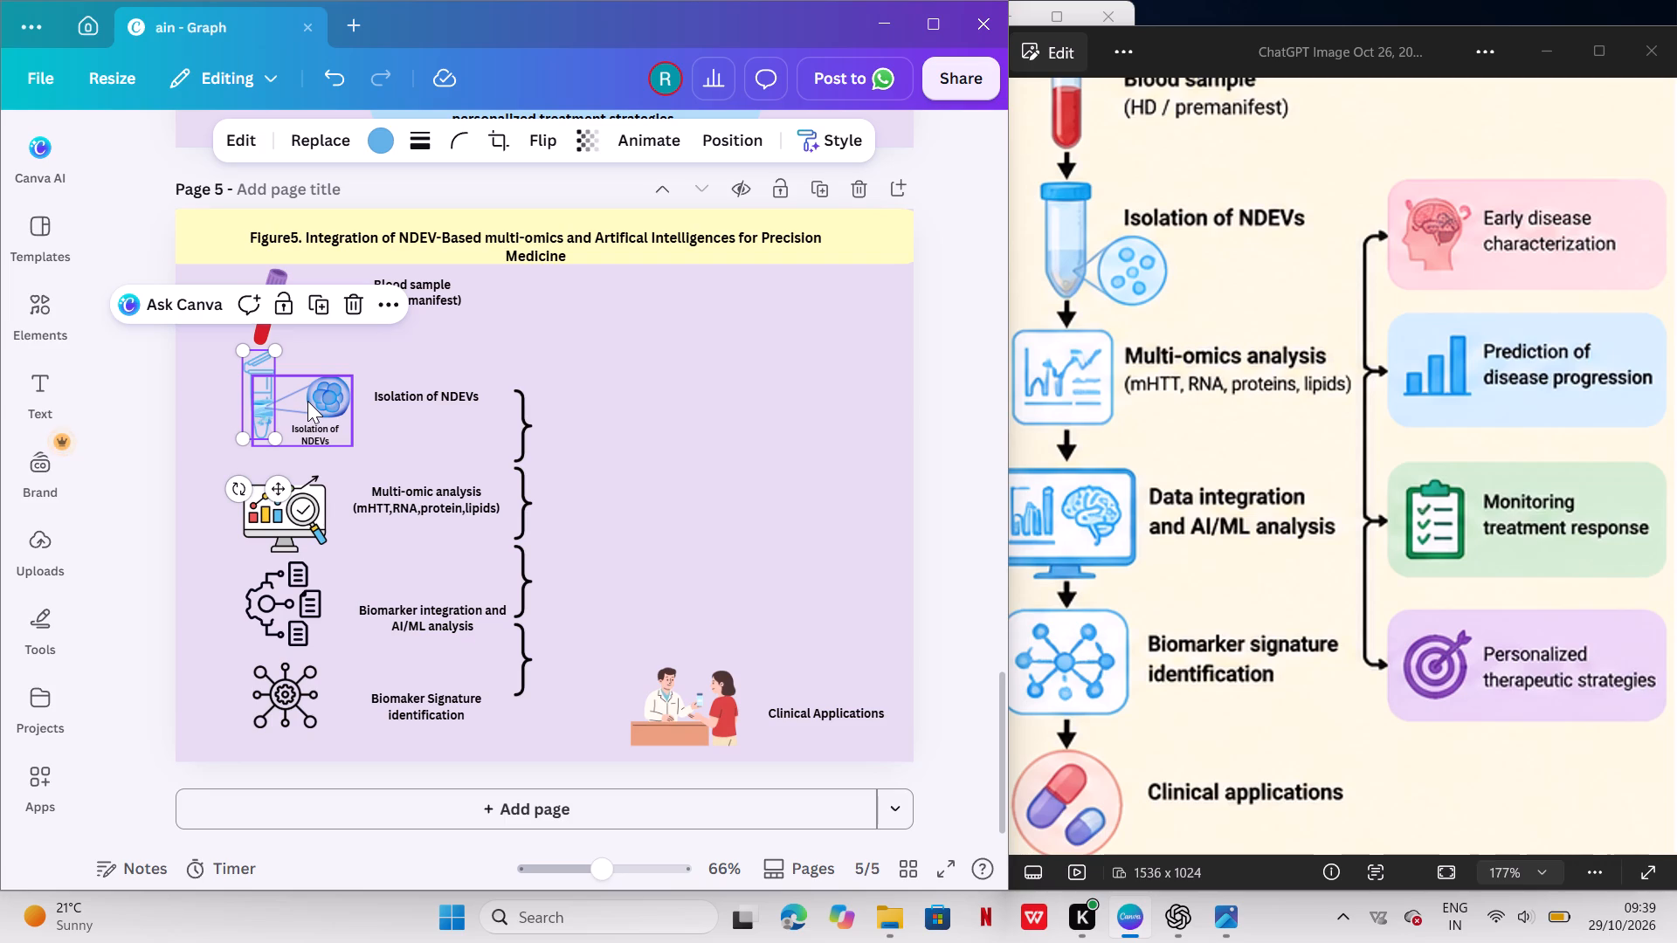
pyautogui.click(308, 401)
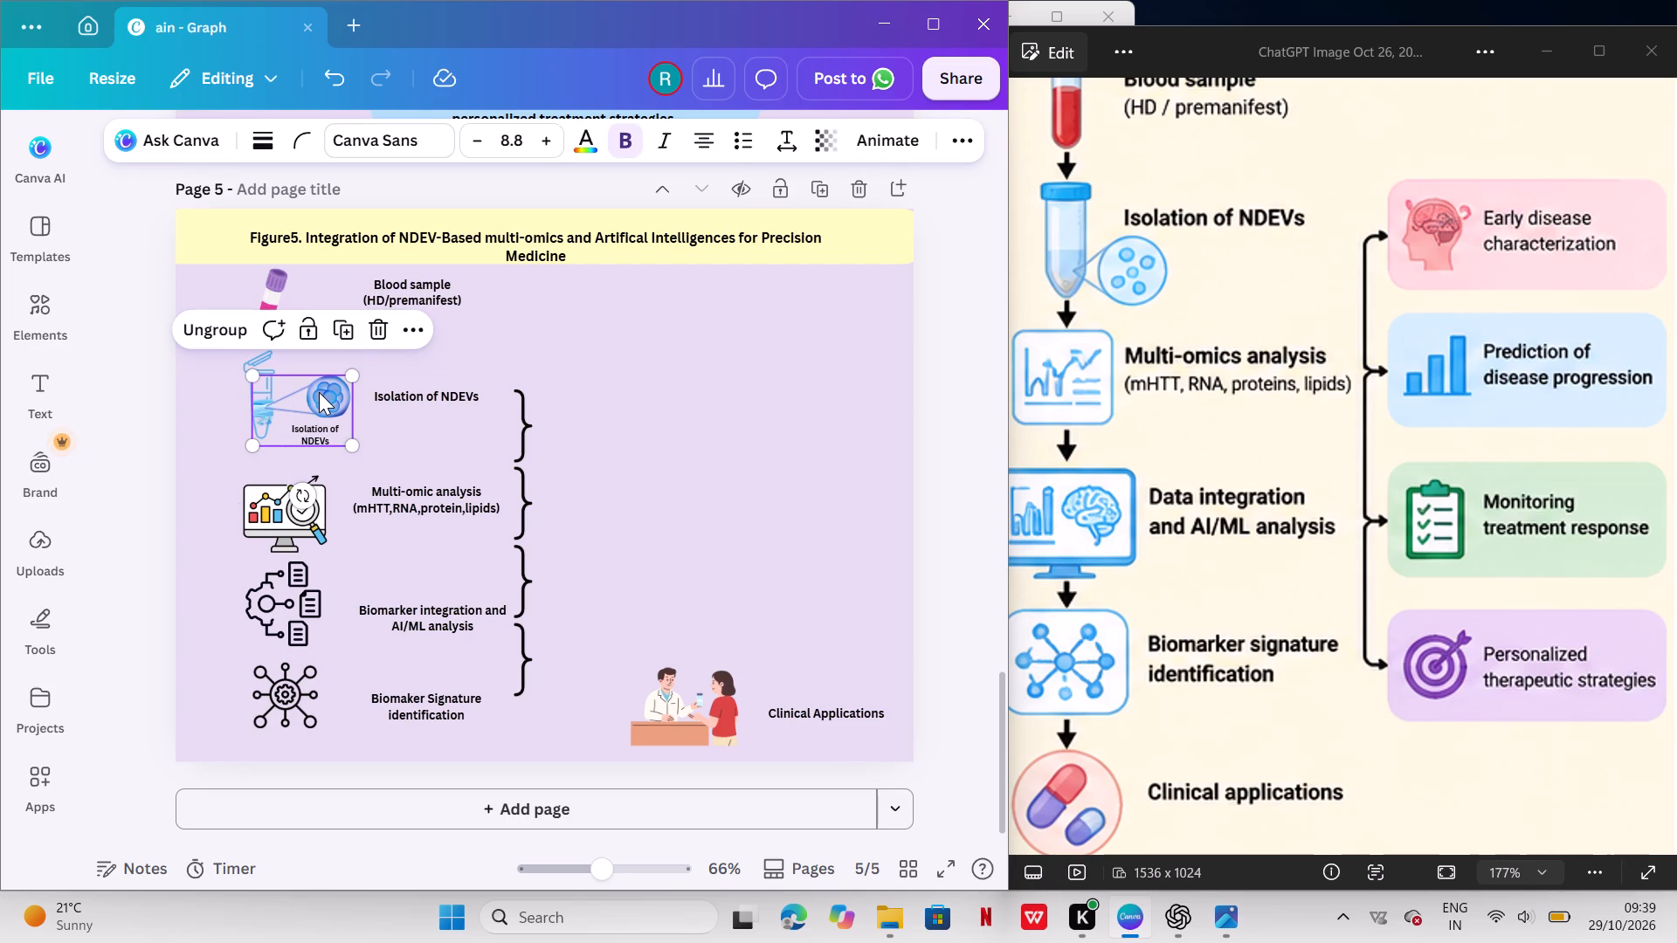
pyautogui.click(378, 426)
# Move the analytics monitor icon and the "Multi-omic analysis" label up and slightly left, close beneath the NDEVs illustration.
pyautogui.moveTo(264, 502); pyautogui.dragTo(259, 479)
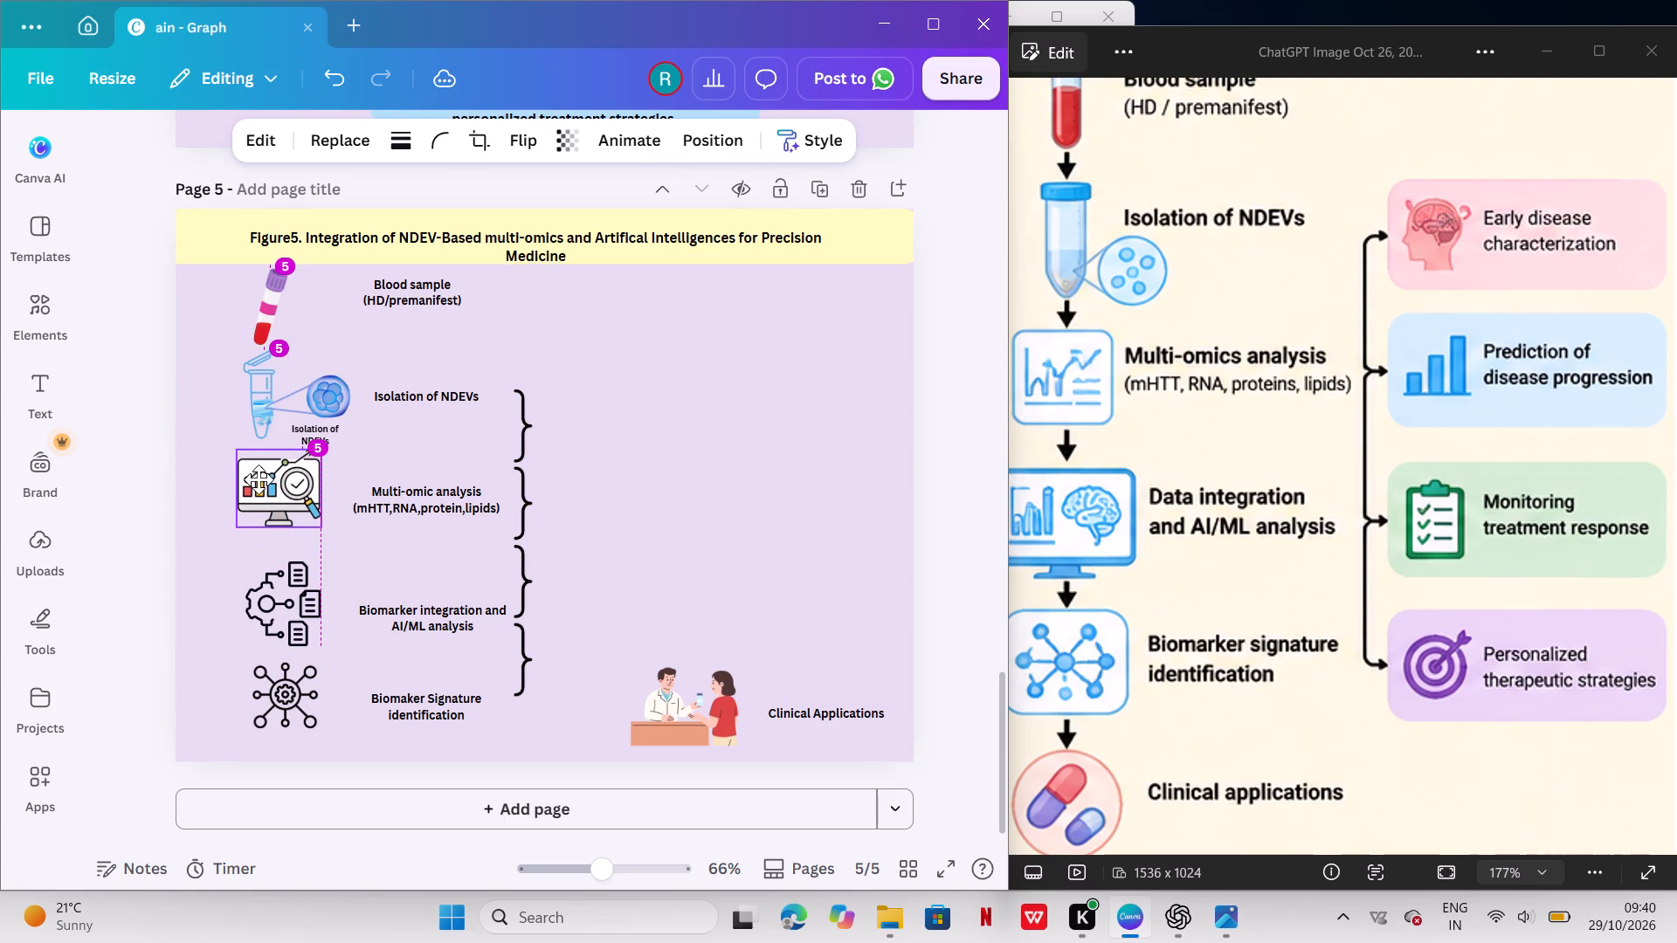
pyautogui.moveTo(259, 479); pyautogui.dragTo(254, 480)
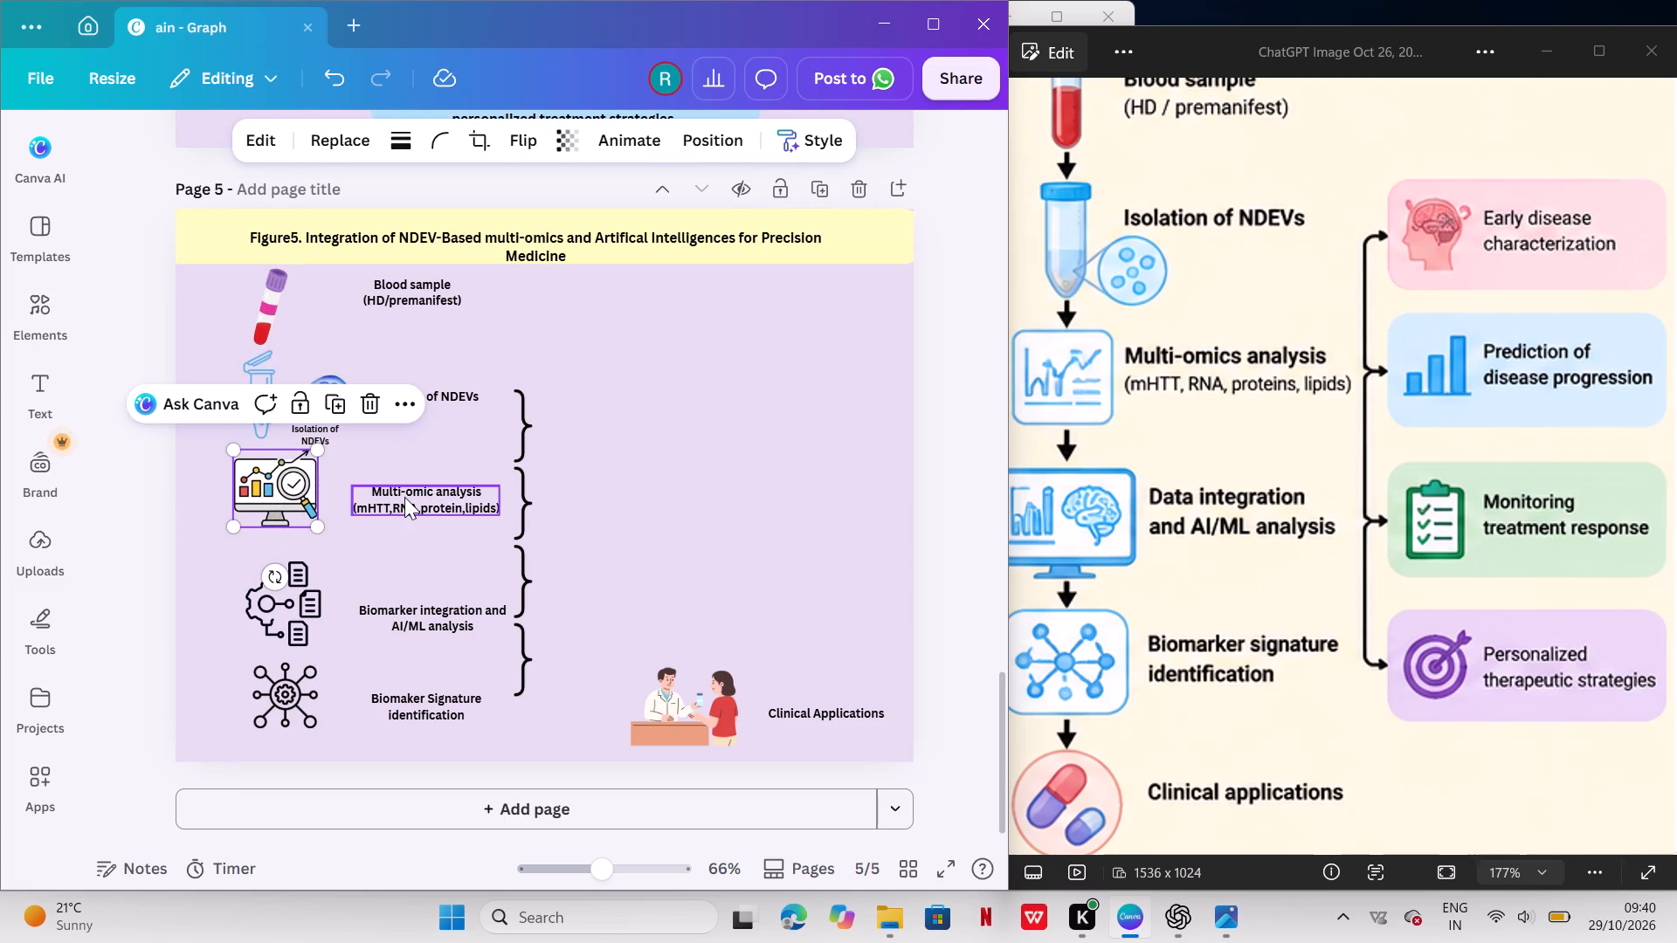
pyautogui.moveTo(404, 497); pyautogui.dragTo(397, 491)
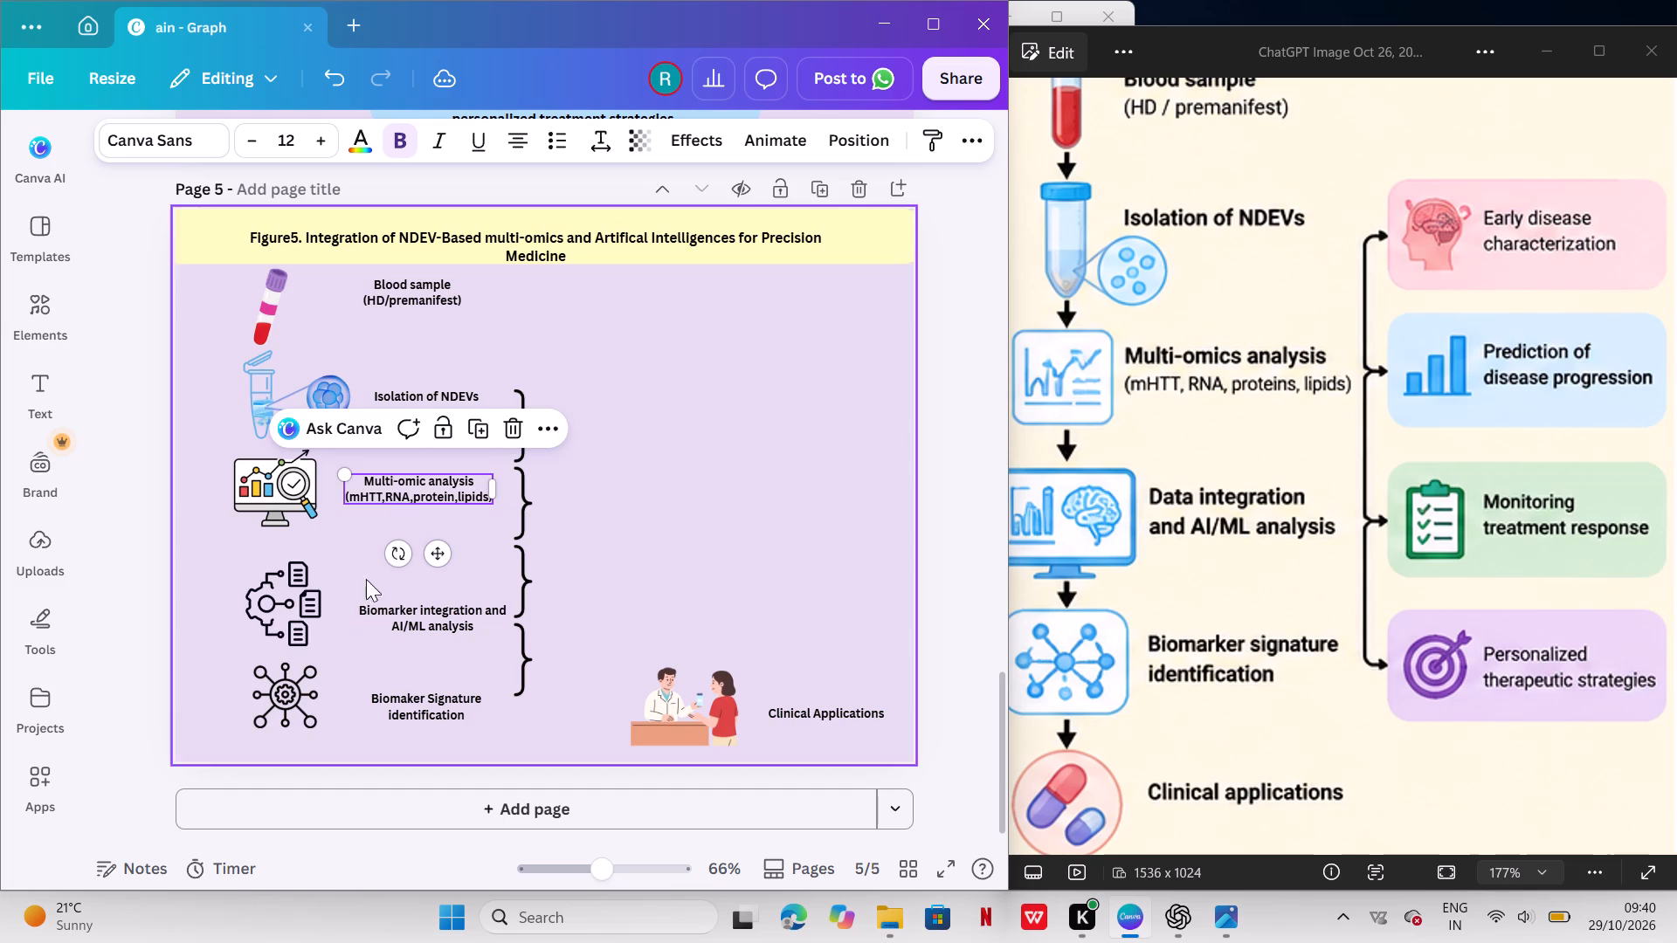
# Move the gear-and-documents icon up beneath the monitor icon and align the "Biomarker integration and AI/ML analysis" label beside it.
pyautogui.moveTo(280, 596); pyautogui.dragTo(278, 571)
pyautogui.moveTo(362, 612); pyautogui.dragTo(362, 599)
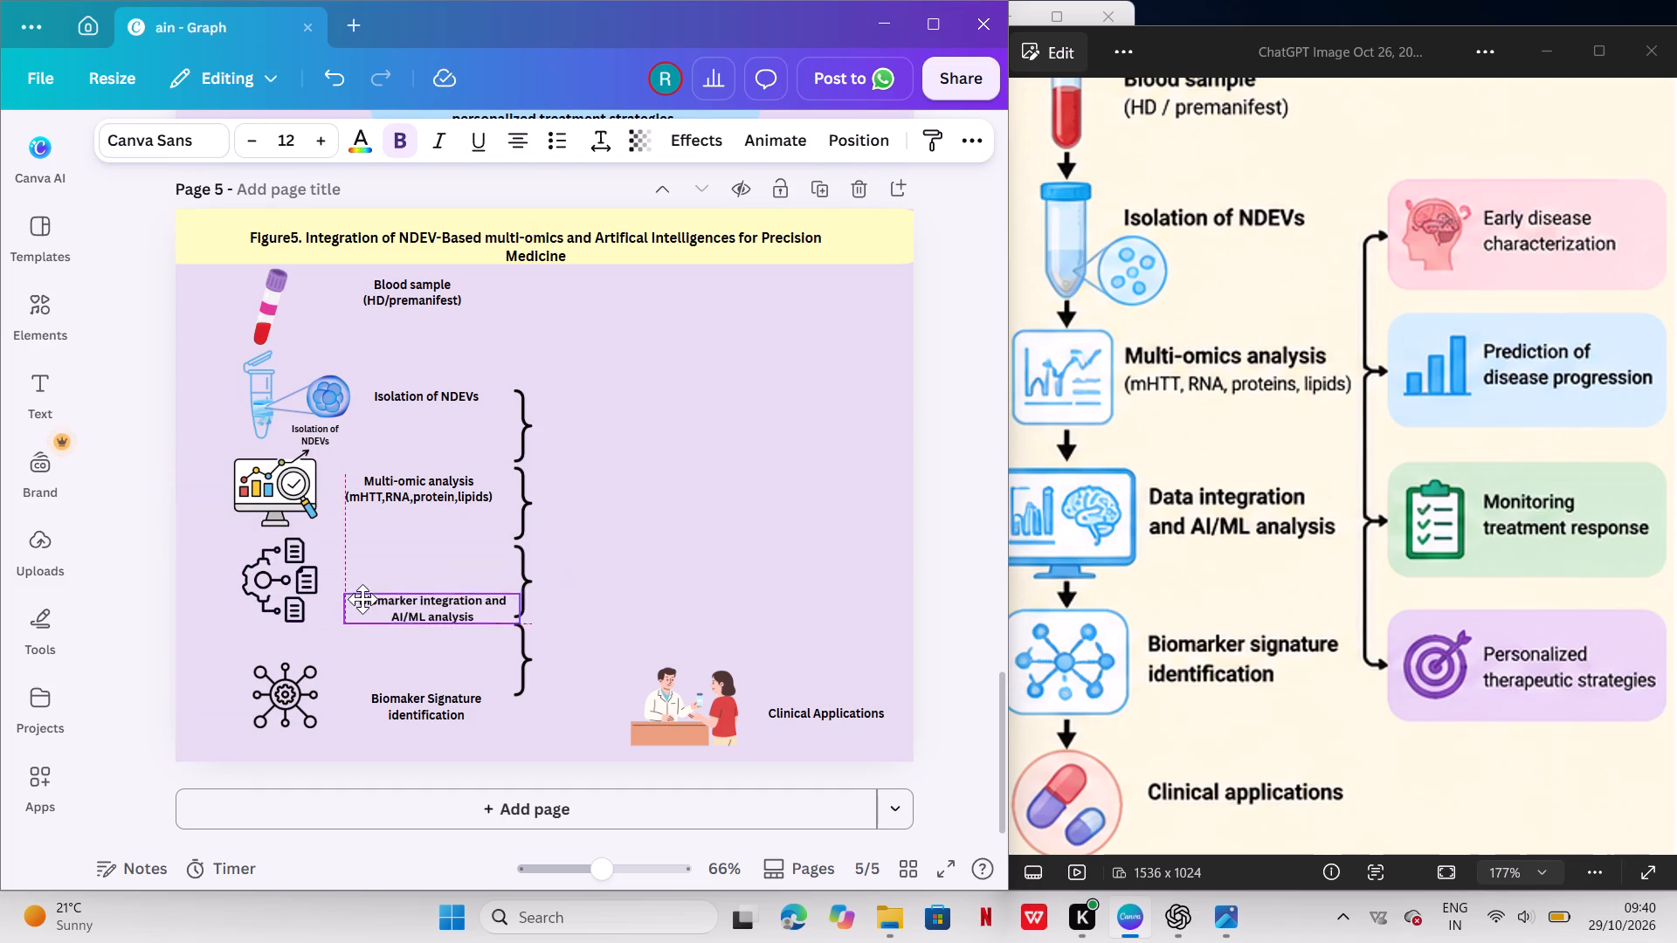
pyautogui.moveTo(362, 599); pyautogui.dragTo(356, 574)
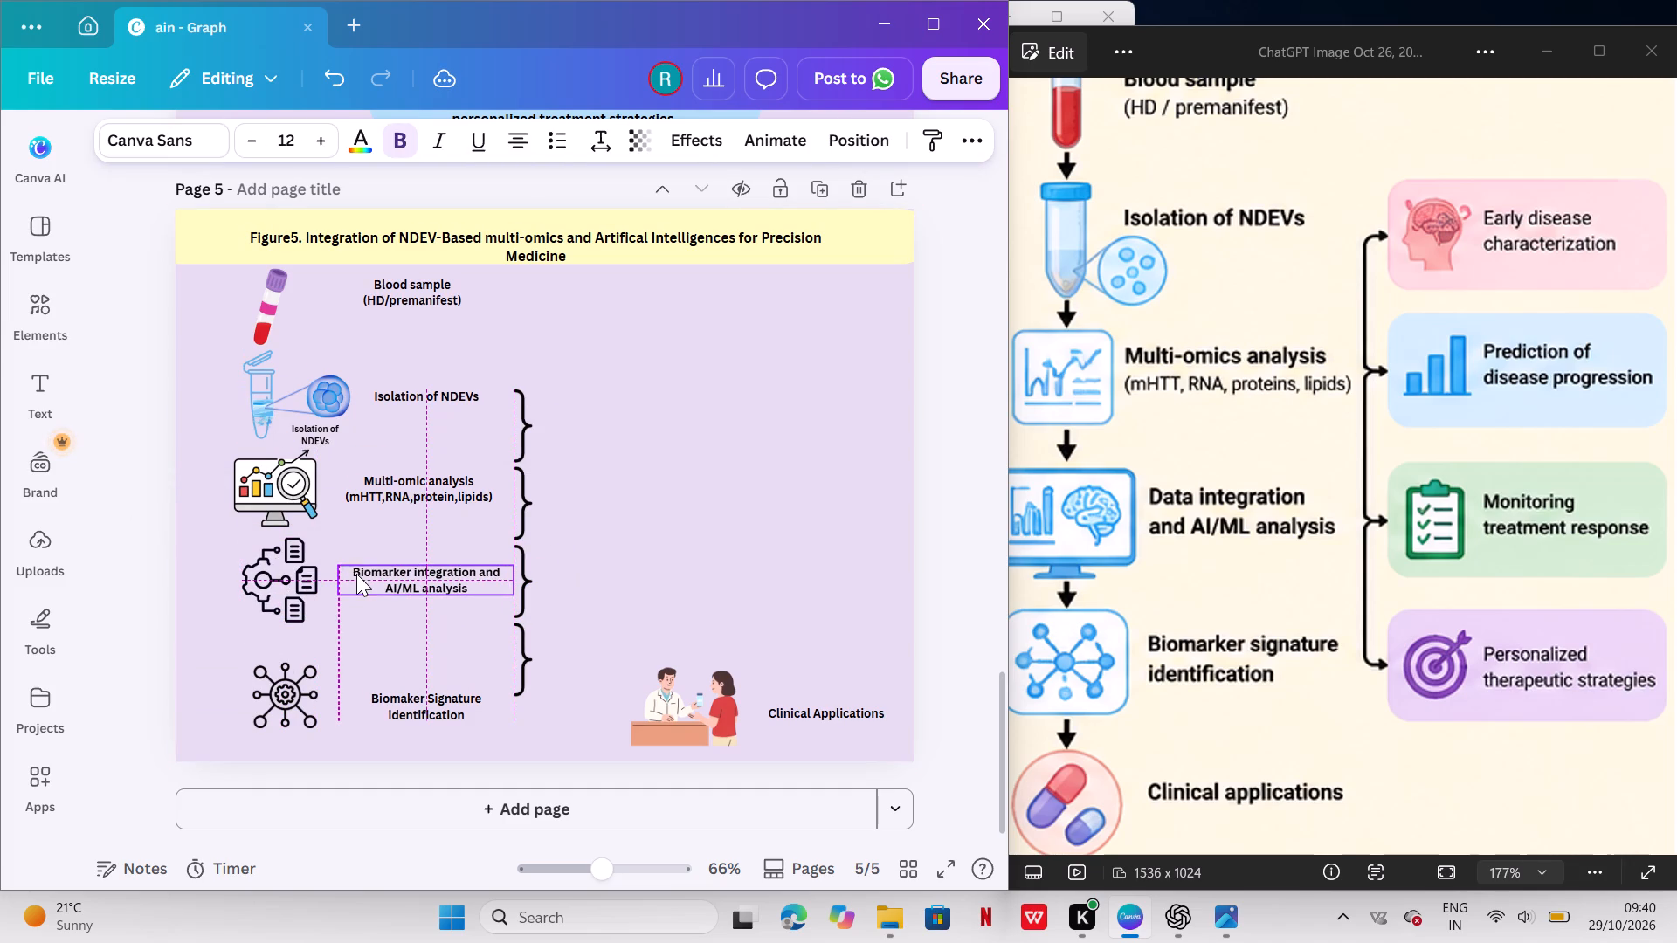
# Move the gear network icon up beneath the gear-and-documents icon and raise the "Biomaker Signature identification" label level with it.
pyautogui.moveTo(267, 686); pyautogui.dragTo(266, 659)
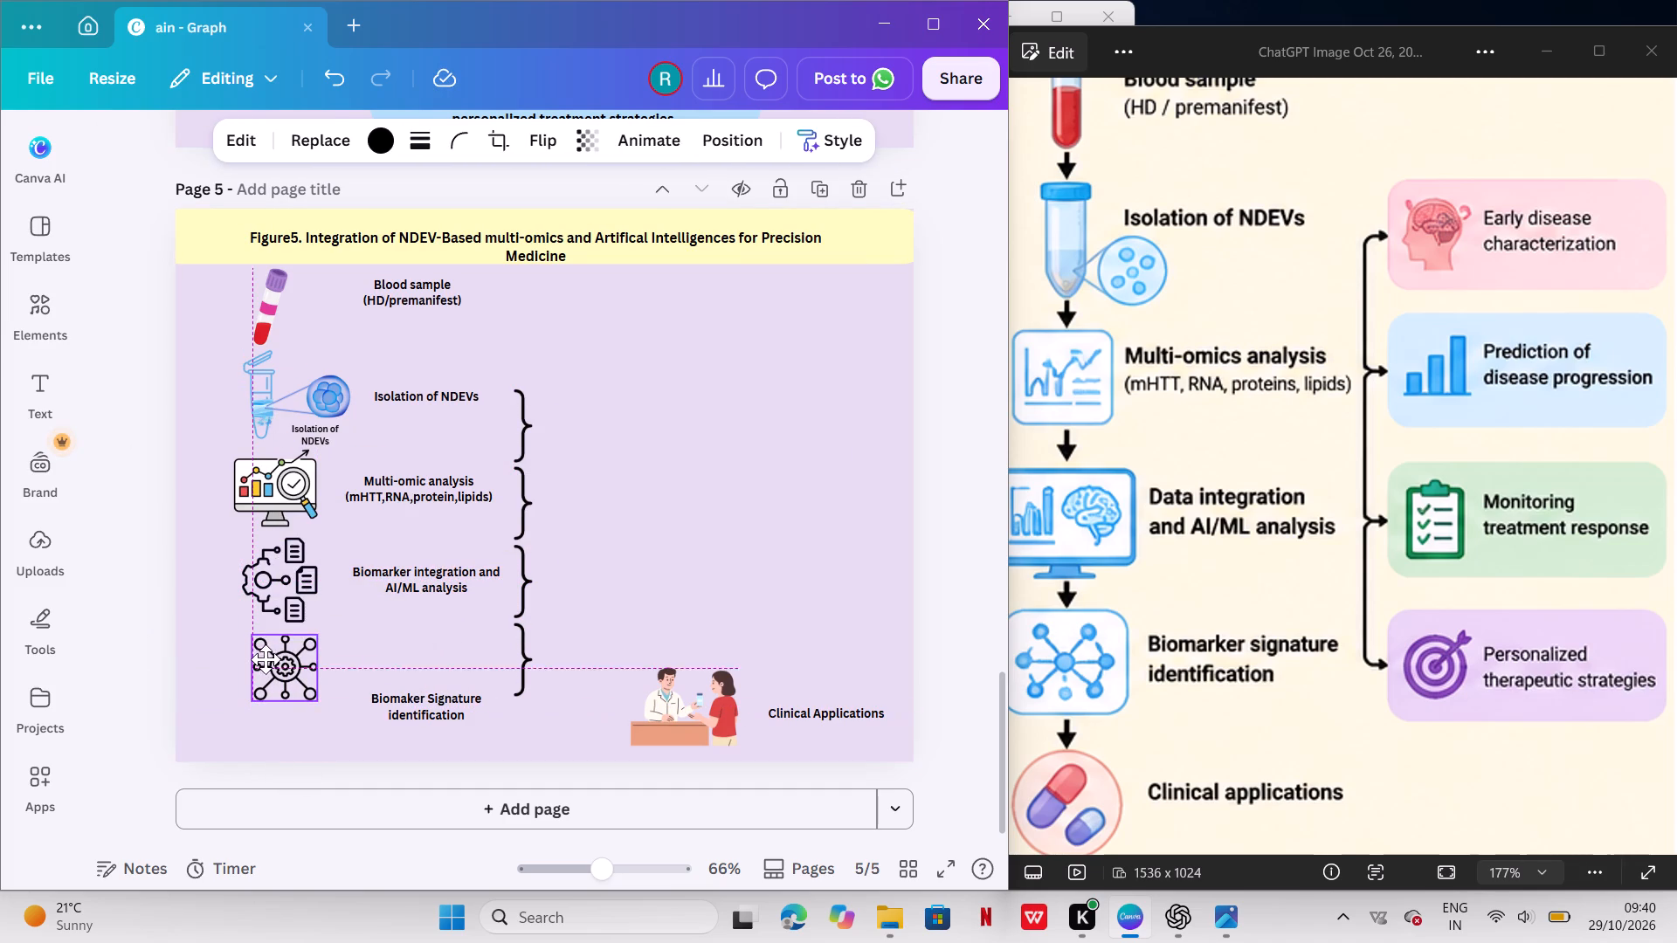
pyautogui.moveTo(266, 659); pyautogui.dragTo(266, 657)
pyautogui.moveTo(378, 699); pyautogui.dragTo(378, 688)
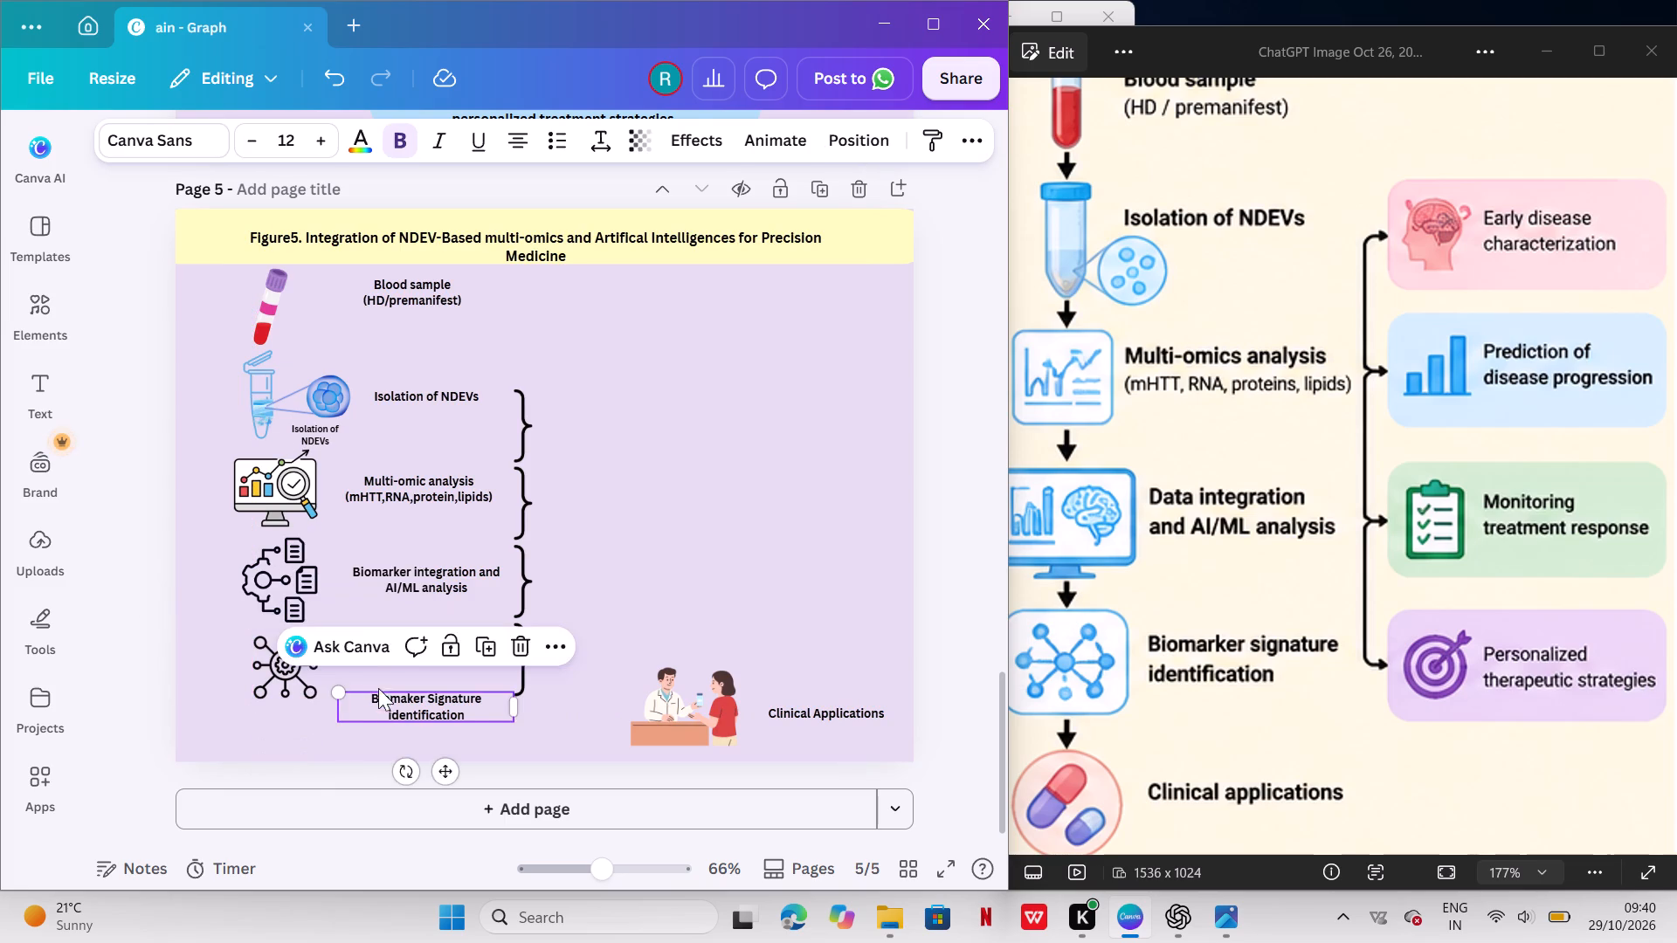
pyautogui.moveTo(378, 688); pyautogui.dragTo(370, 657)
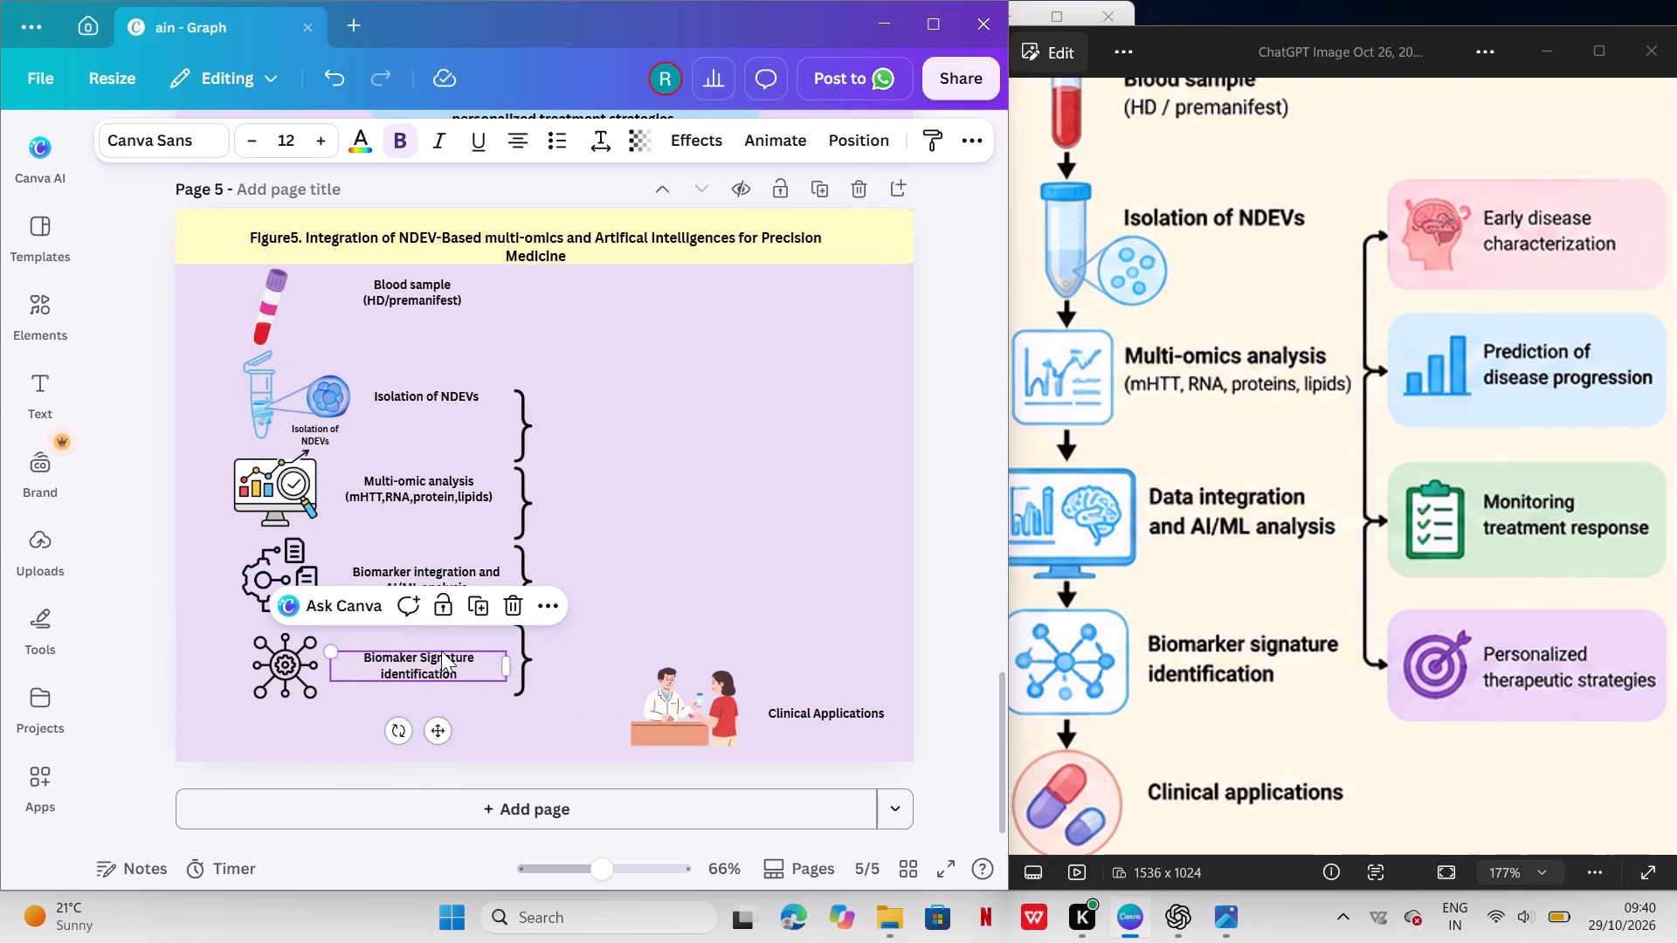
# Shrink the doctor-patient illustration and move it to the bottom of the icon column, below the gear network icon.
pyautogui.click(683, 706)
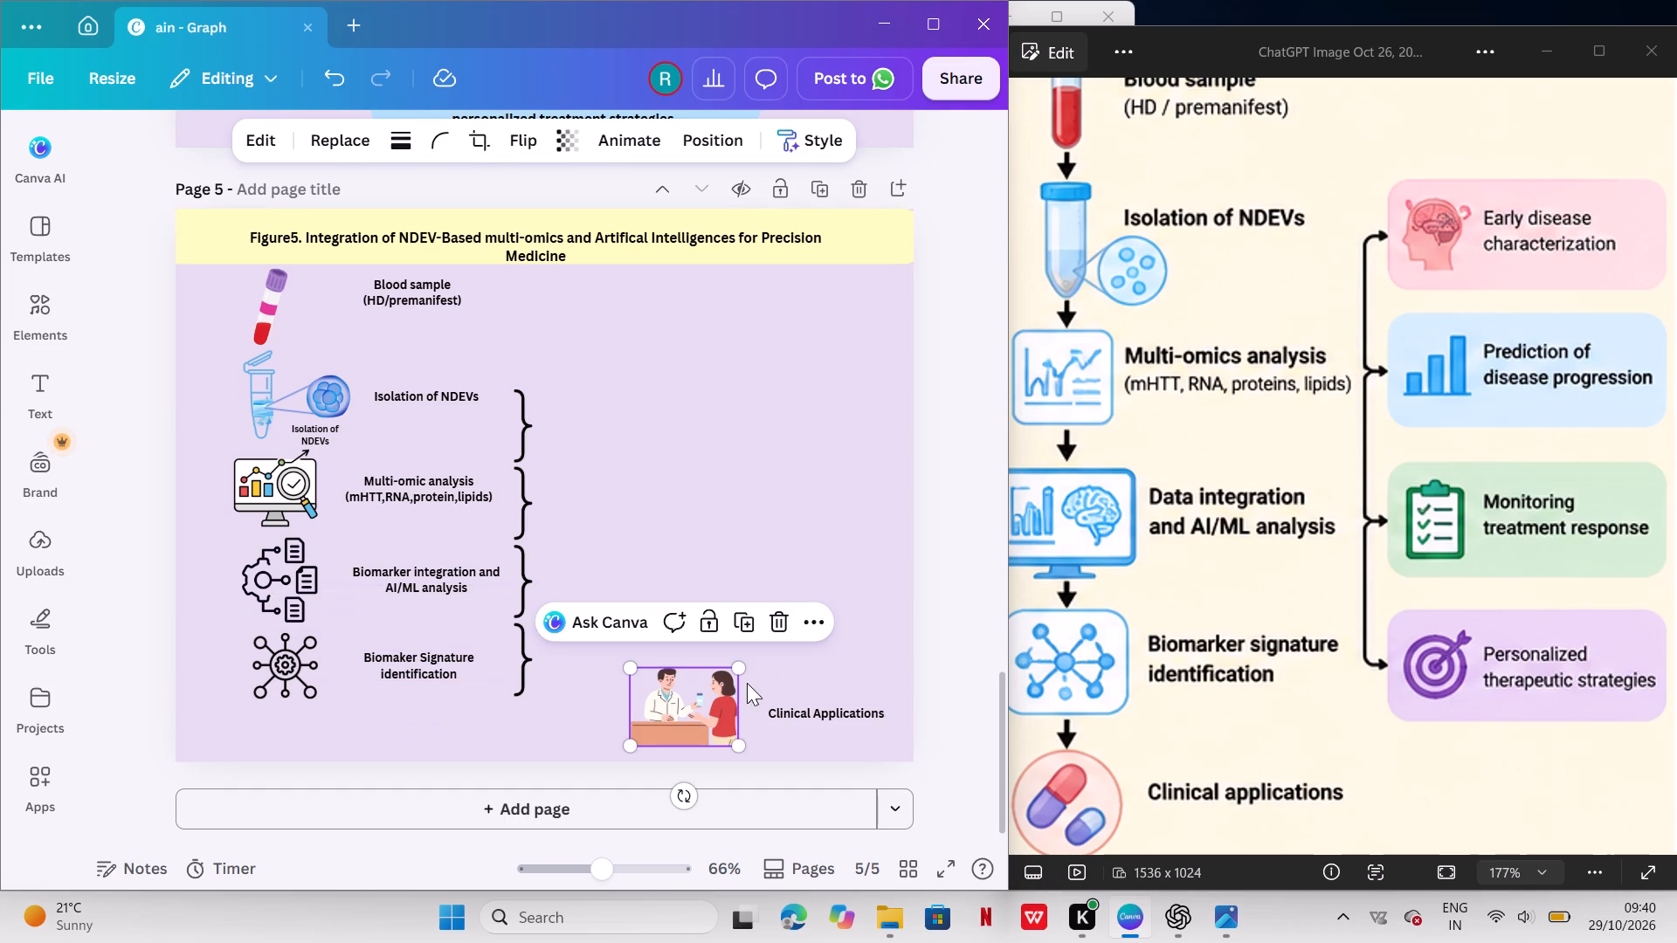
pyautogui.moveTo(739, 671); pyautogui.dragTo(714, 695)
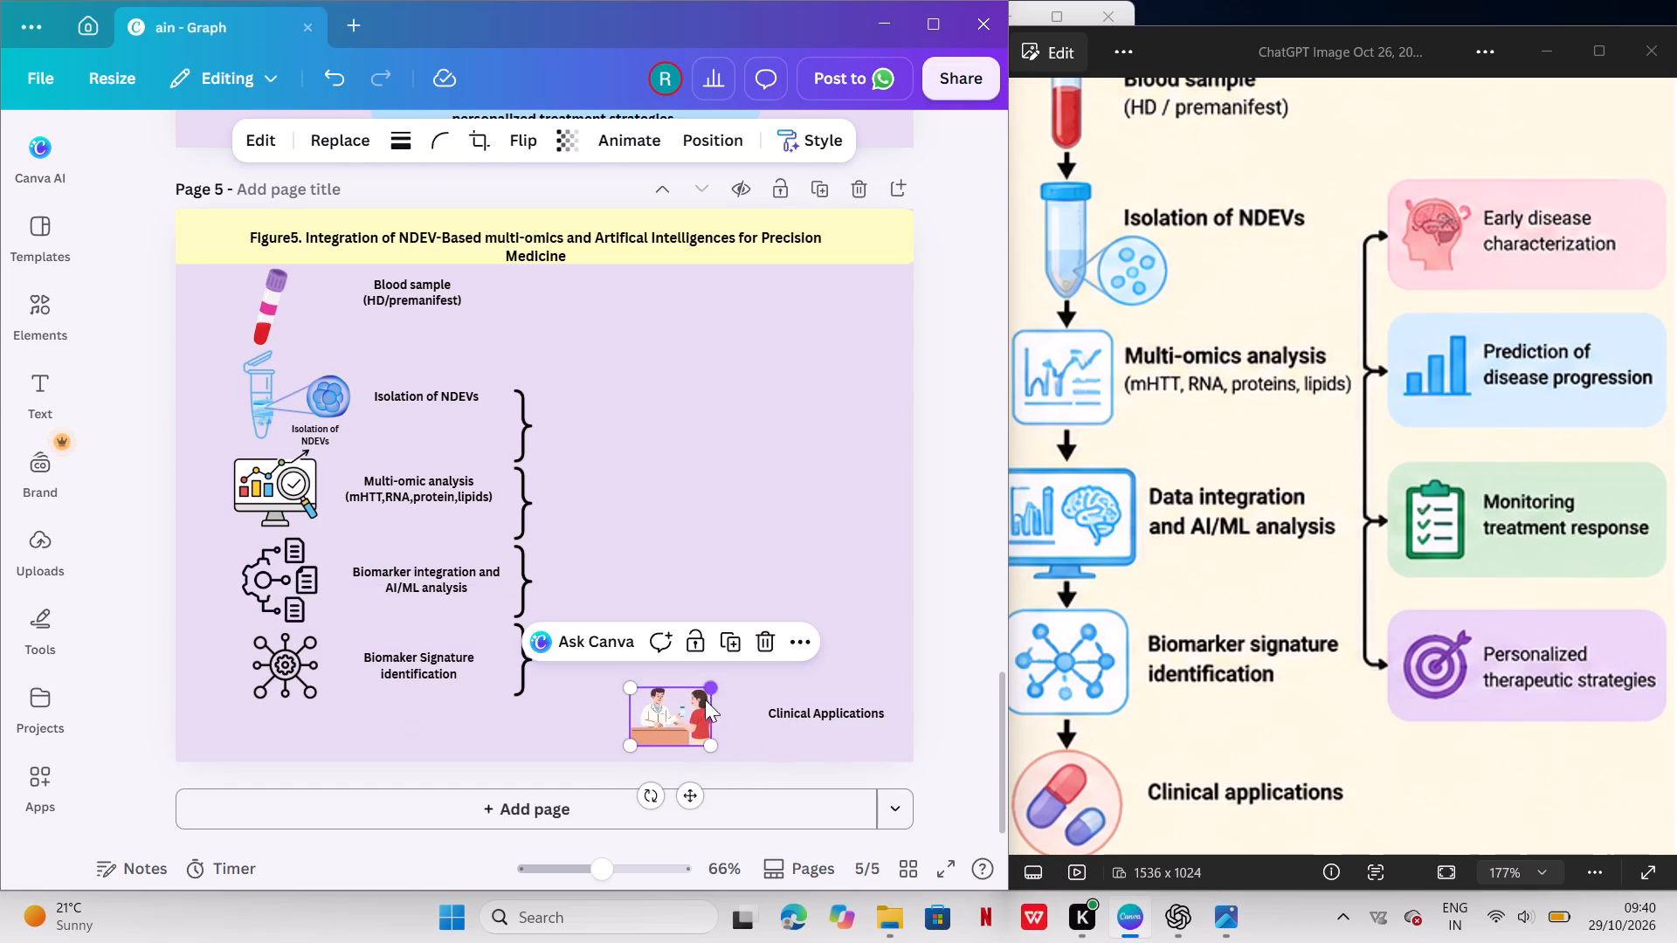
pyautogui.moveTo(673, 716); pyautogui.dragTo(295, 733)
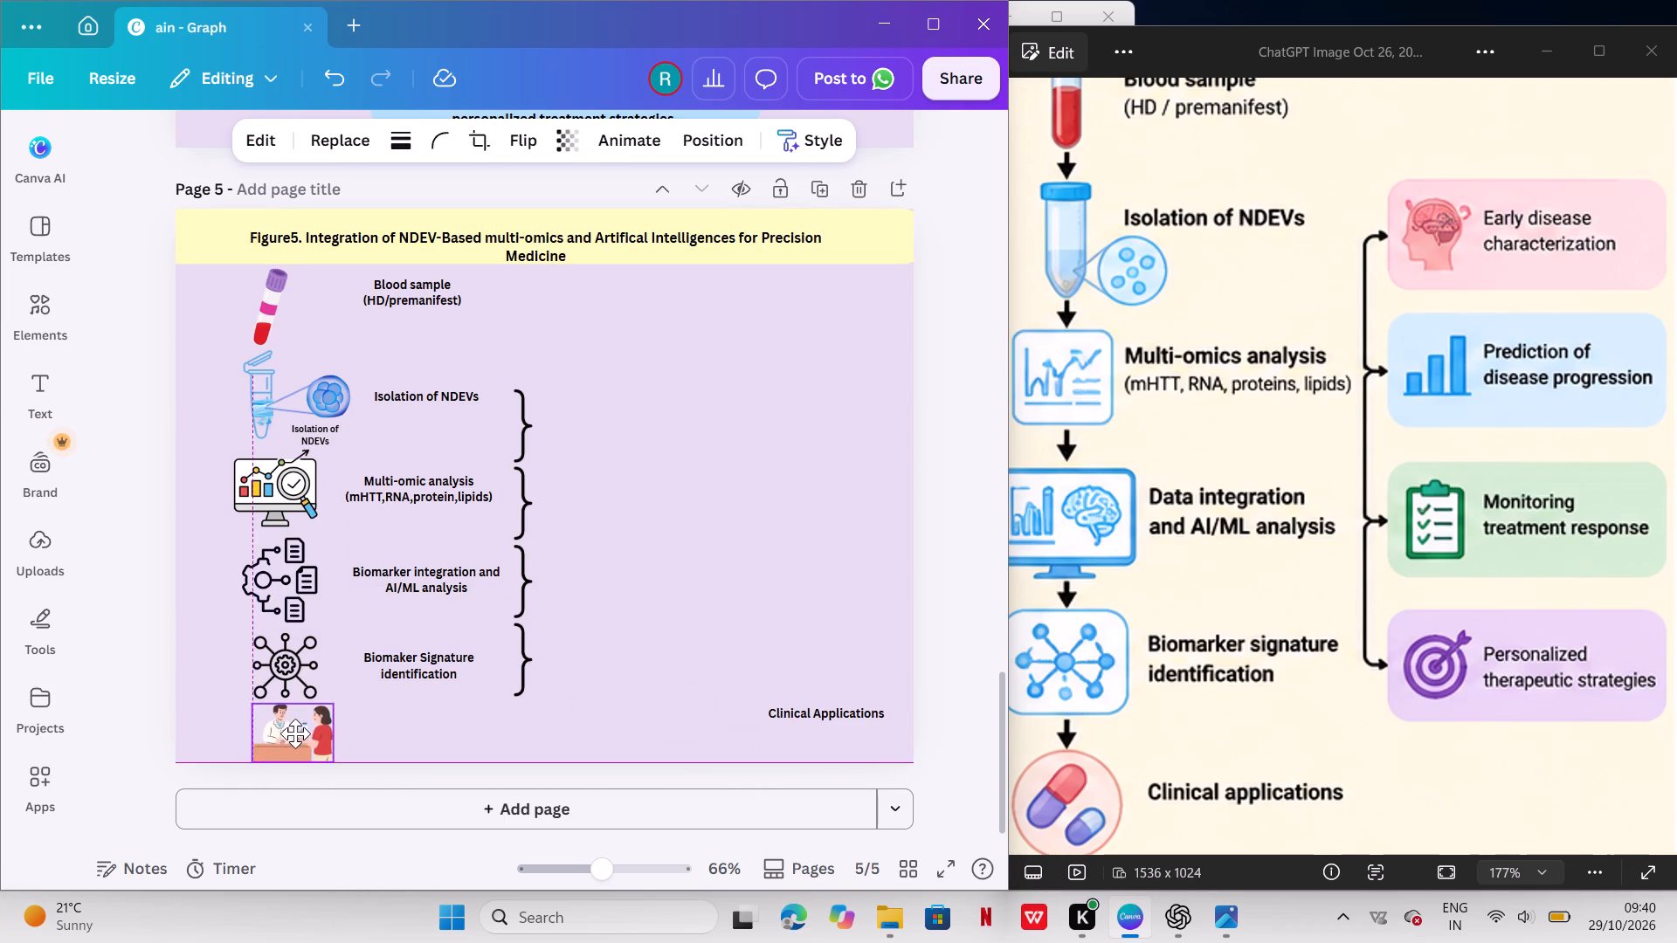
pyautogui.moveTo(295, 733); pyautogui.dragTo(293, 735)
pyautogui.moveTo(260, 675); pyautogui.dragTo(280, 669)
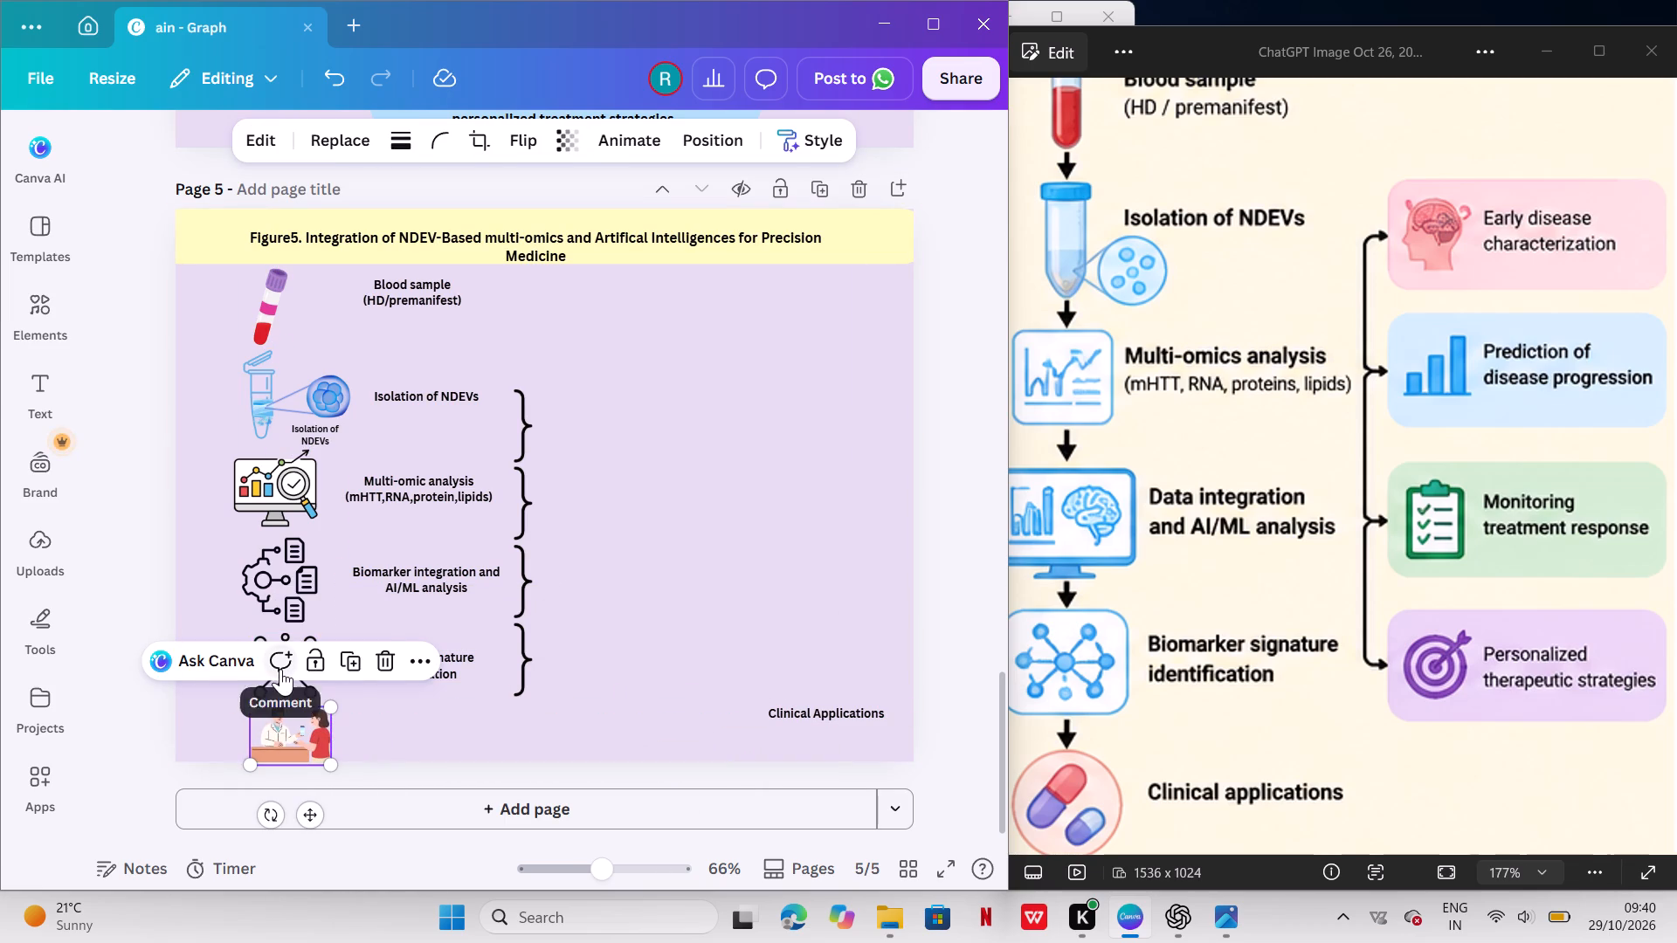
pyautogui.click(280, 669)
pyautogui.click(850, 585)
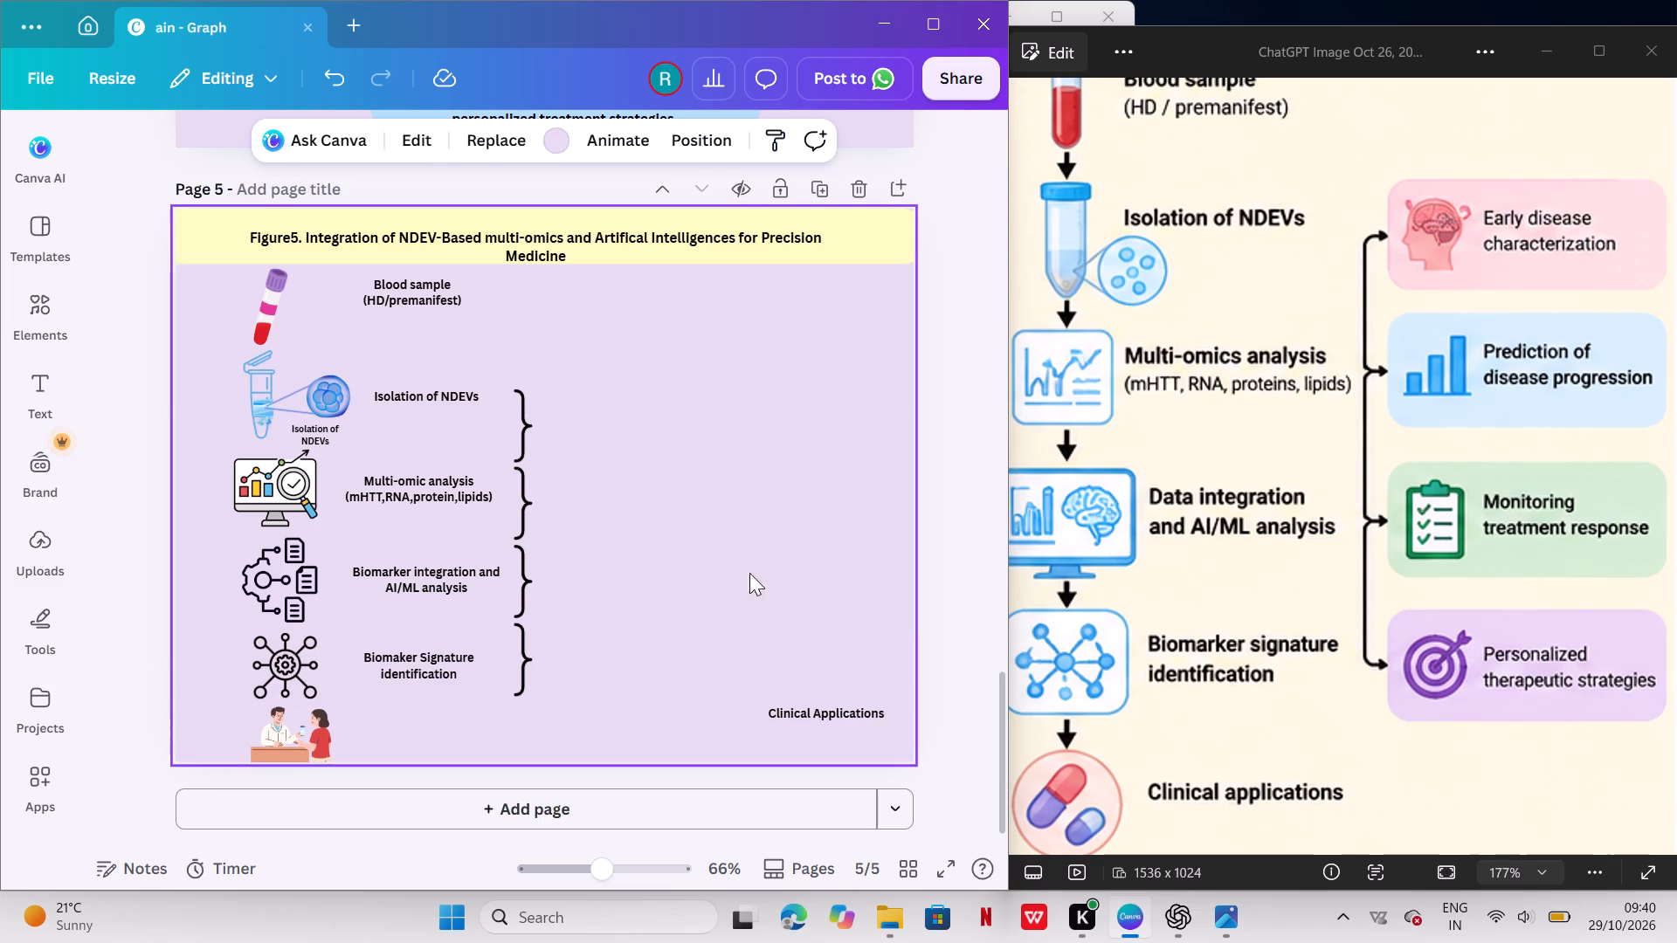
# Nudge the gear network icon and the doctor-patient illustration slightly up and left to tidy the icon column.
pyautogui.click(279, 664)
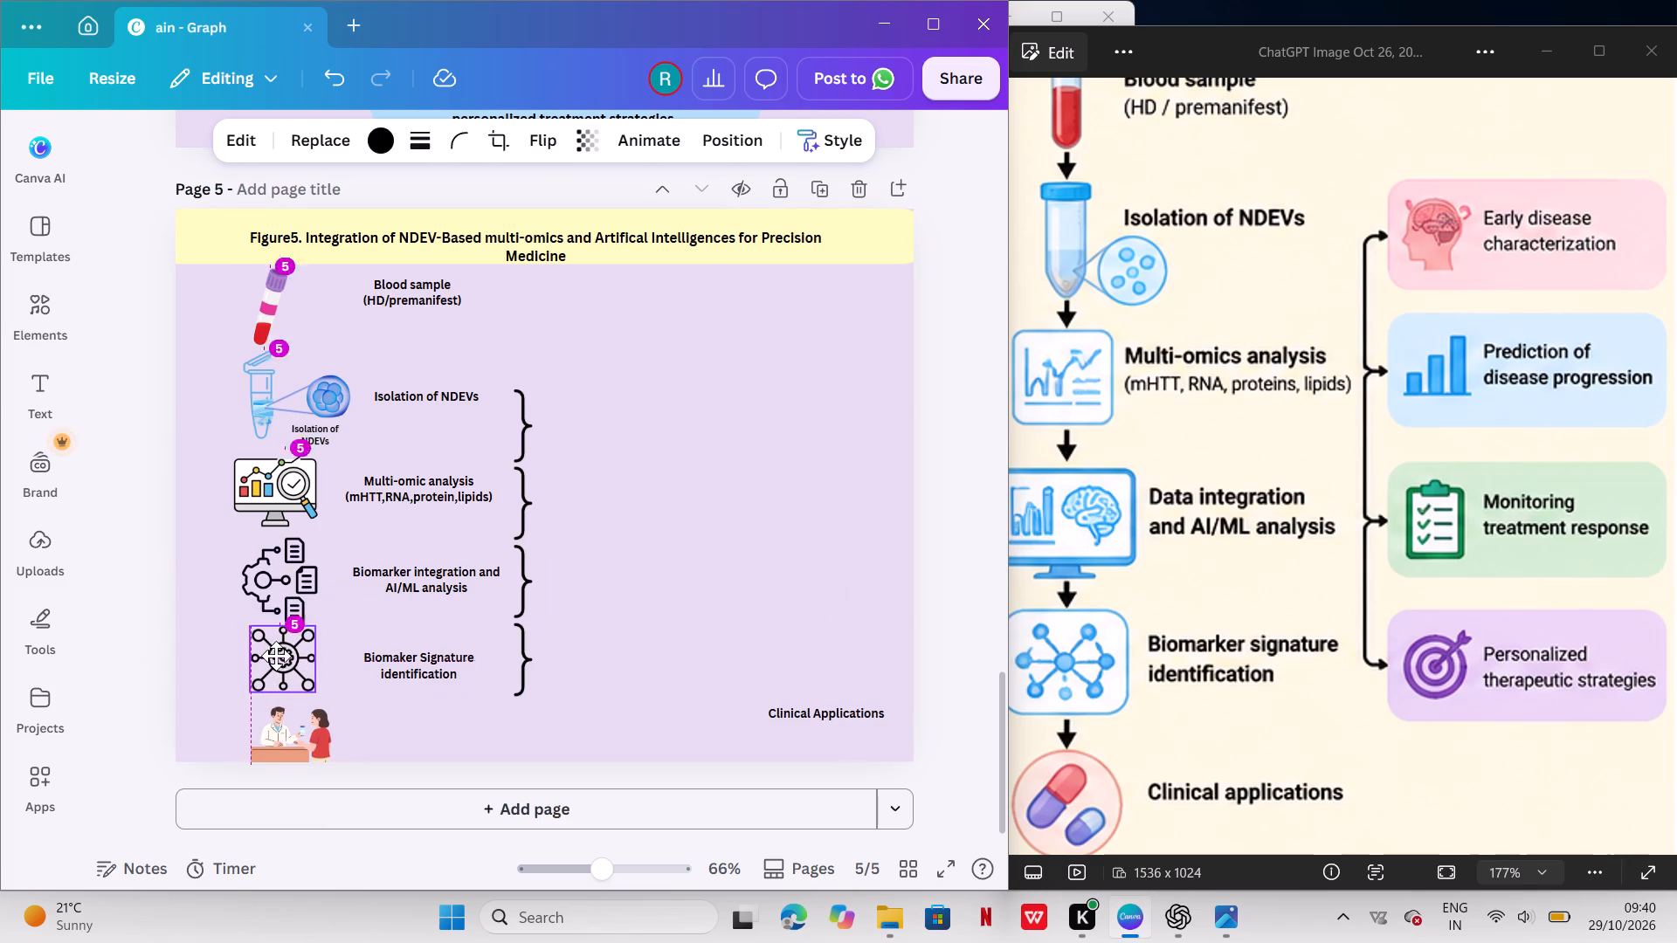
pyautogui.moveTo(284, 721); pyautogui.dragTo(280, 719)
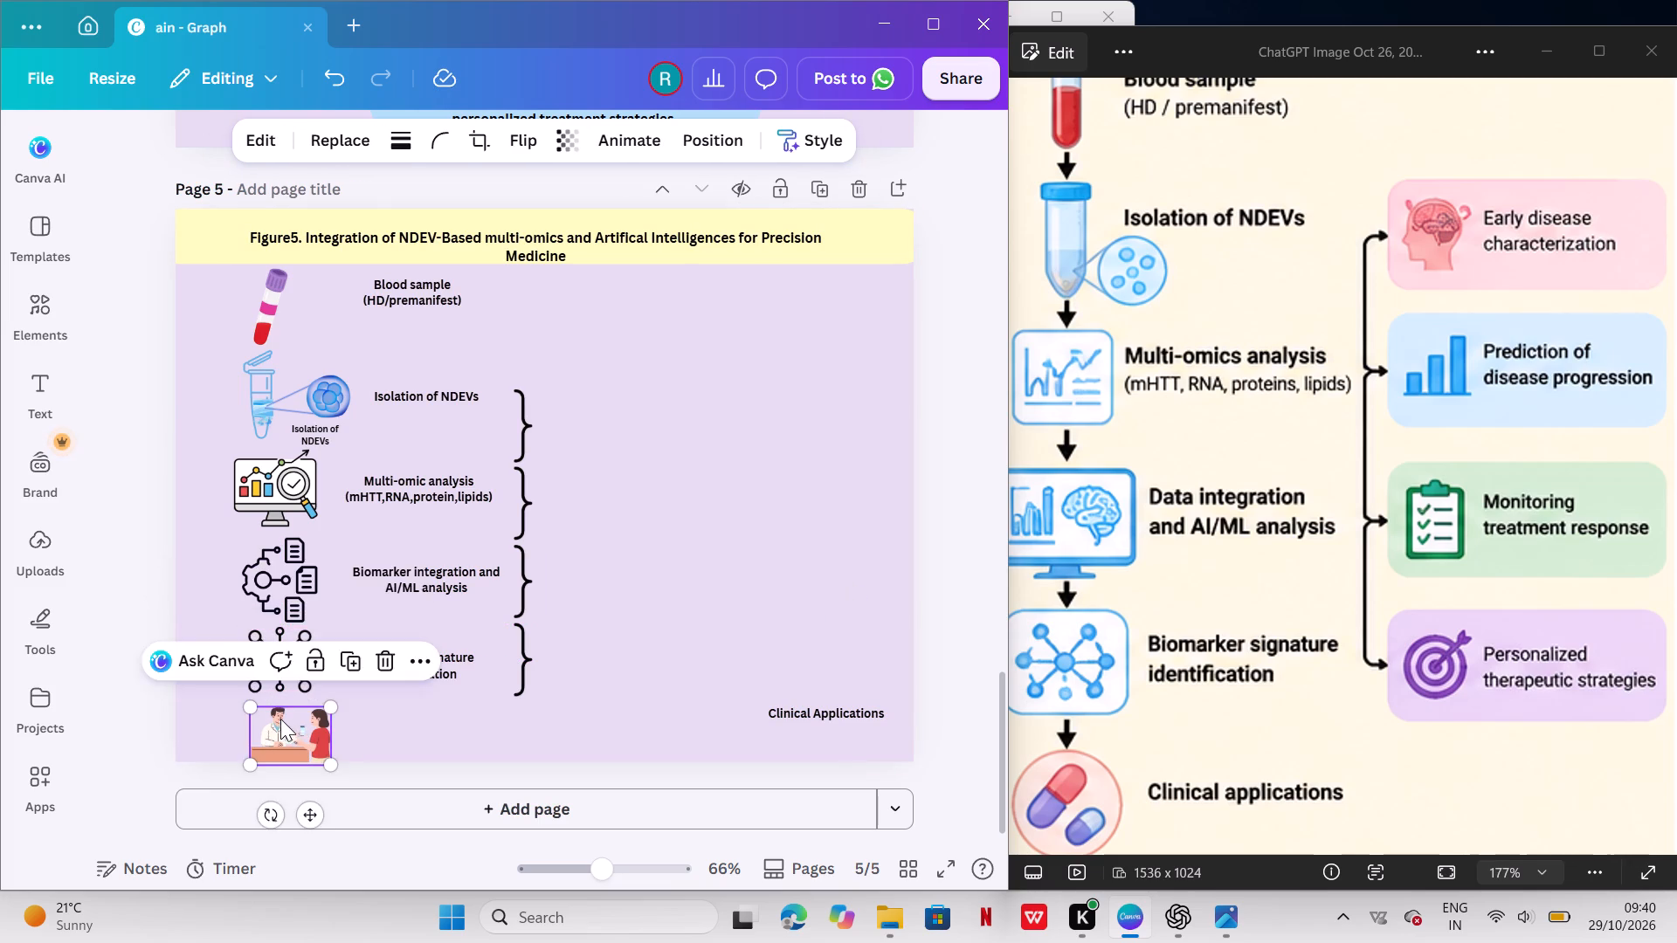
pyautogui.moveTo(280, 719); pyautogui.dragTo(276, 713)
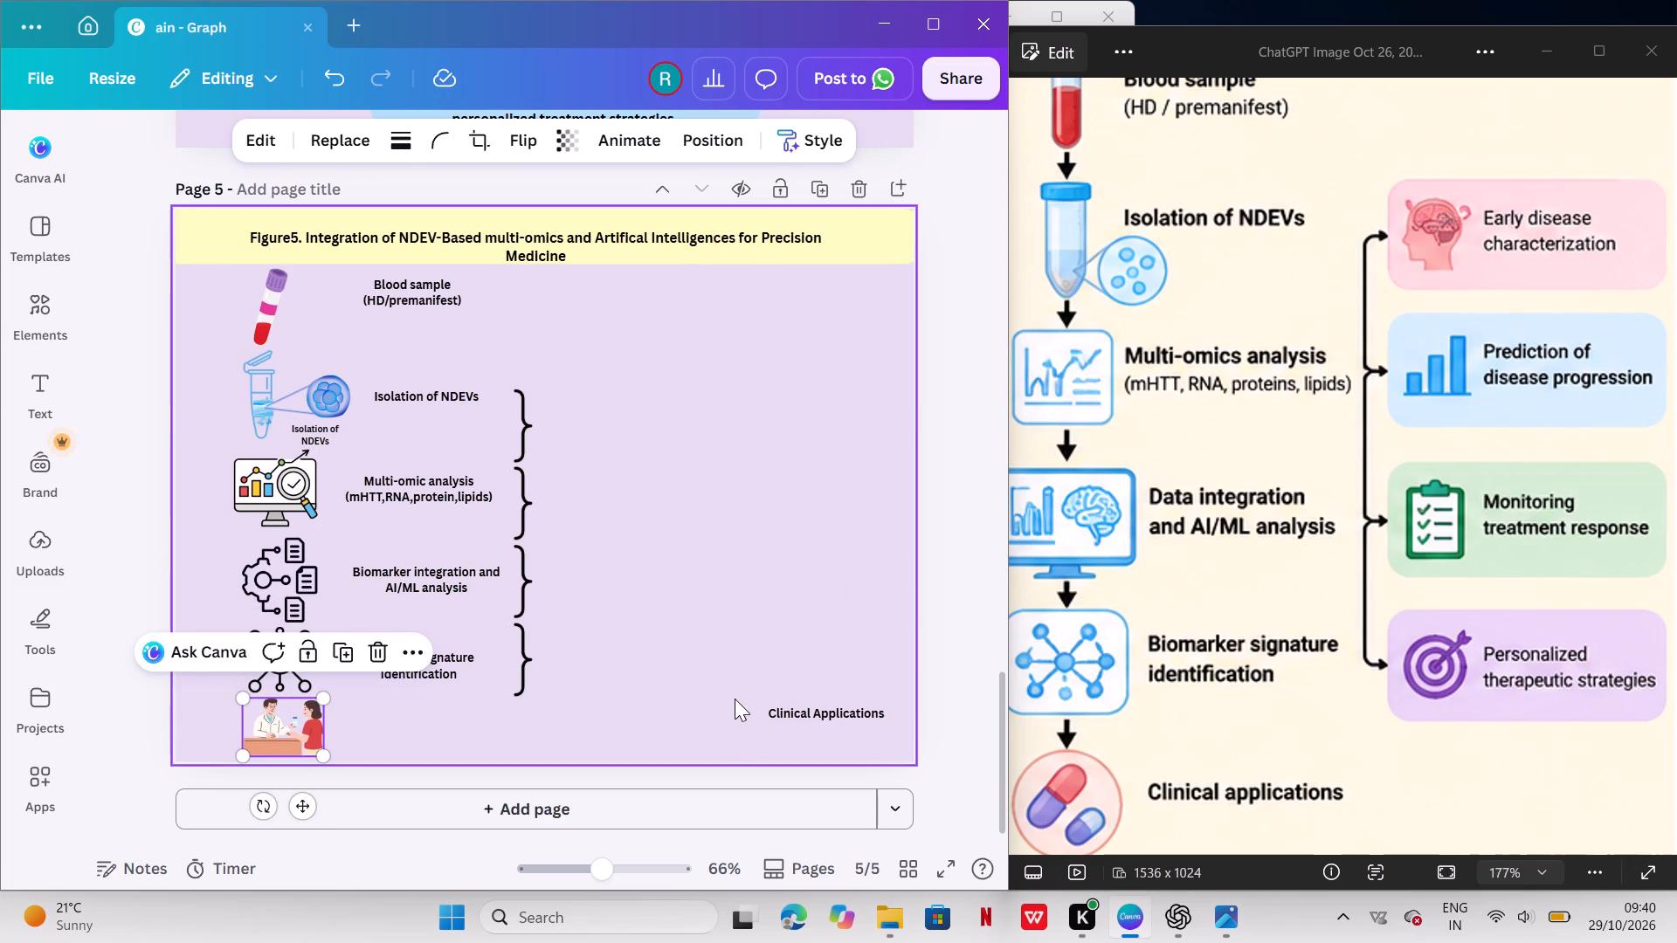
# Move the "Clinical Applications" label beside the doctor-patient illustration, beneath "Biomaker Signature identification".
pyautogui.moveTo(825, 712); pyautogui.dragTo(459, 769)
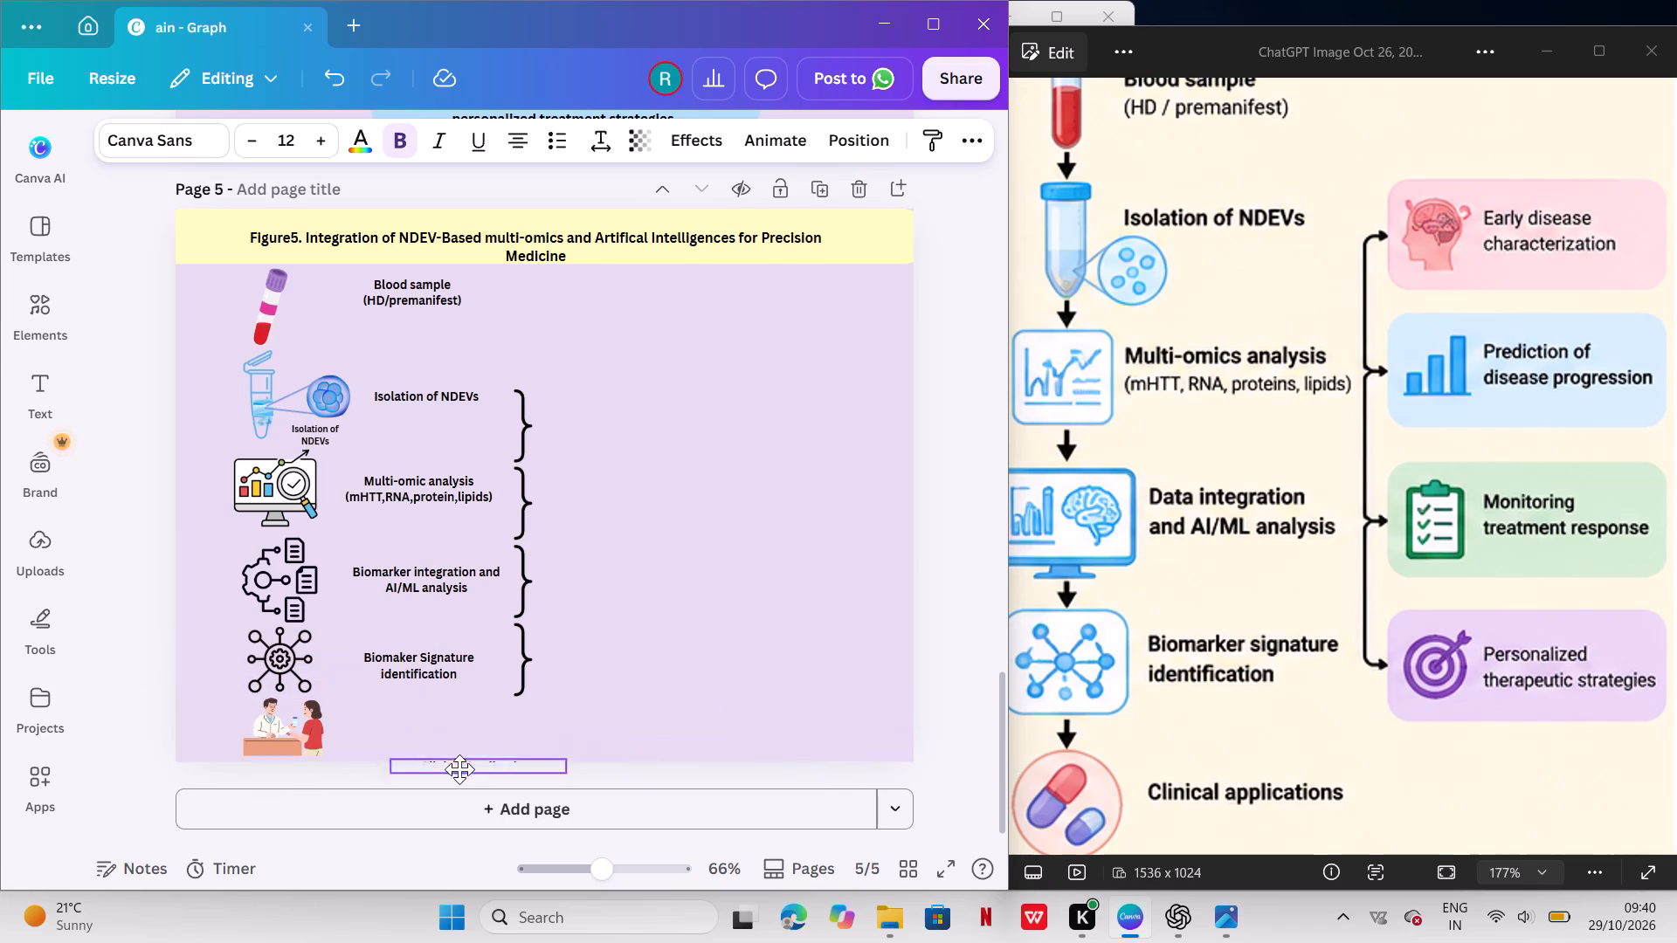
pyautogui.moveTo(459, 769); pyautogui.dragTo(437, 730)
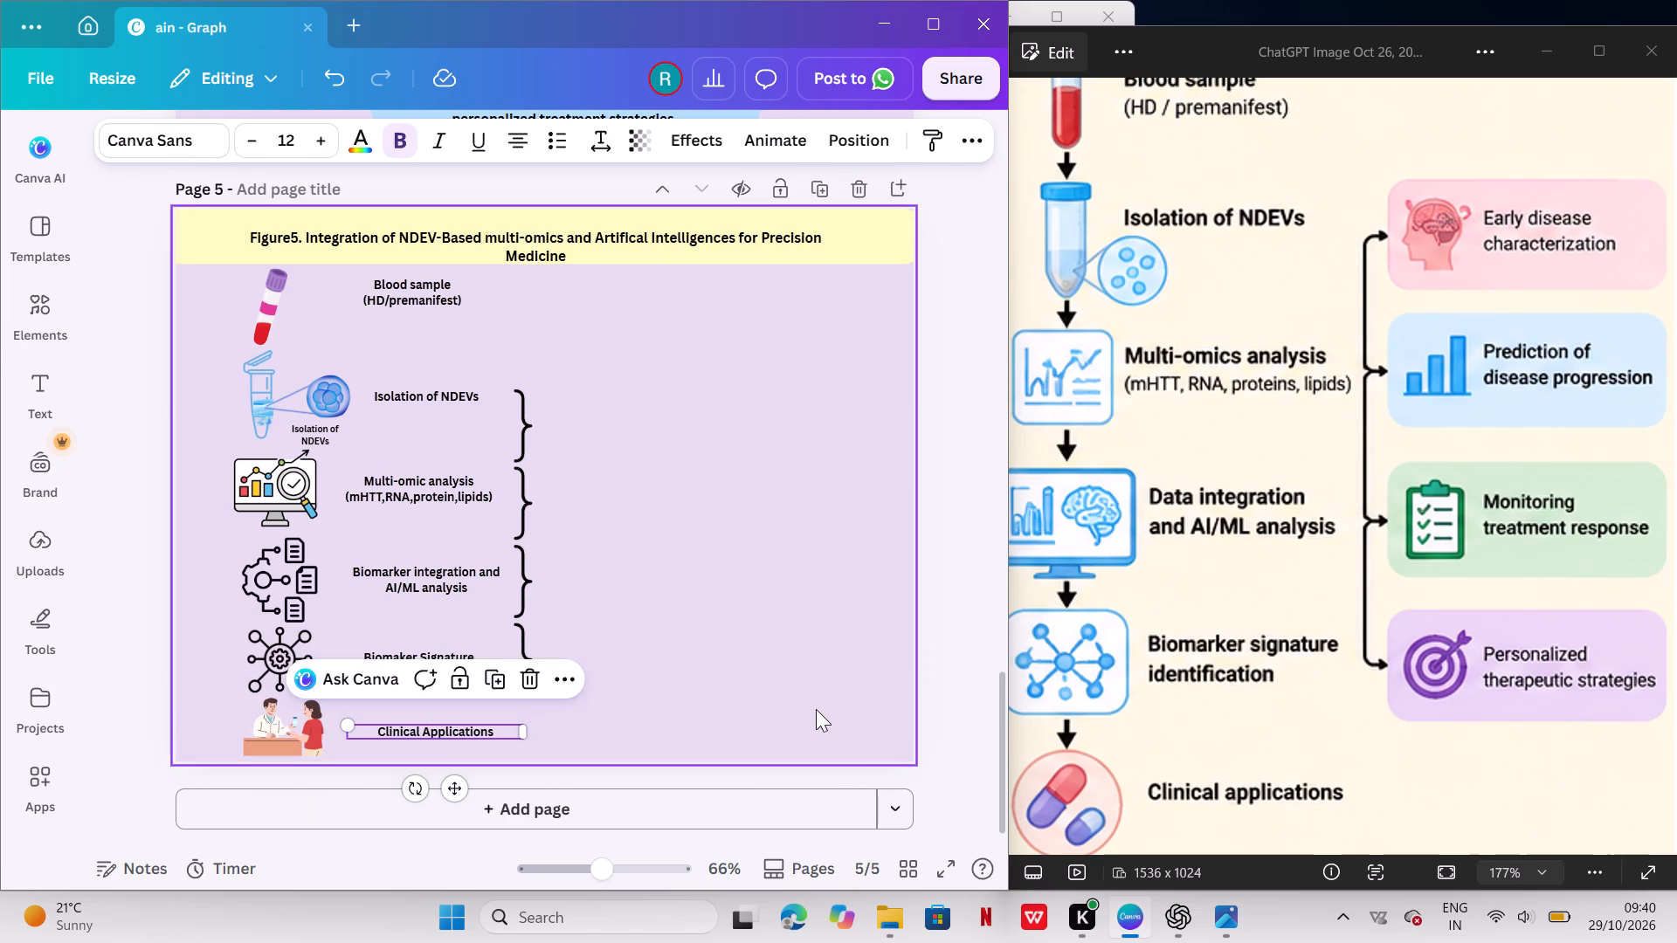
pyautogui.click(816, 709)
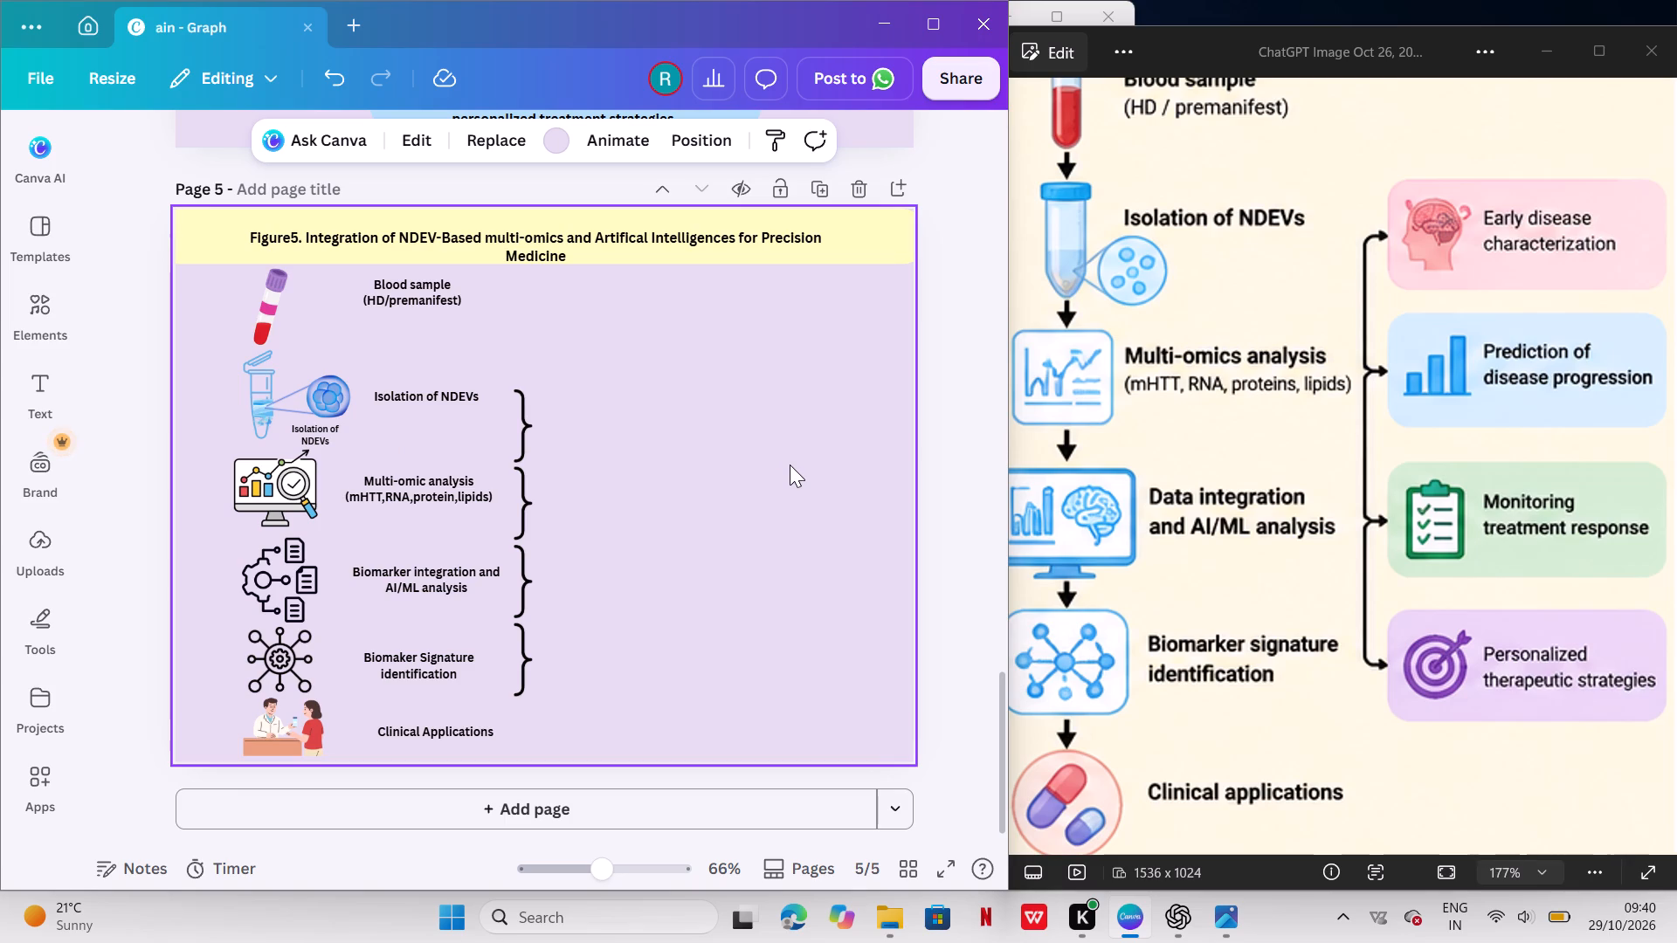
# Lower the "Isolation of NDEVs" label so it lines up with the middle of the top bracket.
pyautogui.click(288, 388)
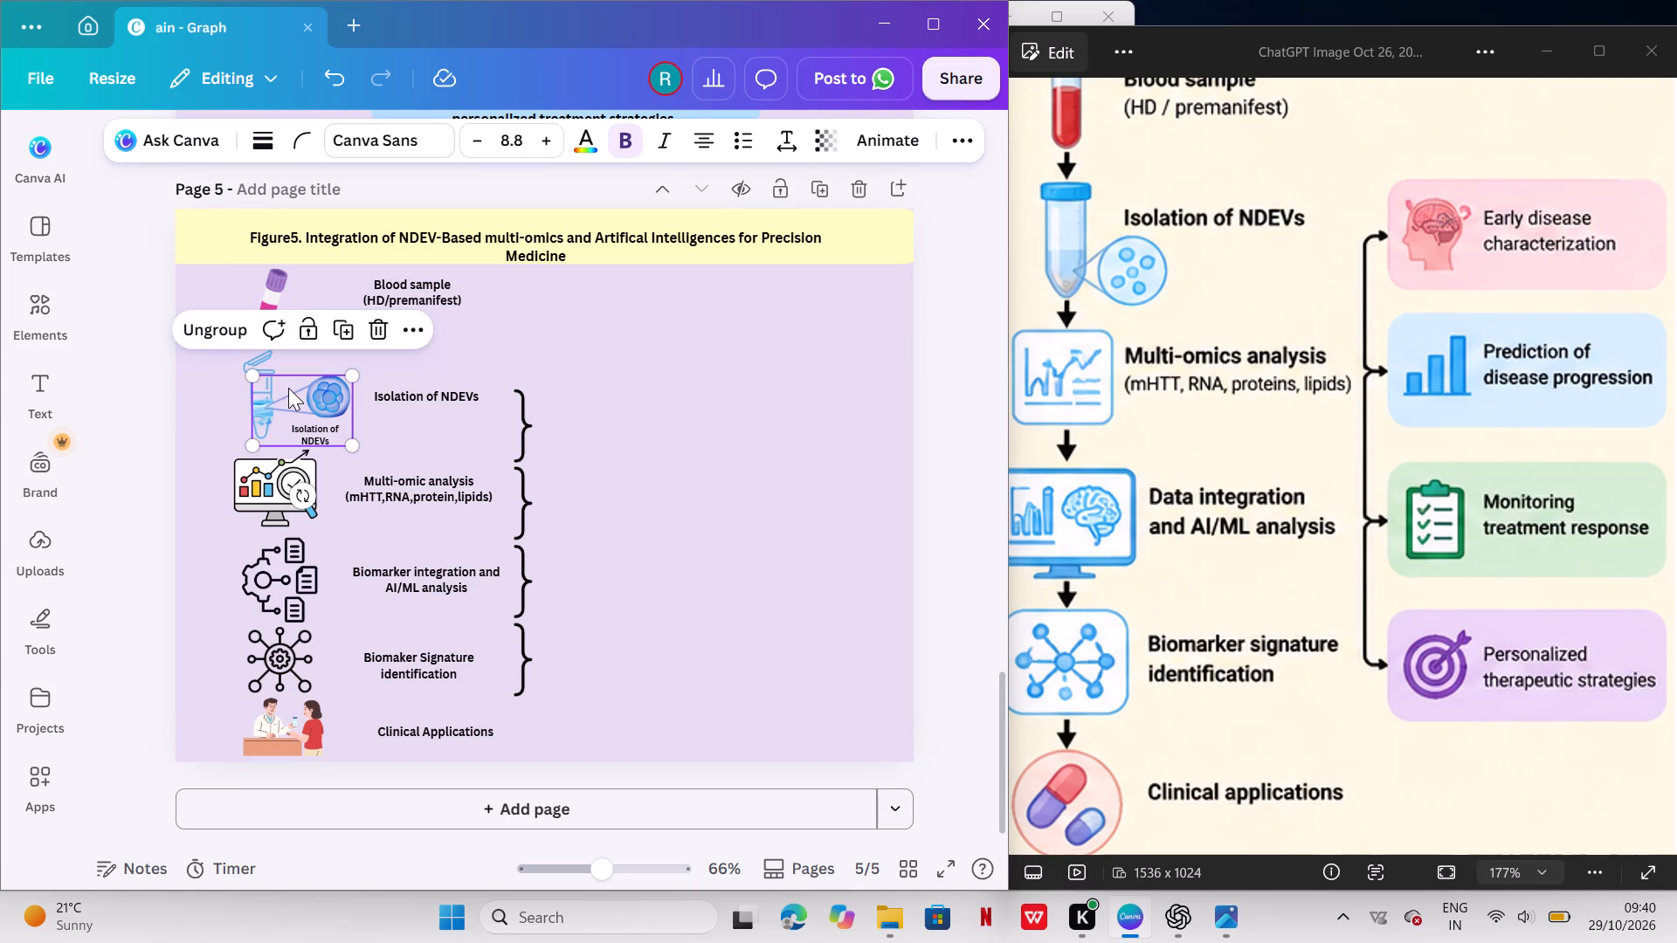
pyautogui.click(288, 388)
pyautogui.moveTo(400, 391); pyautogui.dragTo(397, 411)
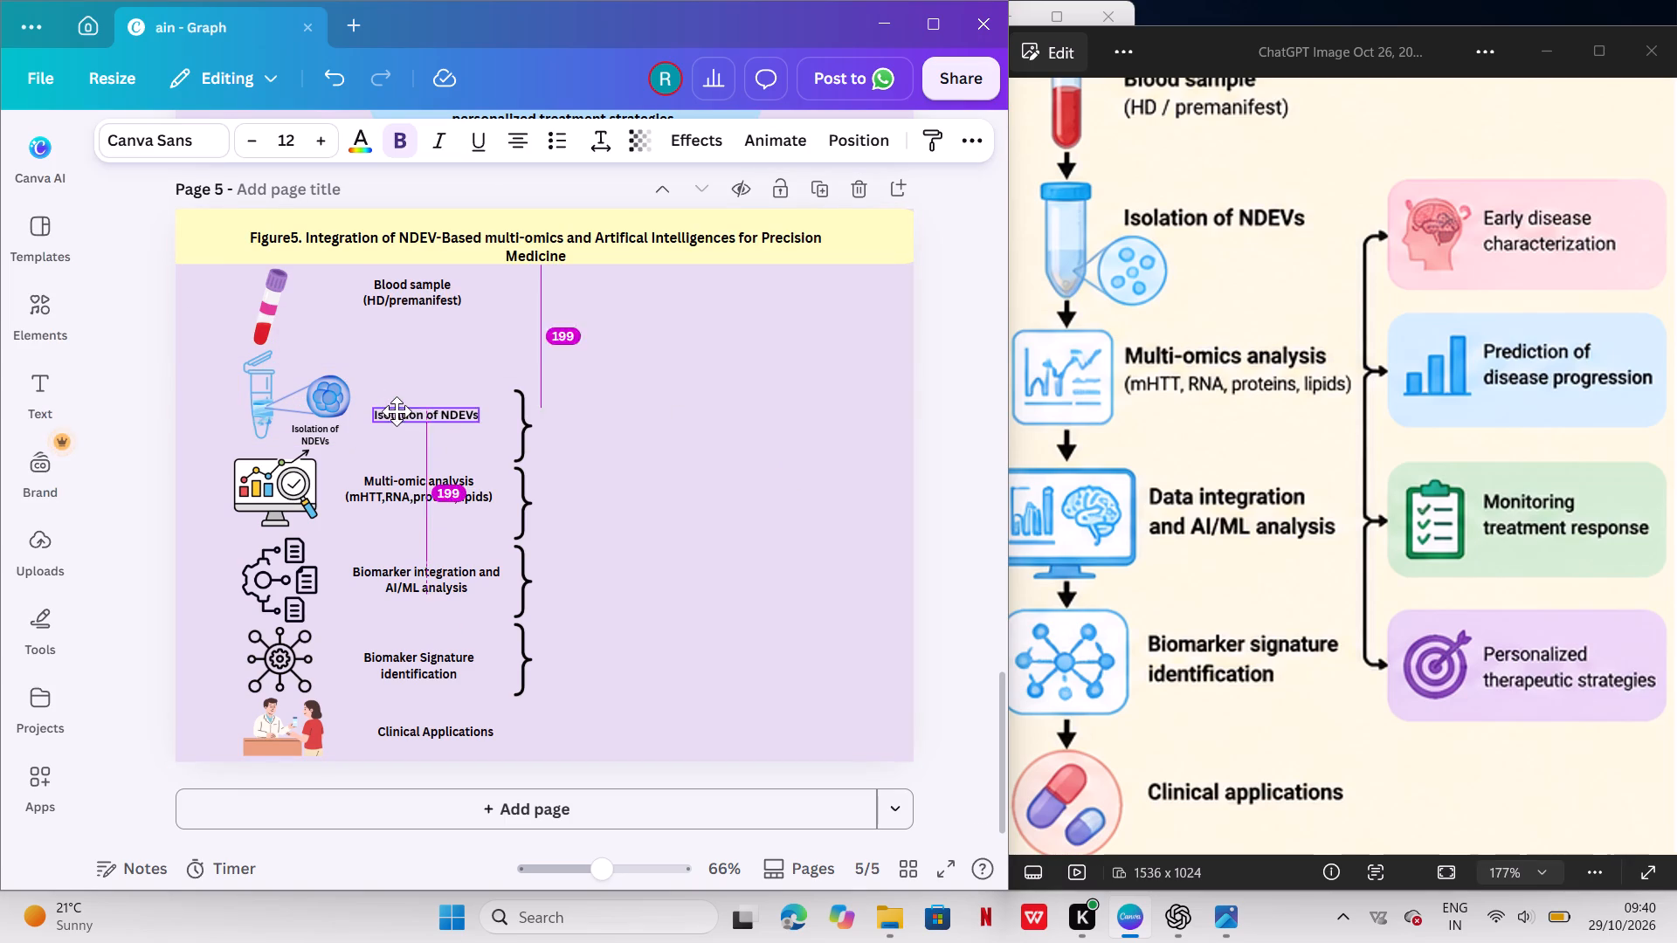
pyautogui.moveTo(397, 411); pyautogui.dragTo(400, 416)
pyautogui.click(756, 437)
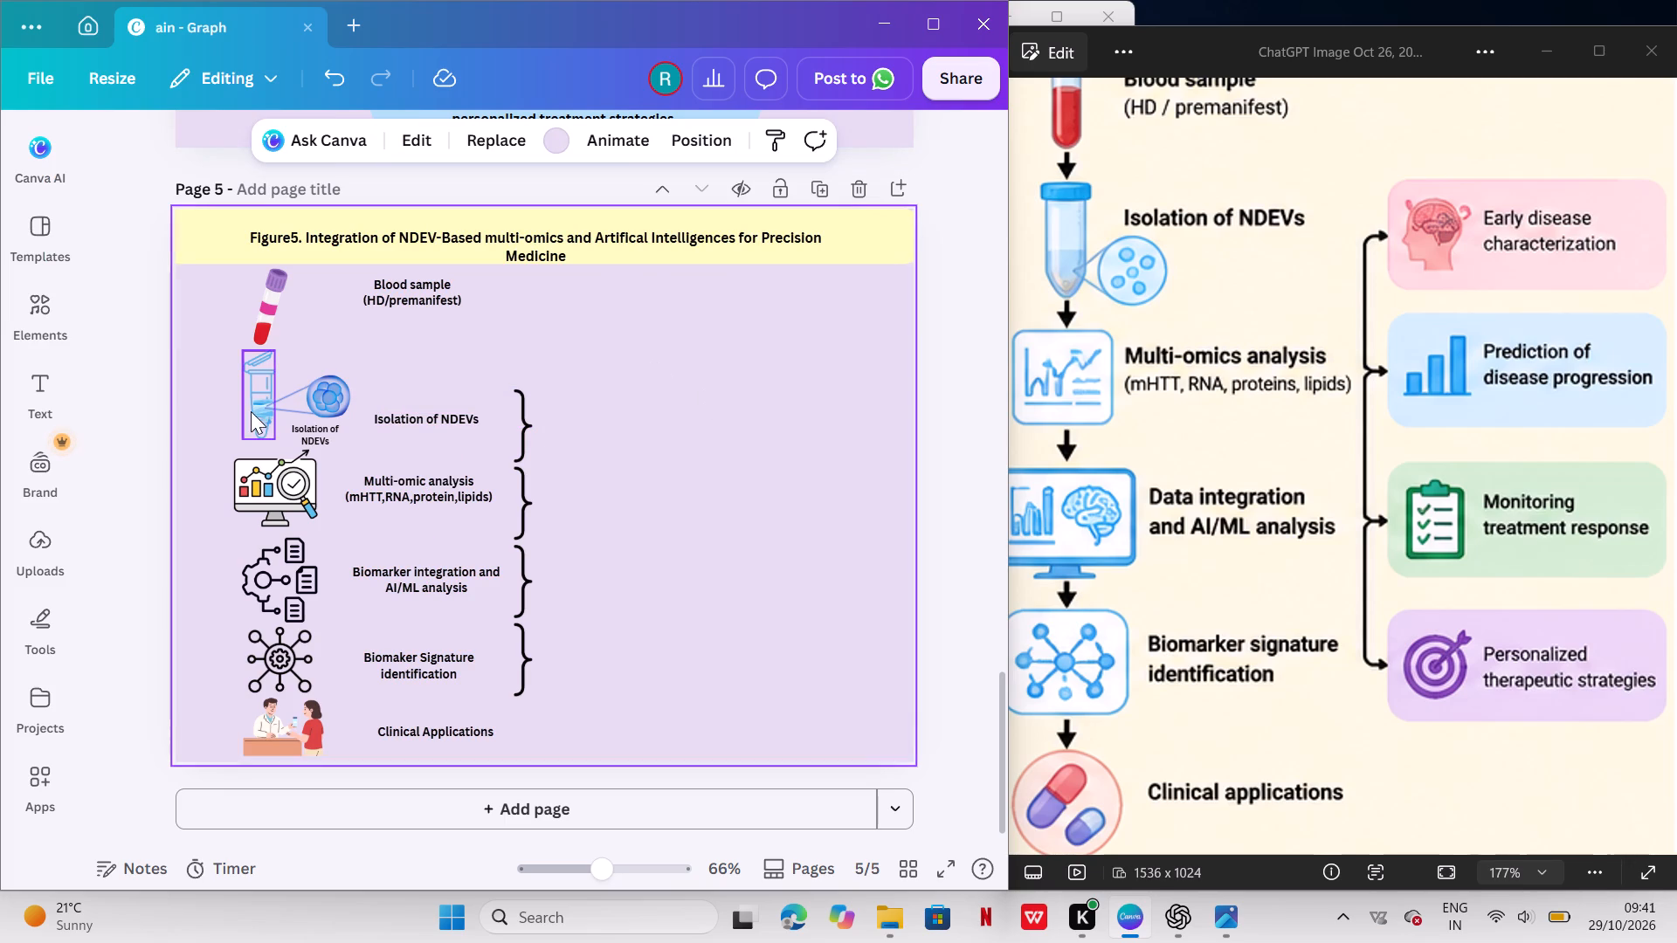
# Add a body text box to the Figure 5 page and place it in the empty area beside the second bracket.
pyautogui.click(51, 373)
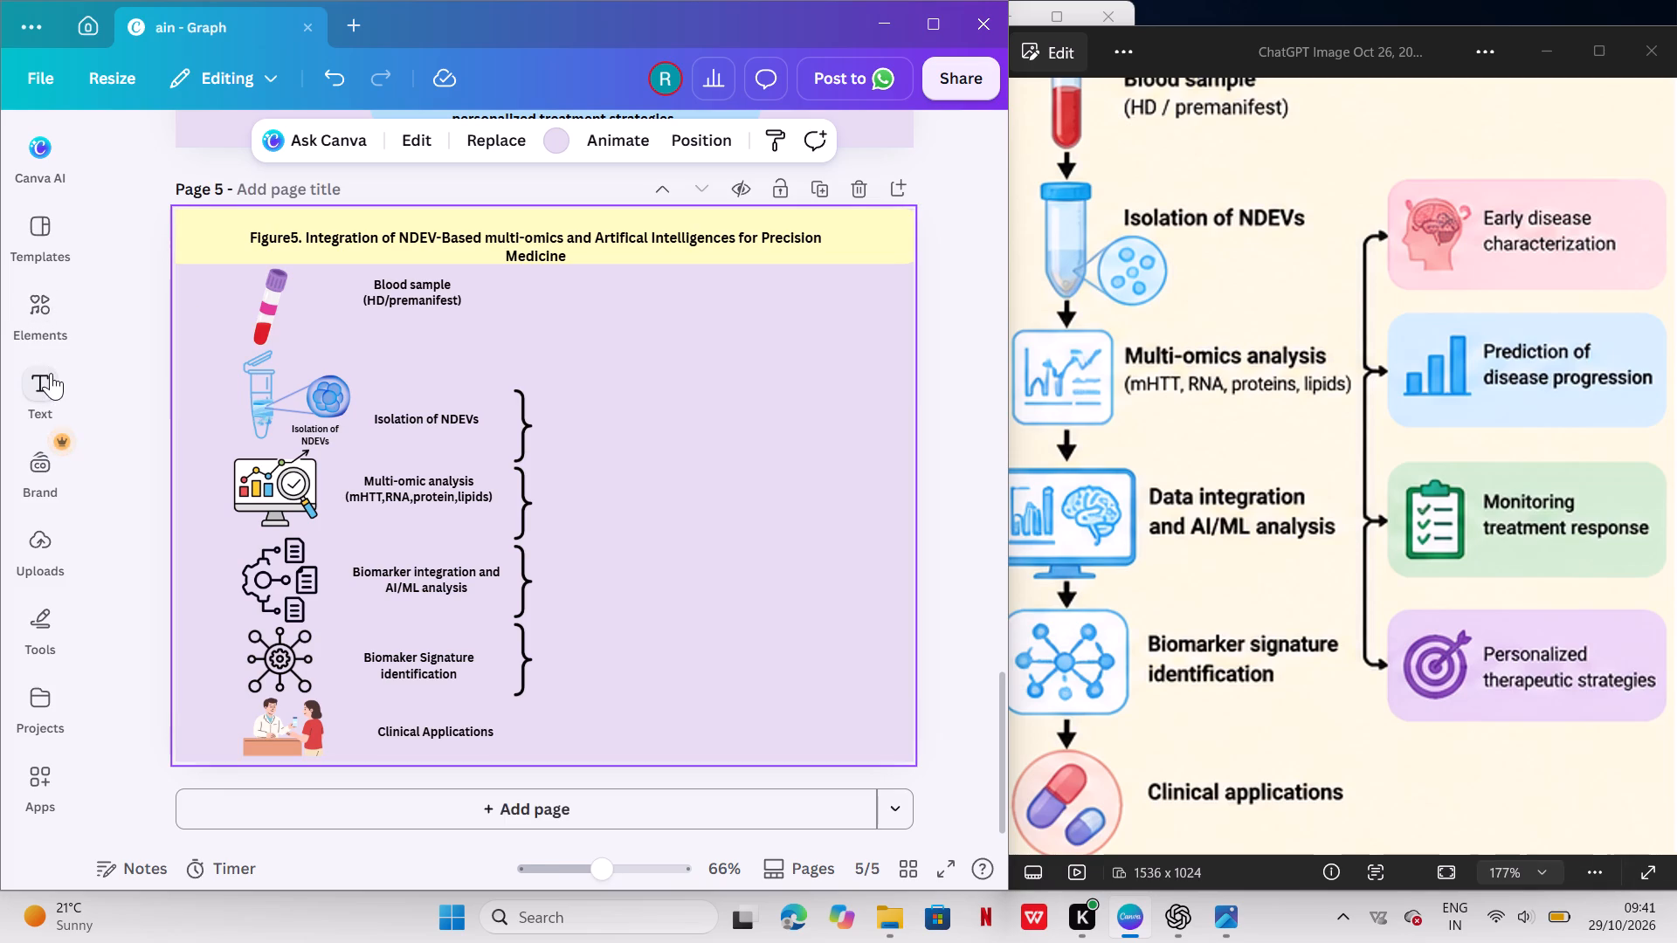
pyautogui.click(34, 382)
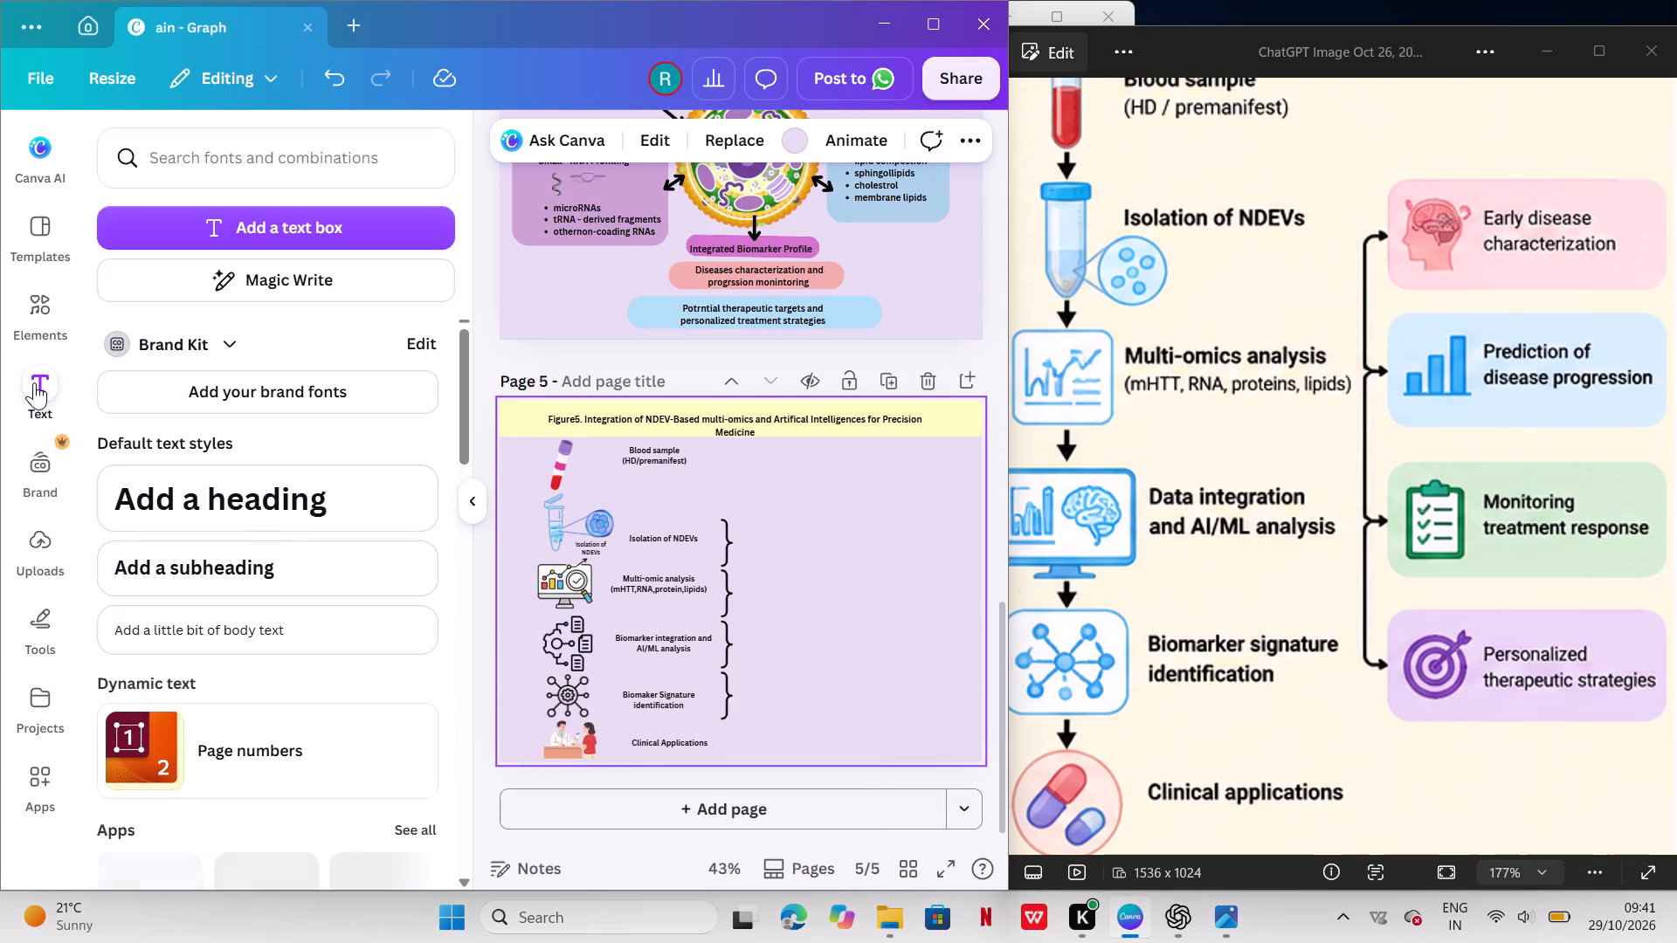
pyautogui.click(40, 388)
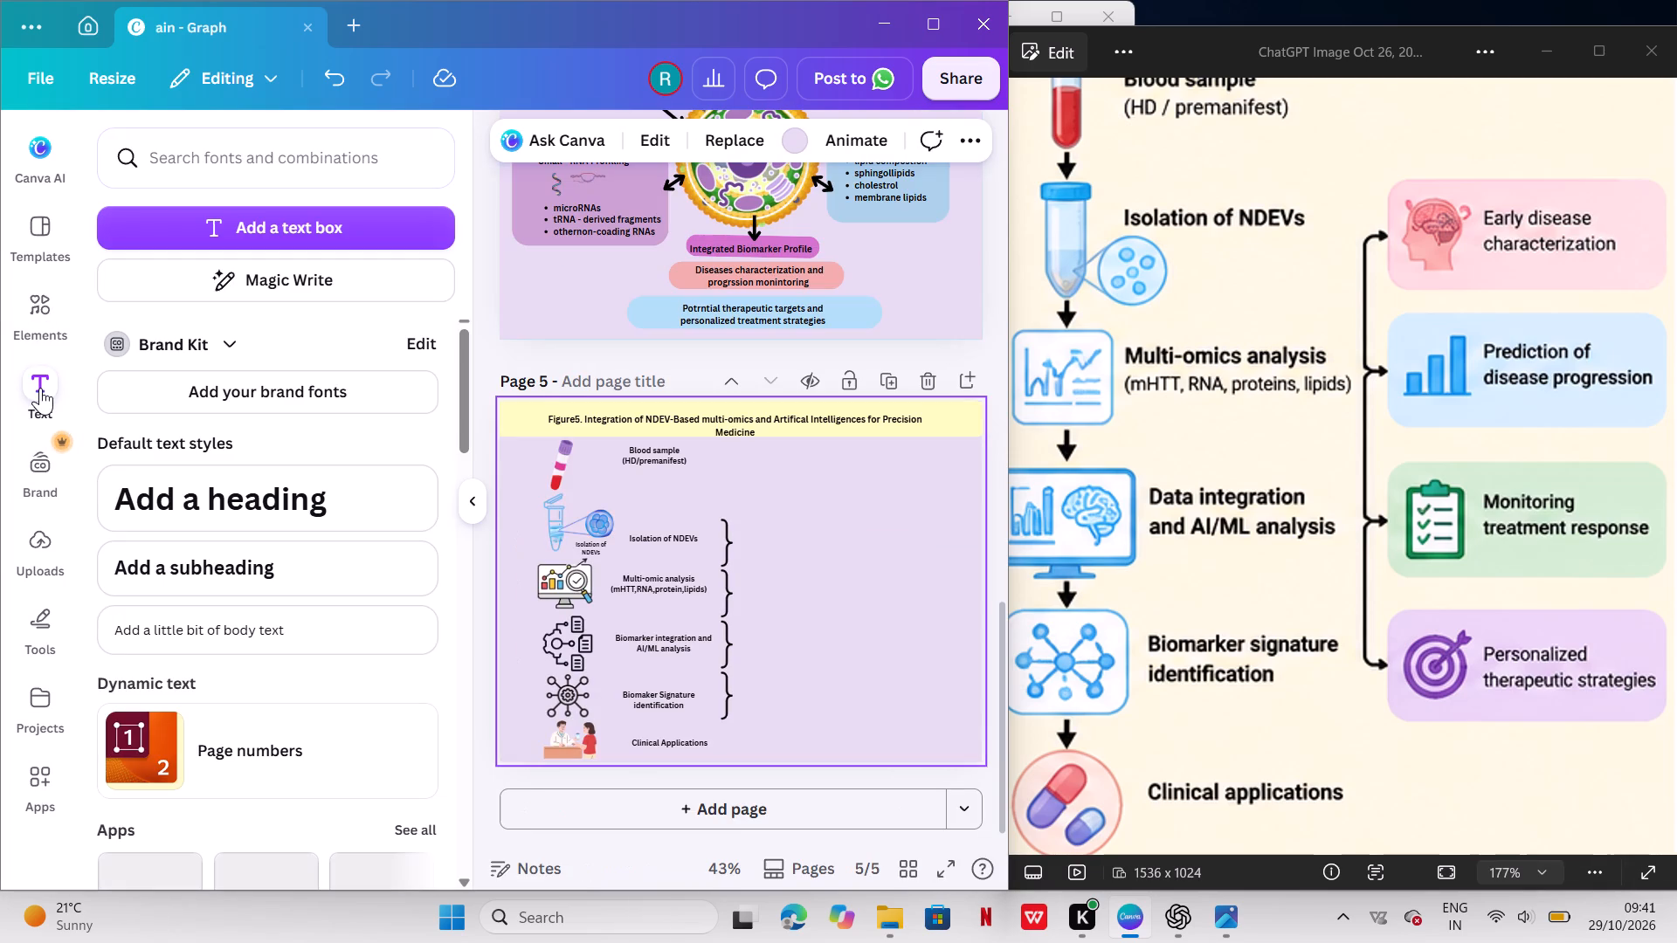
pyautogui.click(157, 622)
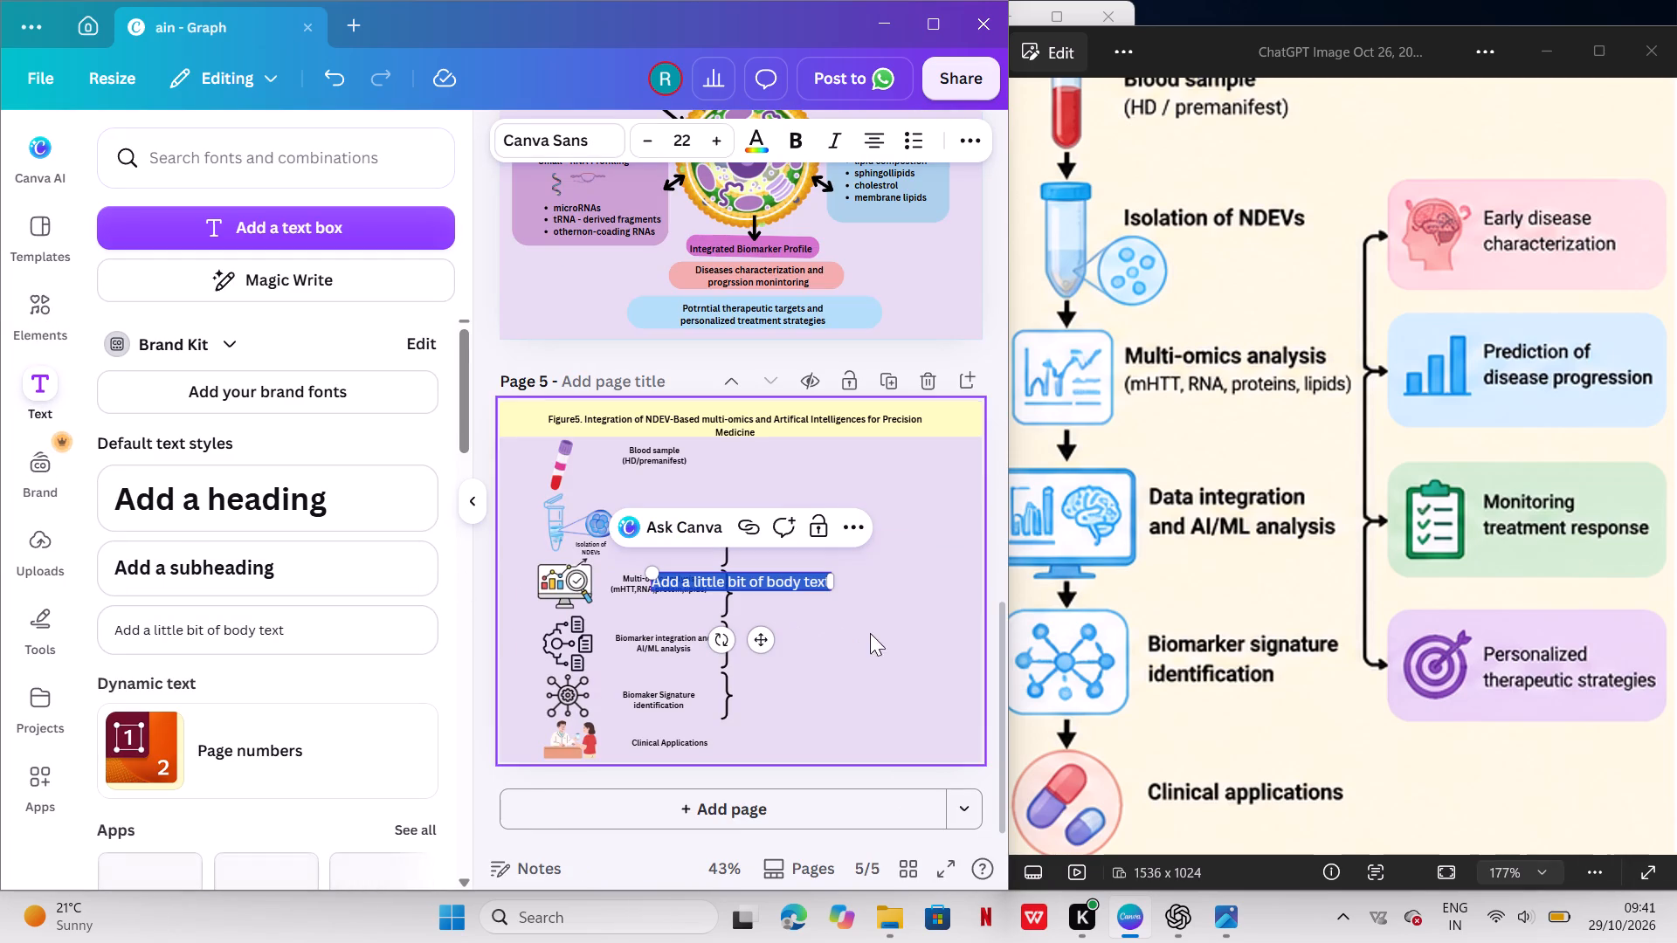
pyautogui.click(470, 513)
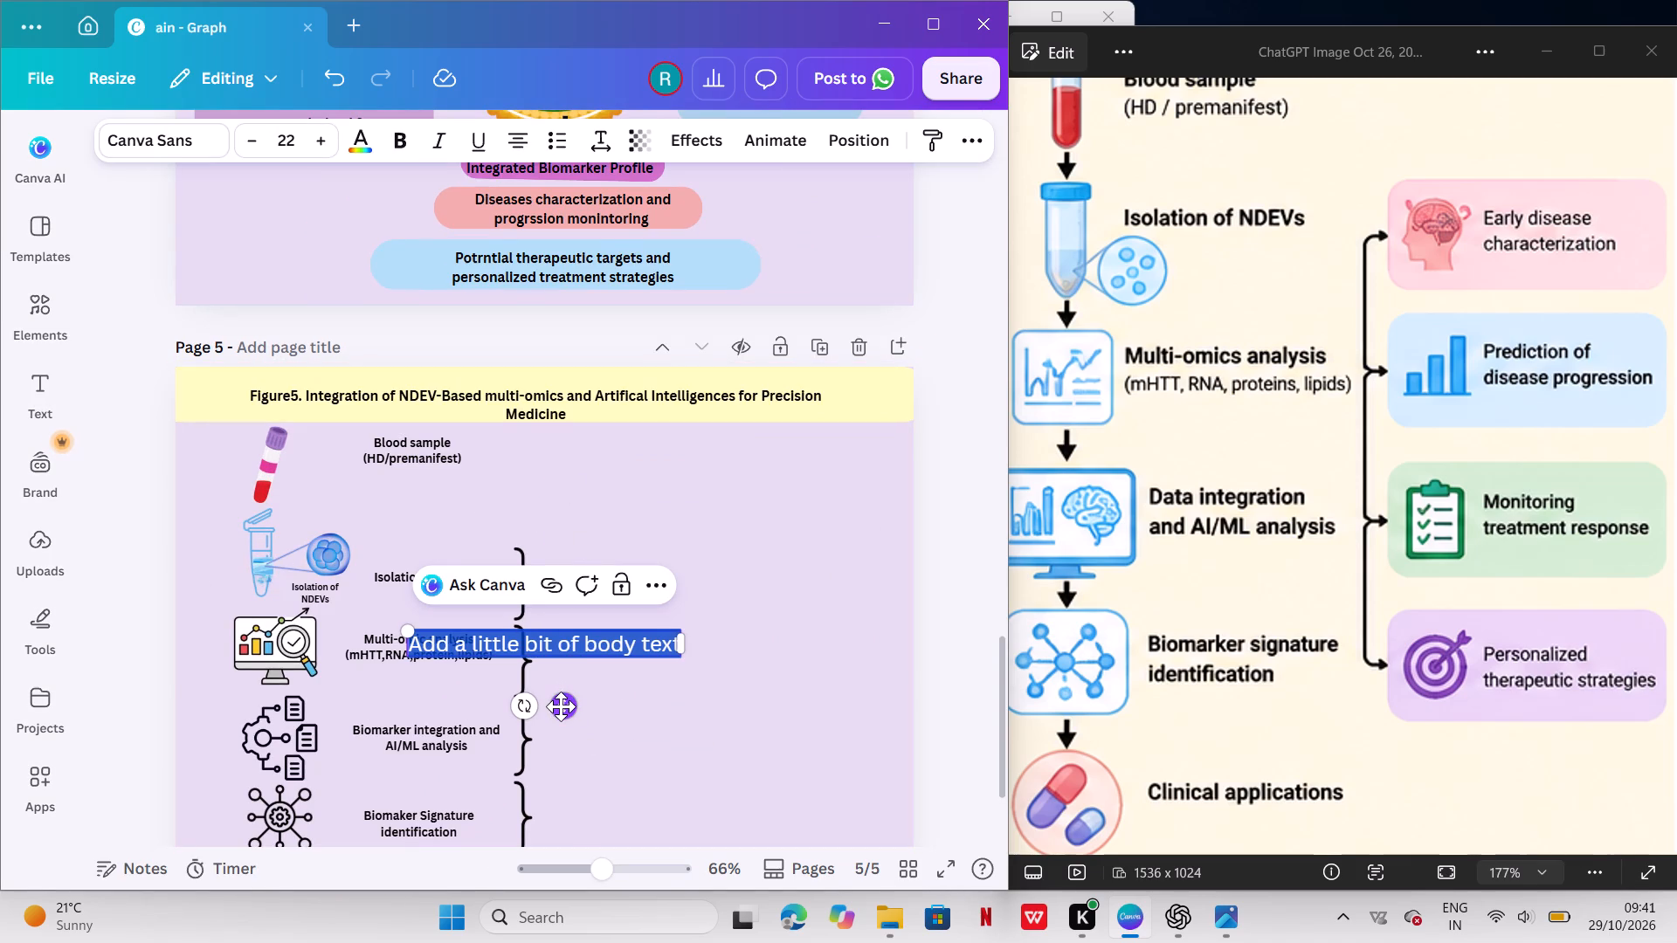
pyautogui.moveTo(561, 706); pyautogui.dragTo(666, 699)
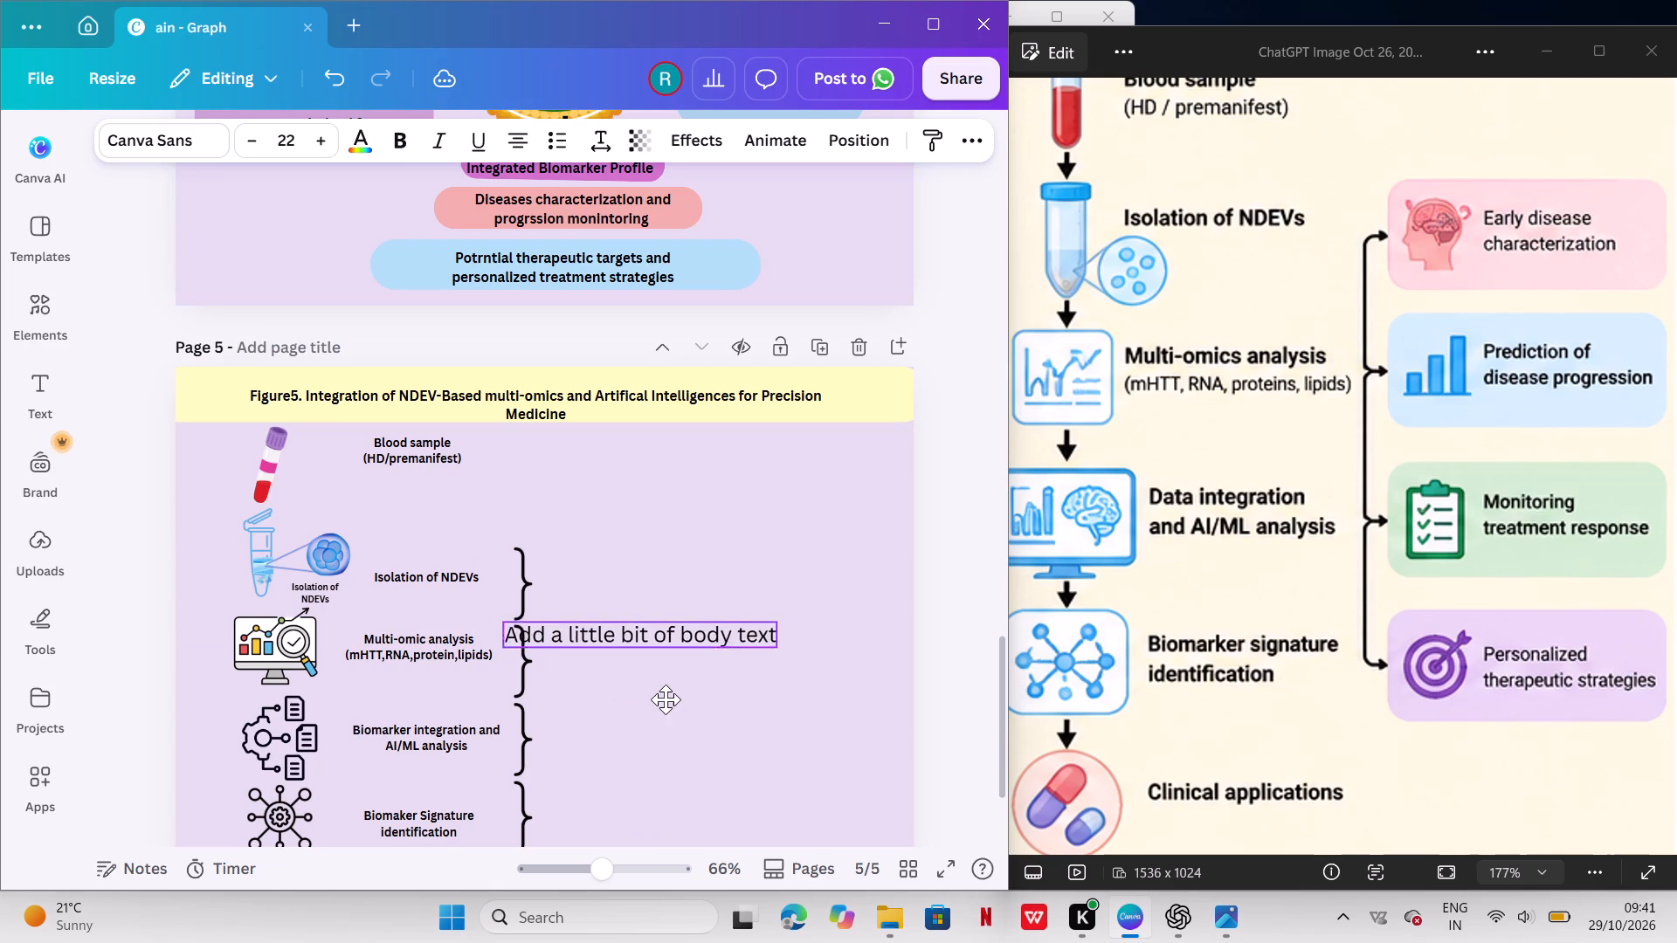
pyautogui.moveTo(666, 699); pyautogui.dragTo(713, 699)
pyautogui.scroll(-1, 713, 699)
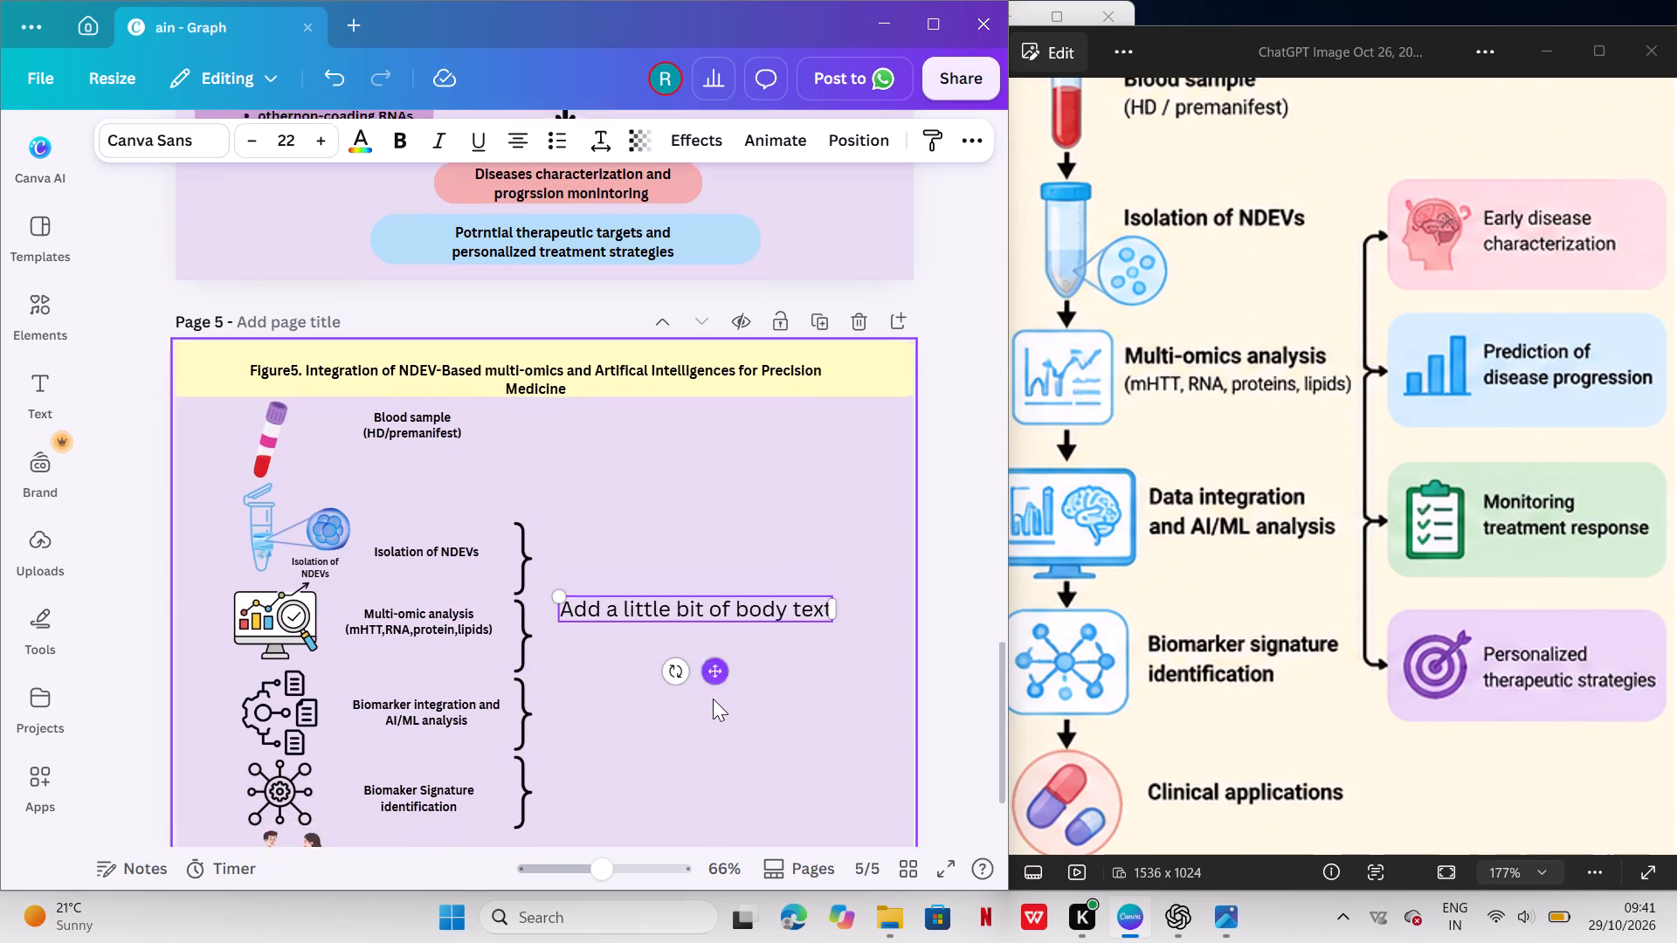
pyautogui.scroll(-1, 713, 699)
# Replace the placeholder text in the new text box with "Early diseases characterization".
pyautogui.doubleClick(796, 473)
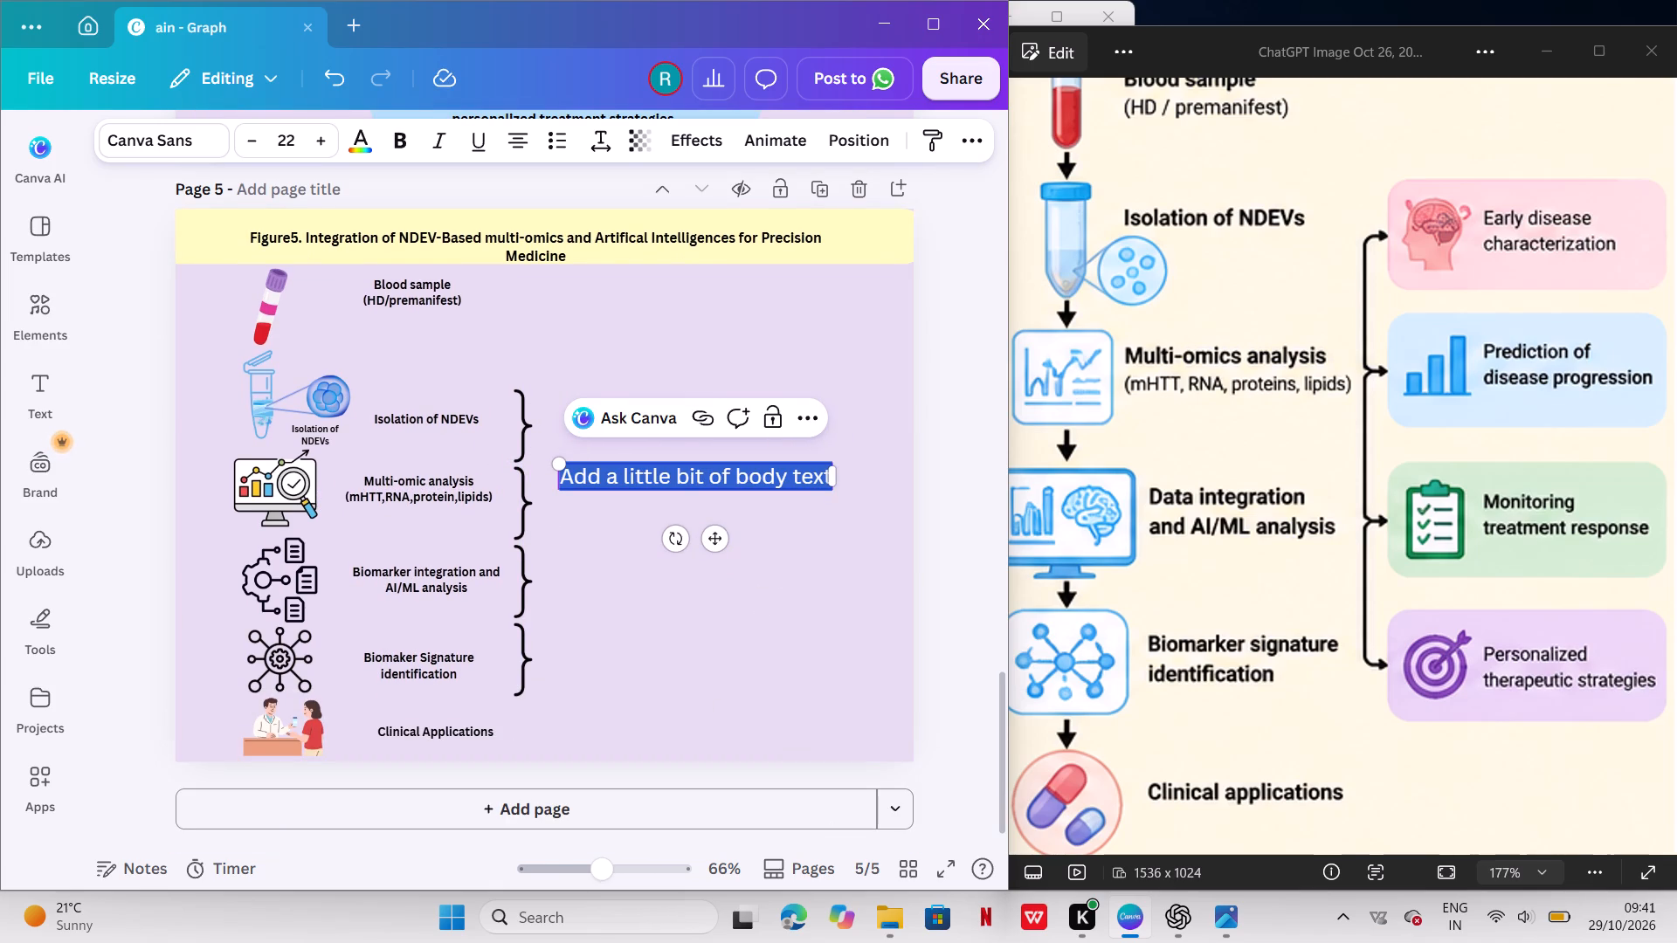
pyautogui.press('e')
pyautogui.write('arly')
pyautogui.press('space')
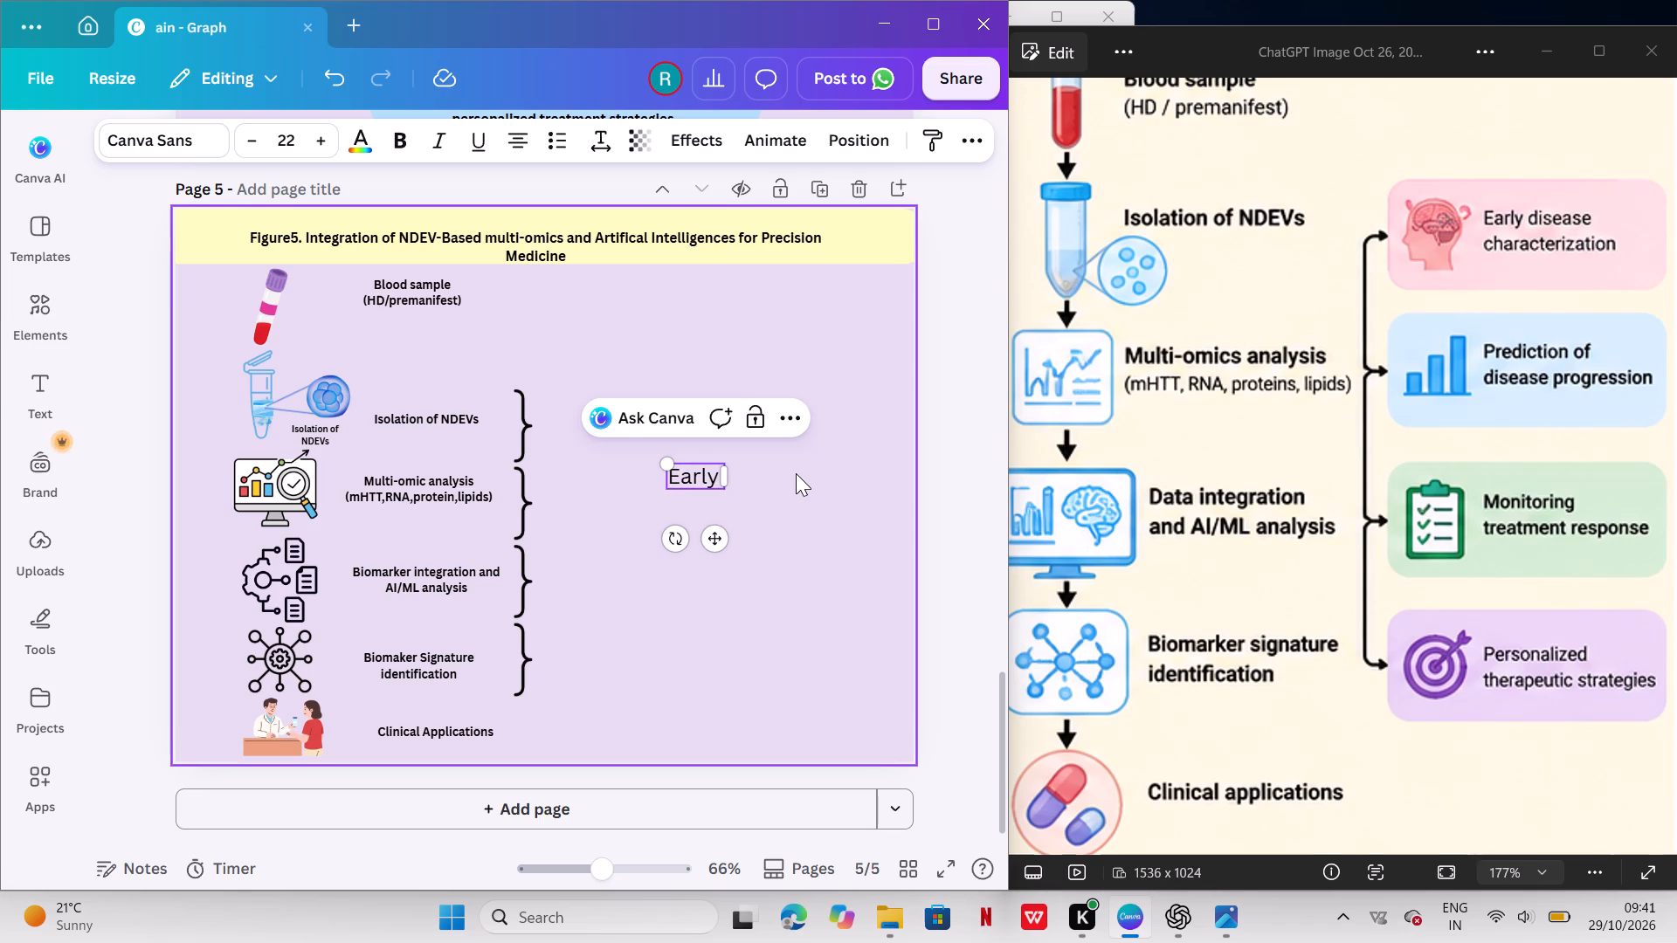
pyautogui.press('d')
pyautogui.write('ir')
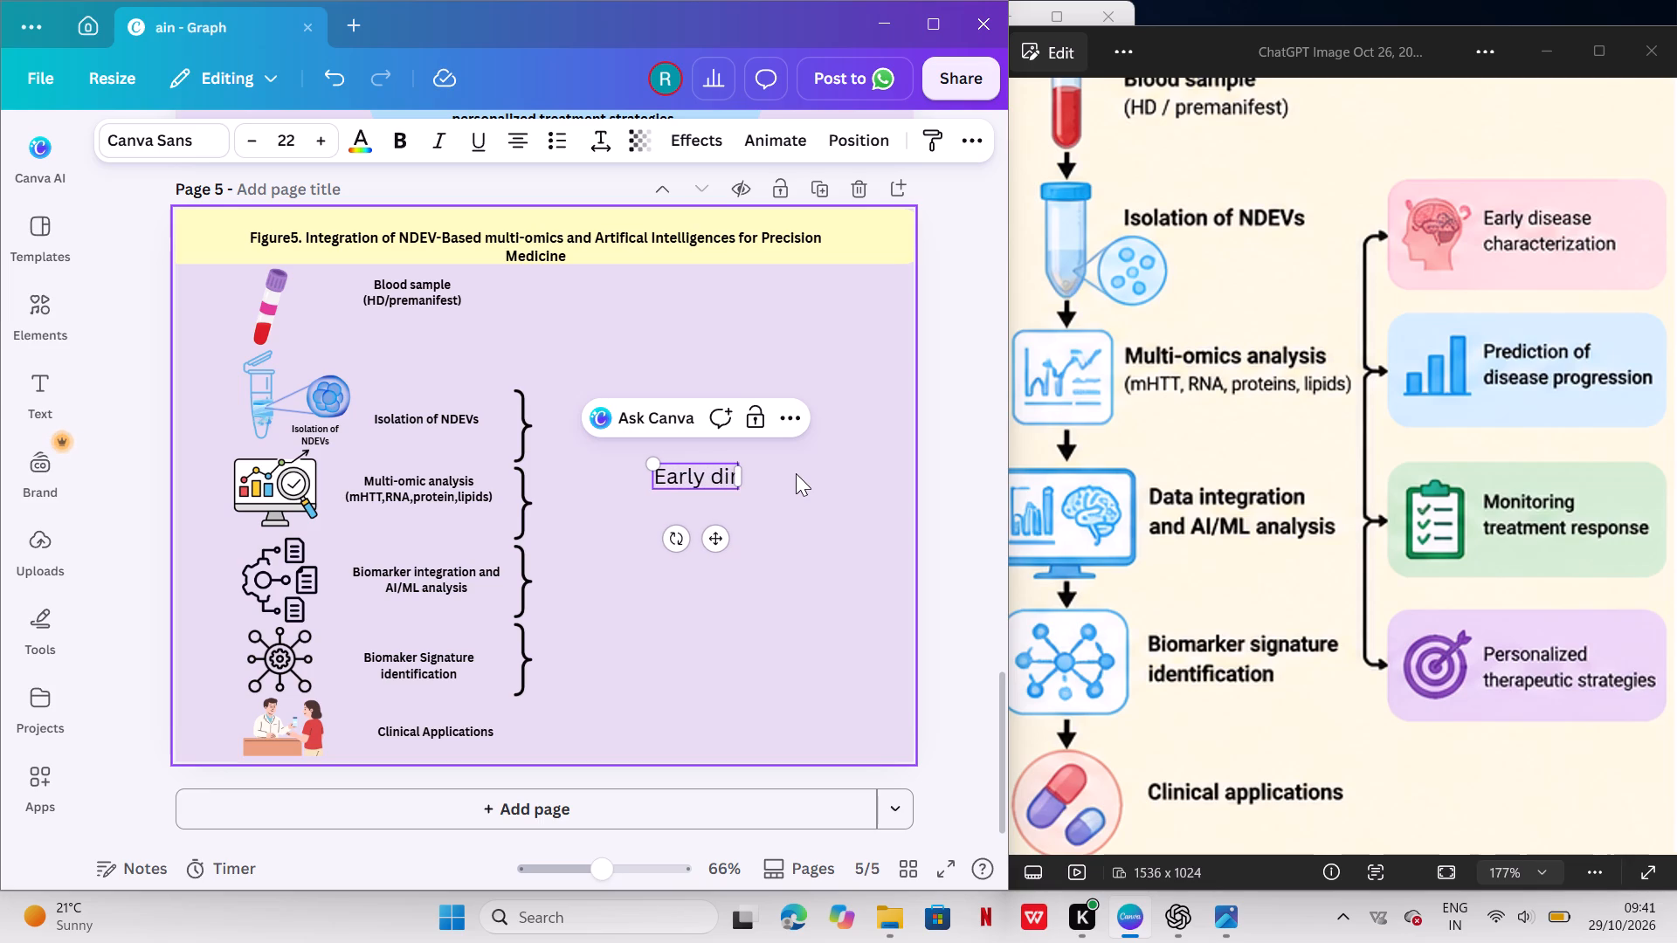
pyautogui.press('BackSpace')
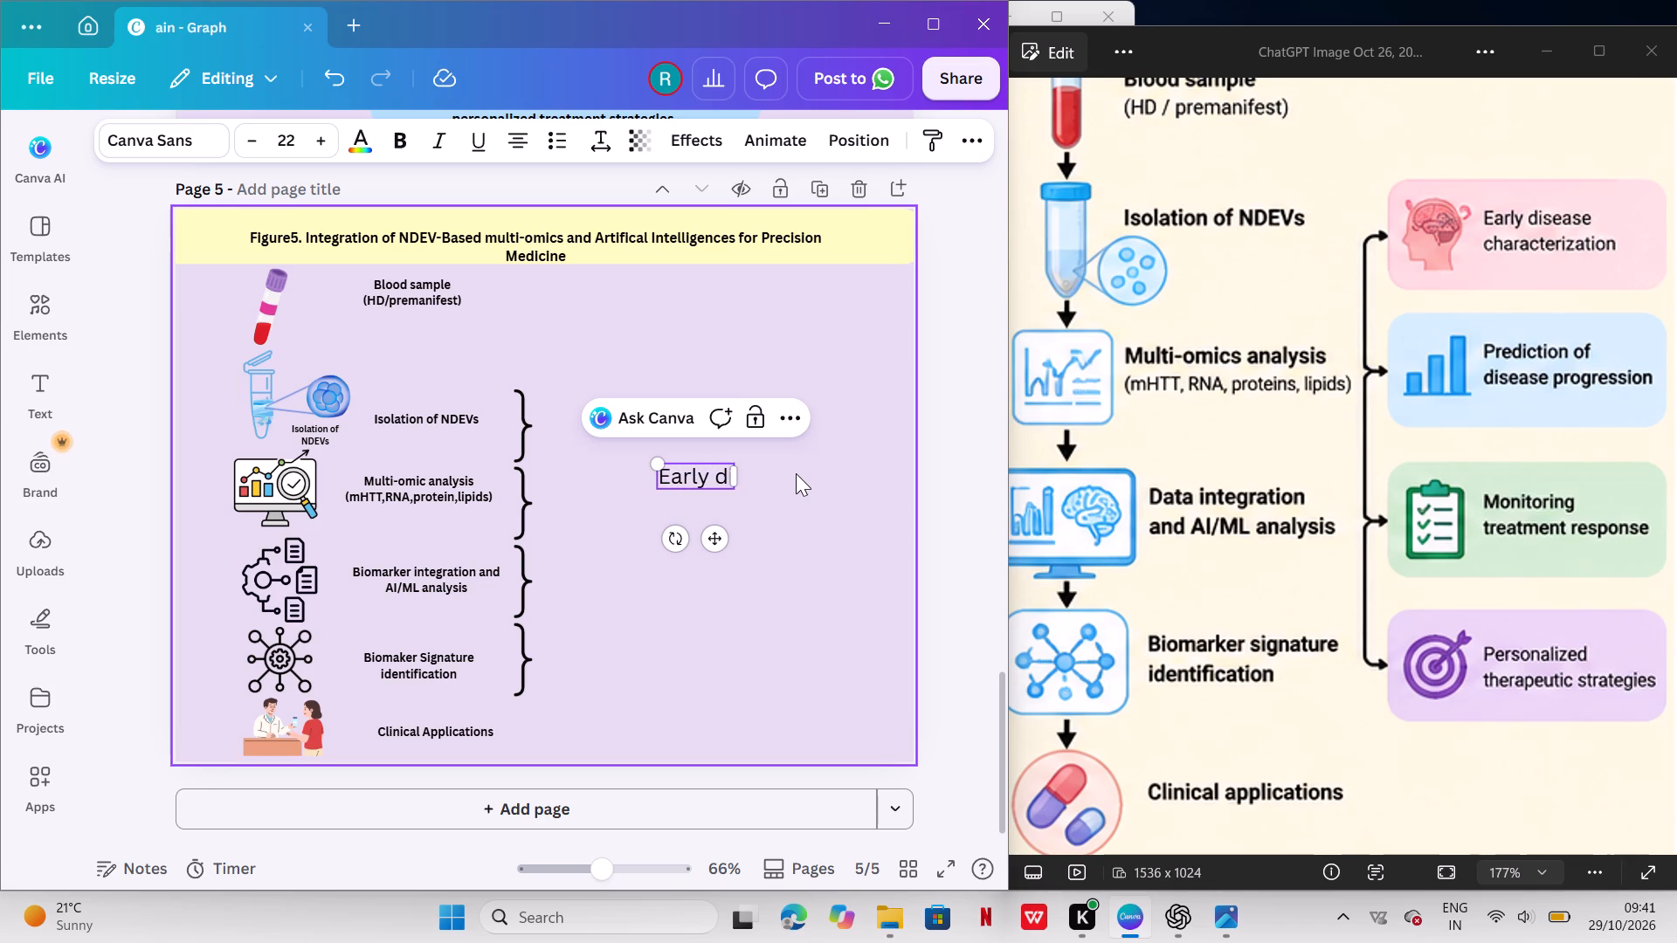
pyautogui.press('s')
pyautogui.write('eases')
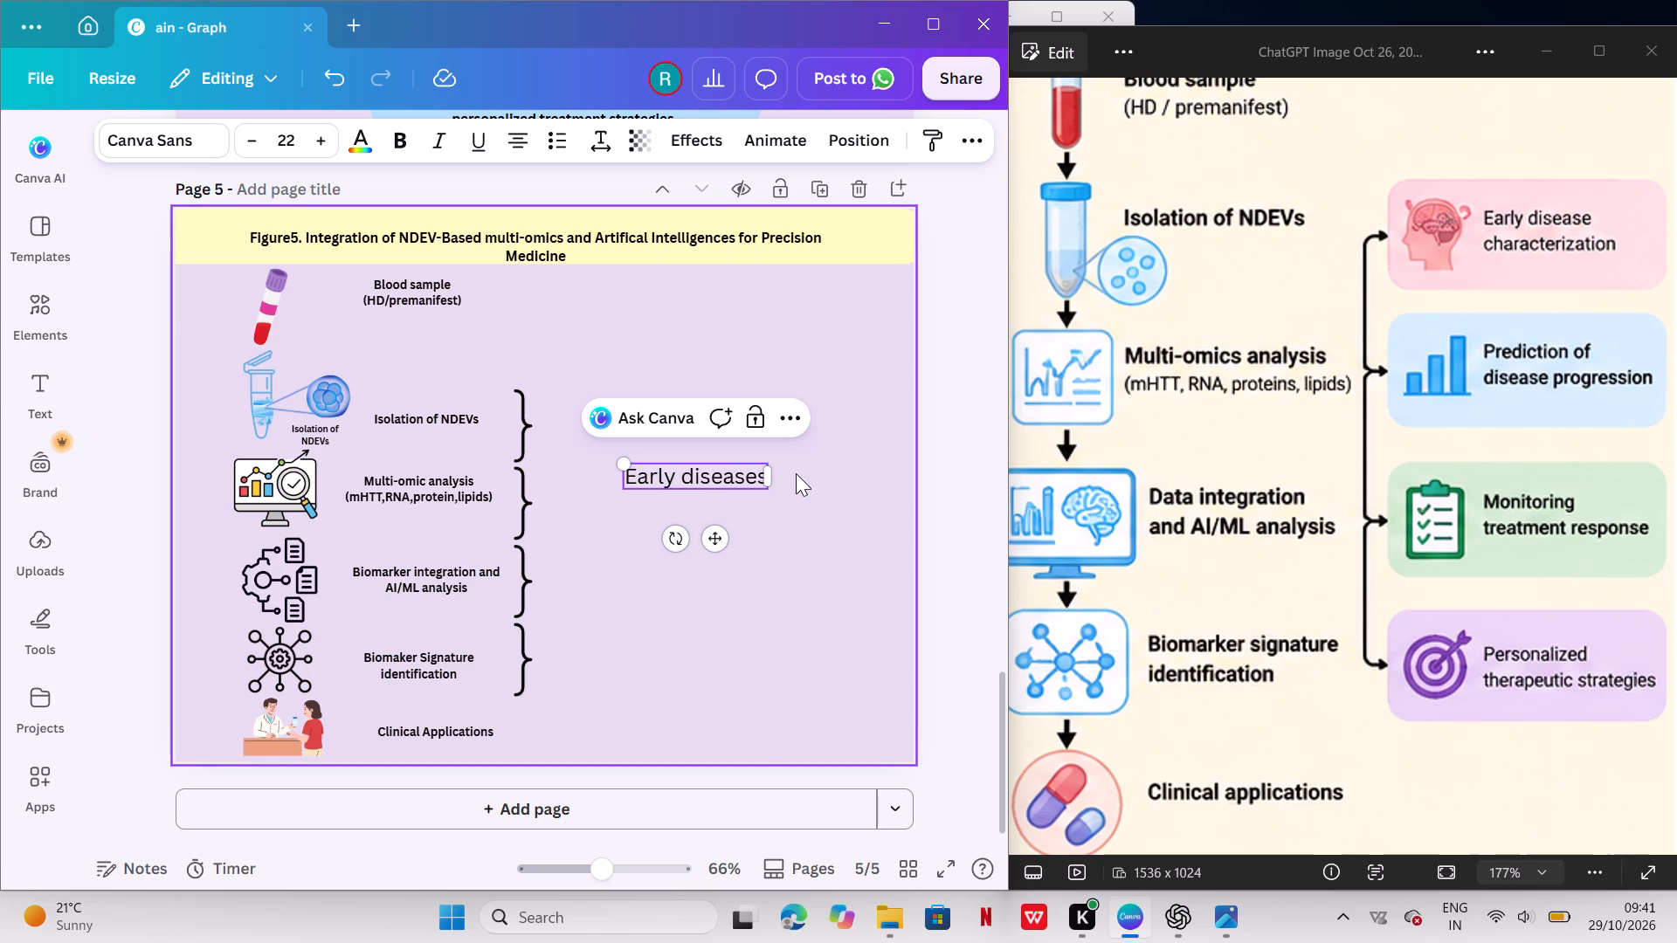
pyautogui.press('space')
pyautogui.press('c')
pyautogui.write('har')
pyautogui.write('acter')
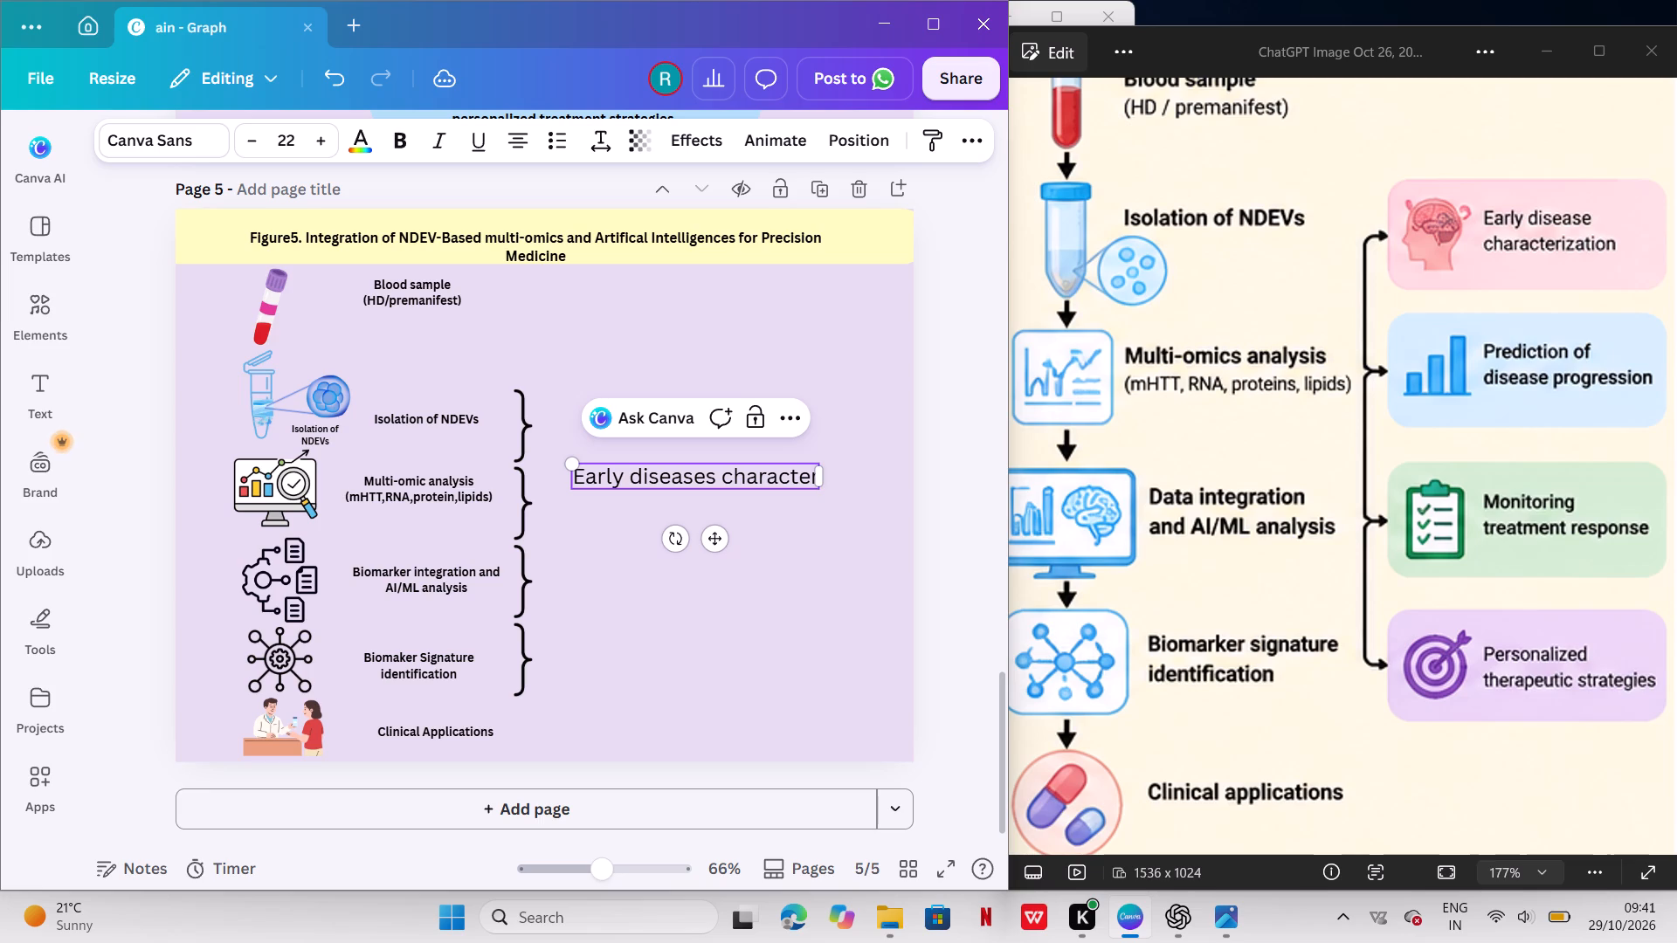
pyautogui.write('ix')
pyautogui.press('BackSpace')
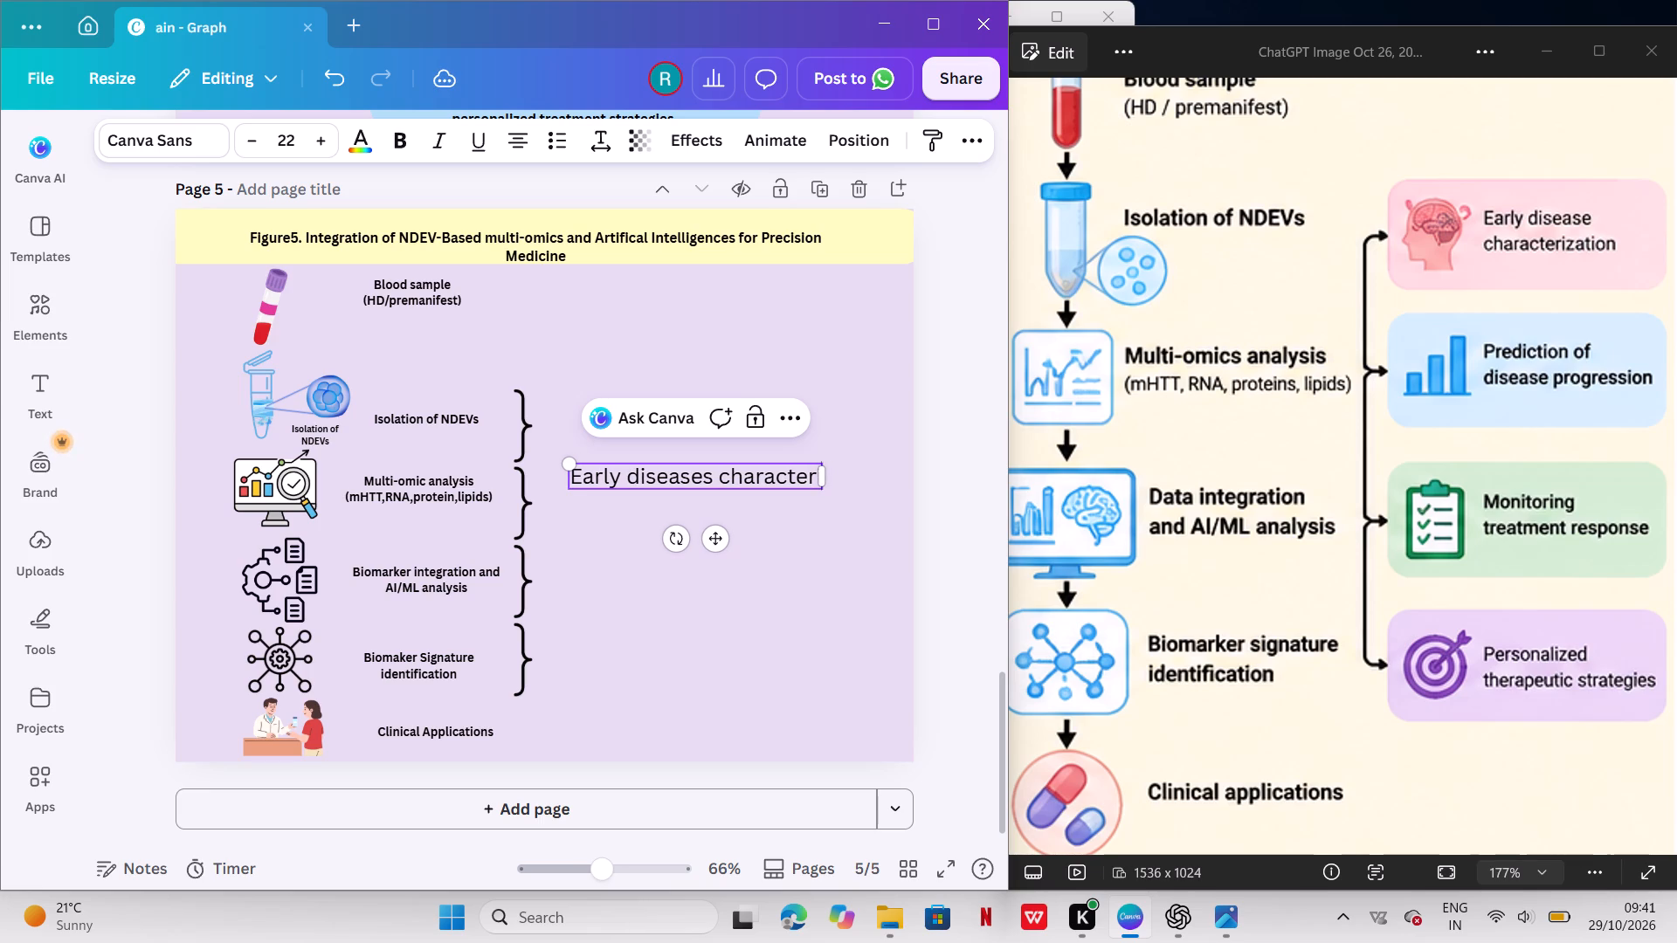
pyautogui.write('zation')
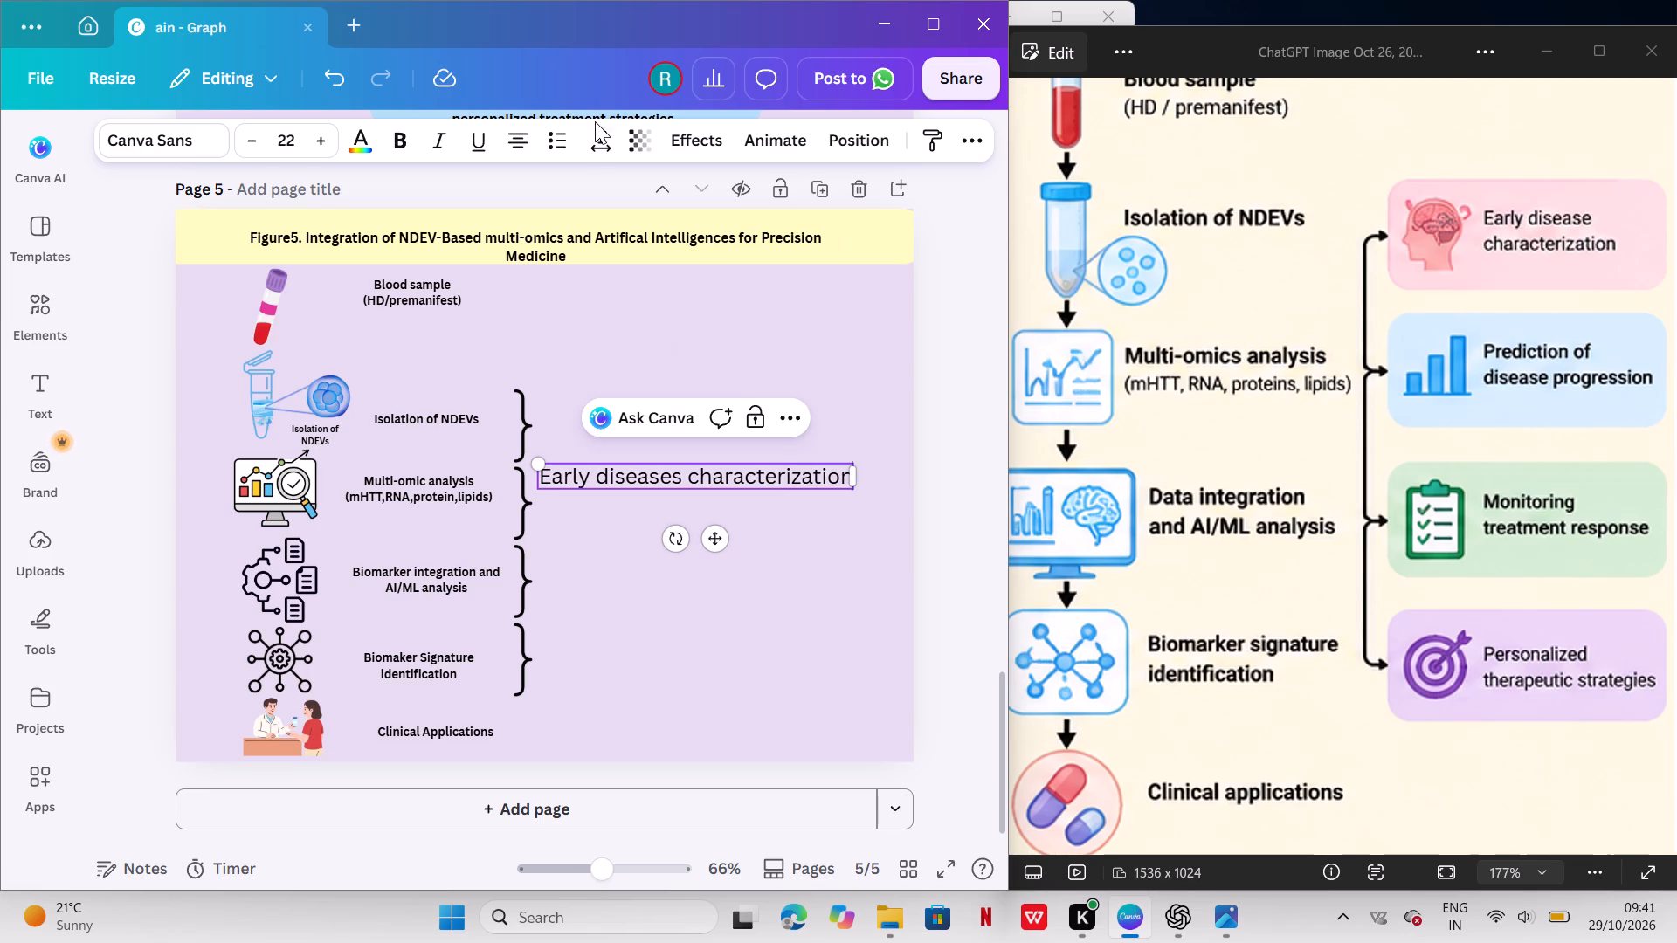
# Format the "Early diseases characterization" label in bold at font size 12.
pyautogui.click(257, 137)
pyautogui.click(257, 137)
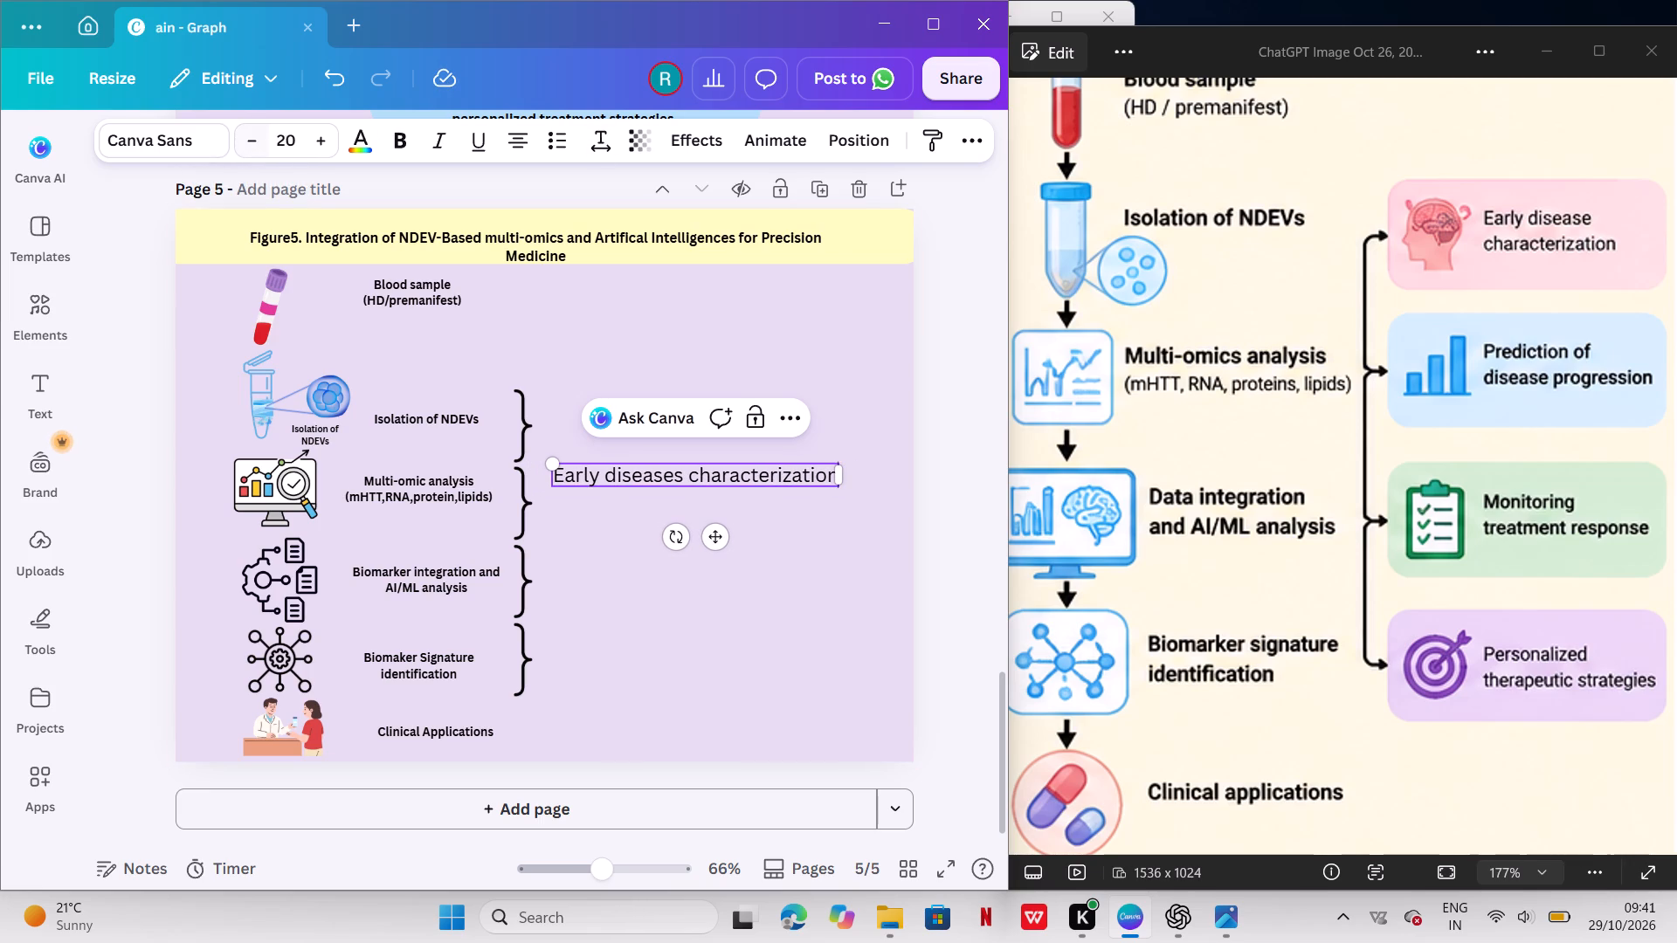
pyautogui.click(301, 136)
pyautogui.click(266, 329)
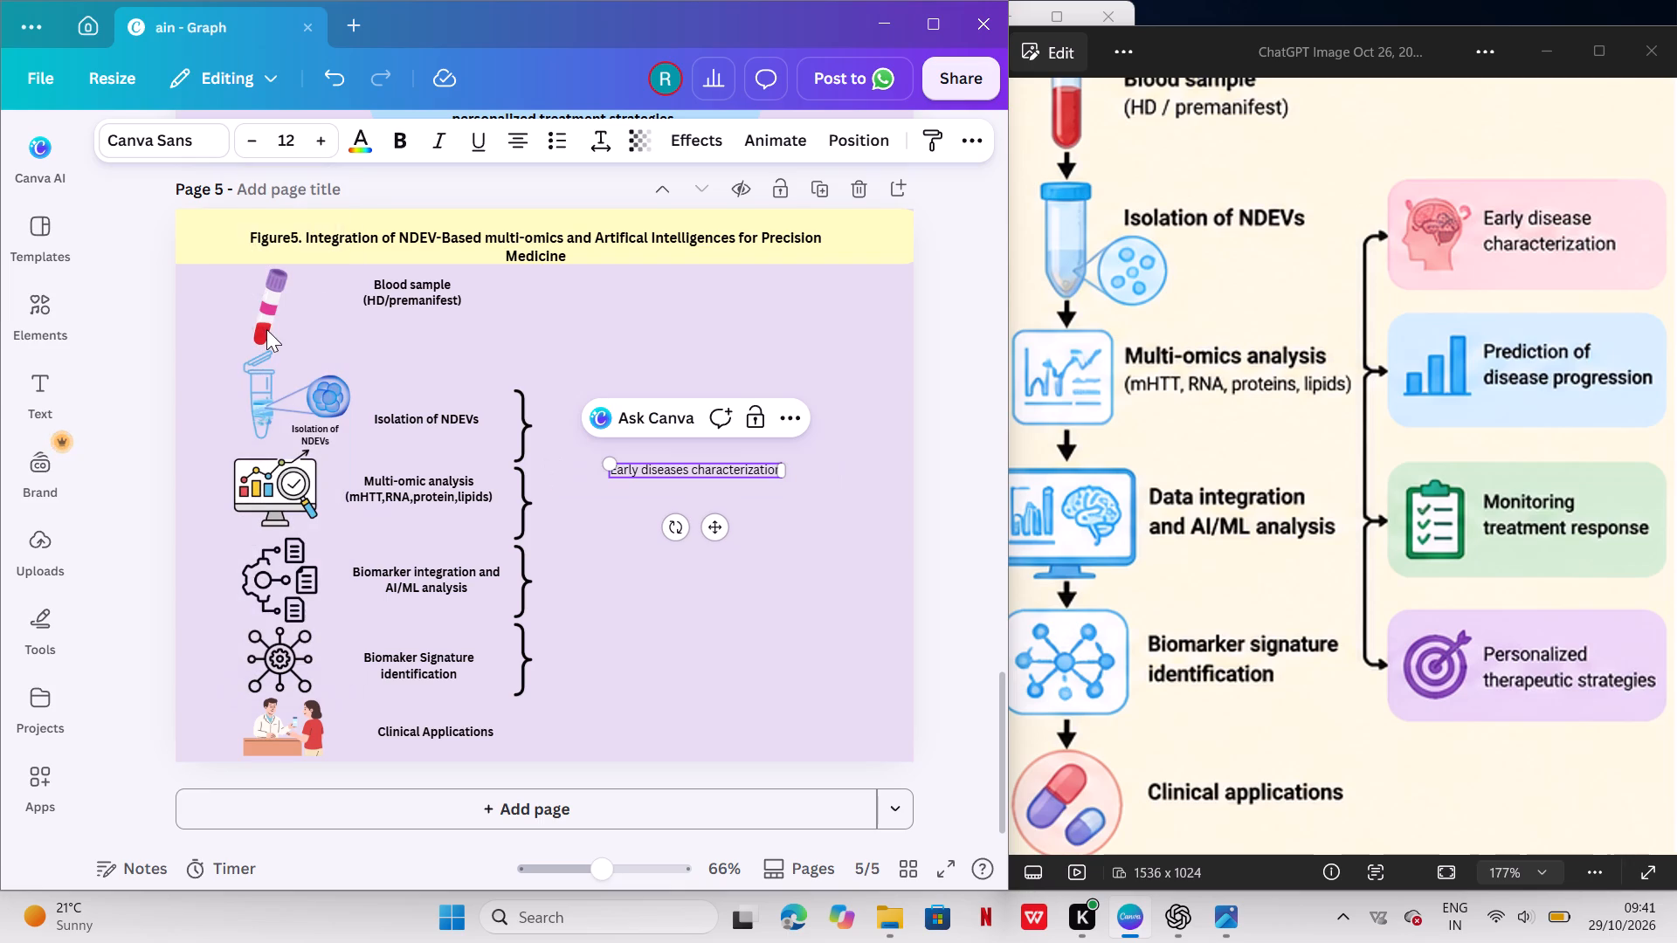
pyautogui.doubleClick(686, 480)
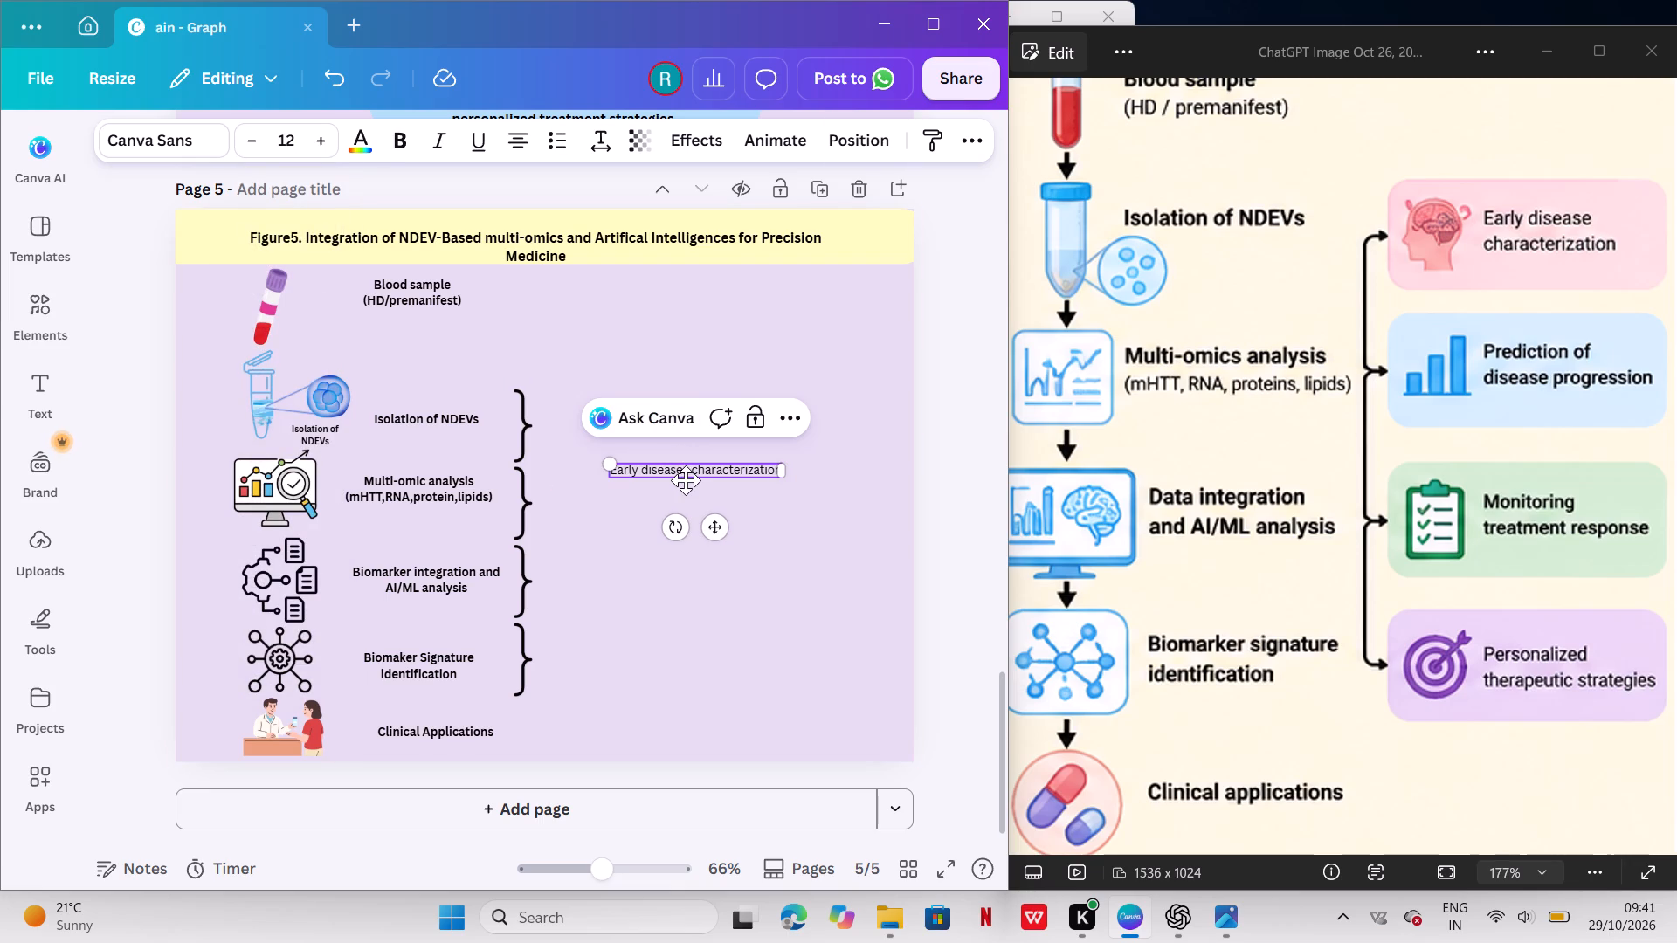
pyautogui.doubleClick(694, 469)
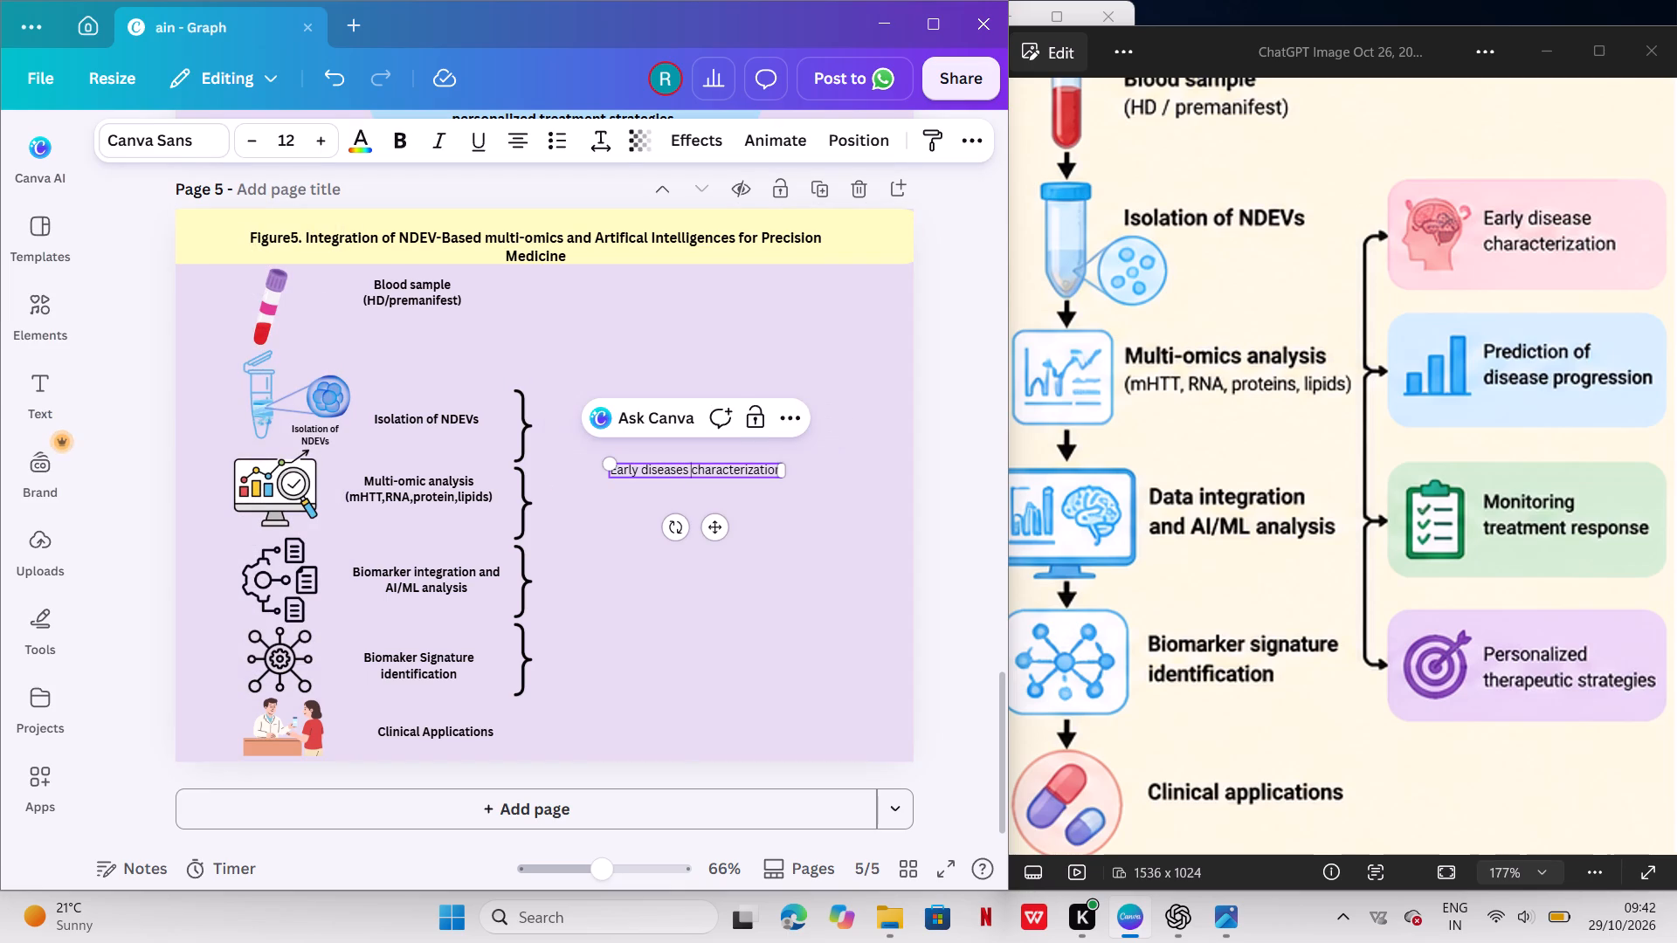
pyautogui.doubleClick(694, 469)
pyautogui.moveTo(694, 469); pyautogui.dragTo(604, 479)
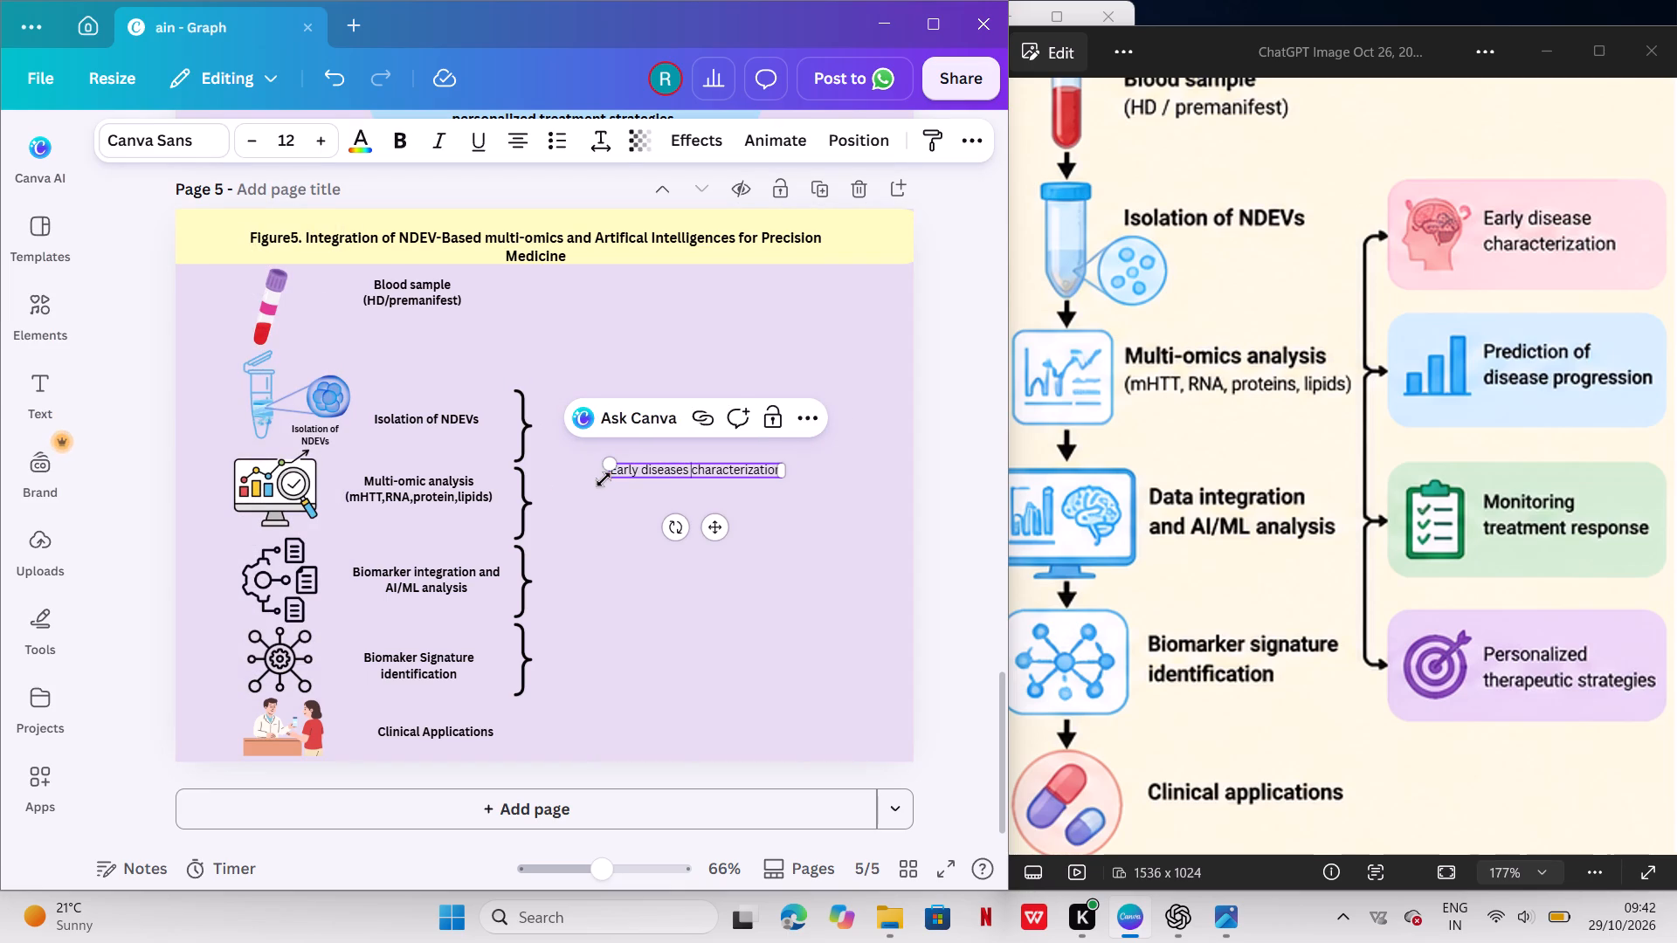
pyautogui.moveTo(604, 479); pyautogui.dragTo(615, 470)
pyautogui.click(615, 470)
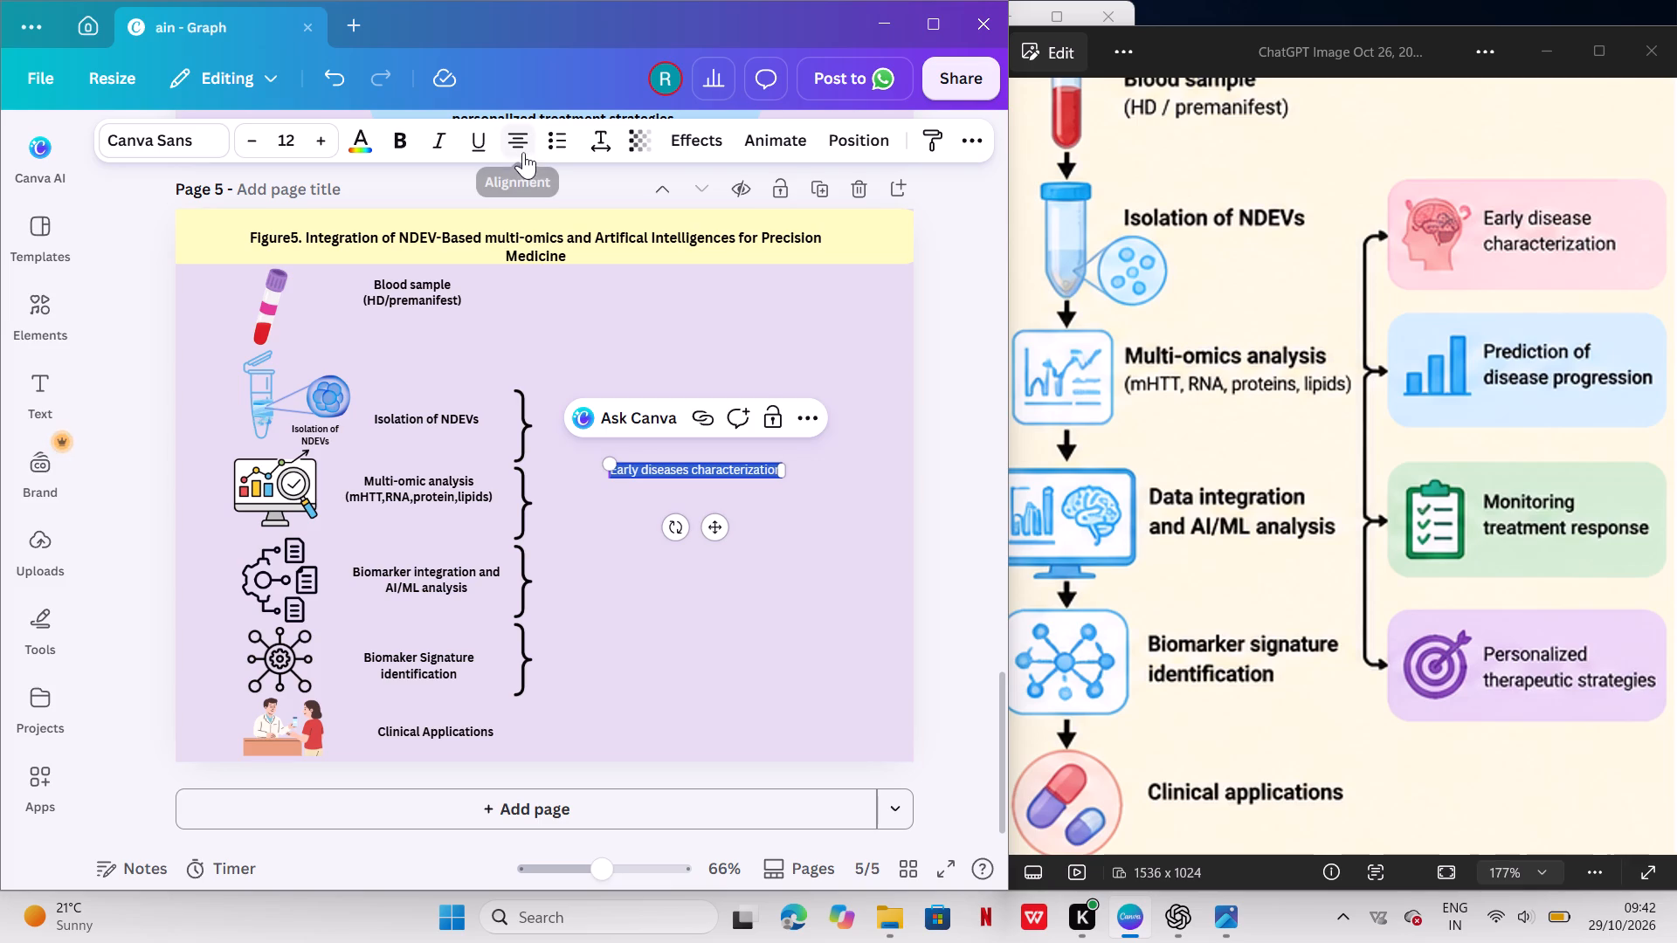
pyautogui.click(402, 140)
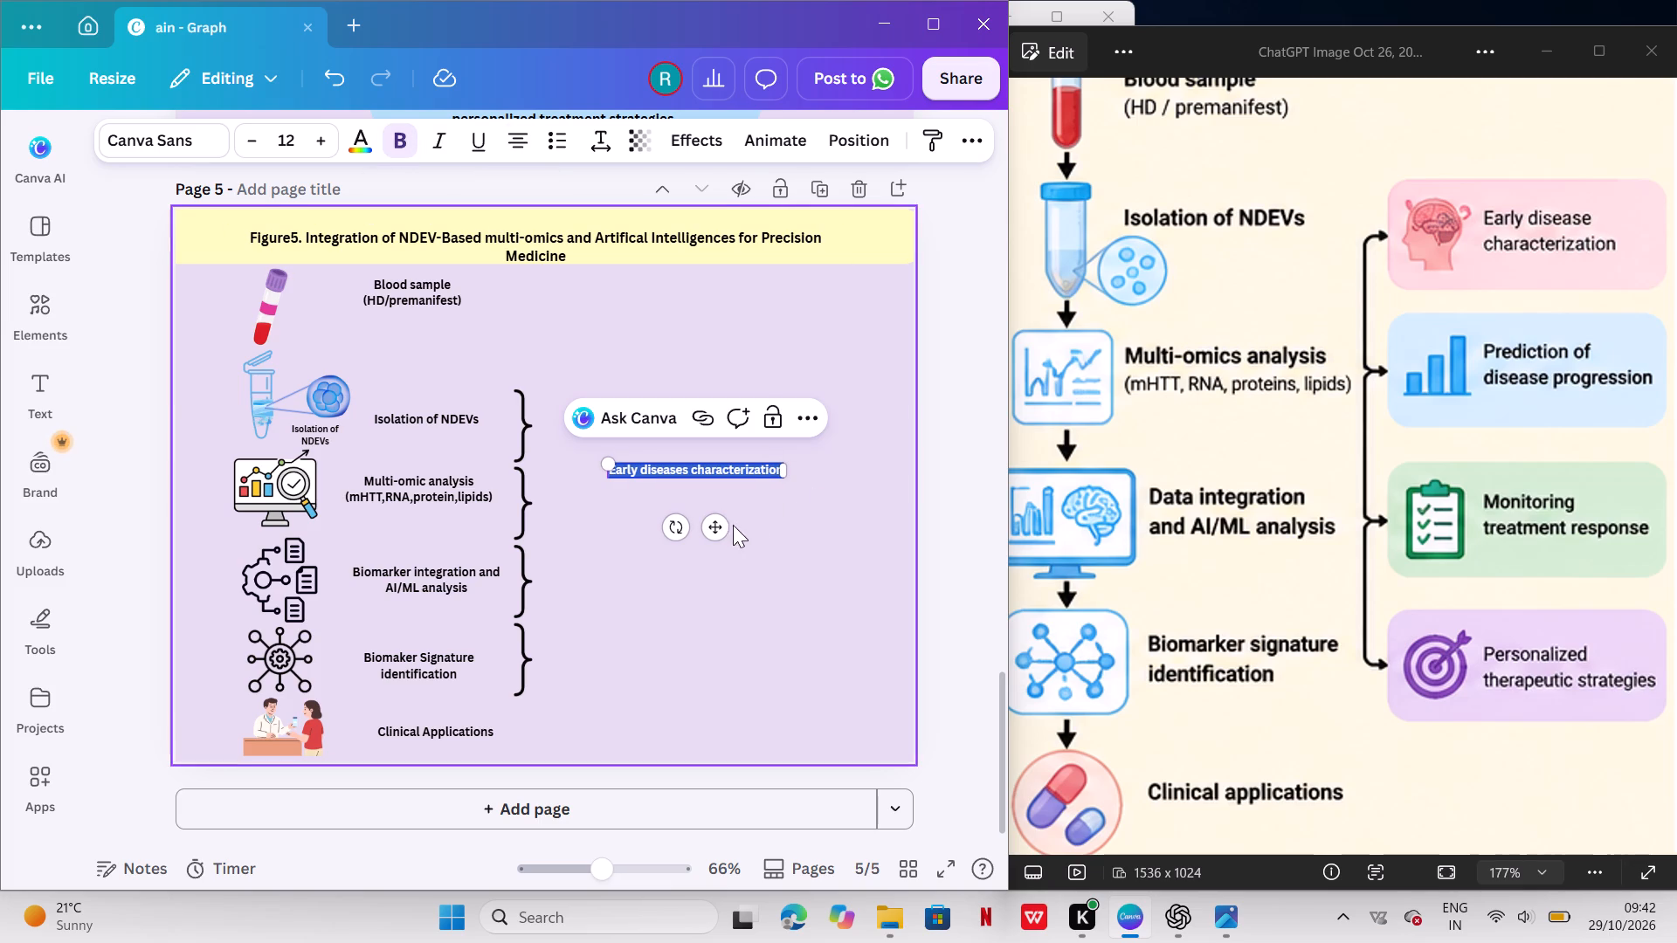
# Move the "Early diseases characterization" label beside the top bracket and narrow its box to about 210 wide, wrapping the text onto two lines.
pyautogui.moveTo(721, 527); pyautogui.dragTo(696, 471)
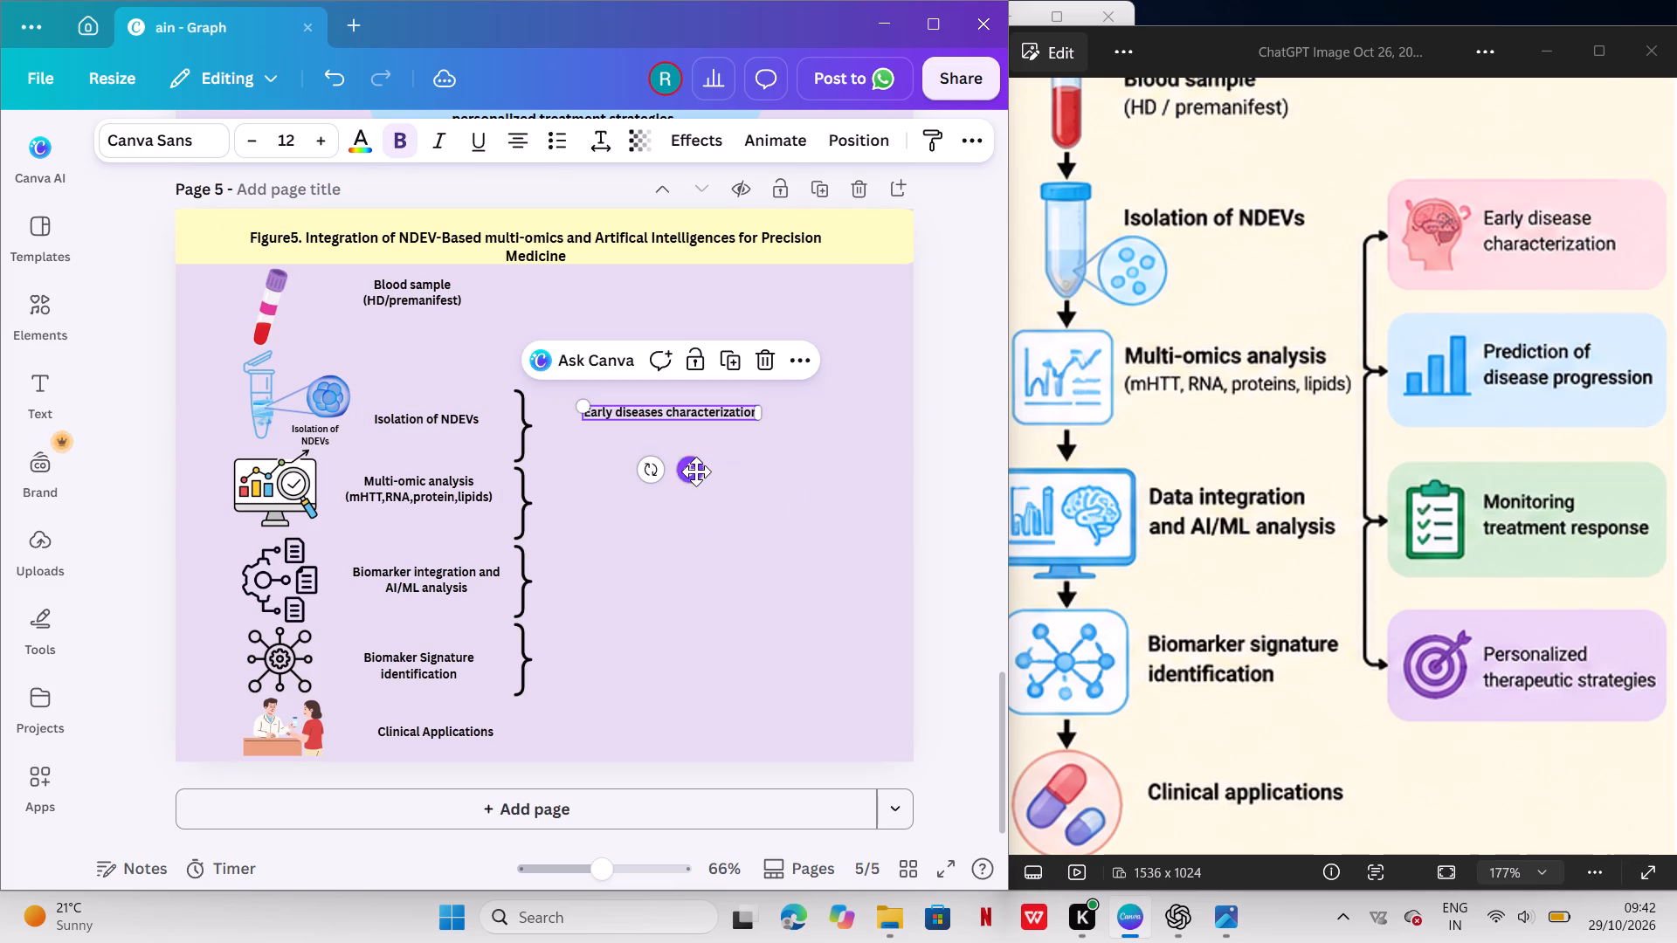
pyautogui.moveTo(757, 410); pyautogui.dragTo(734, 413)
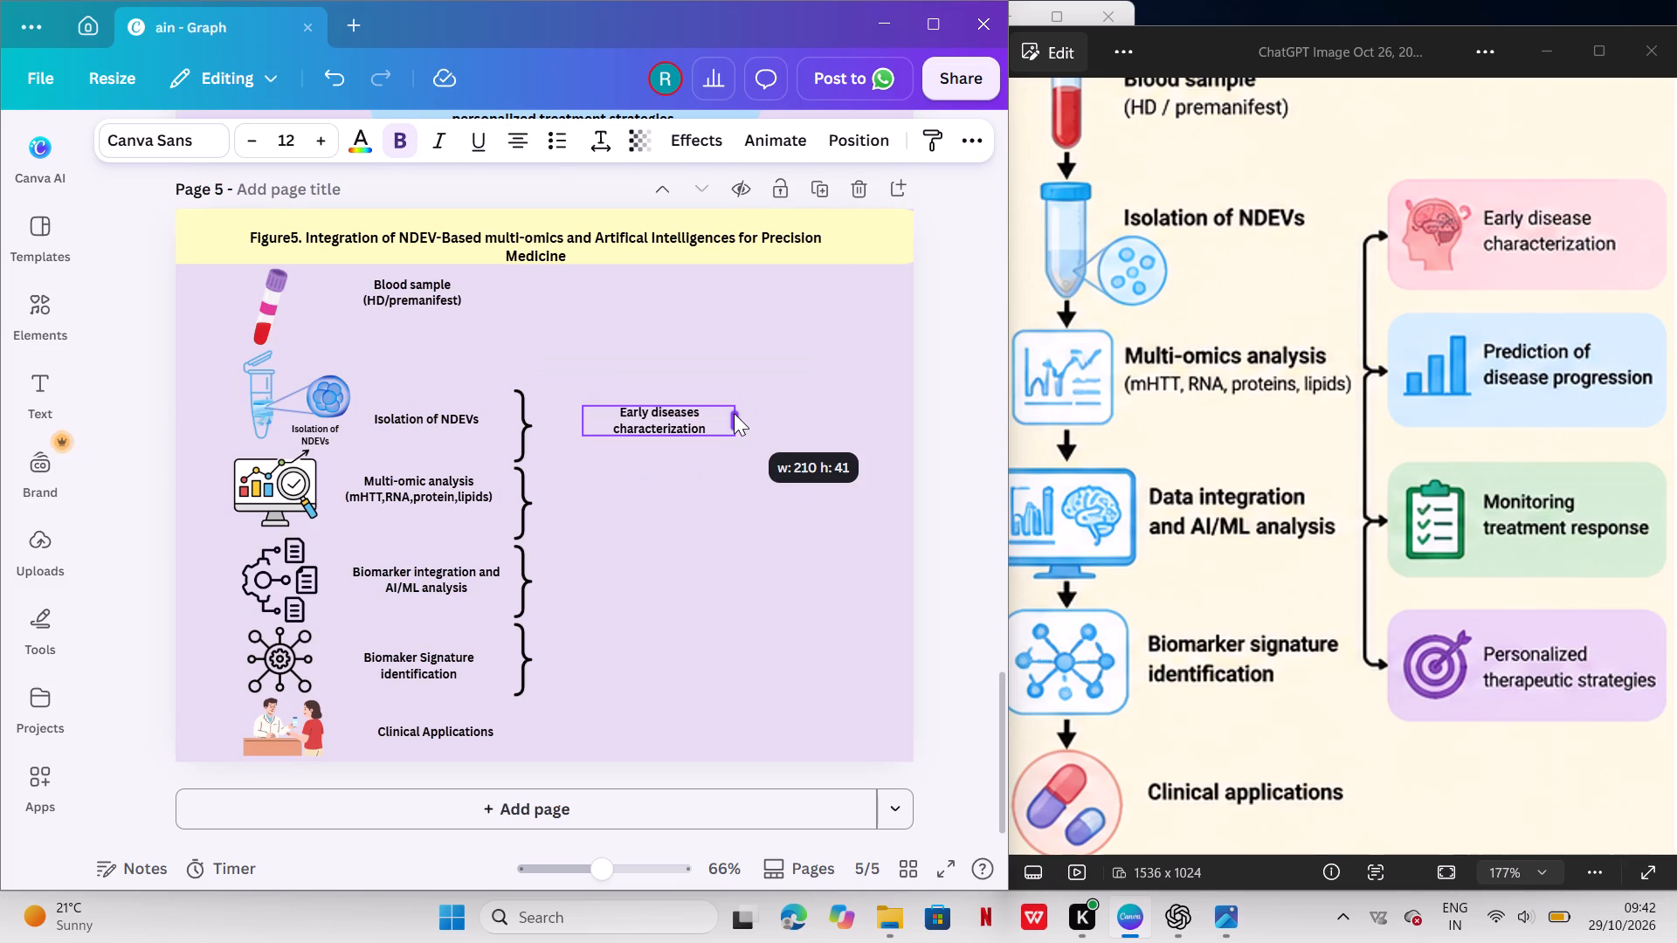
pyautogui.moveTo(734, 413); pyautogui.dragTo(735, 418)
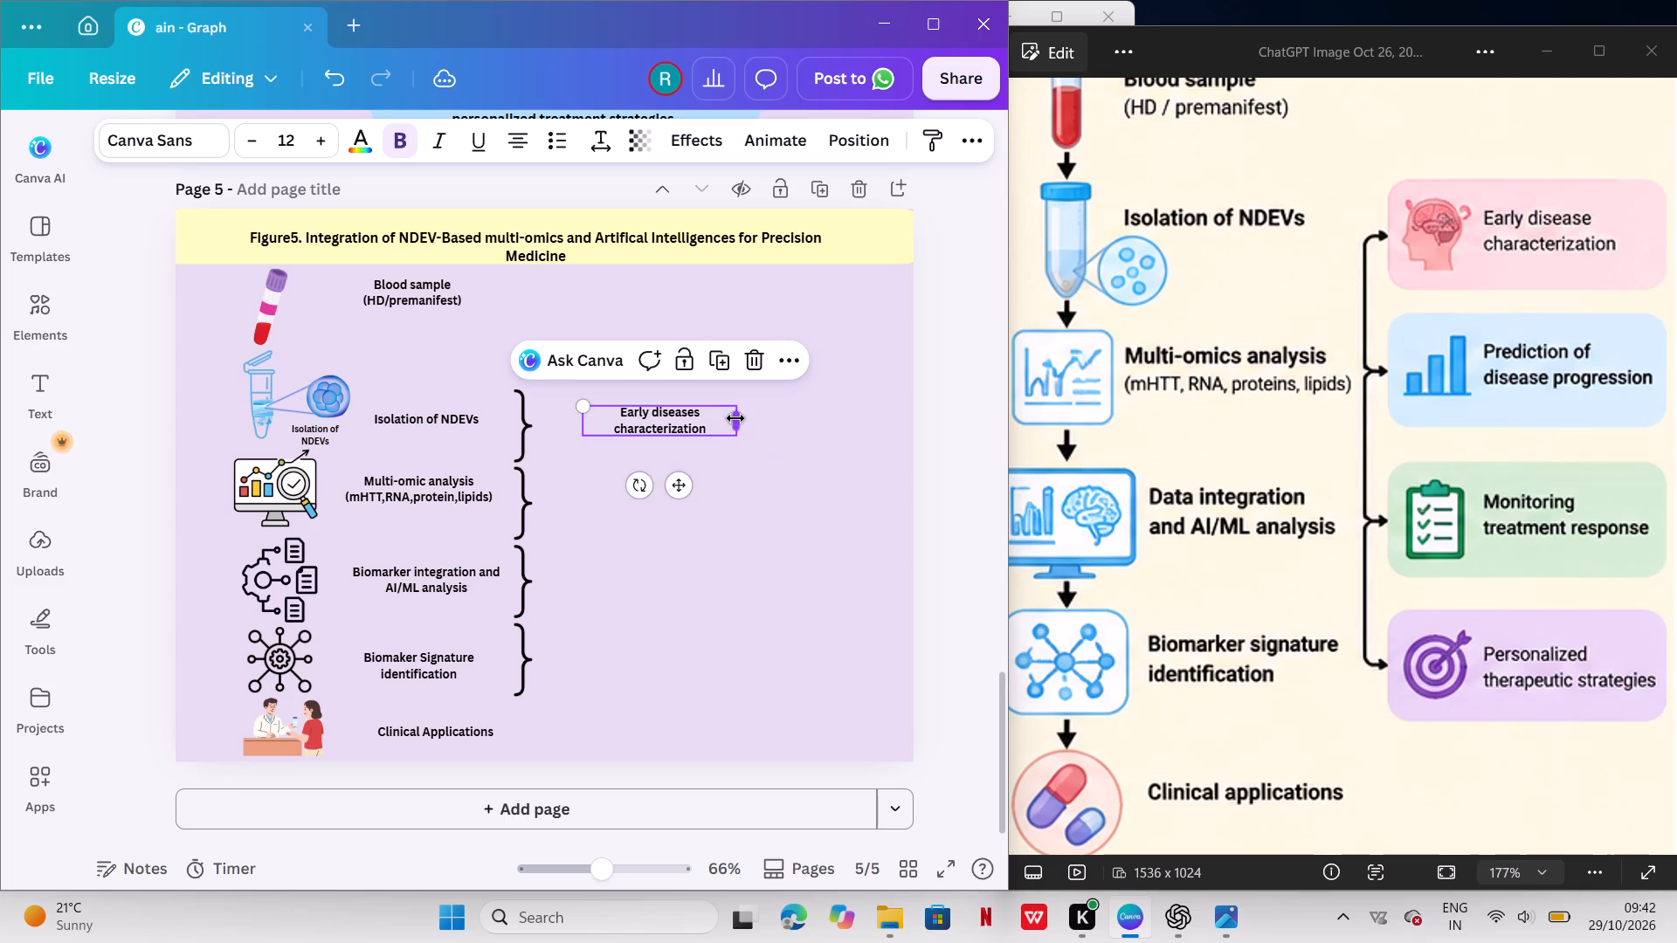
pyautogui.click(707, 419)
pyautogui.click(715, 431)
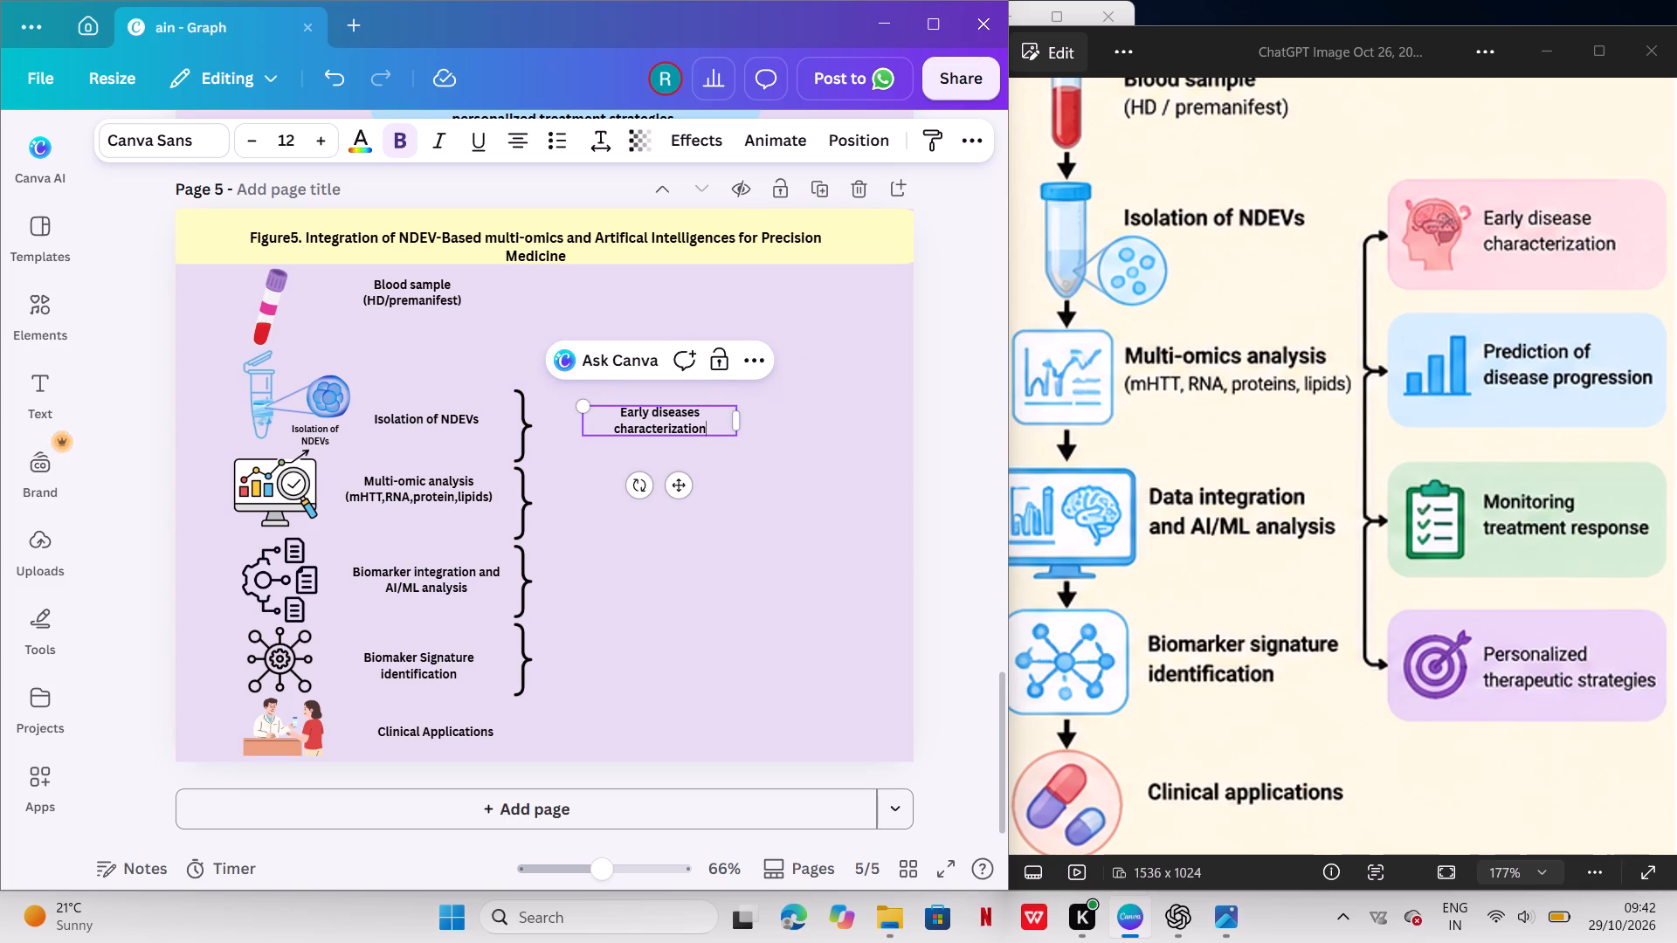
pyautogui.click(790, 465)
pyautogui.click(724, 431)
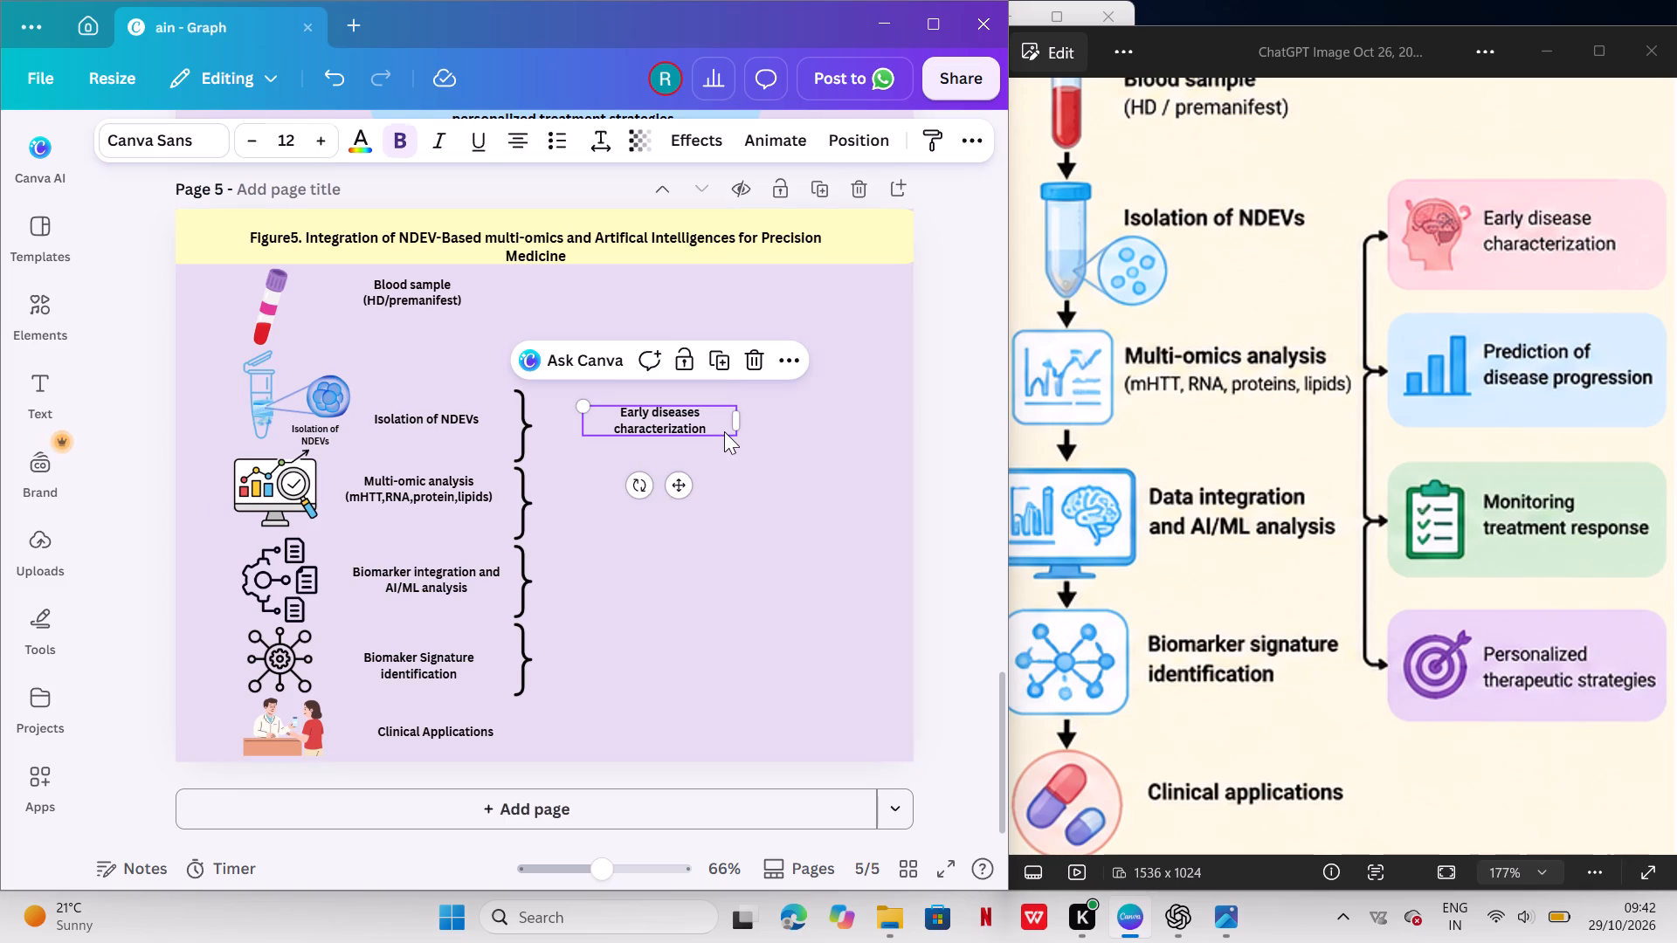
# Duplicate the "Early diseases characterization" label and place the copy below it, beside the second bracket.
pyautogui.click(728, 356)
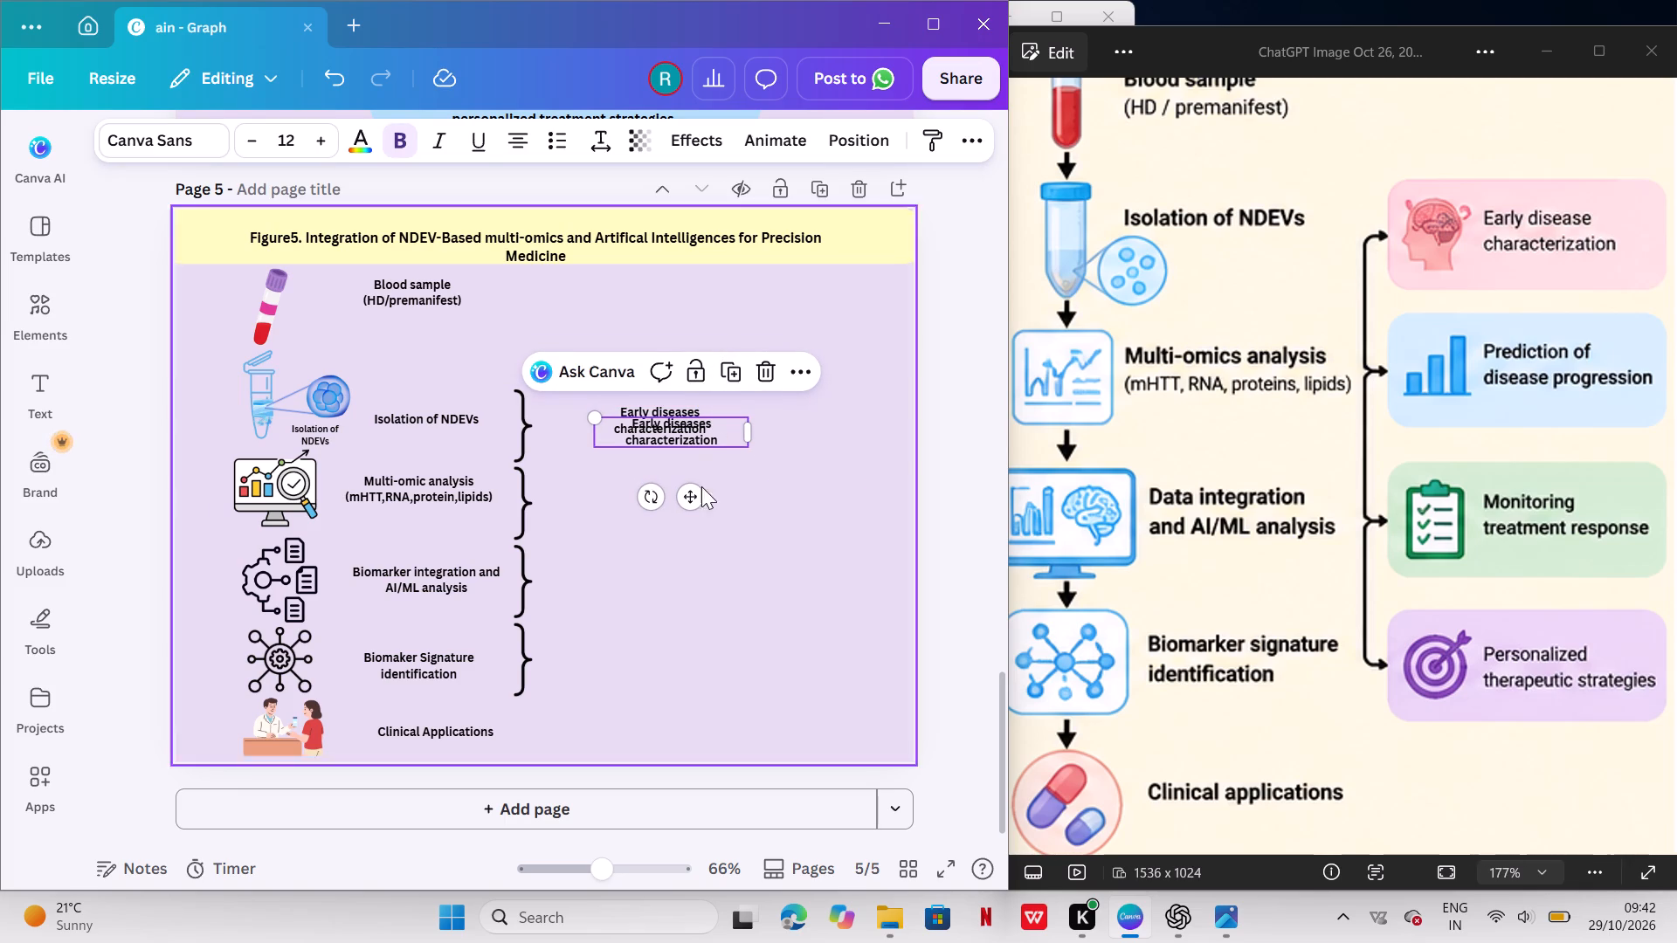
pyautogui.moveTo(695, 498); pyautogui.dragTo(694, 567)
# Replace the text of the copied label beside the second bracket with "Prediction of disease progression".
pyautogui.doubleClick(704, 492)
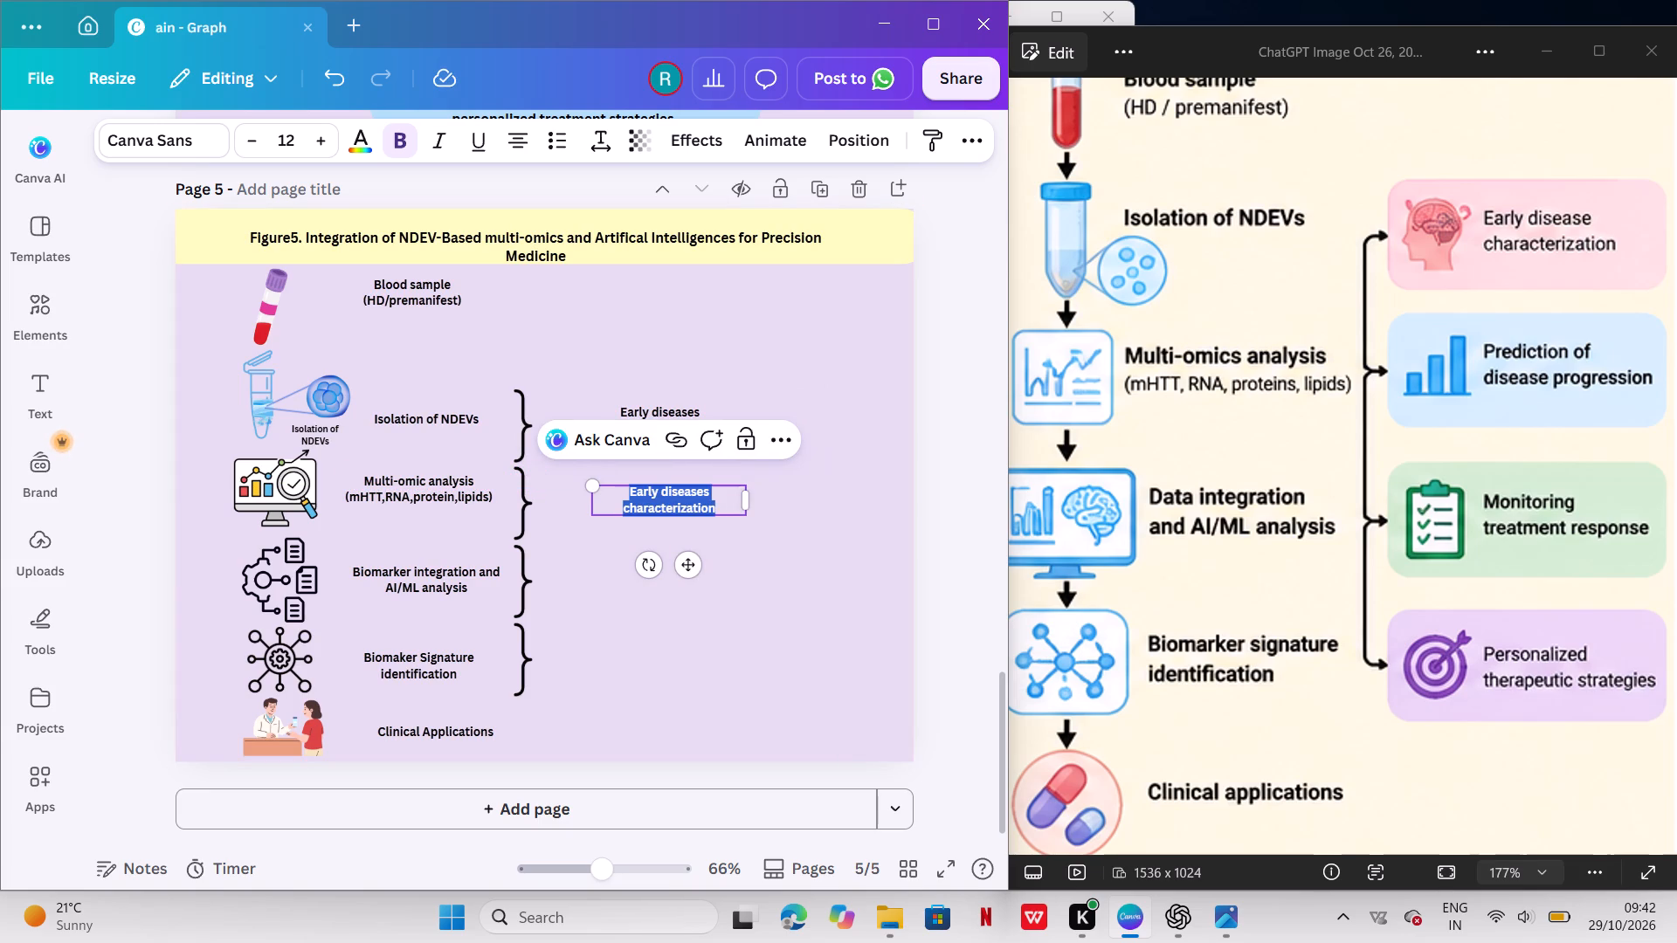
pyautogui.press('BackSpace')
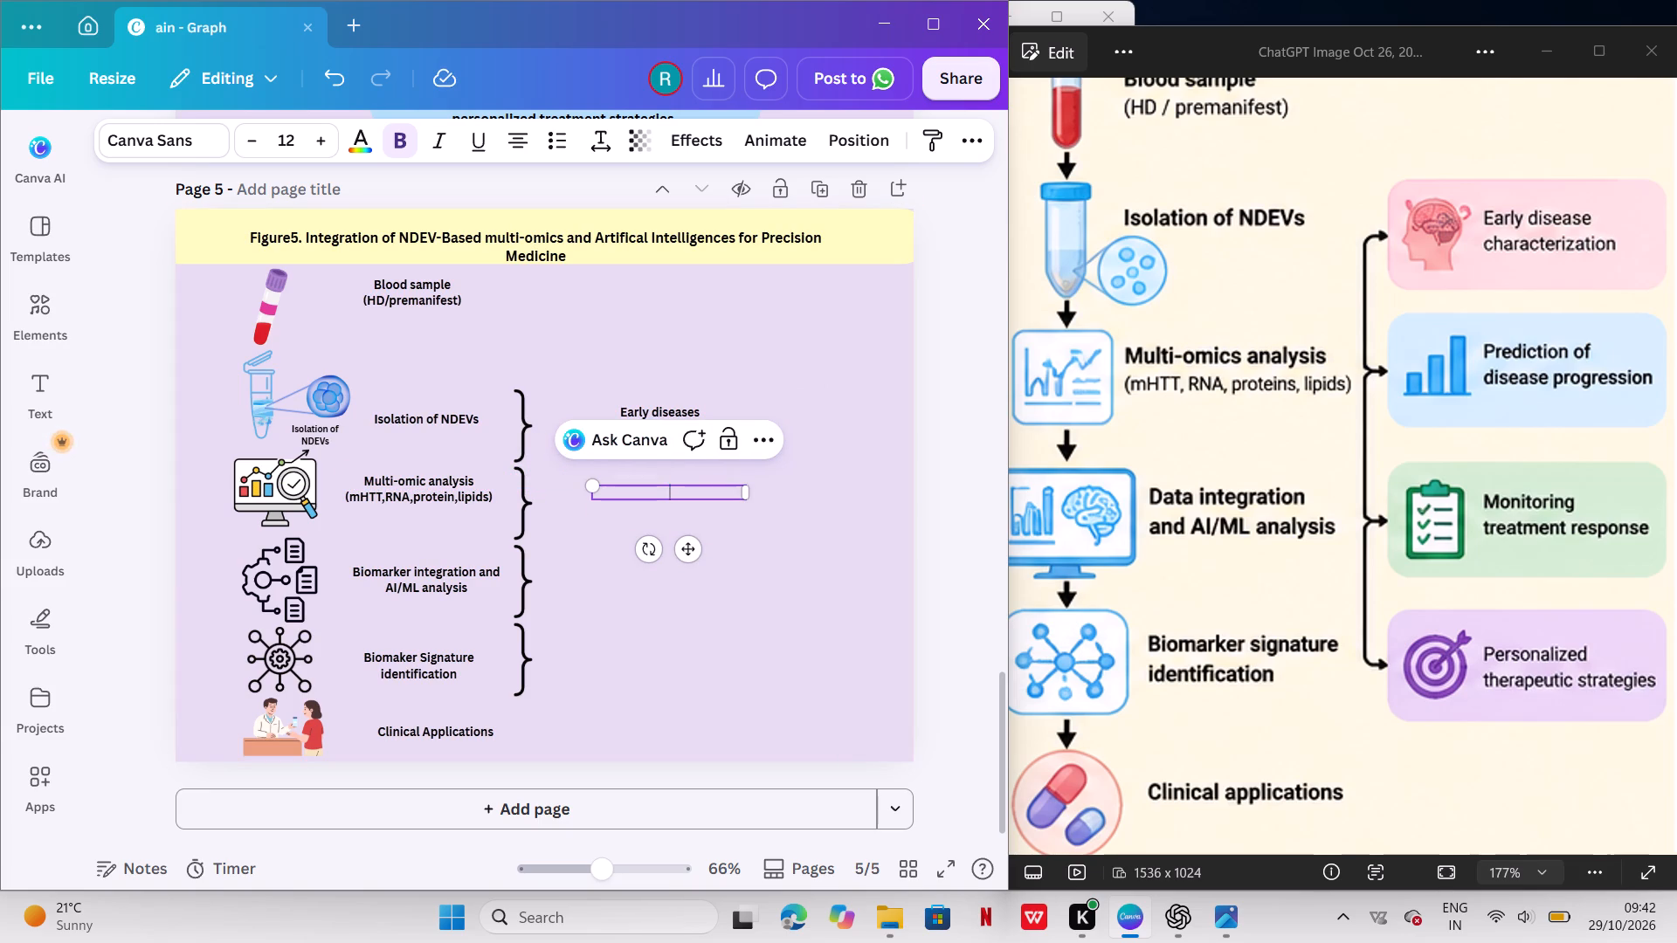
pyautogui.press('p')
pyautogui.write('re')
pyautogui.write('di')
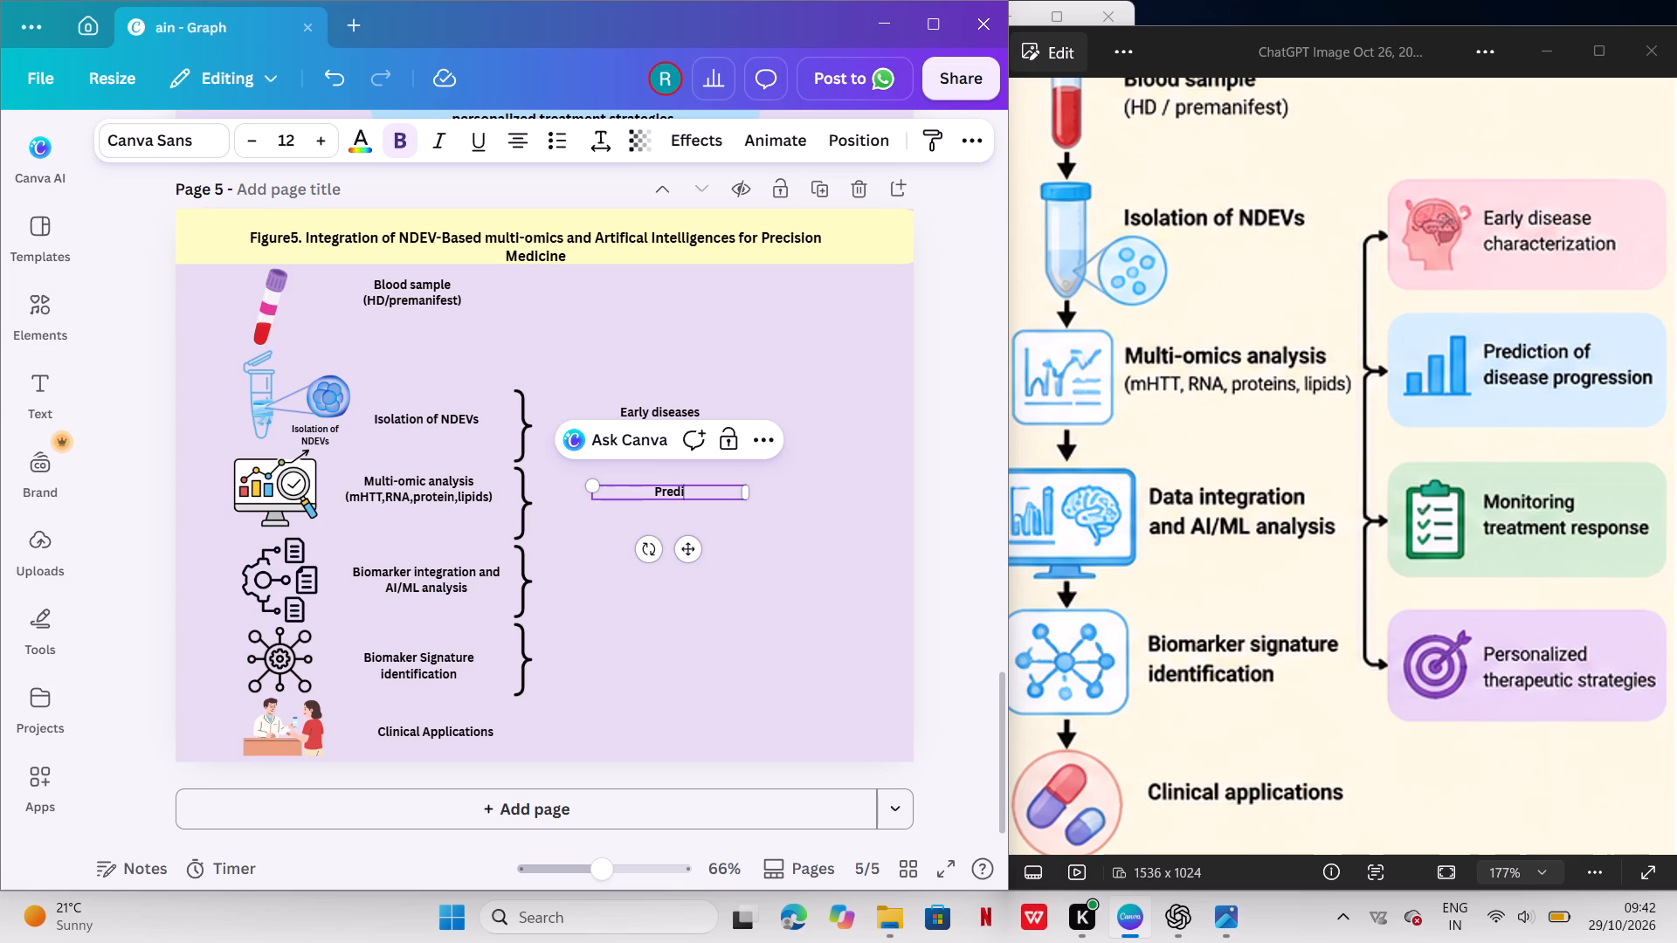
pyautogui.write('ction')
pyautogui.press('space')
pyautogui.write('of')
pyautogui.press('space')
pyautogui.press('f')
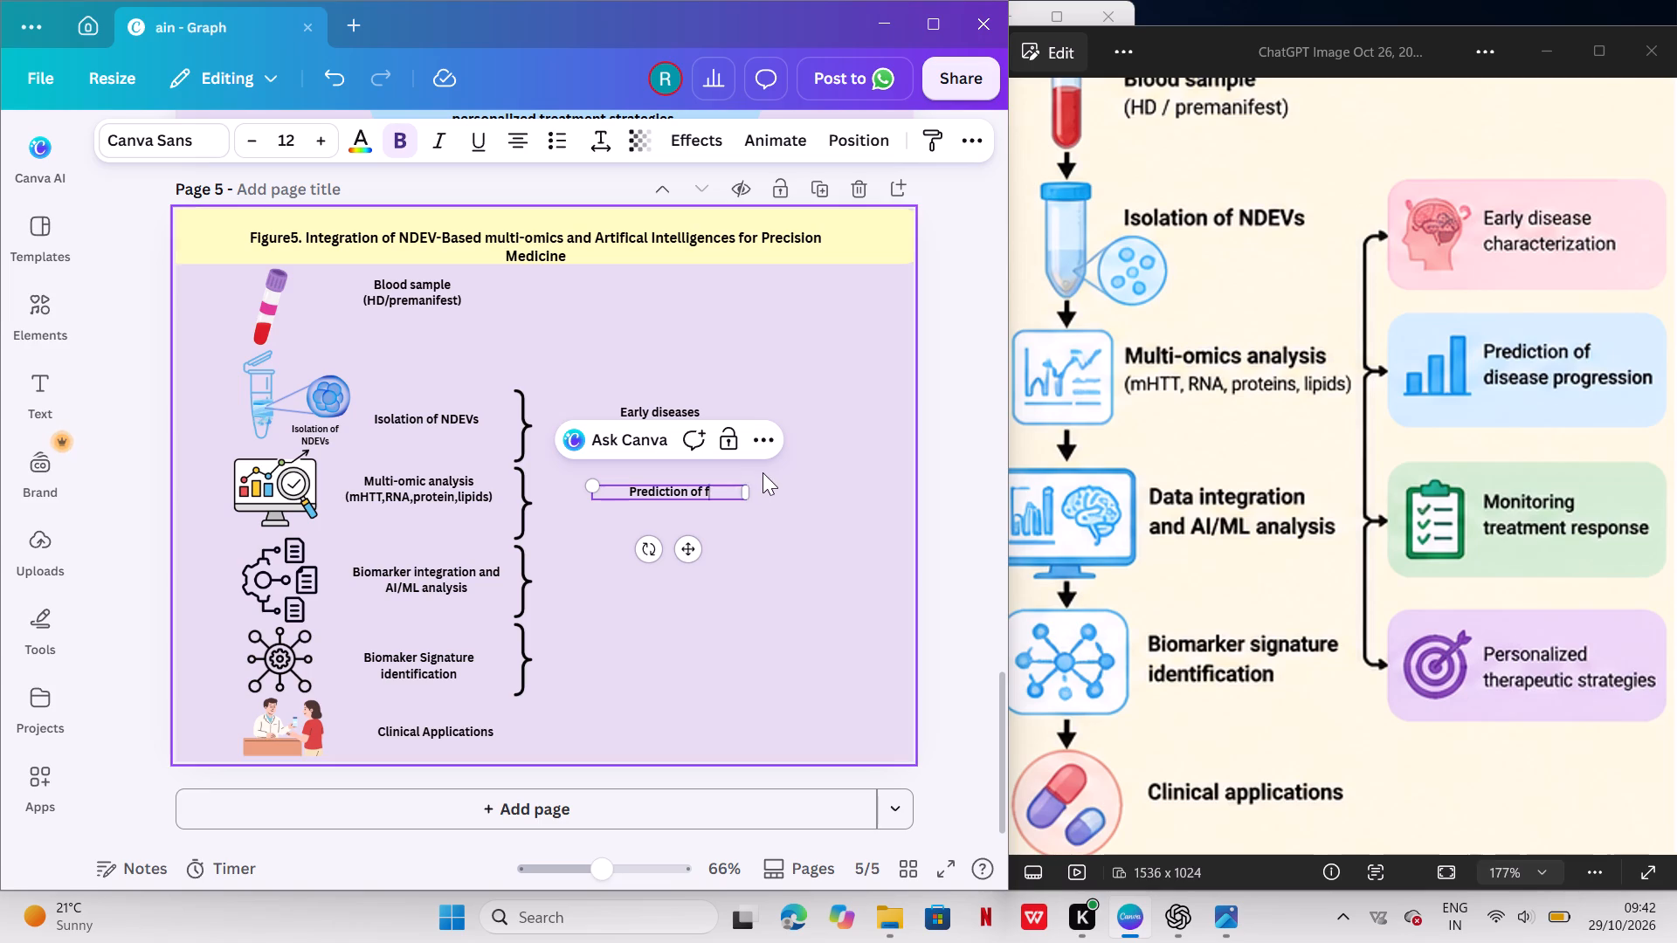
pyautogui.press('BackSpace')
pyautogui.write('di')
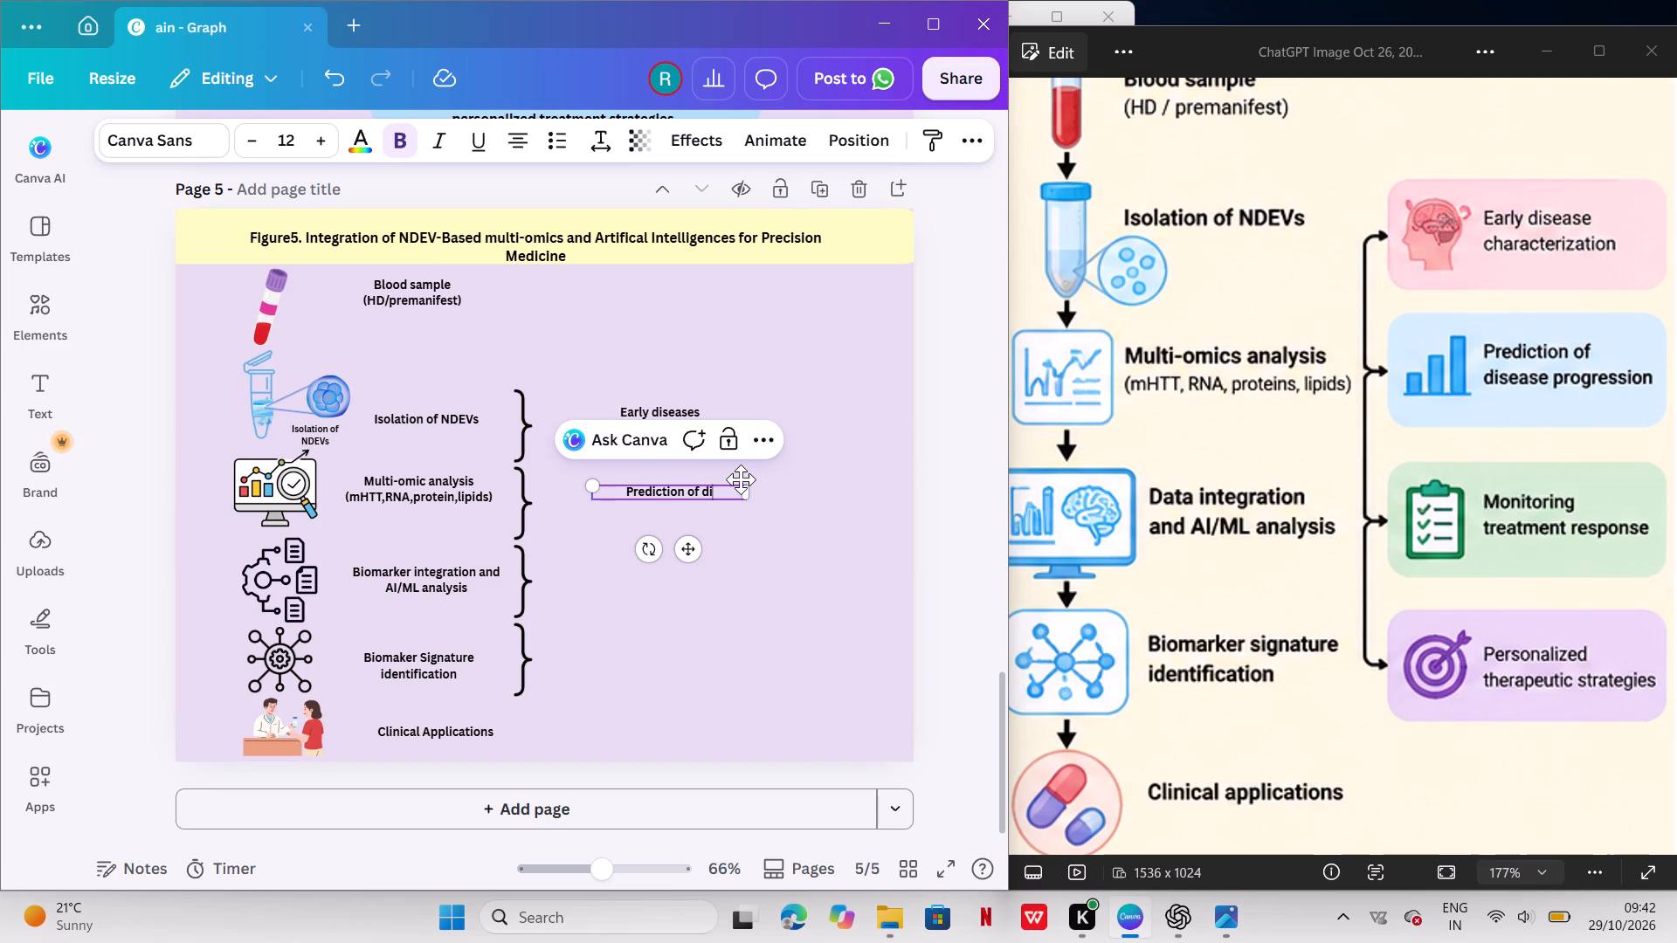
pyautogui.write('sea')
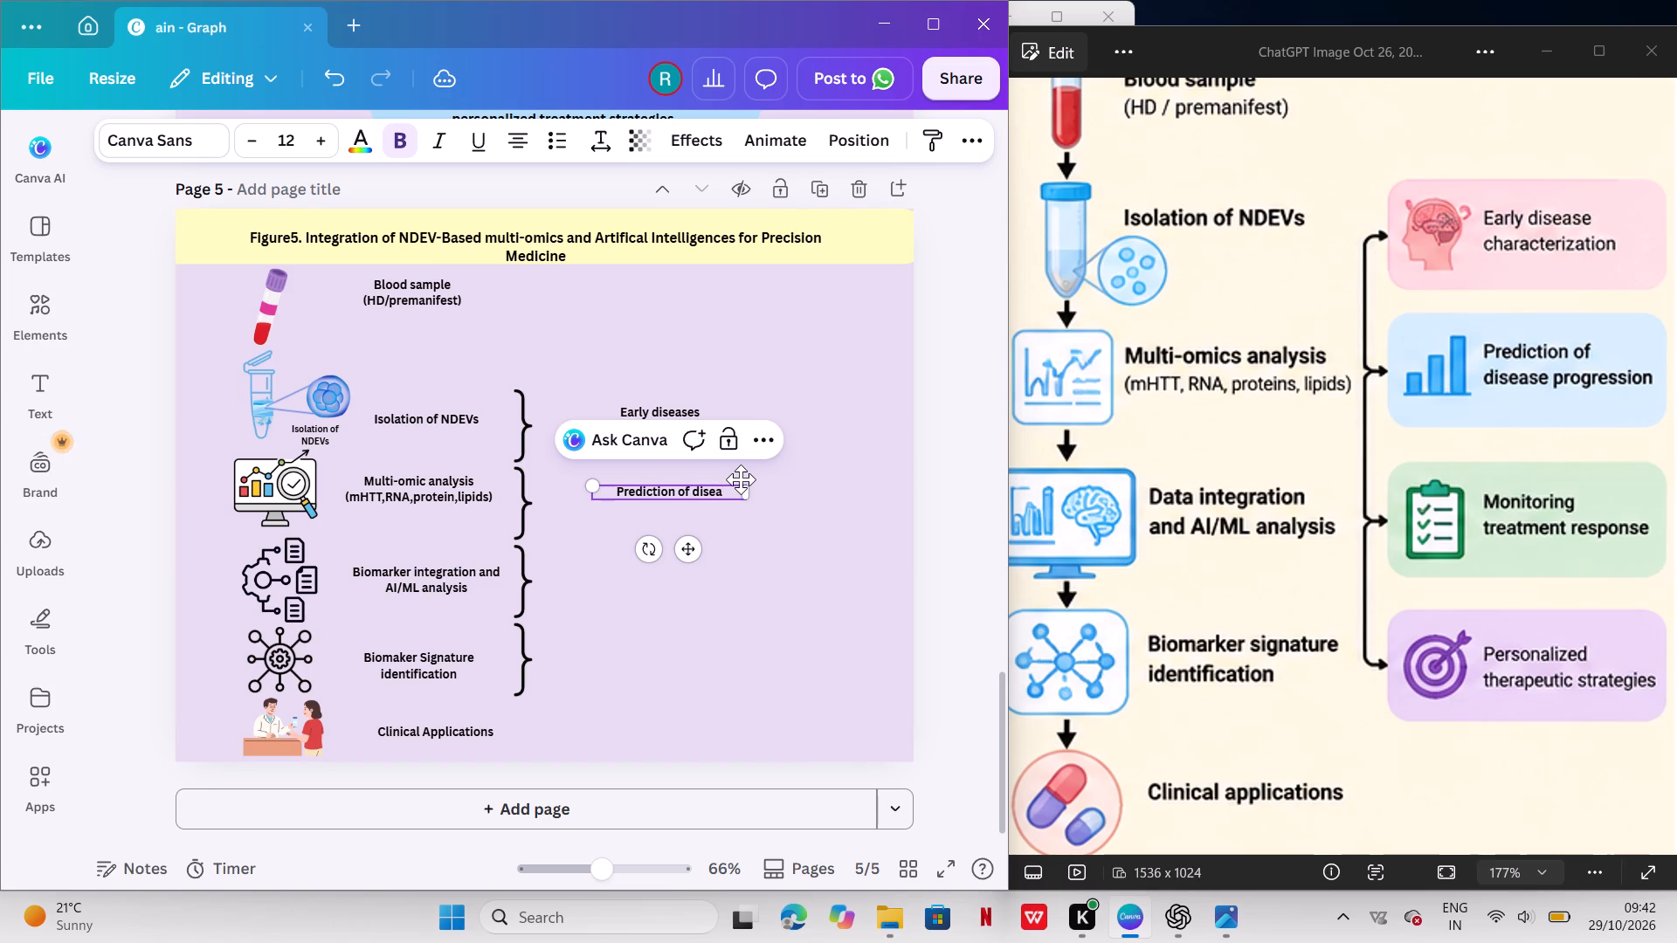
pyautogui.write('ss')
pyautogui.press('BackSpace')
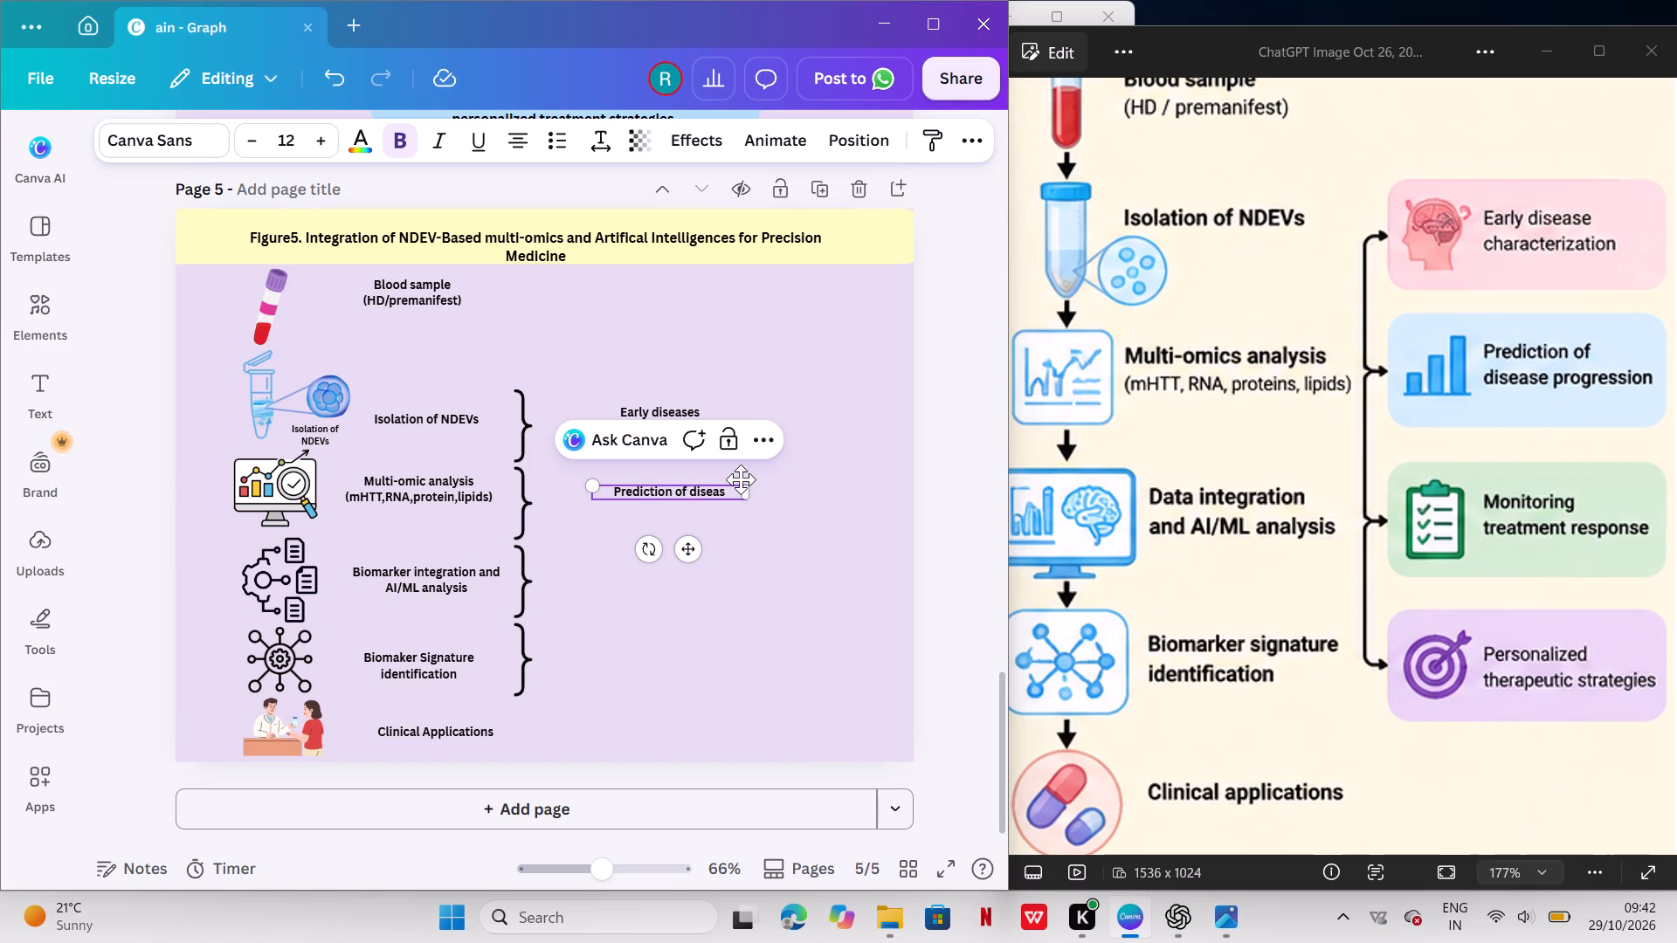
pyautogui.press('e')
pyautogui.press('space')
pyautogui.write('pro')
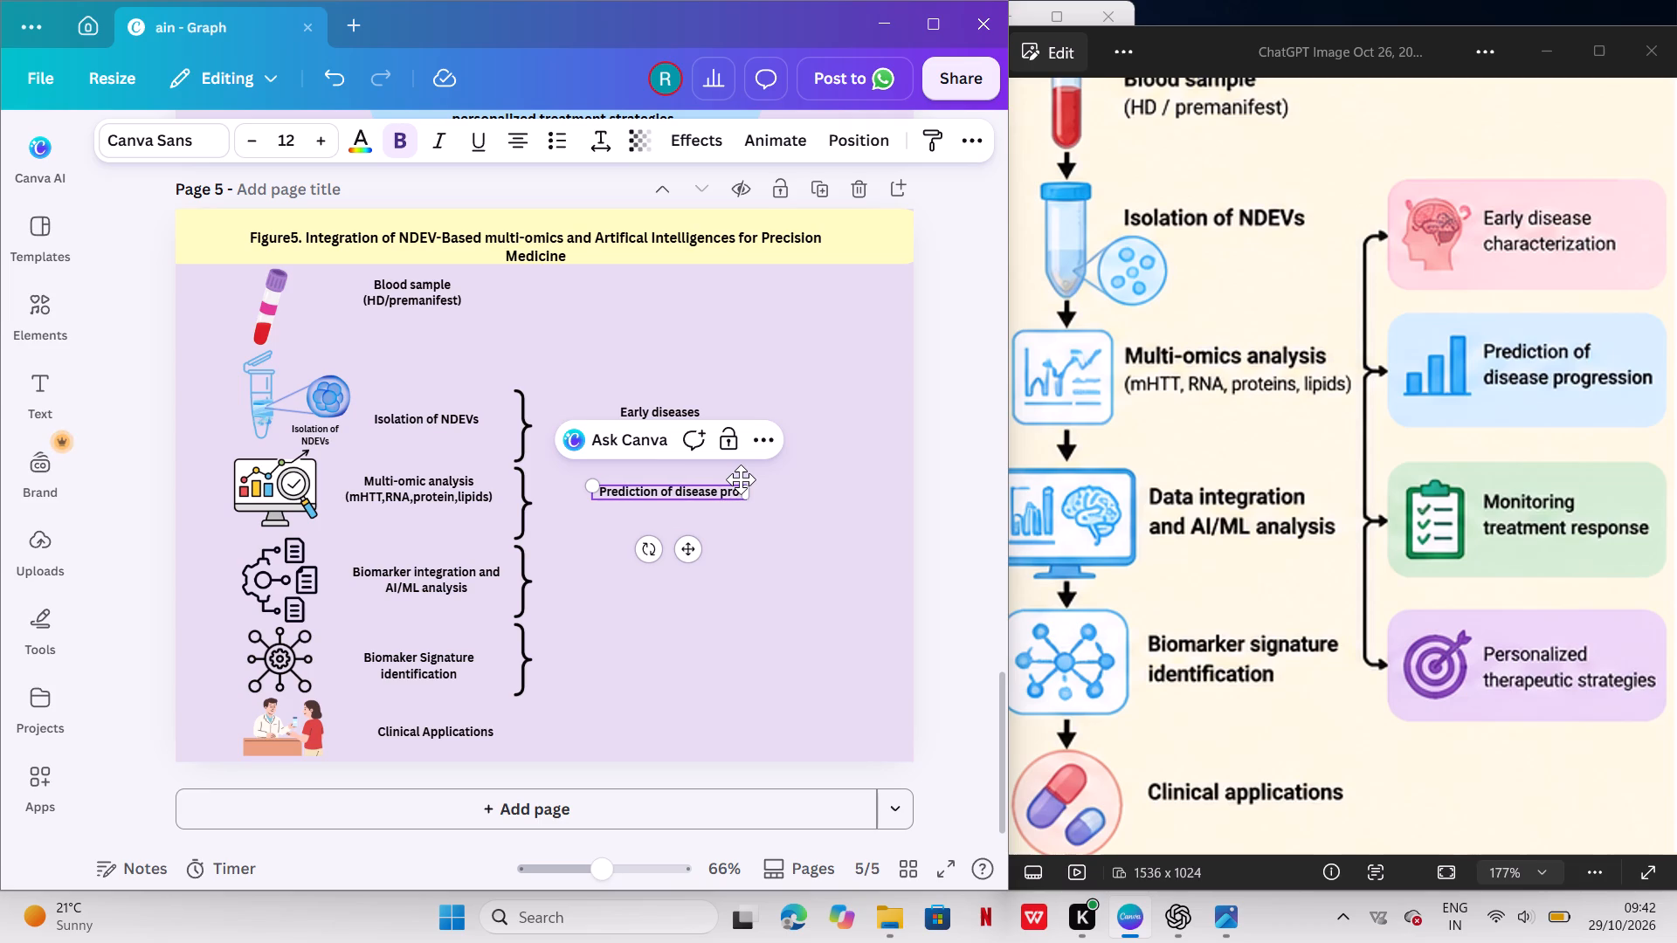
pyautogui.write('gress')
pyautogui.write('ion')
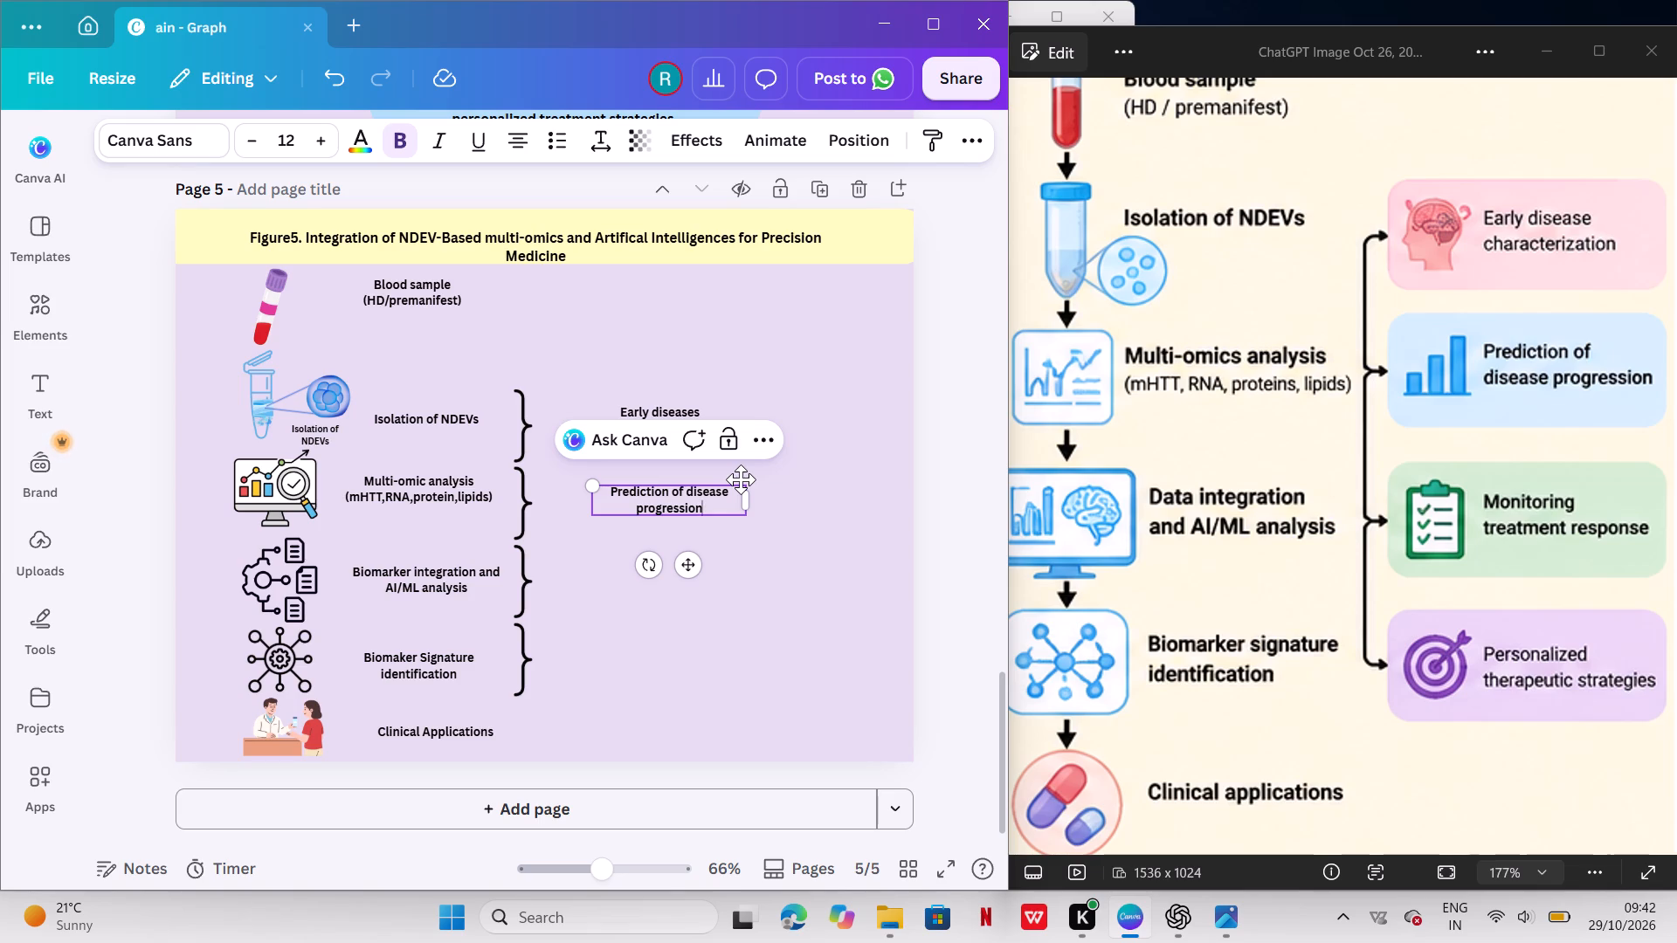
pyautogui.click(755, 562)
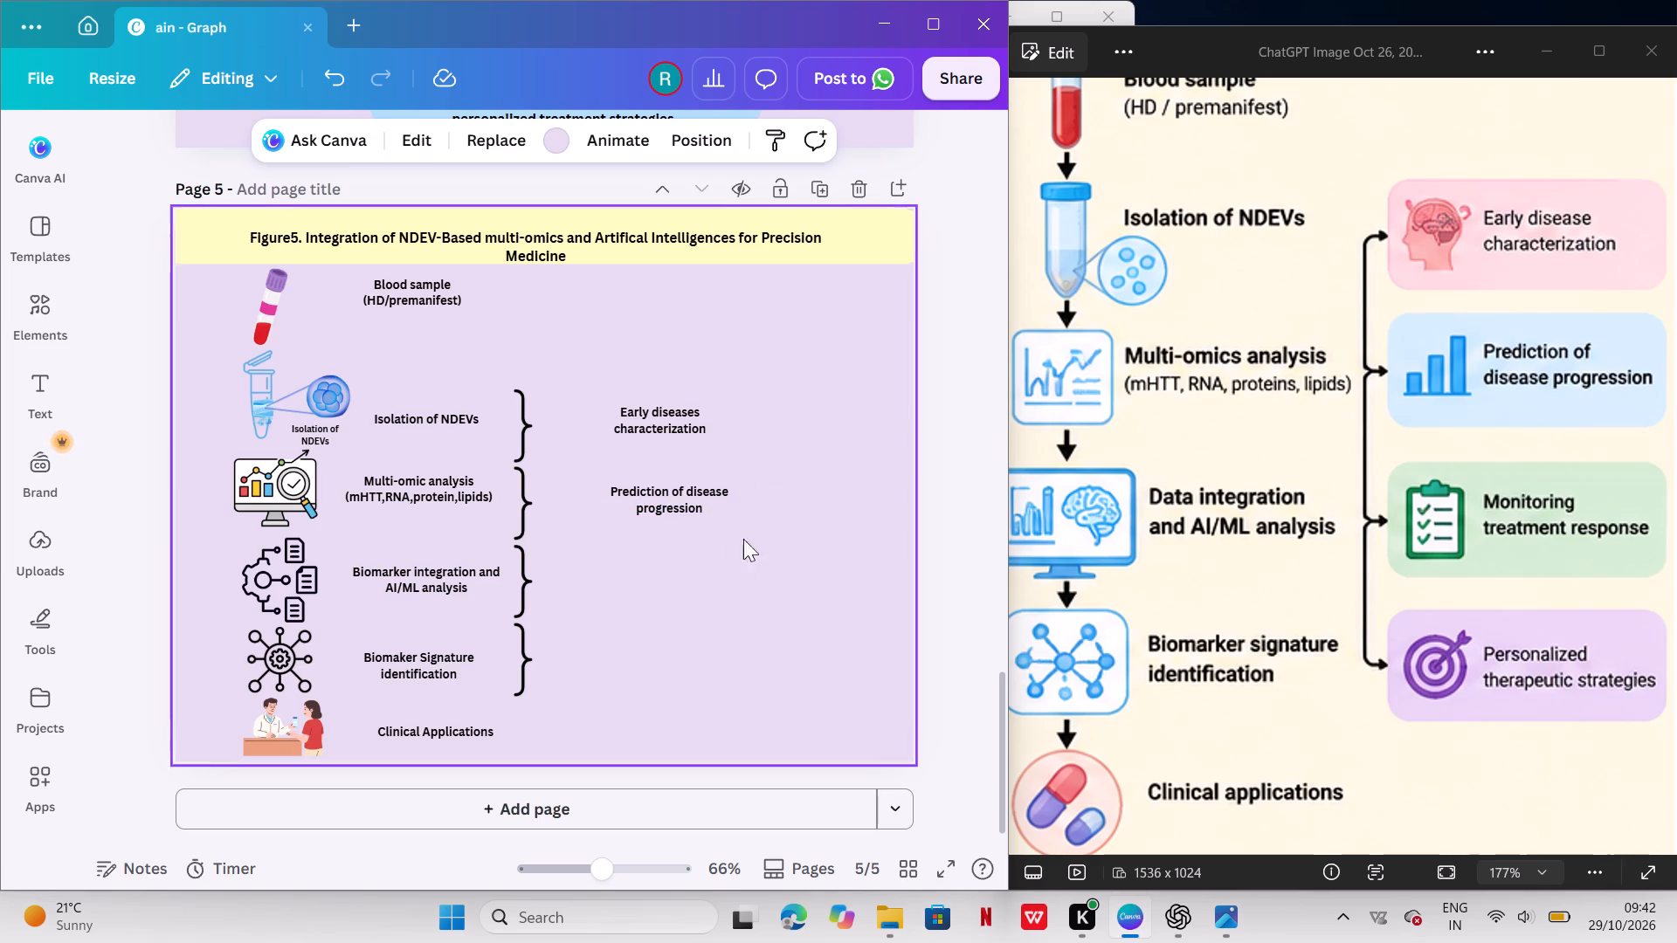
# Duplicate the "Prediction of disease progression" label beside the third bracket and change the copy's text to "Monitoring treatment response".
pyautogui.click(707, 506)
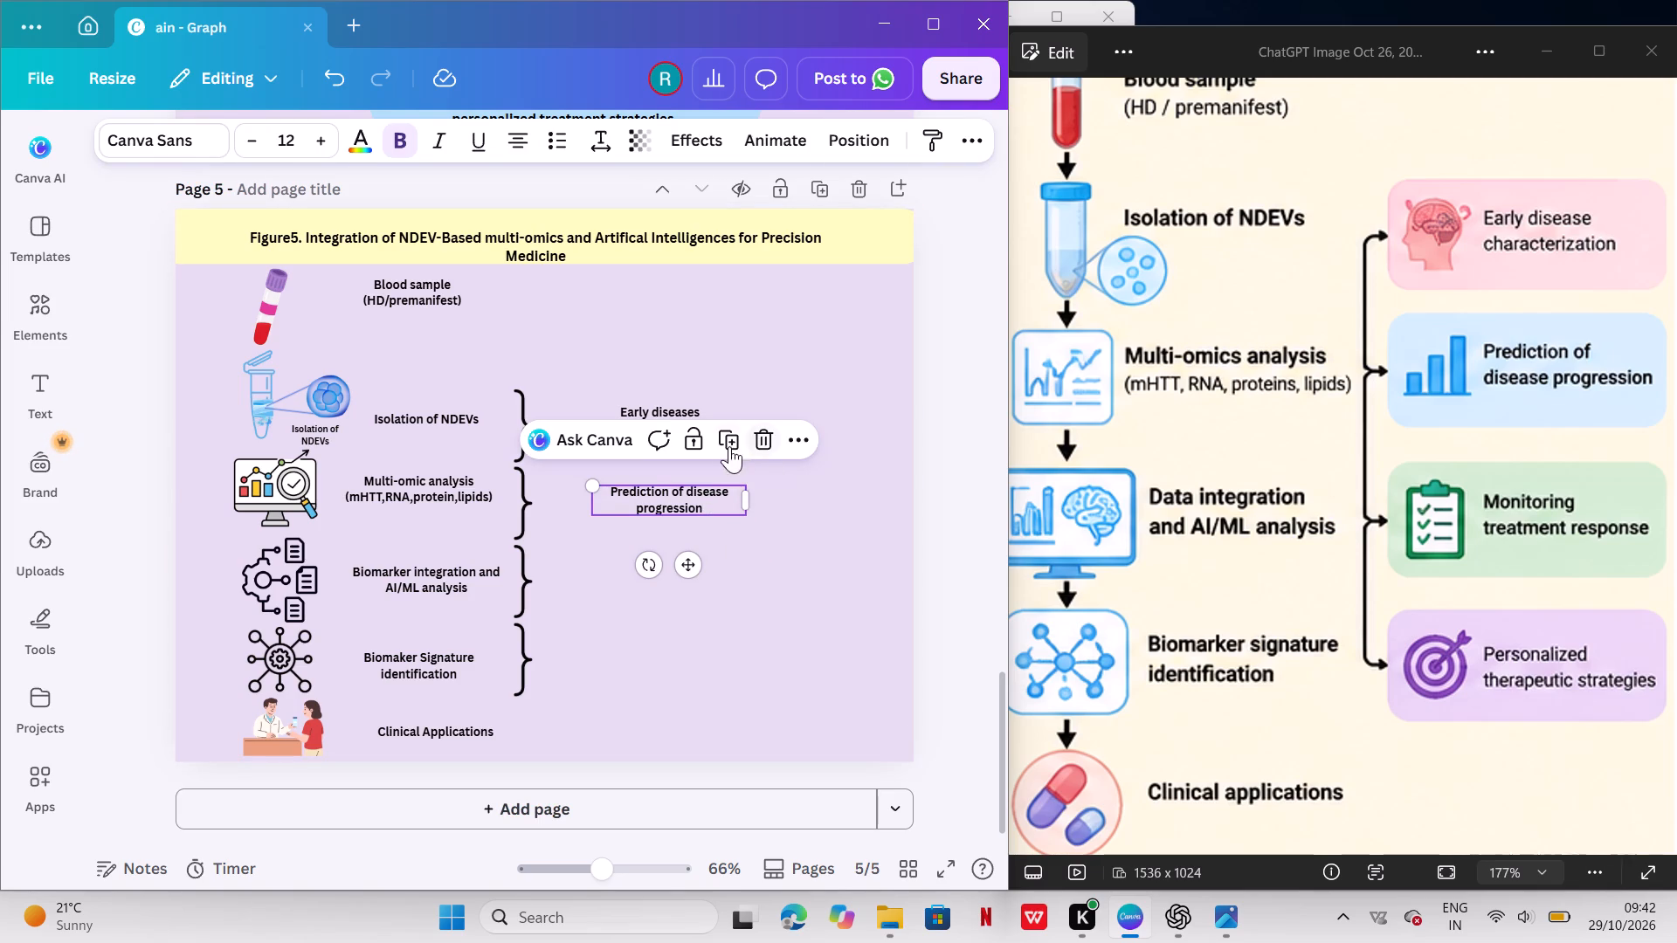
pyautogui.click(721, 443)
pyautogui.doubleClick(719, 580)
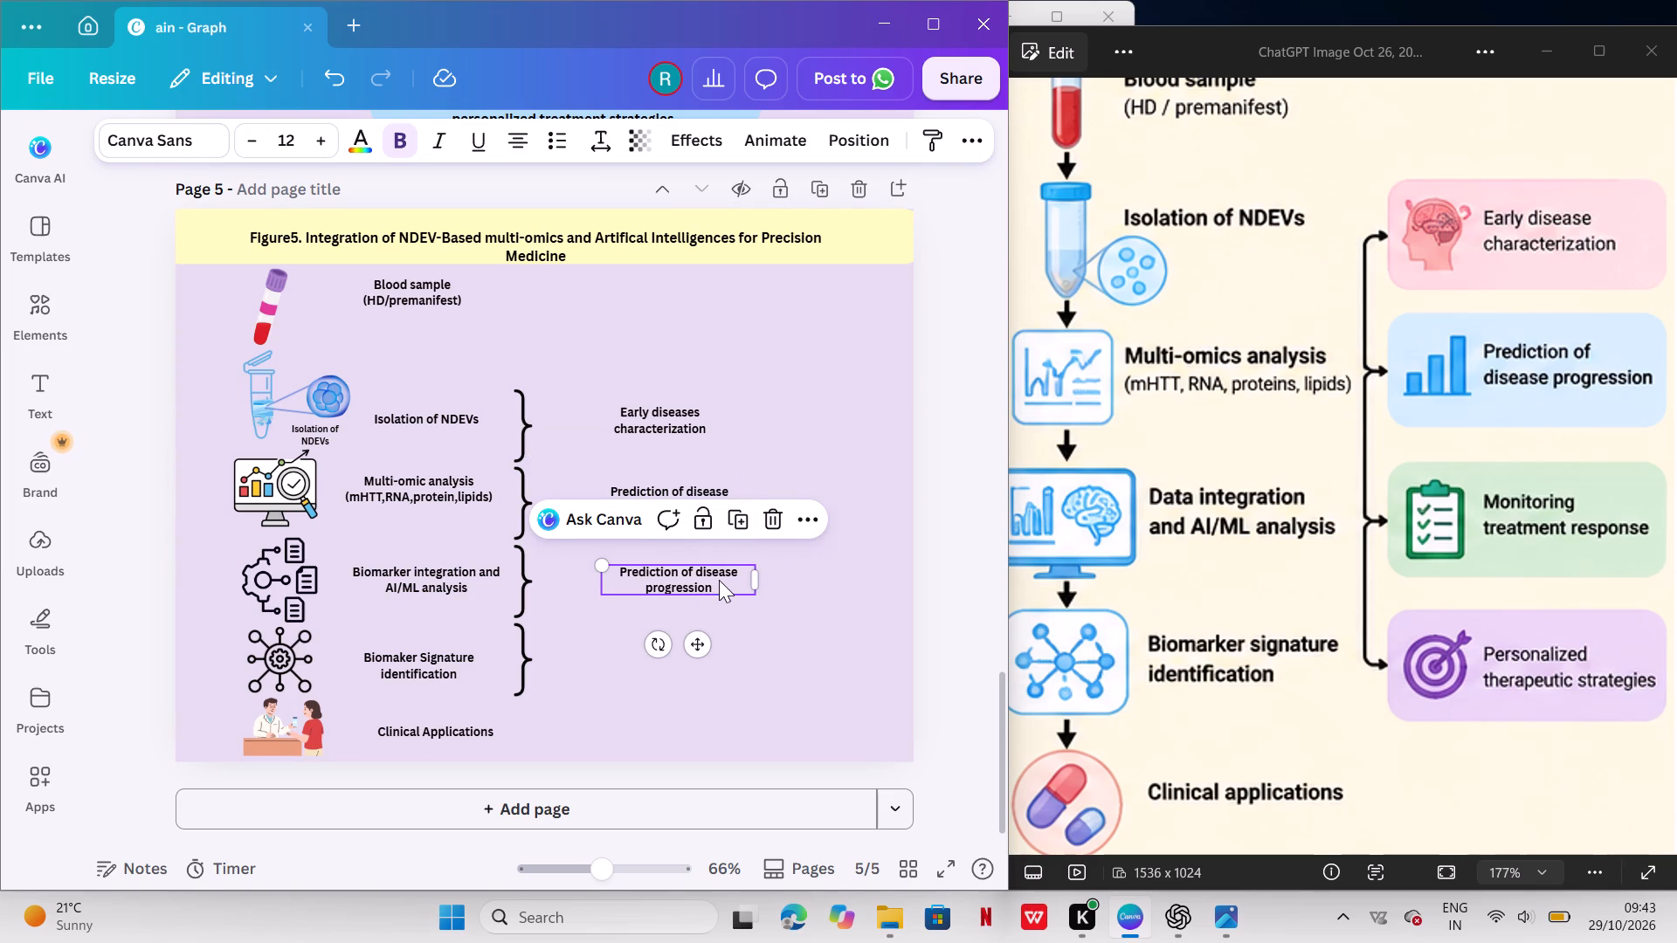
pyautogui.press('BackSpace')
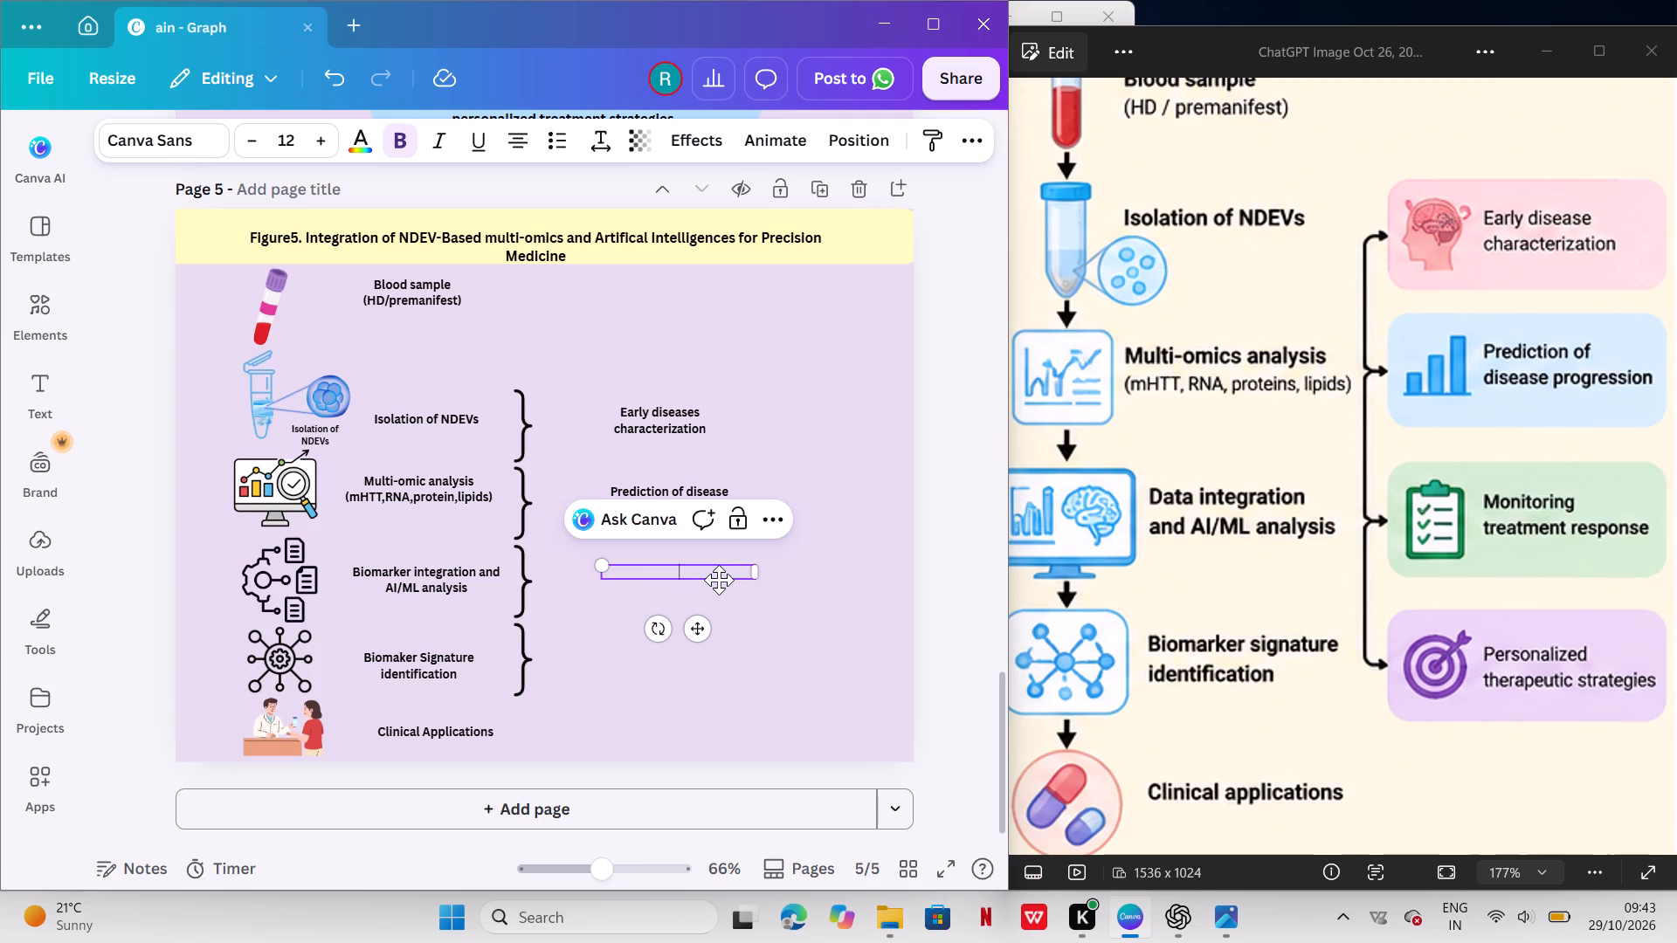
pyautogui.press('o')
pyautogui.write('ni')
pyautogui.write('toring')
pyautogui.press('space')
pyautogui.write('treat')
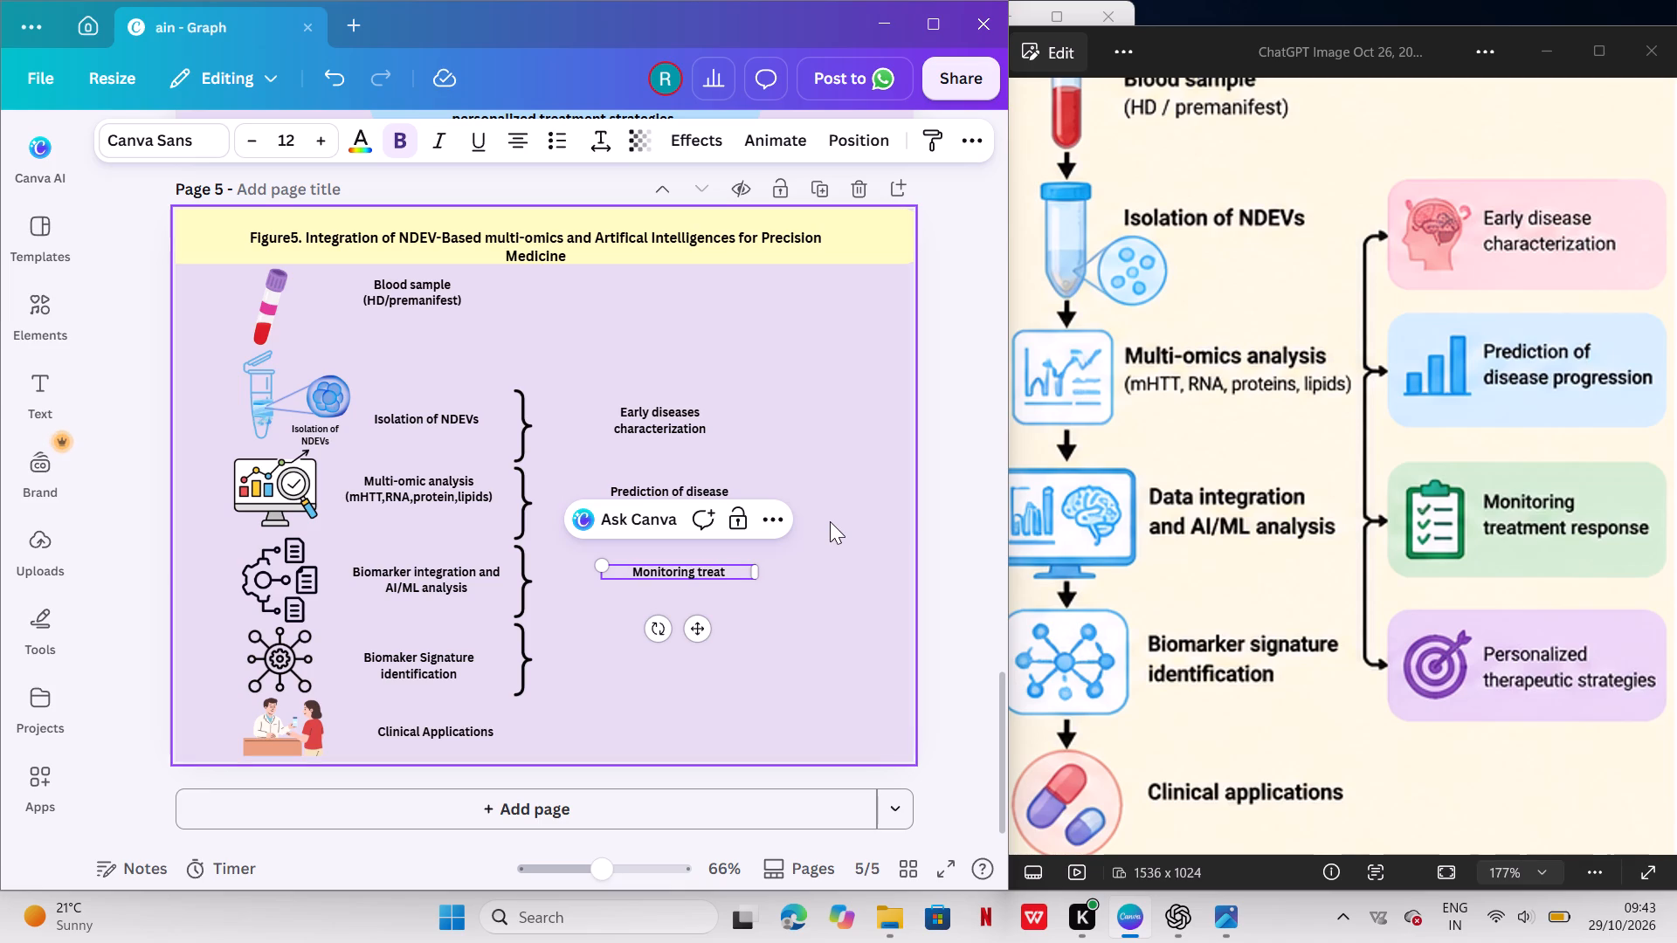
pyautogui.write('ment respo')
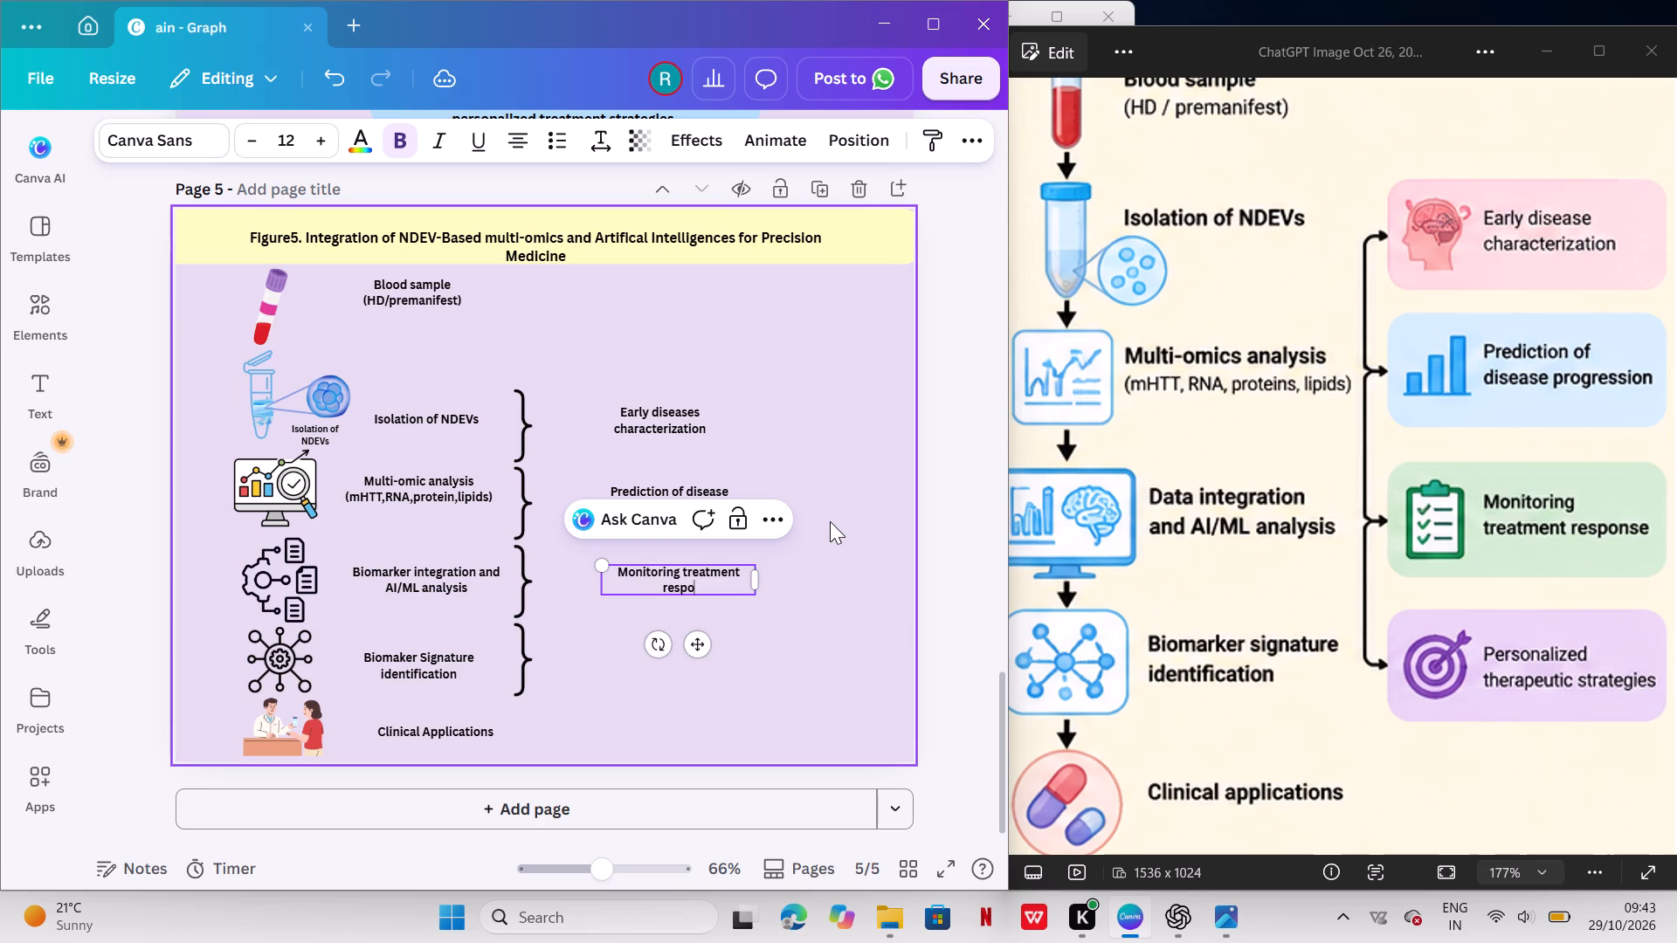
pyautogui.press('n')
pyautogui.write('se')
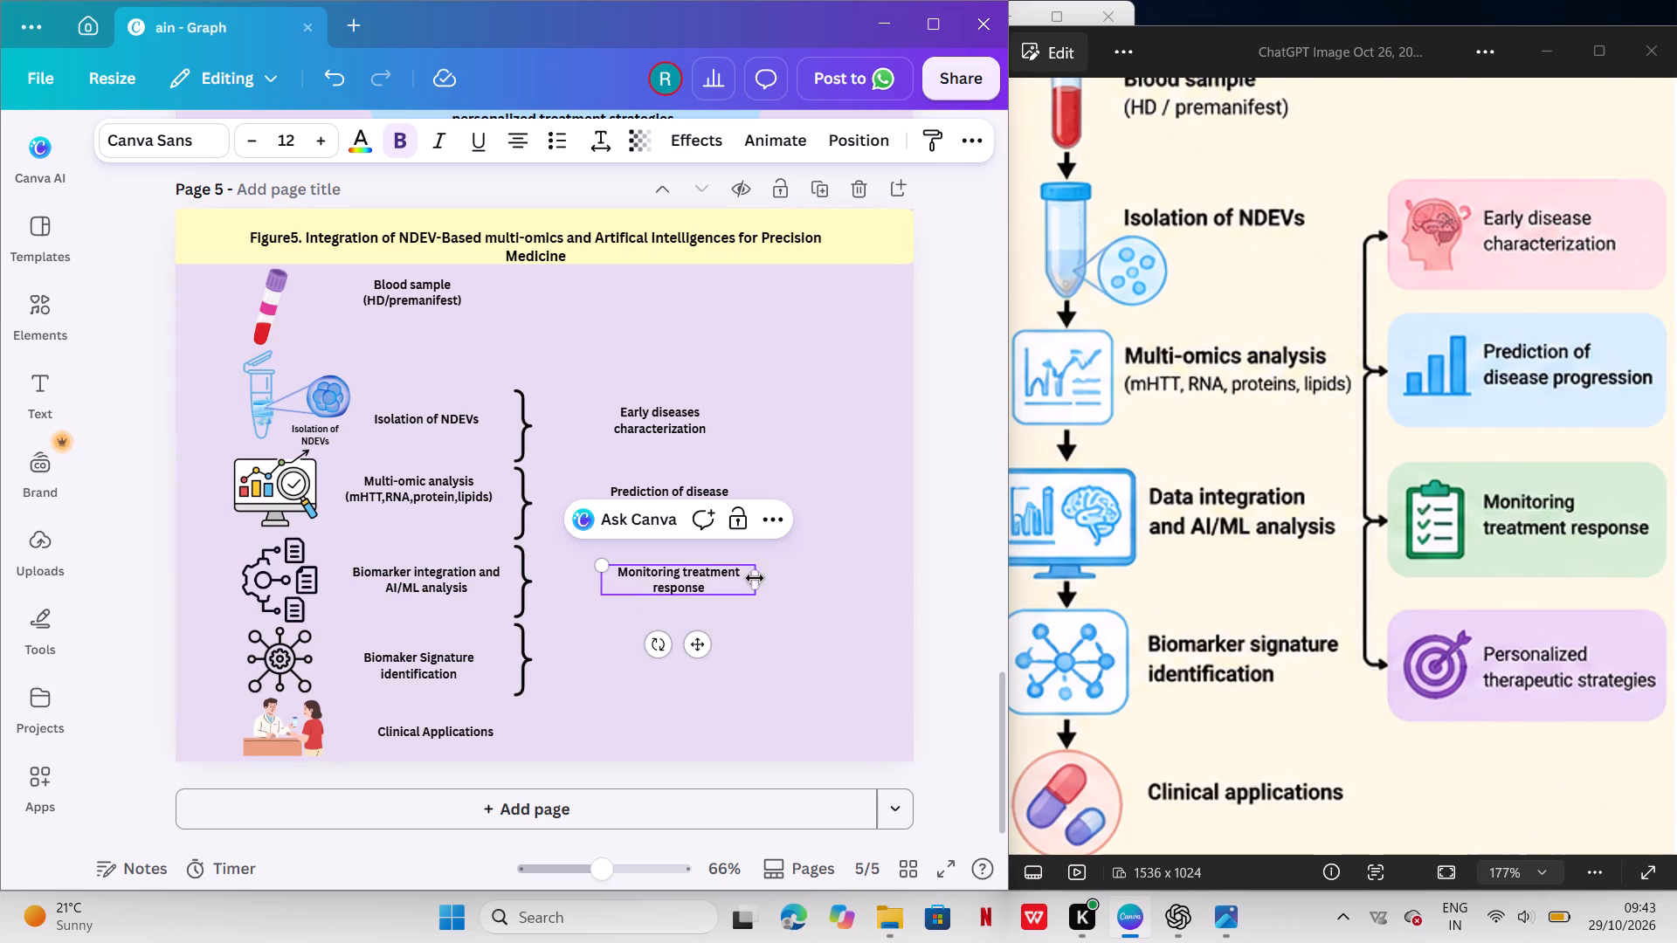
pyautogui.click(745, 580)
pyautogui.click(787, 589)
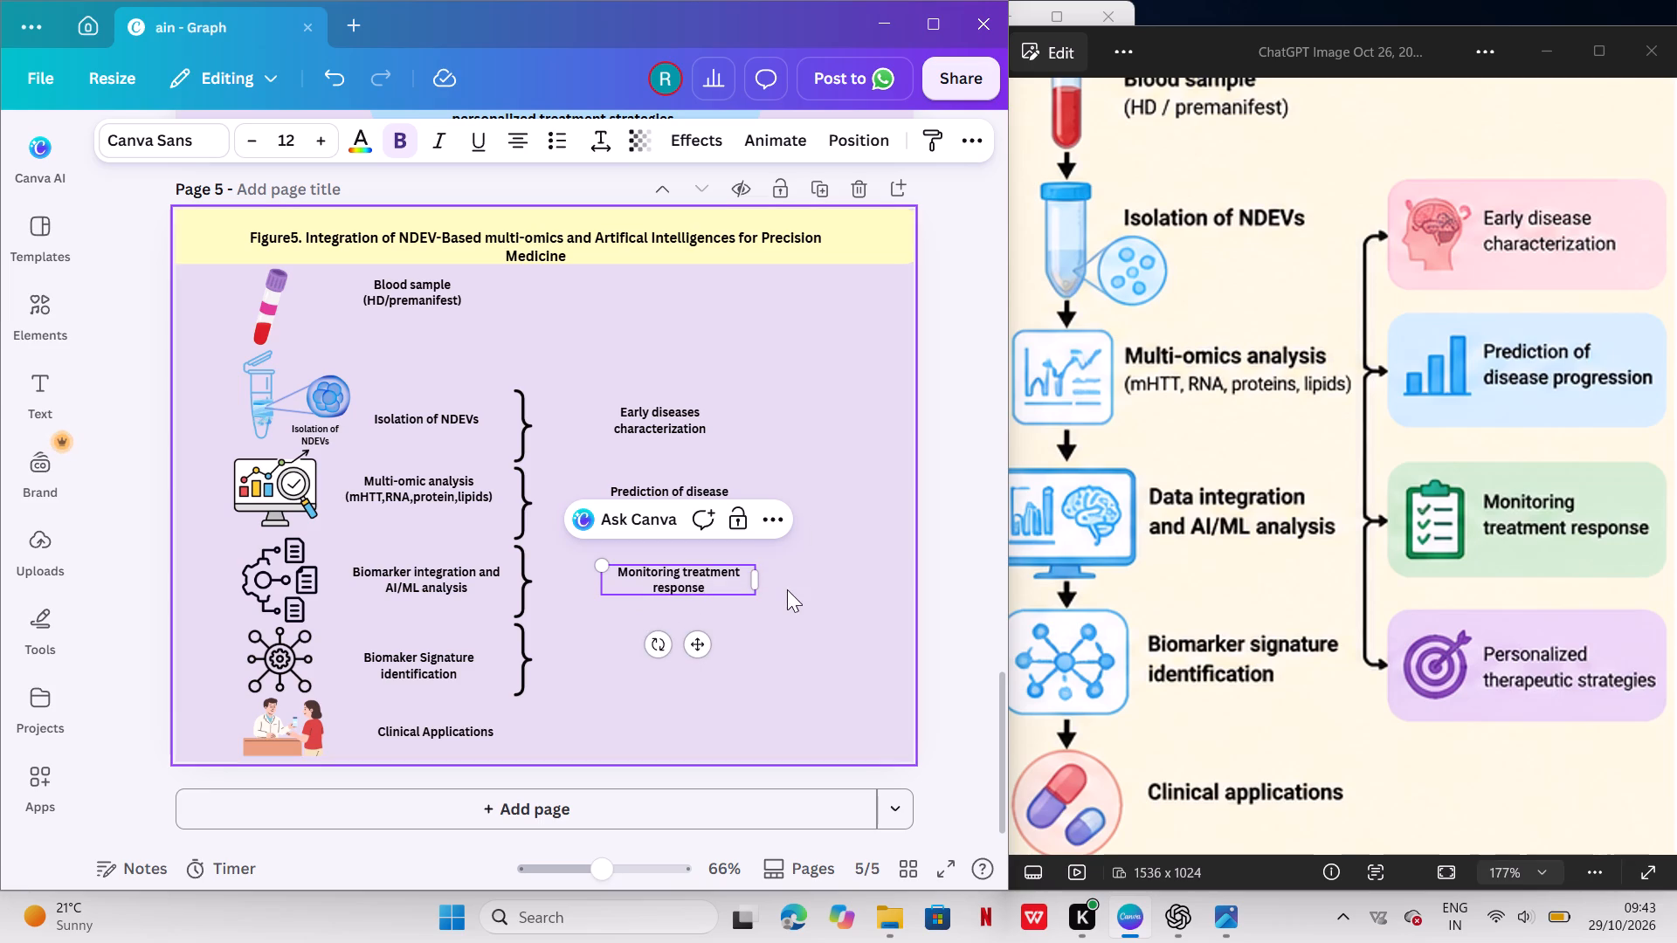
# Duplicate the "Monitoring treatment response" label beside the fourth bracket and change the copy's text to "Personalized therapeutic strategies".
pyautogui.click(705, 579)
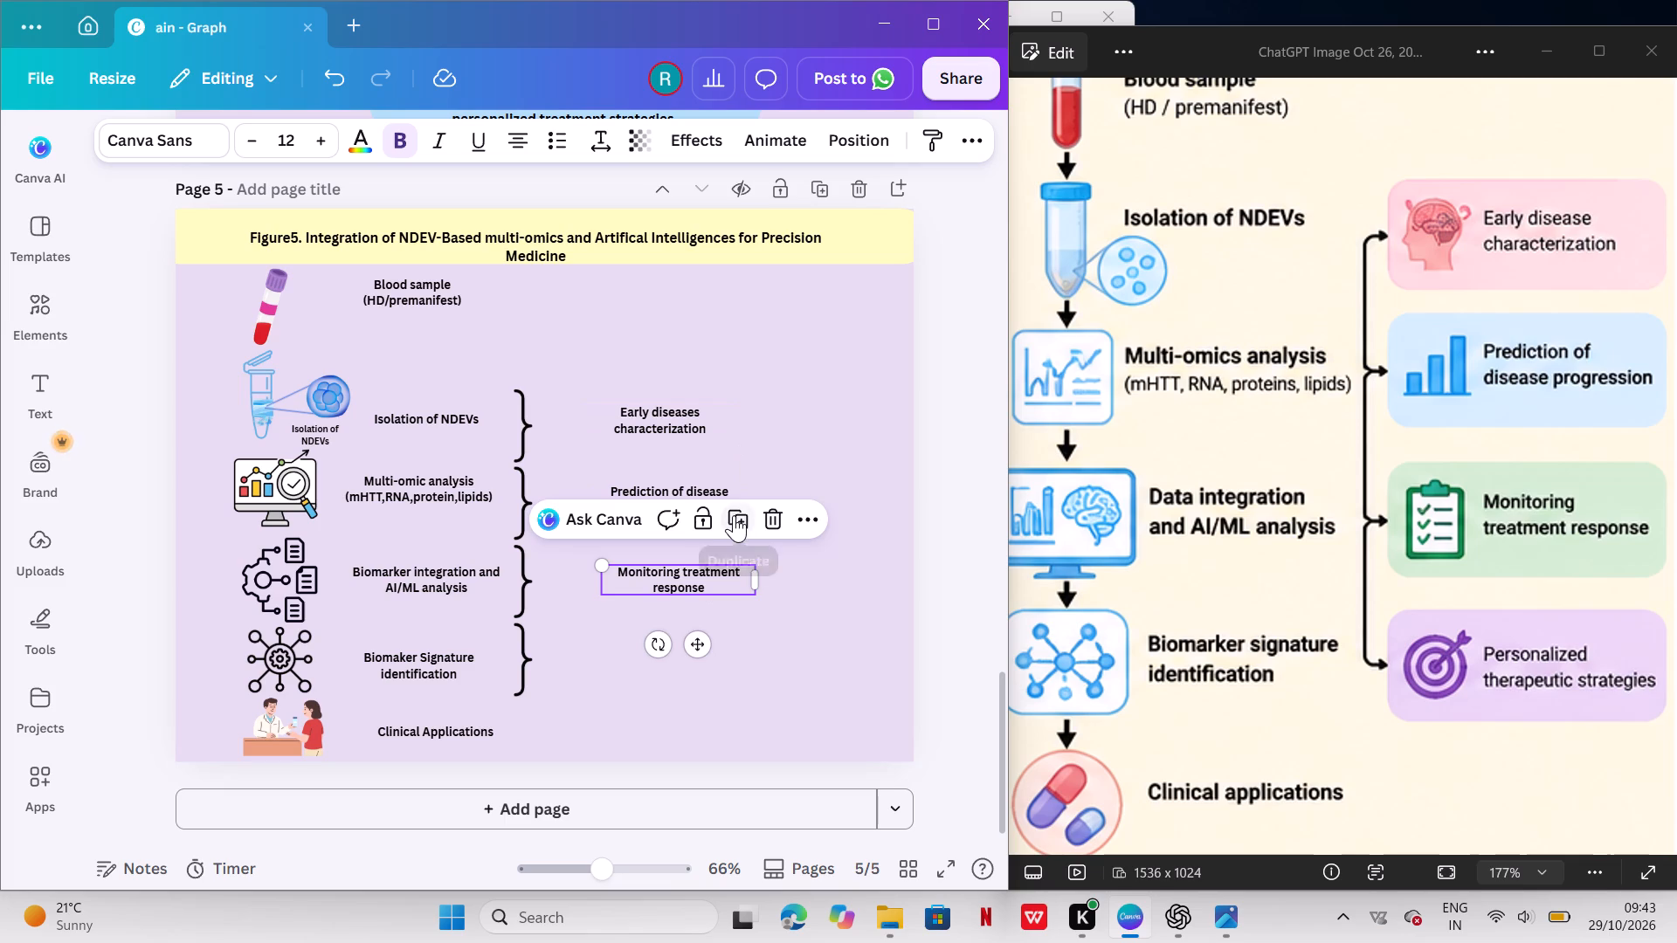
pyautogui.click(734, 515)
pyautogui.doubleClick(708, 644)
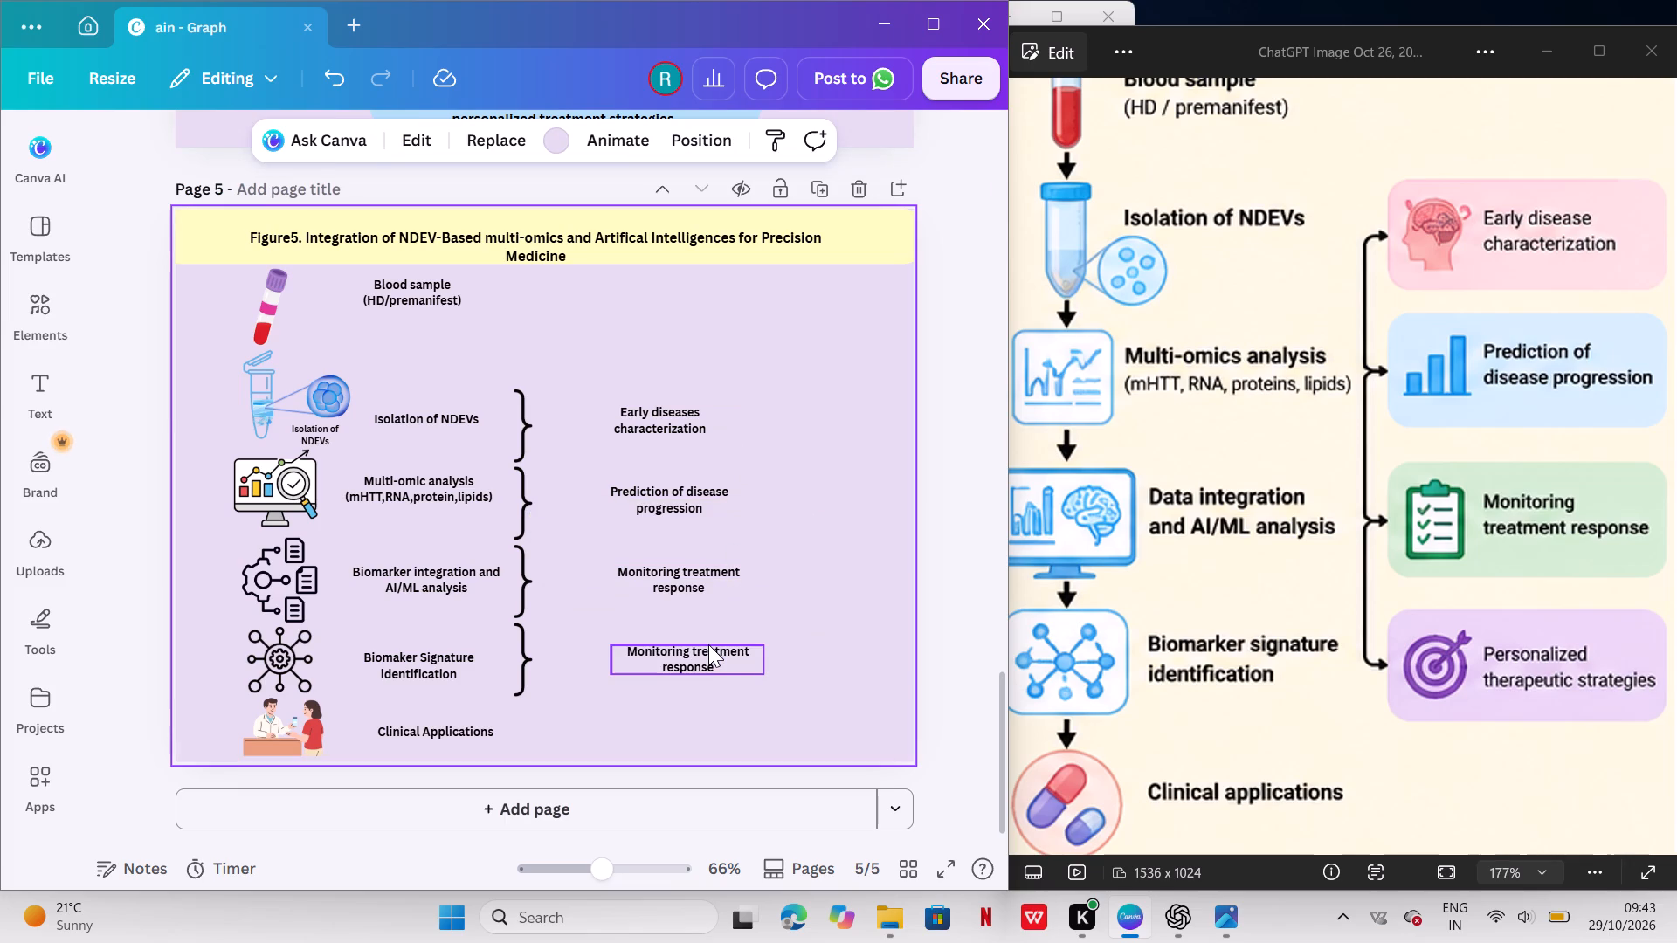
pyautogui.doubleClick(711, 661)
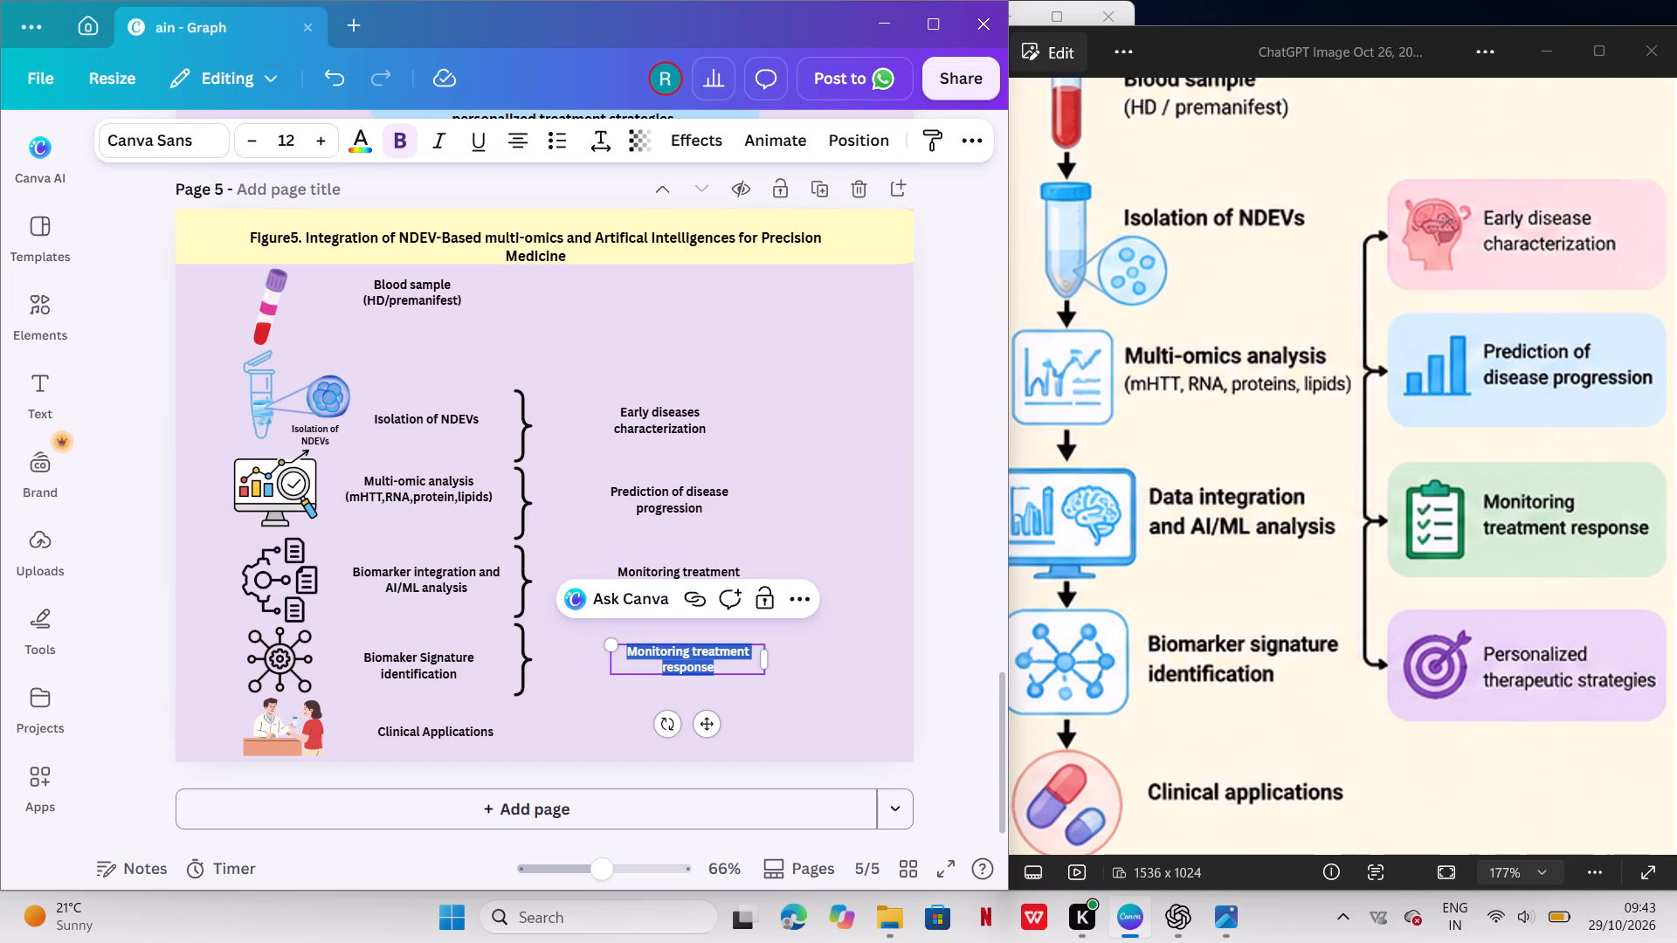
pyautogui.press('BackSpace')
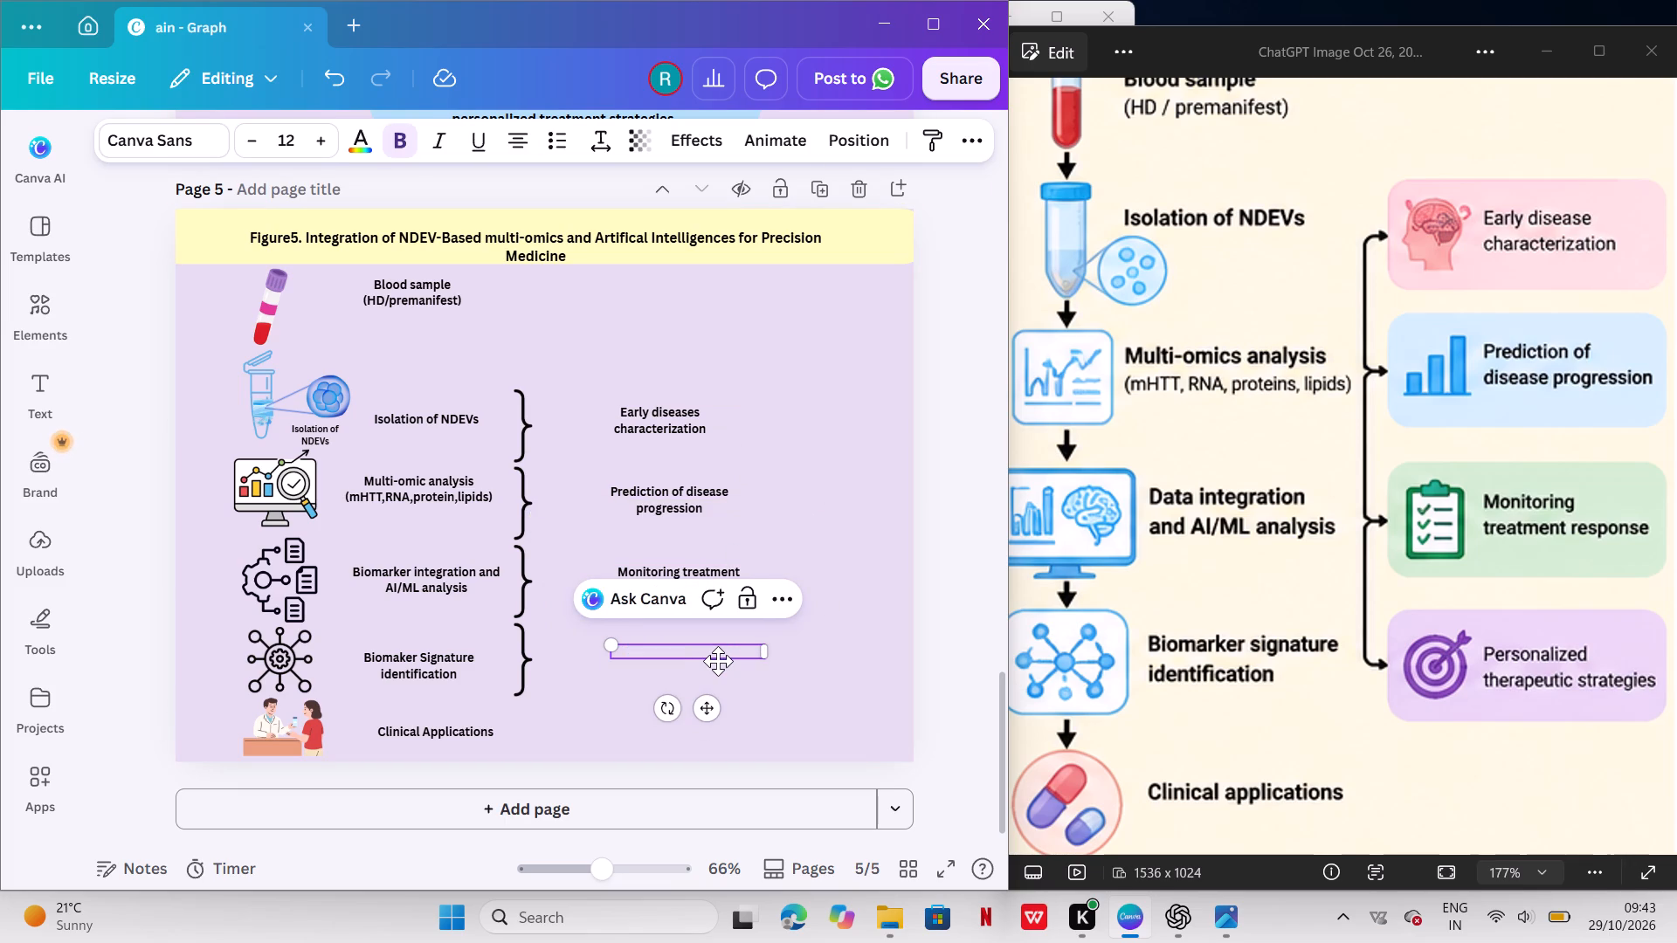
pyautogui.press('p')
pyautogui.write('er')
pyautogui.write('son')
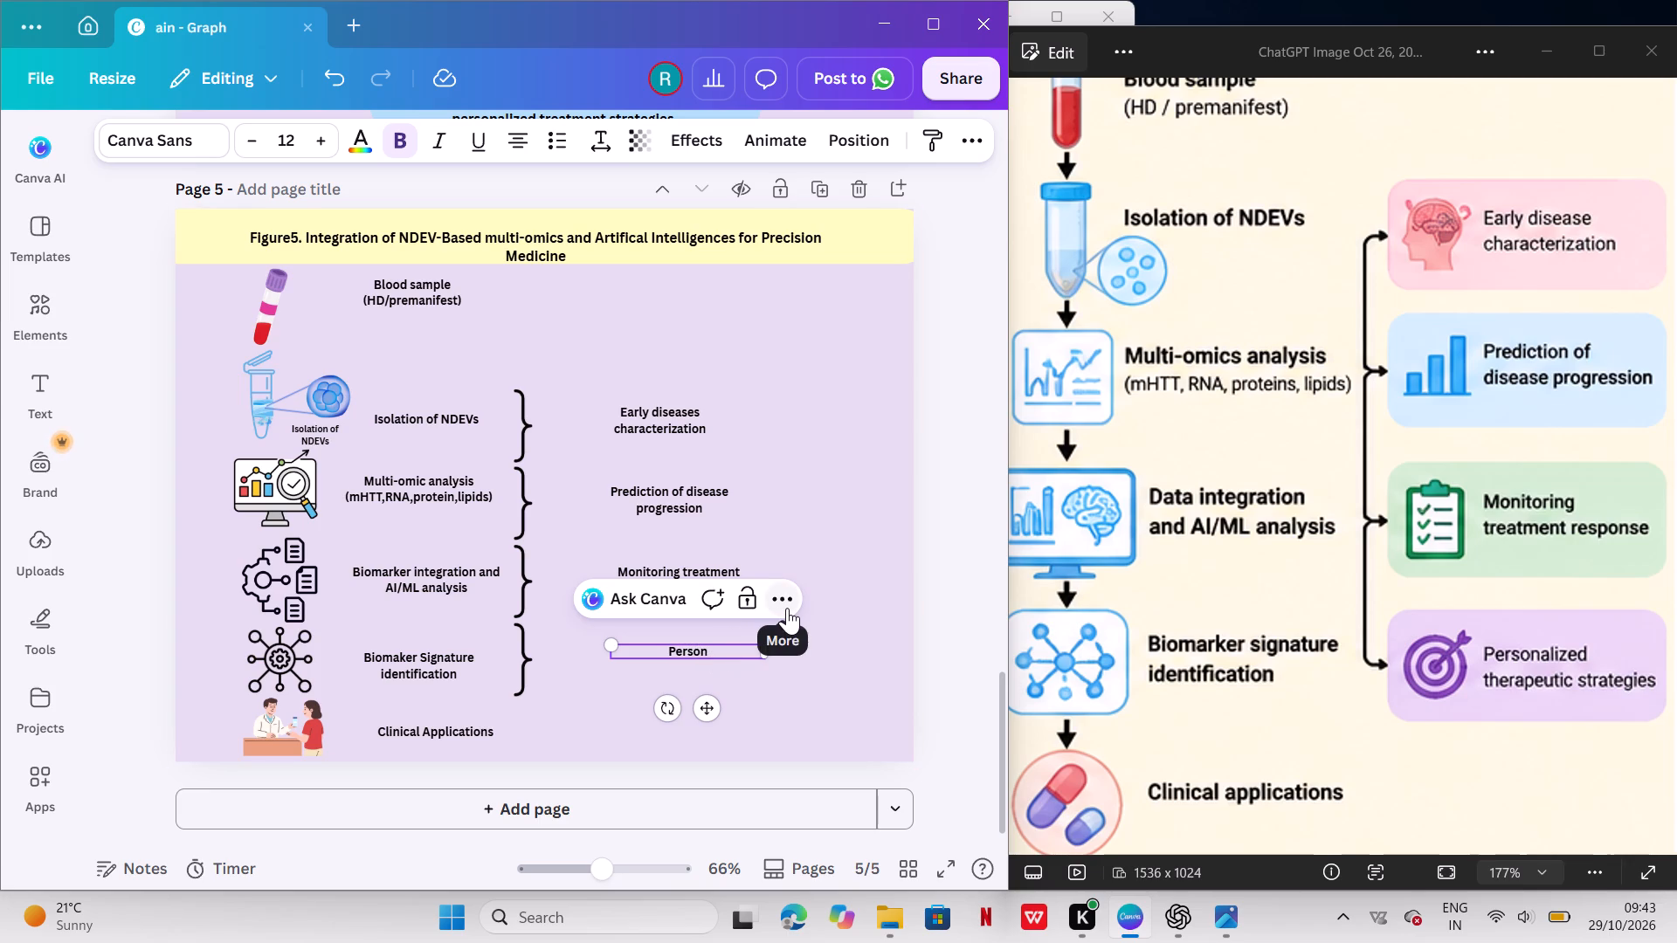
pyautogui.write('alized')
pyautogui.press('space')
pyautogui.press('t')
pyautogui.write('herap')
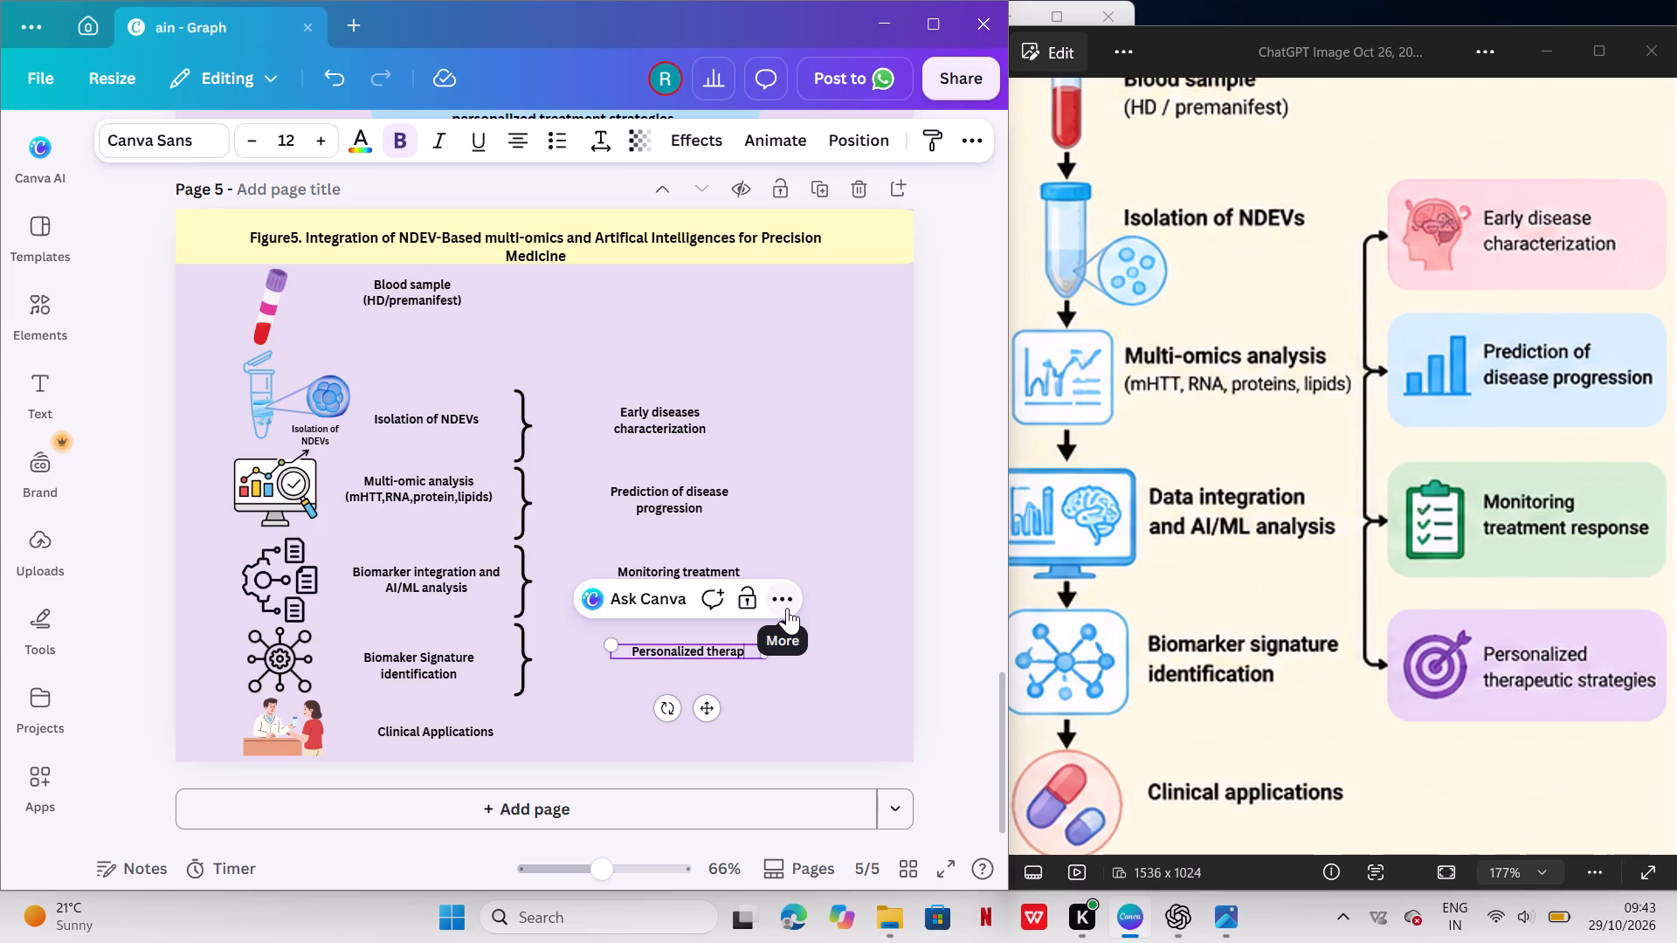
pyautogui.press('e')
pyautogui.write('utic st')
pyautogui.write('ra')
pyautogui.write('te')
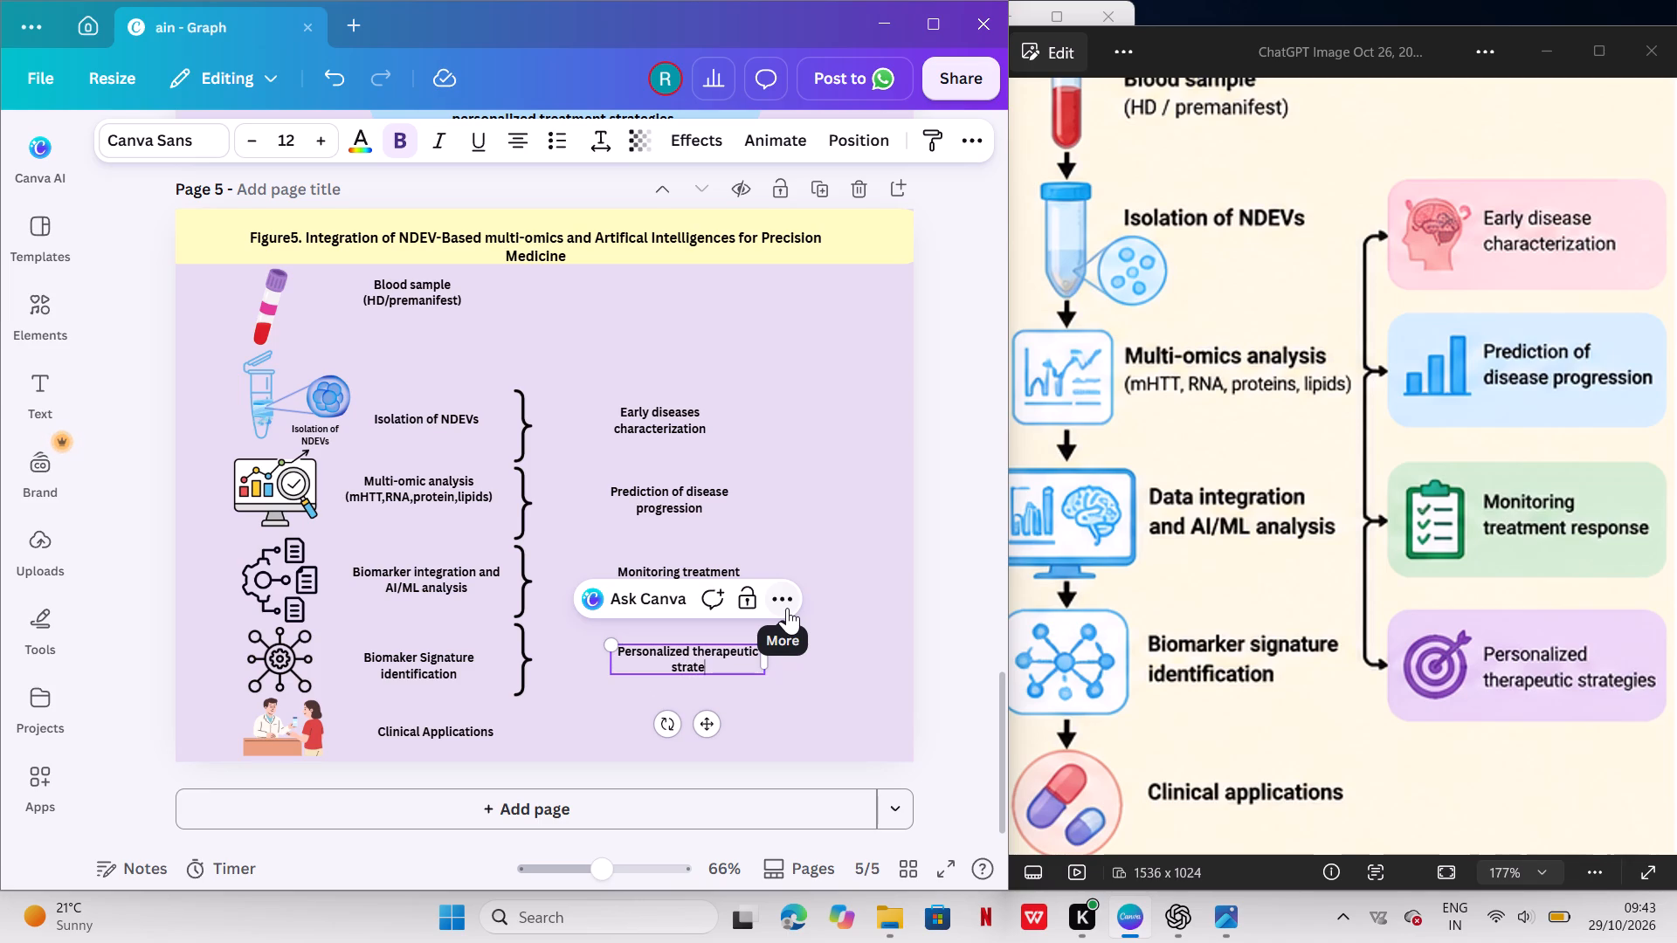
pyautogui.write('gies')
pyautogui.click(887, 581)
# Shift the four outcome labels away from the brackets and align them in one centred column on the Figure 5 page.
pyautogui.moveTo(695, 586); pyautogui.dragTo(717, 585)
pyautogui.moveTo(674, 493); pyautogui.dragTo(699, 493)
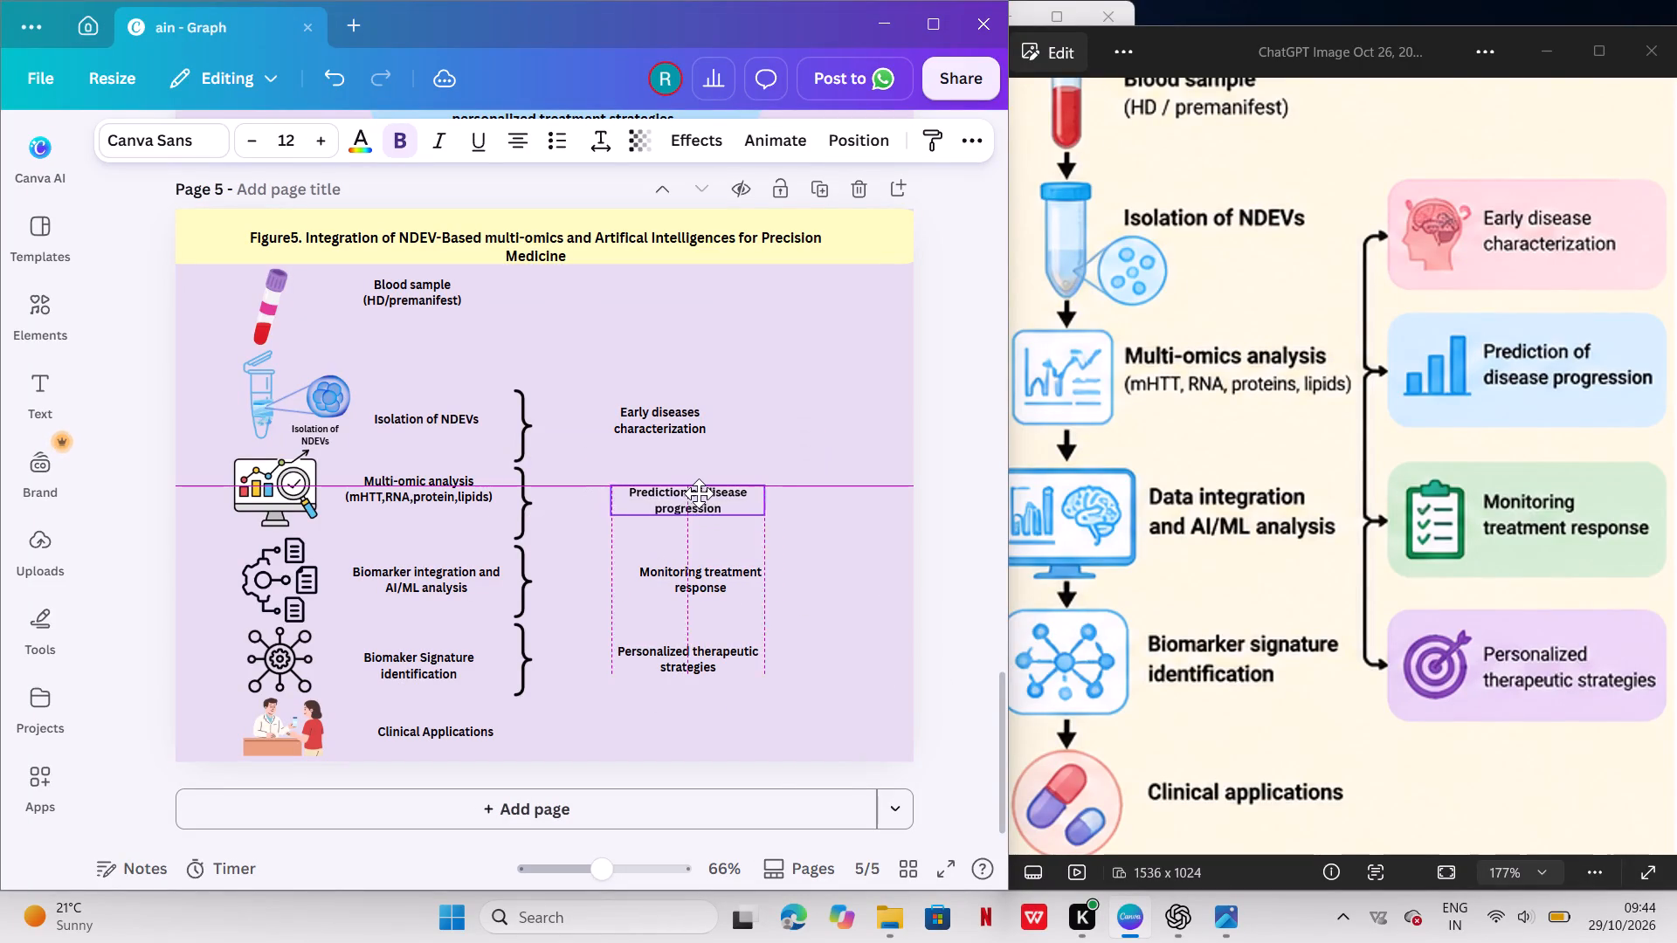
pyautogui.moveTo(699, 493); pyautogui.dragTo(700, 497)
pyautogui.moveTo(670, 666); pyautogui.dragTo(686, 664)
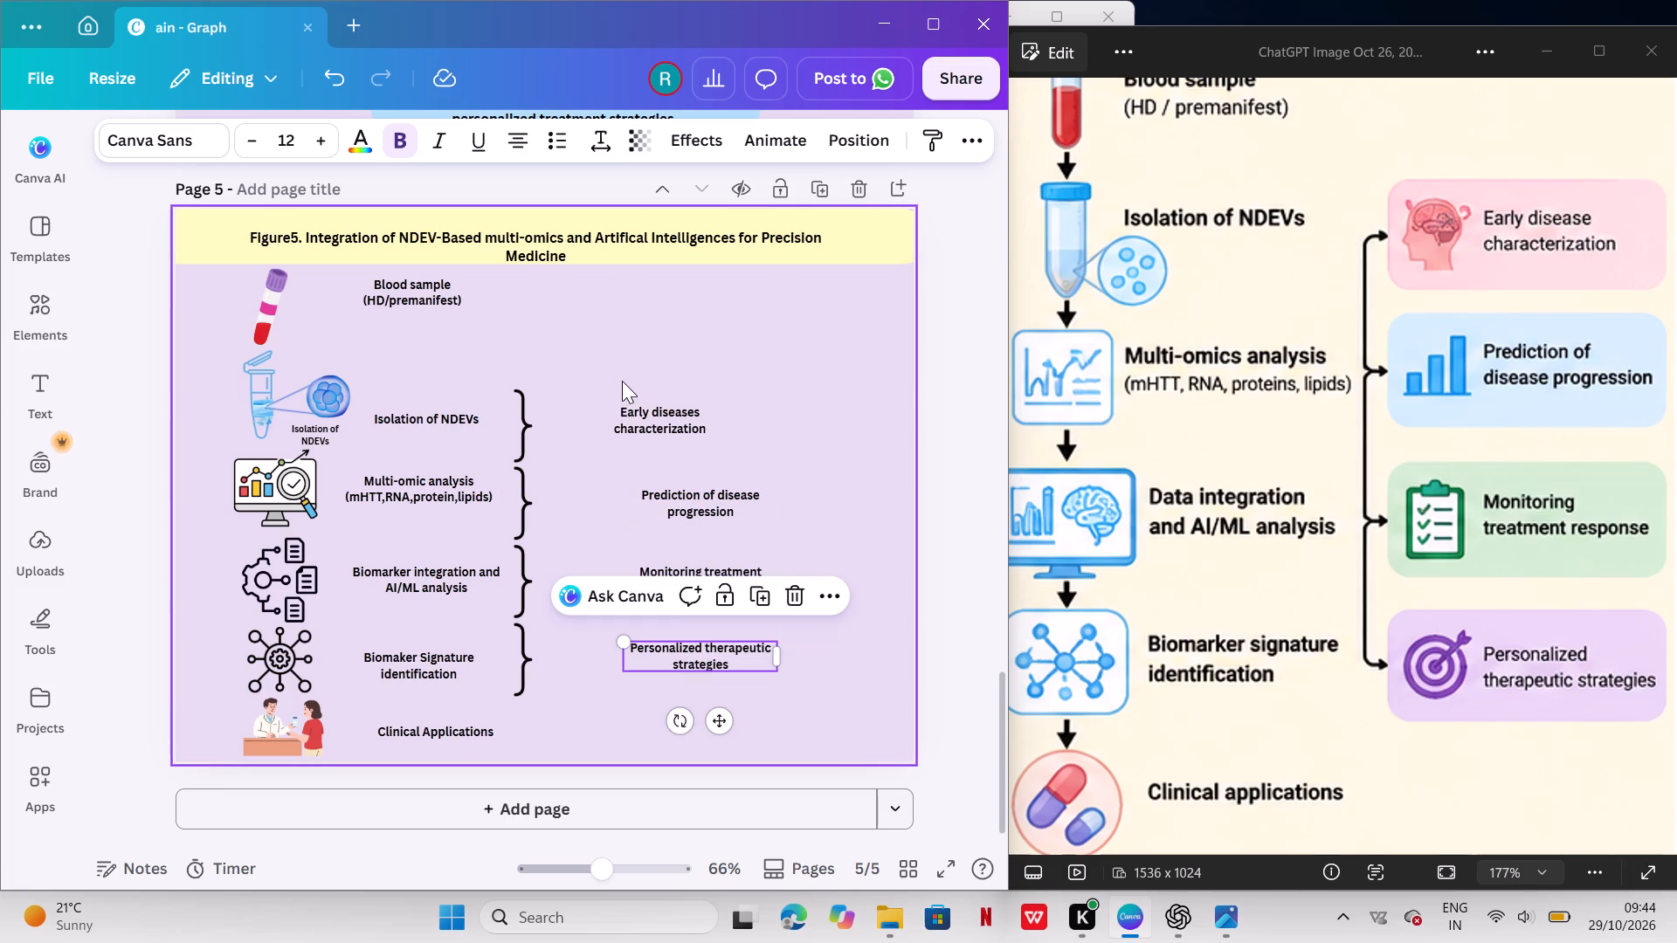
pyautogui.moveTo(640, 402); pyautogui.dragTo(657, 402)
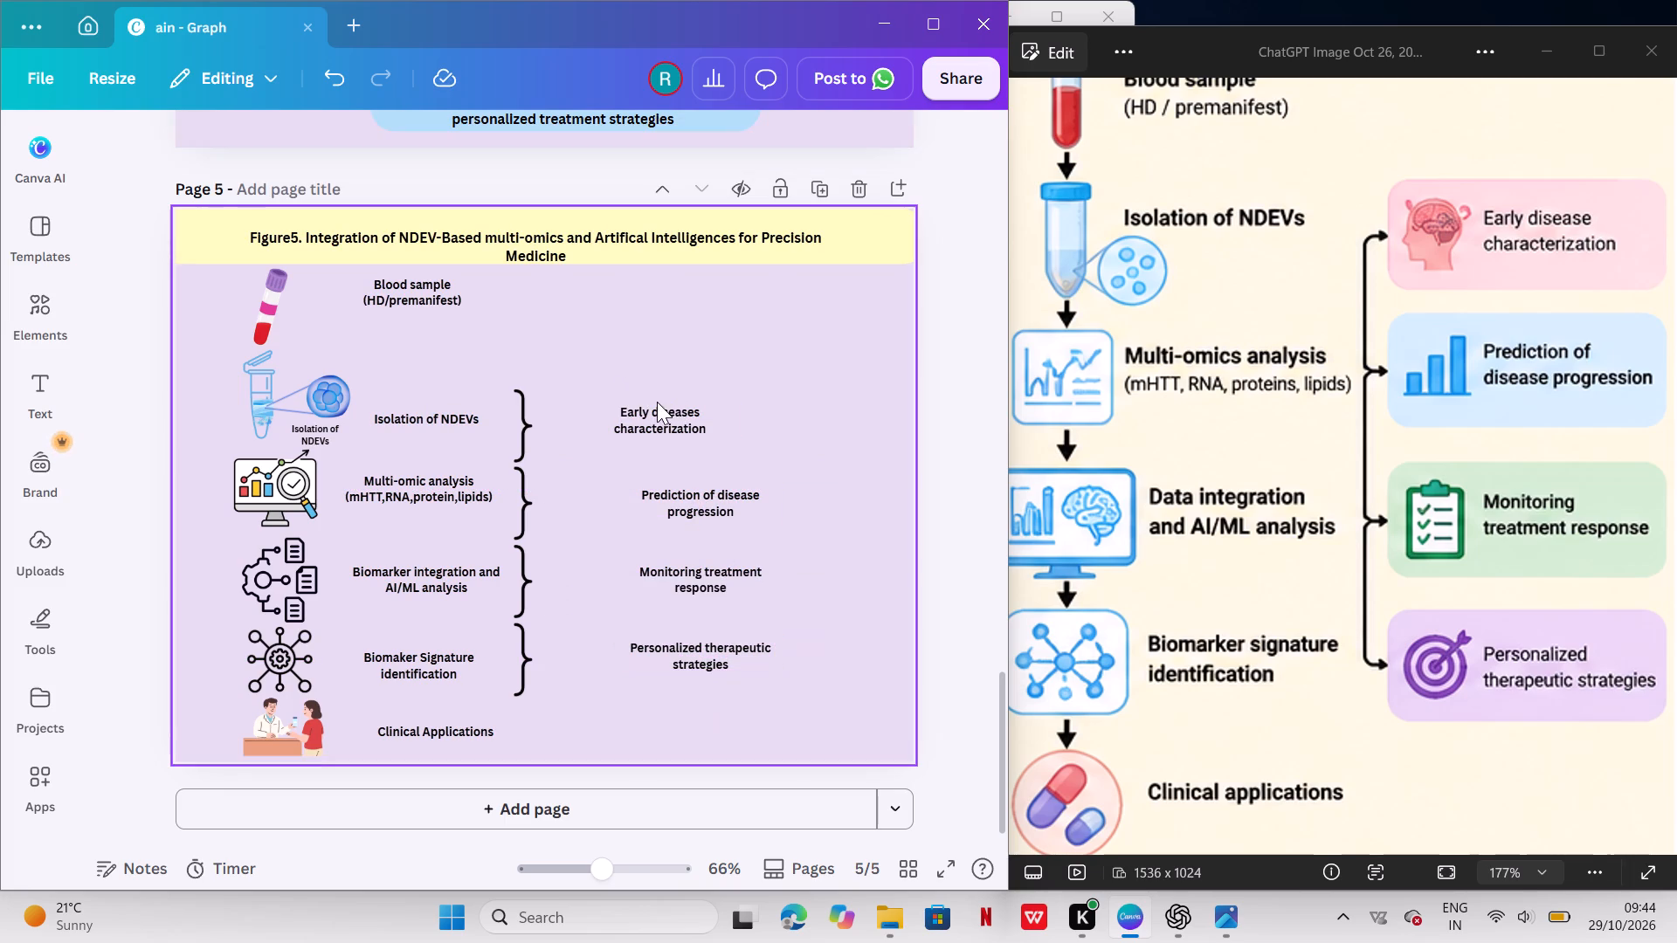
pyautogui.moveTo(652, 410); pyautogui.dragTo(707, 410)
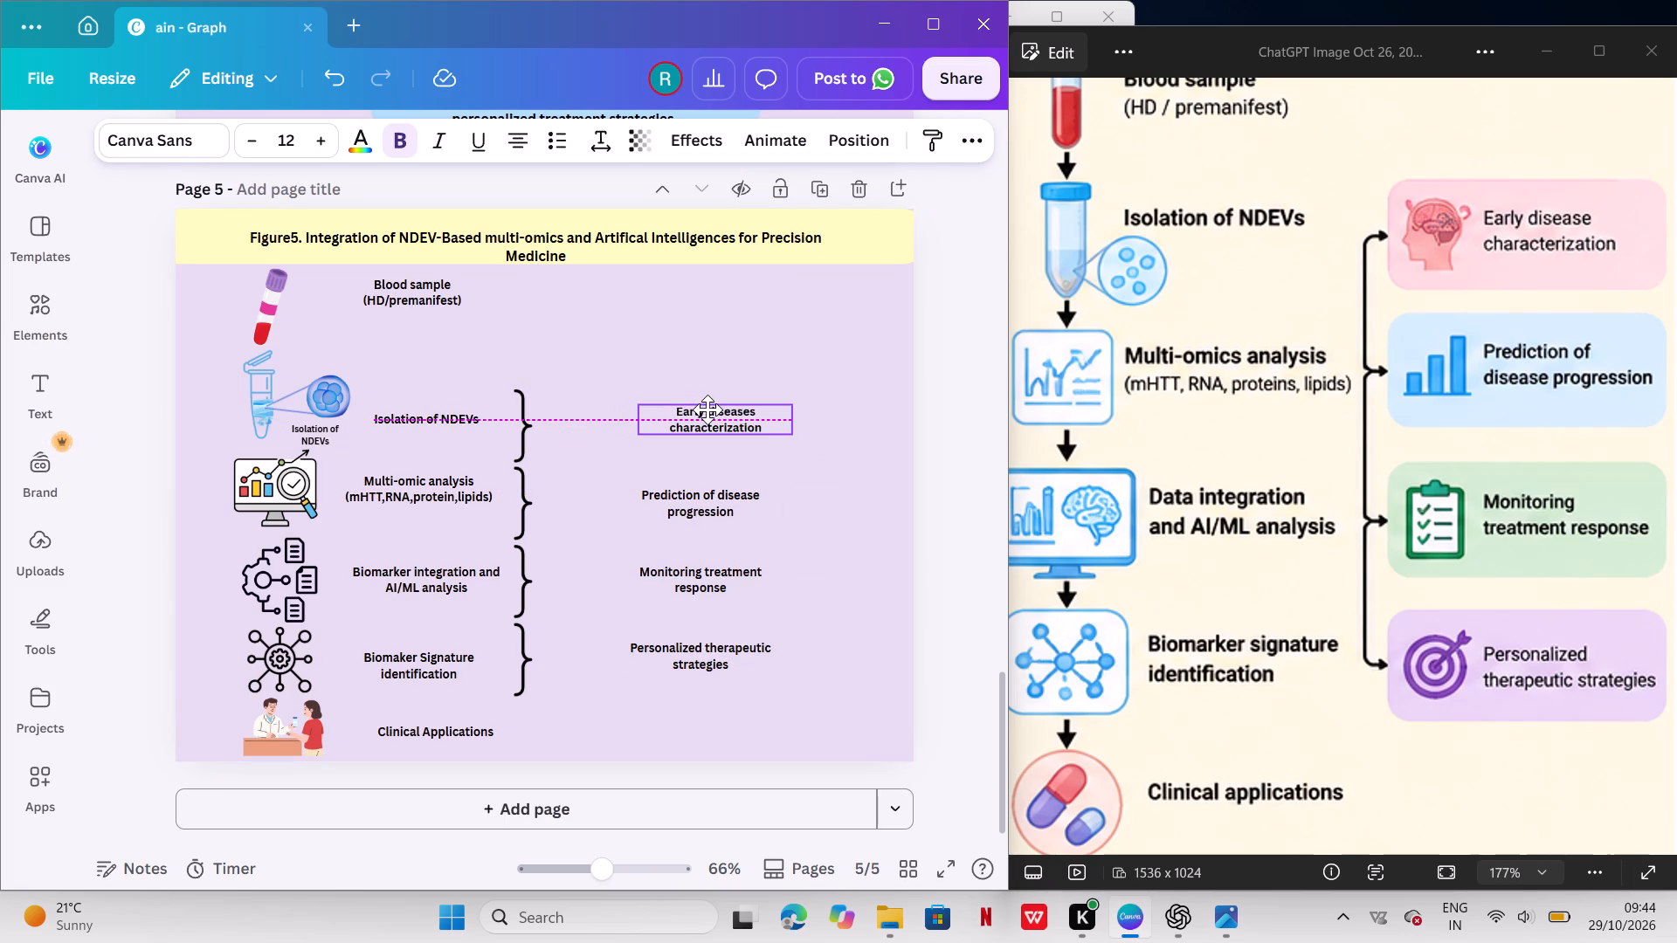
pyautogui.moveTo(707, 410); pyautogui.dragTo(695, 411)
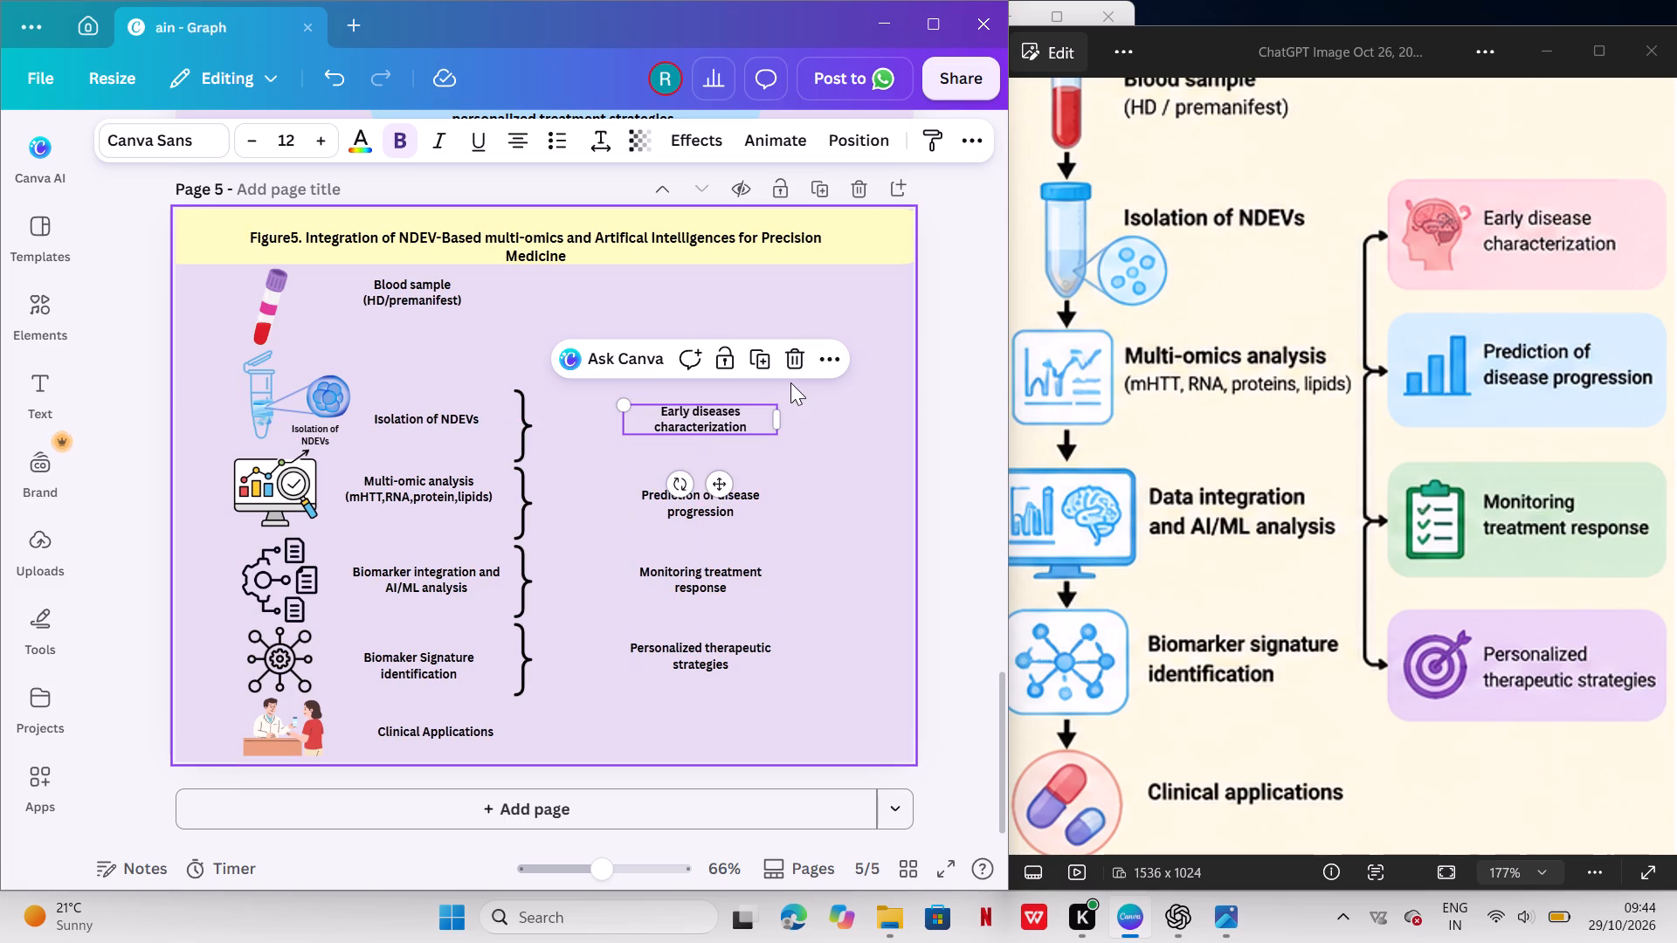
pyautogui.moveTo(705, 410); pyautogui.dragTo(666, 410)
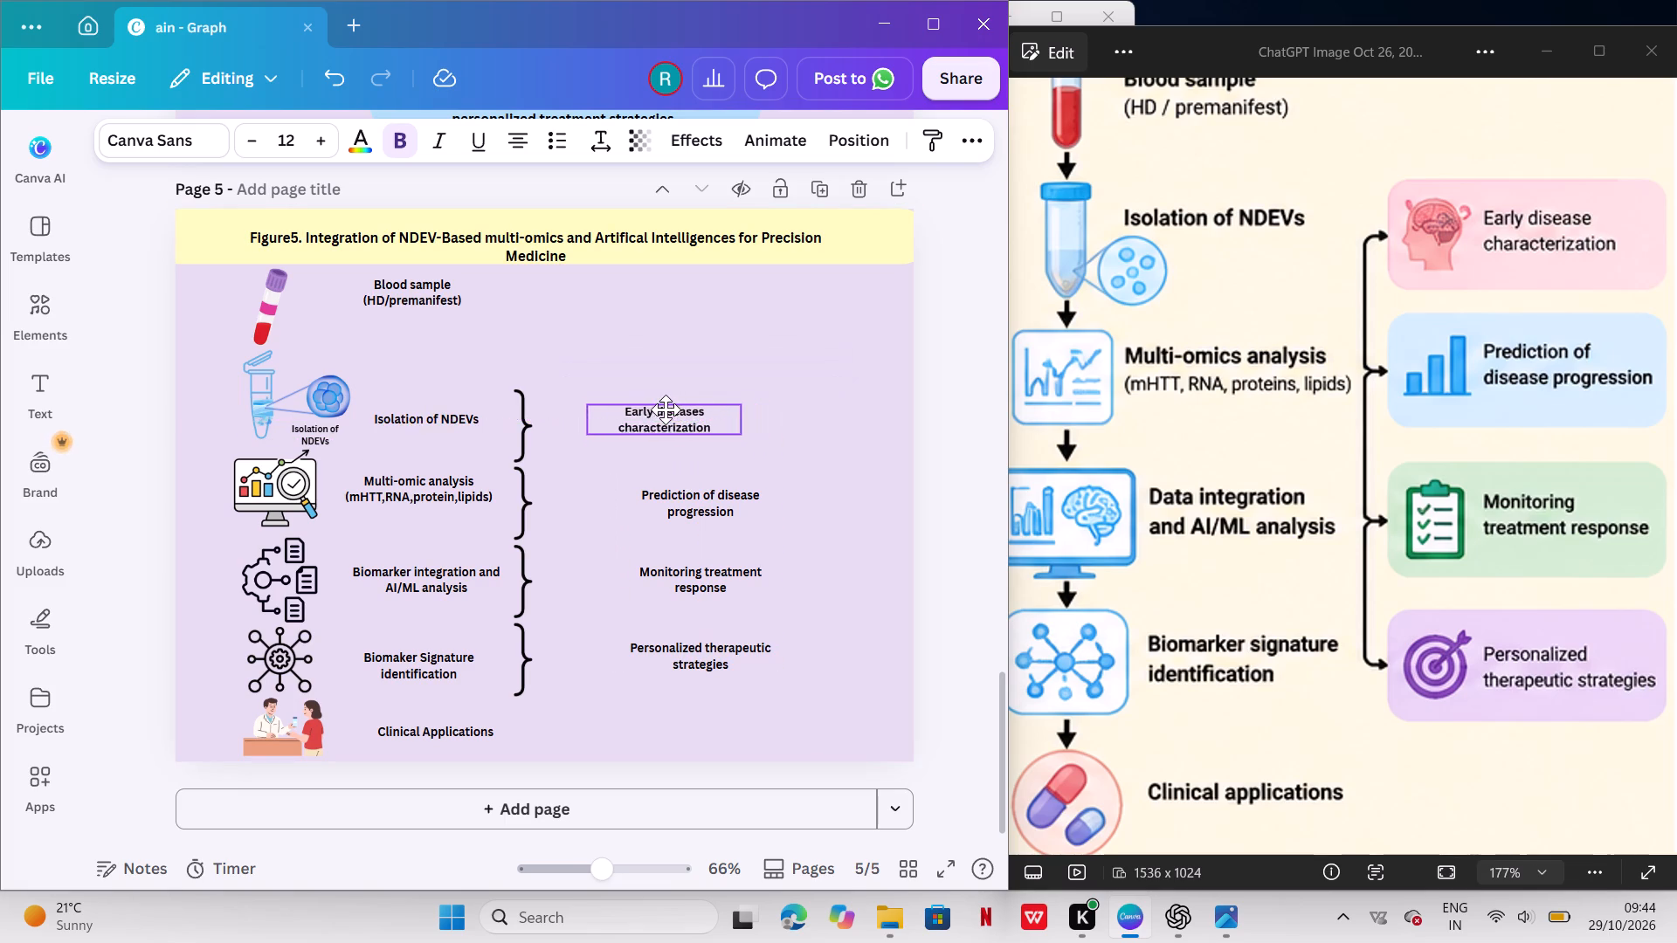
pyautogui.moveTo(666, 410); pyautogui.dragTo(703, 402)
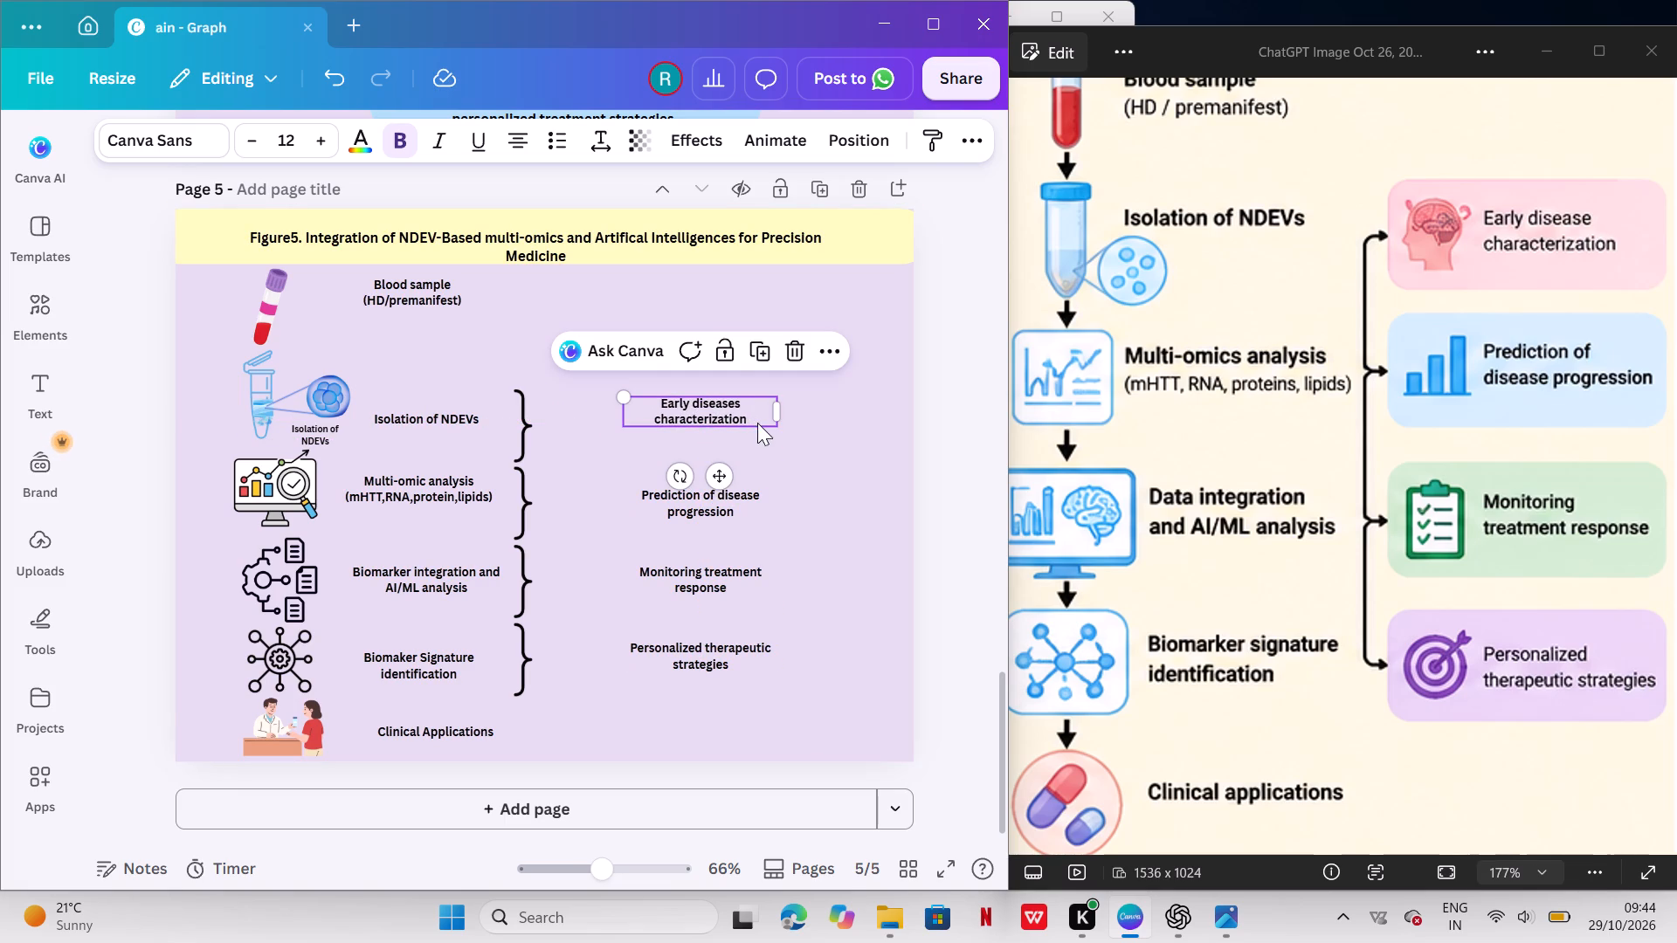
pyautogui.click(823, 445)
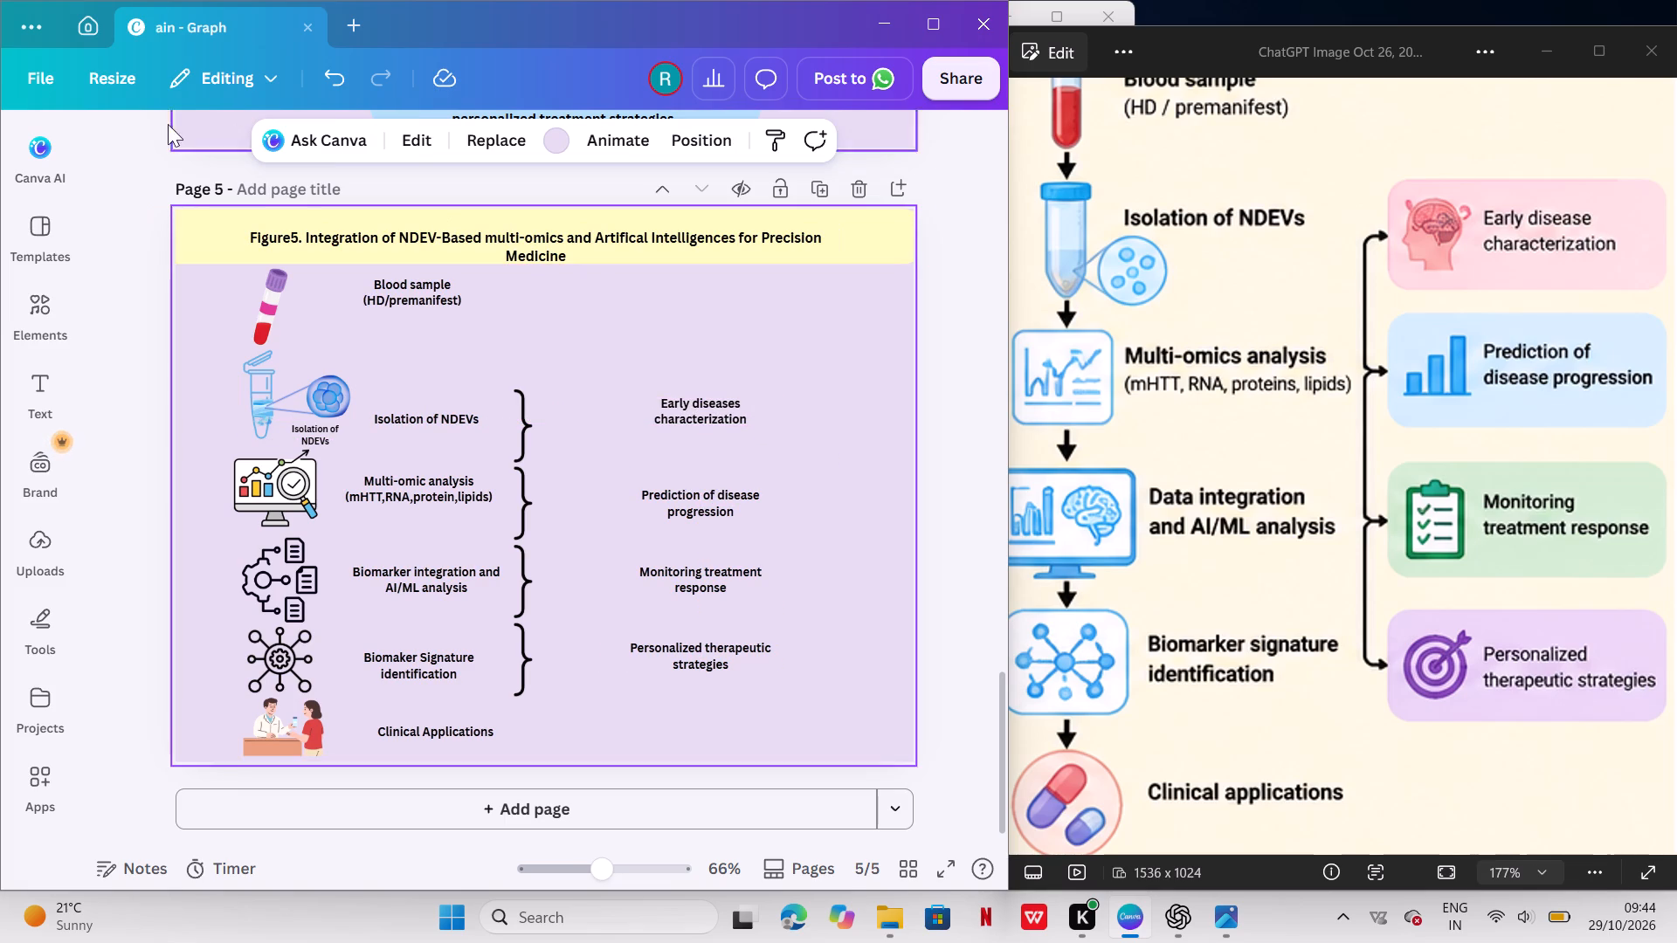
# Search the elements library for "brain".
pyautogui.click(42, 311)
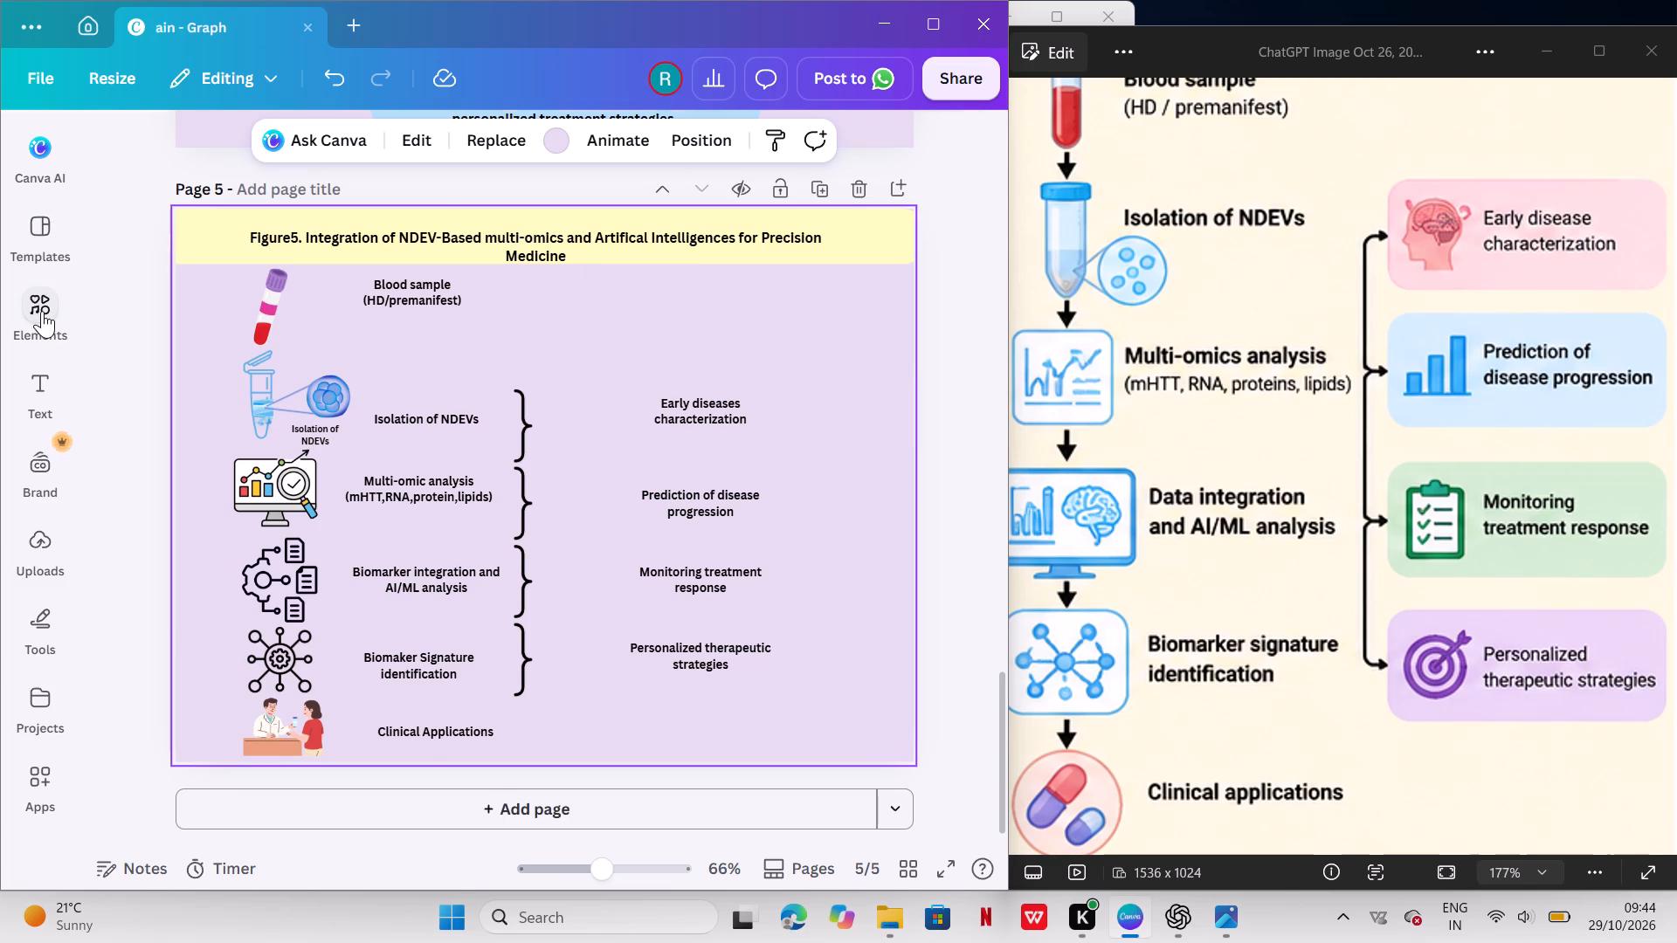
pyautogui.click(125, 141)
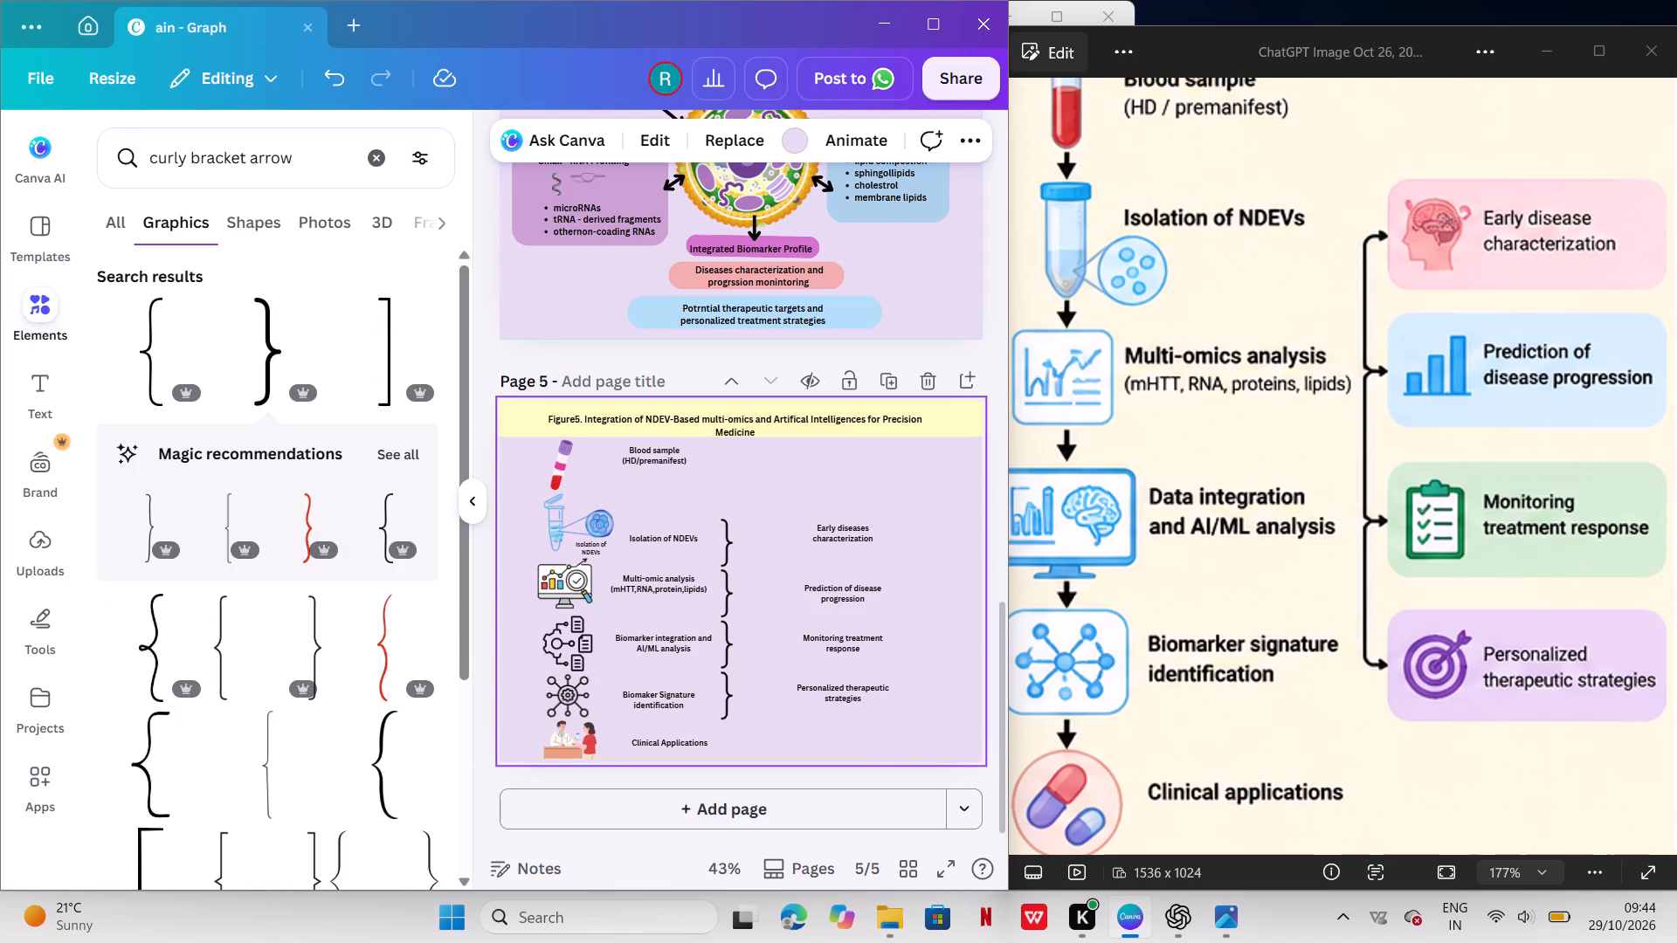
pyautogui.click(376, 171)
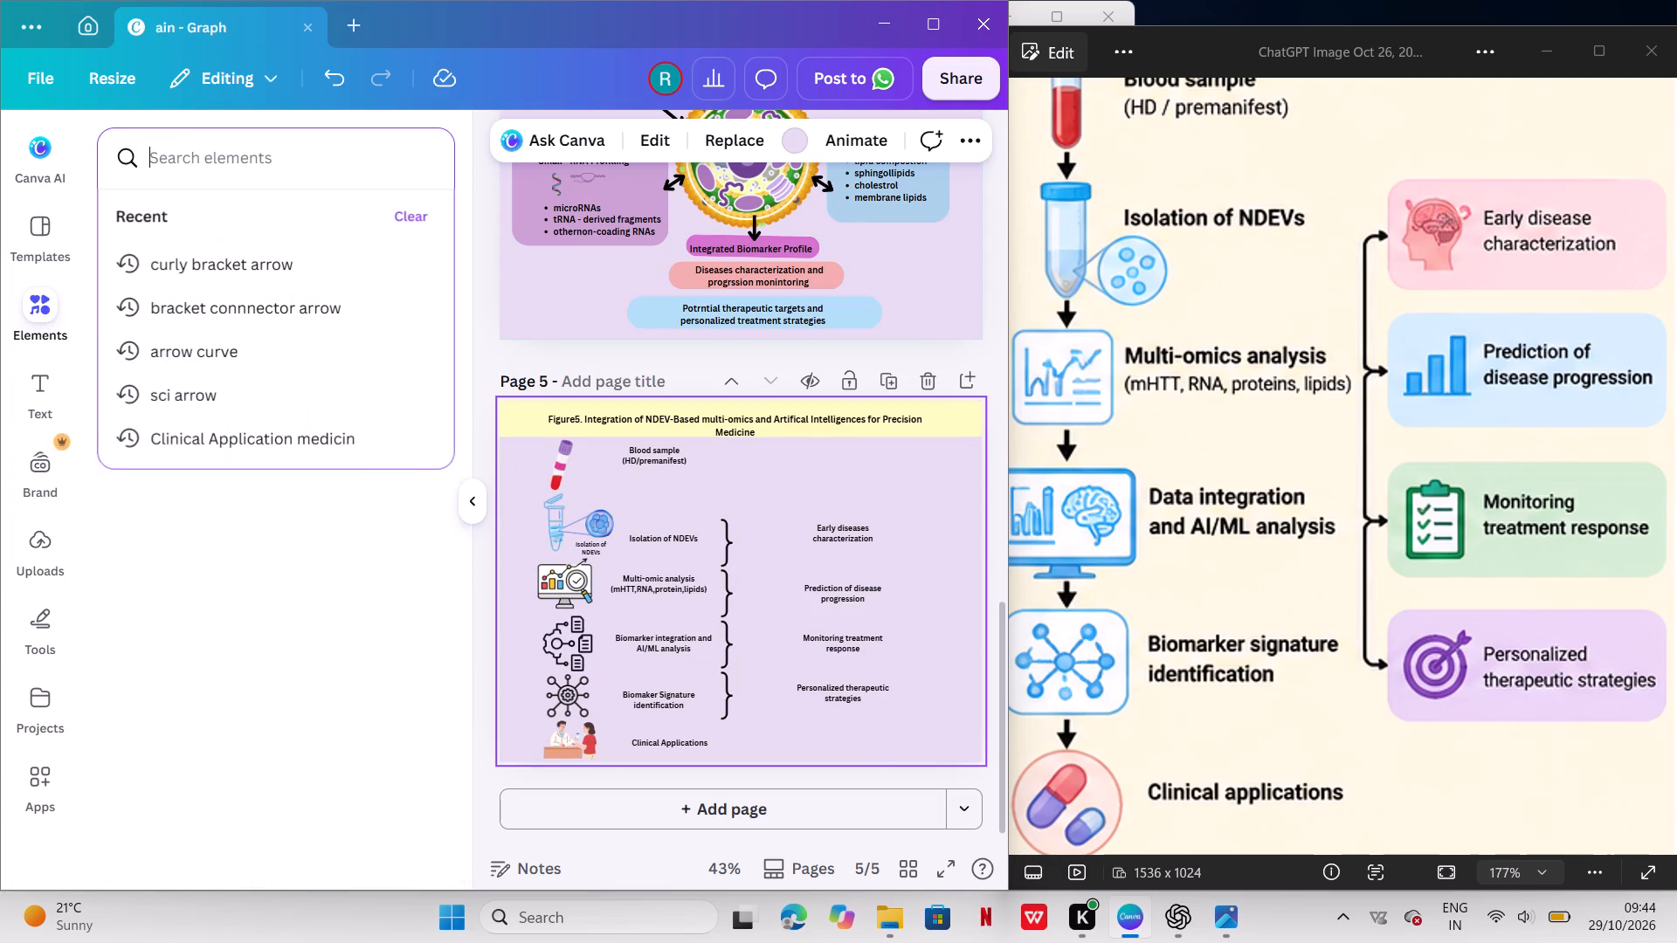
pyautogui.click(322, 126)
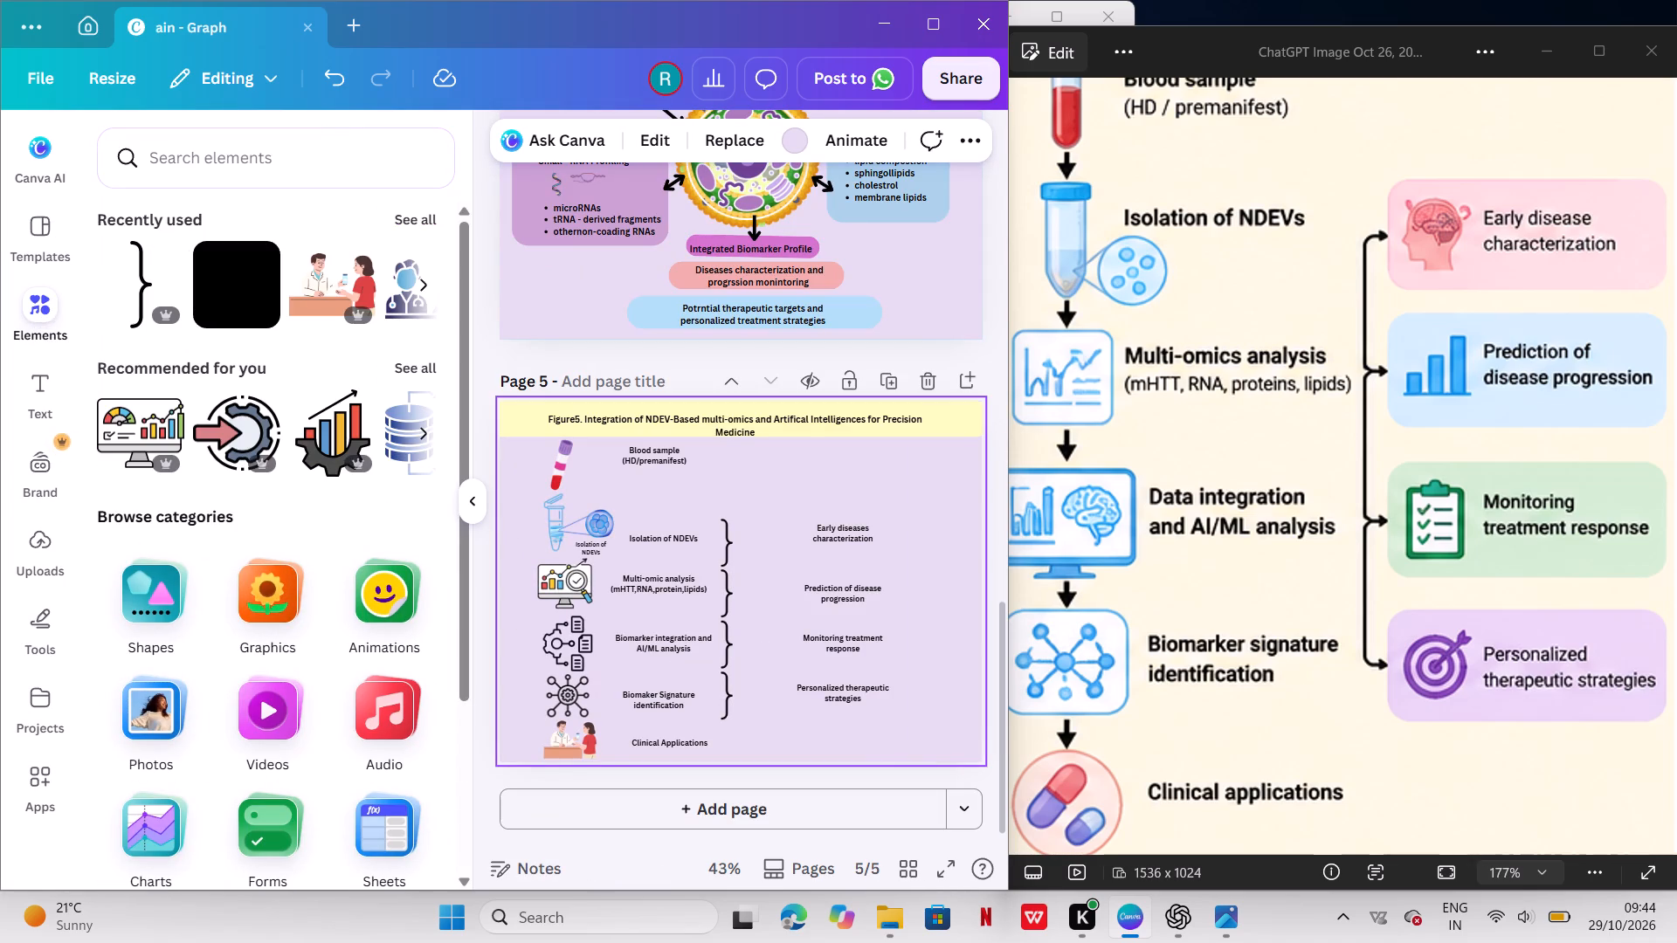
pyautogui.click(315, 153)
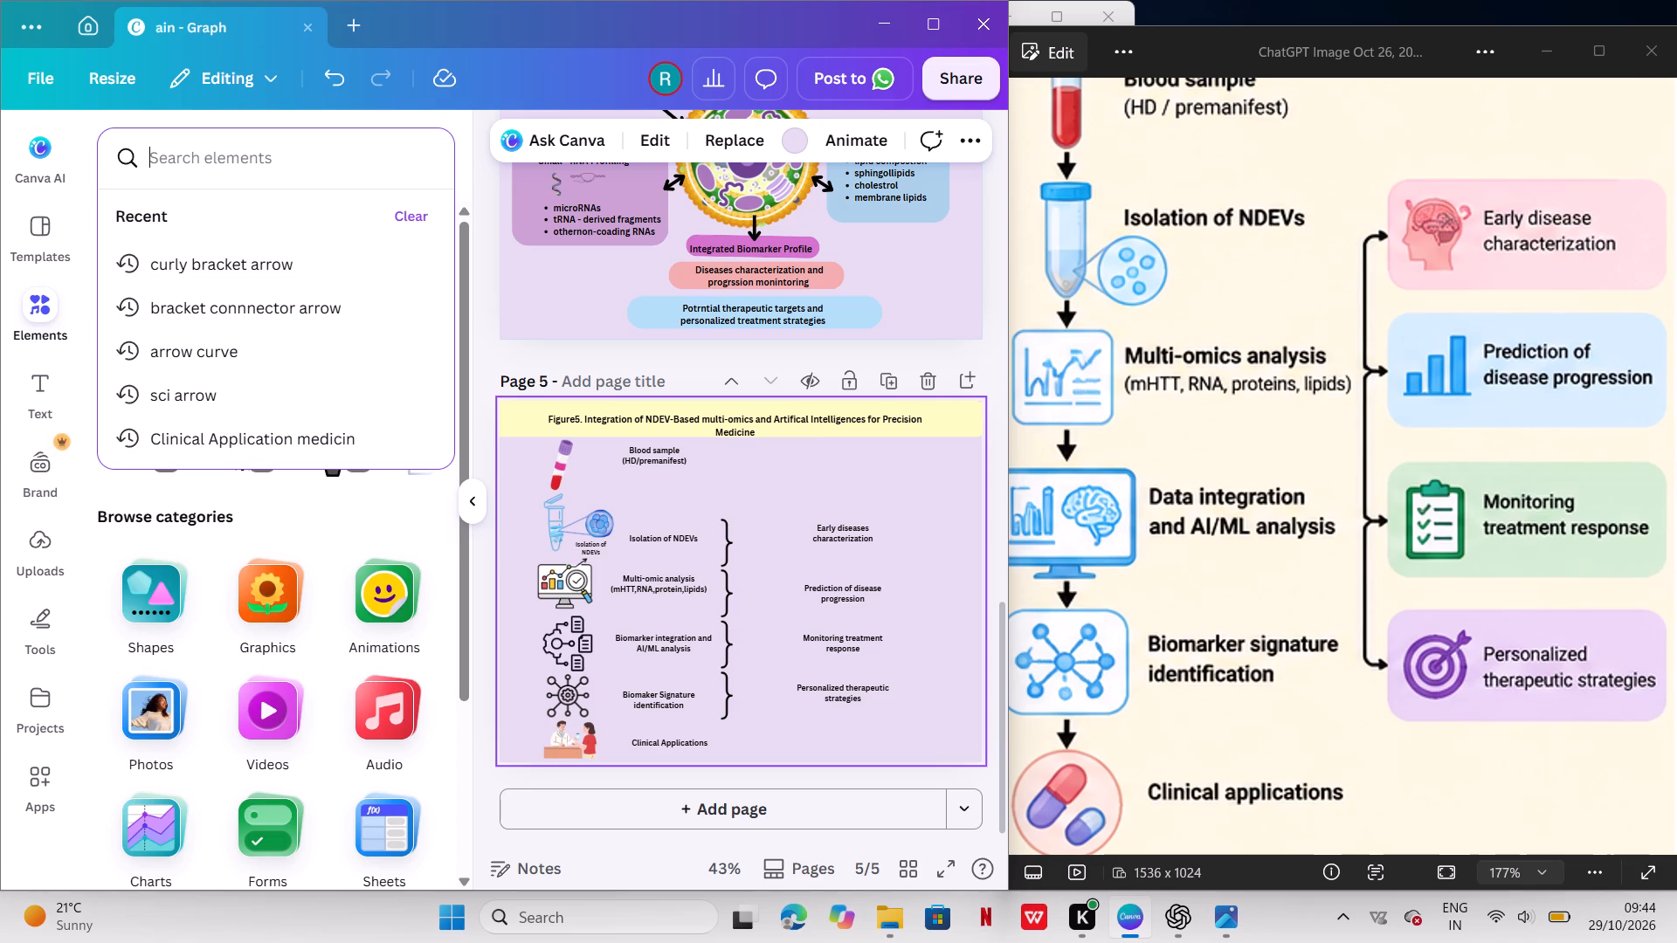
pyautogui.write('braim')
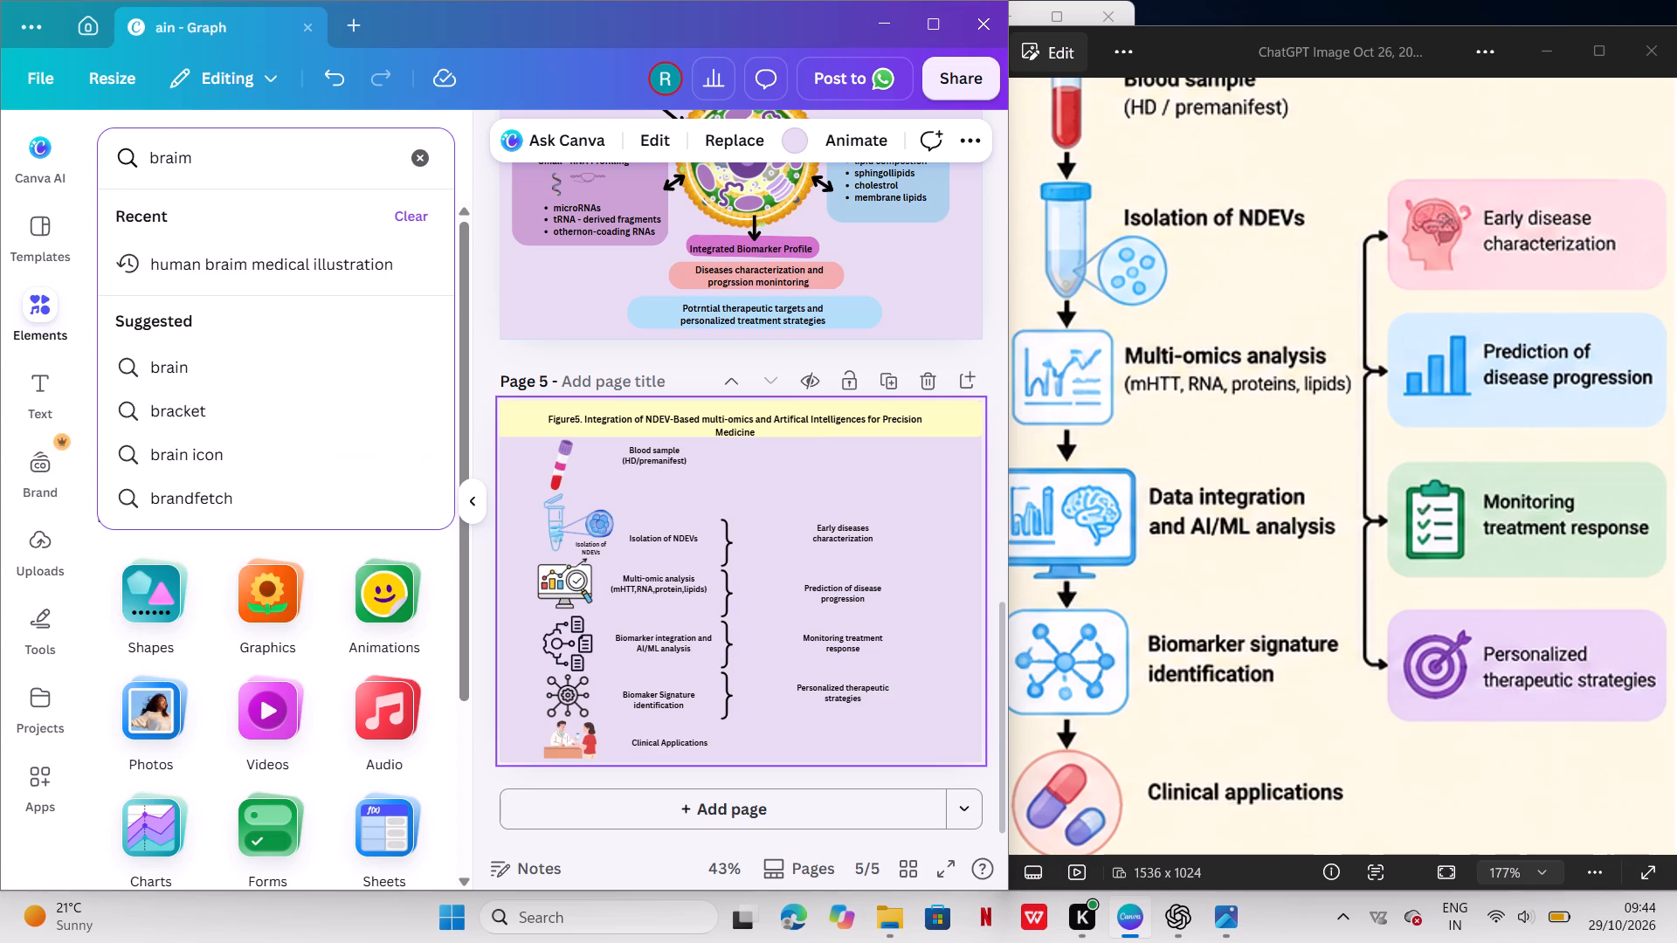
pyautogui.press('BackSpace')
pyautogui.press('n')
pyautogui.press('Return')
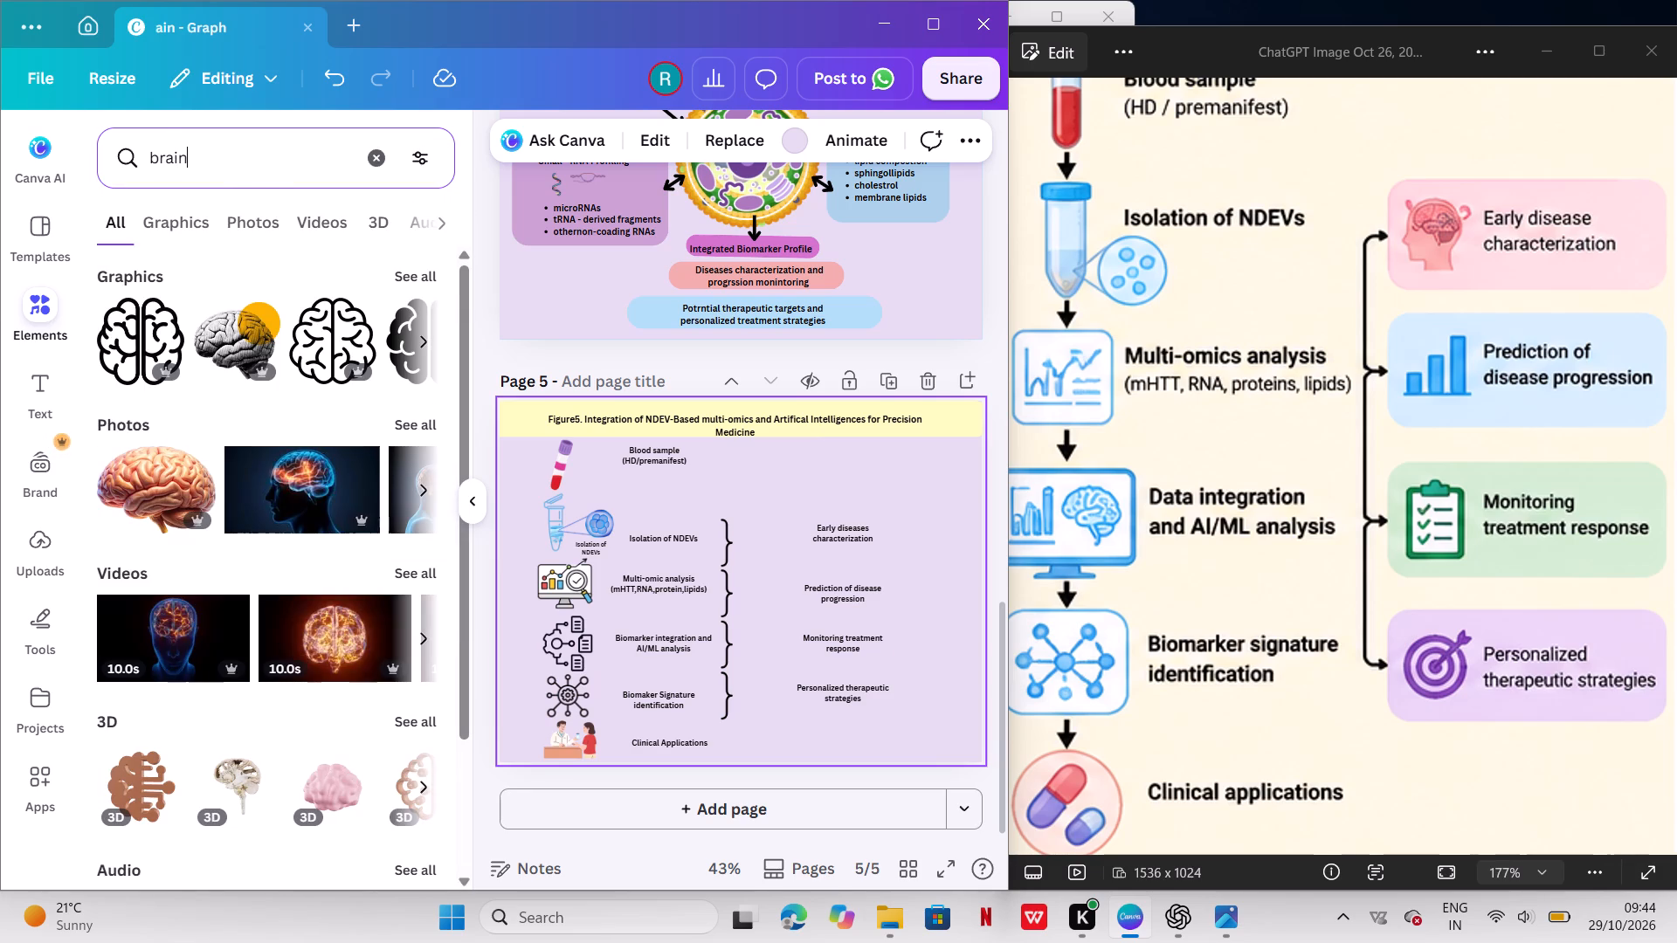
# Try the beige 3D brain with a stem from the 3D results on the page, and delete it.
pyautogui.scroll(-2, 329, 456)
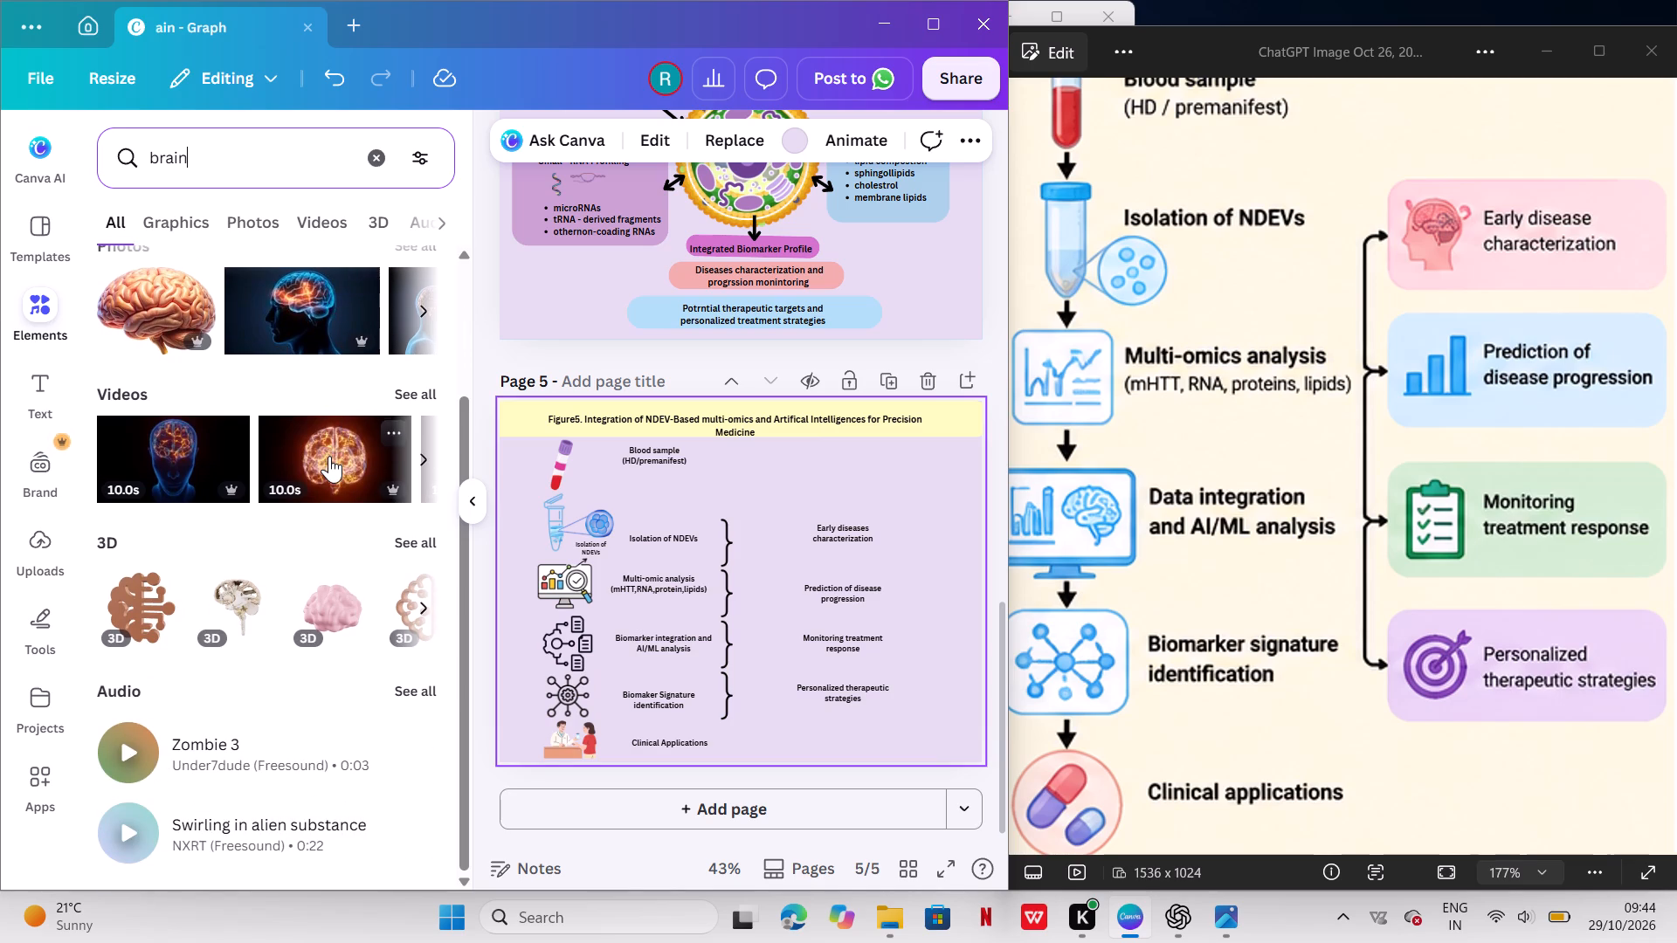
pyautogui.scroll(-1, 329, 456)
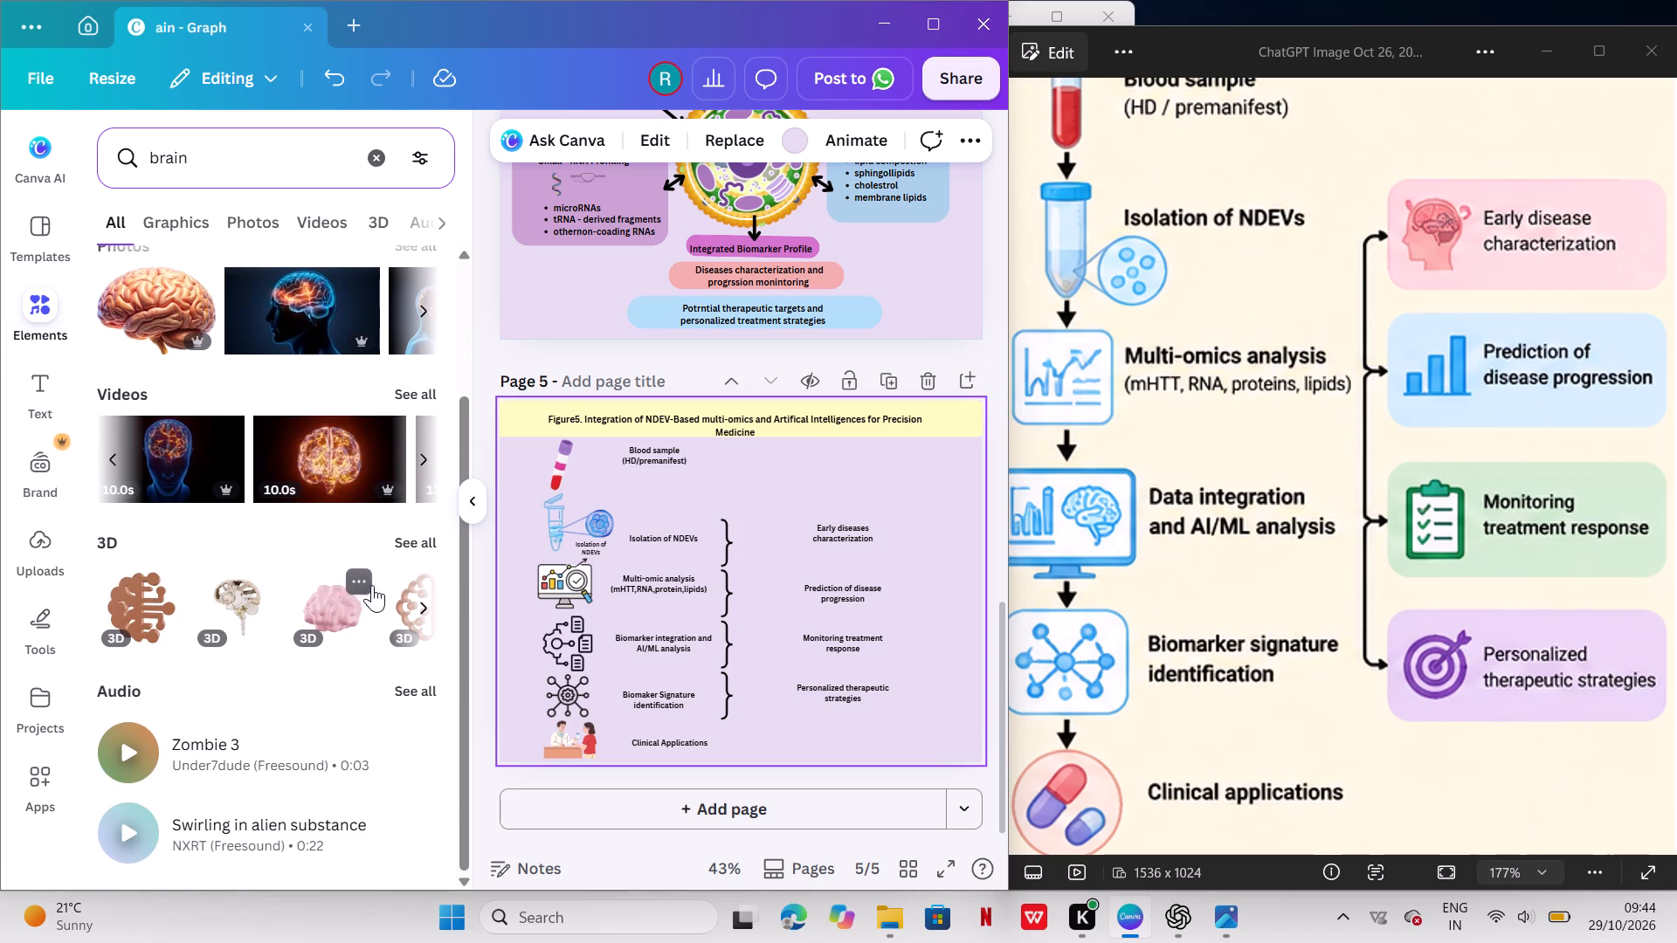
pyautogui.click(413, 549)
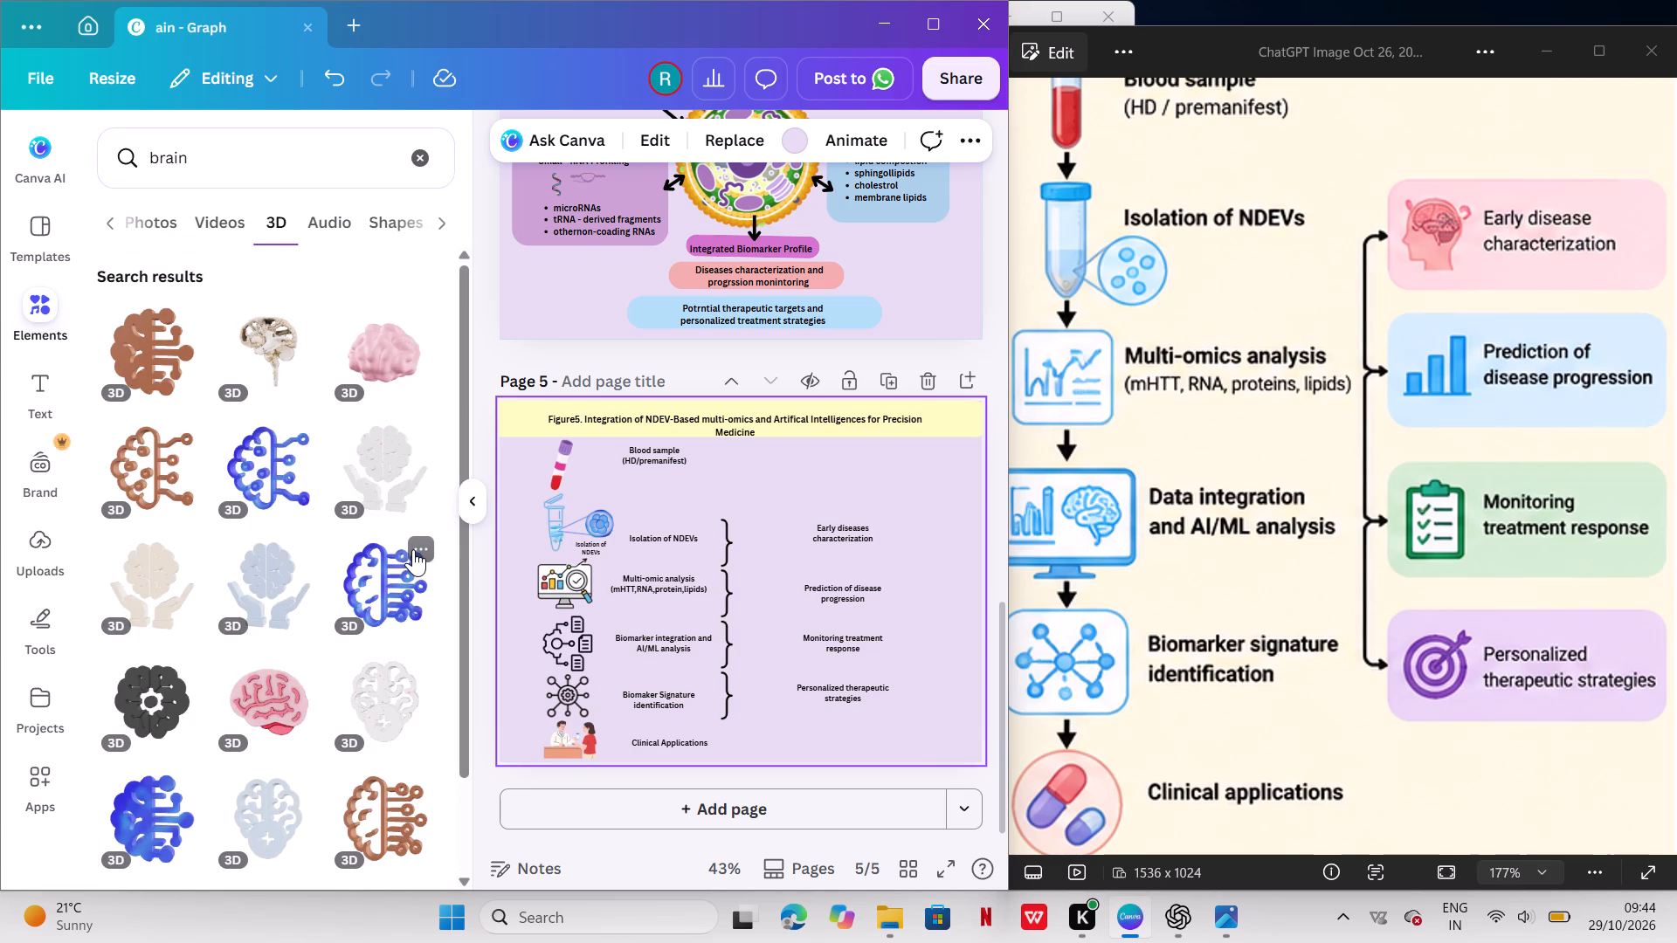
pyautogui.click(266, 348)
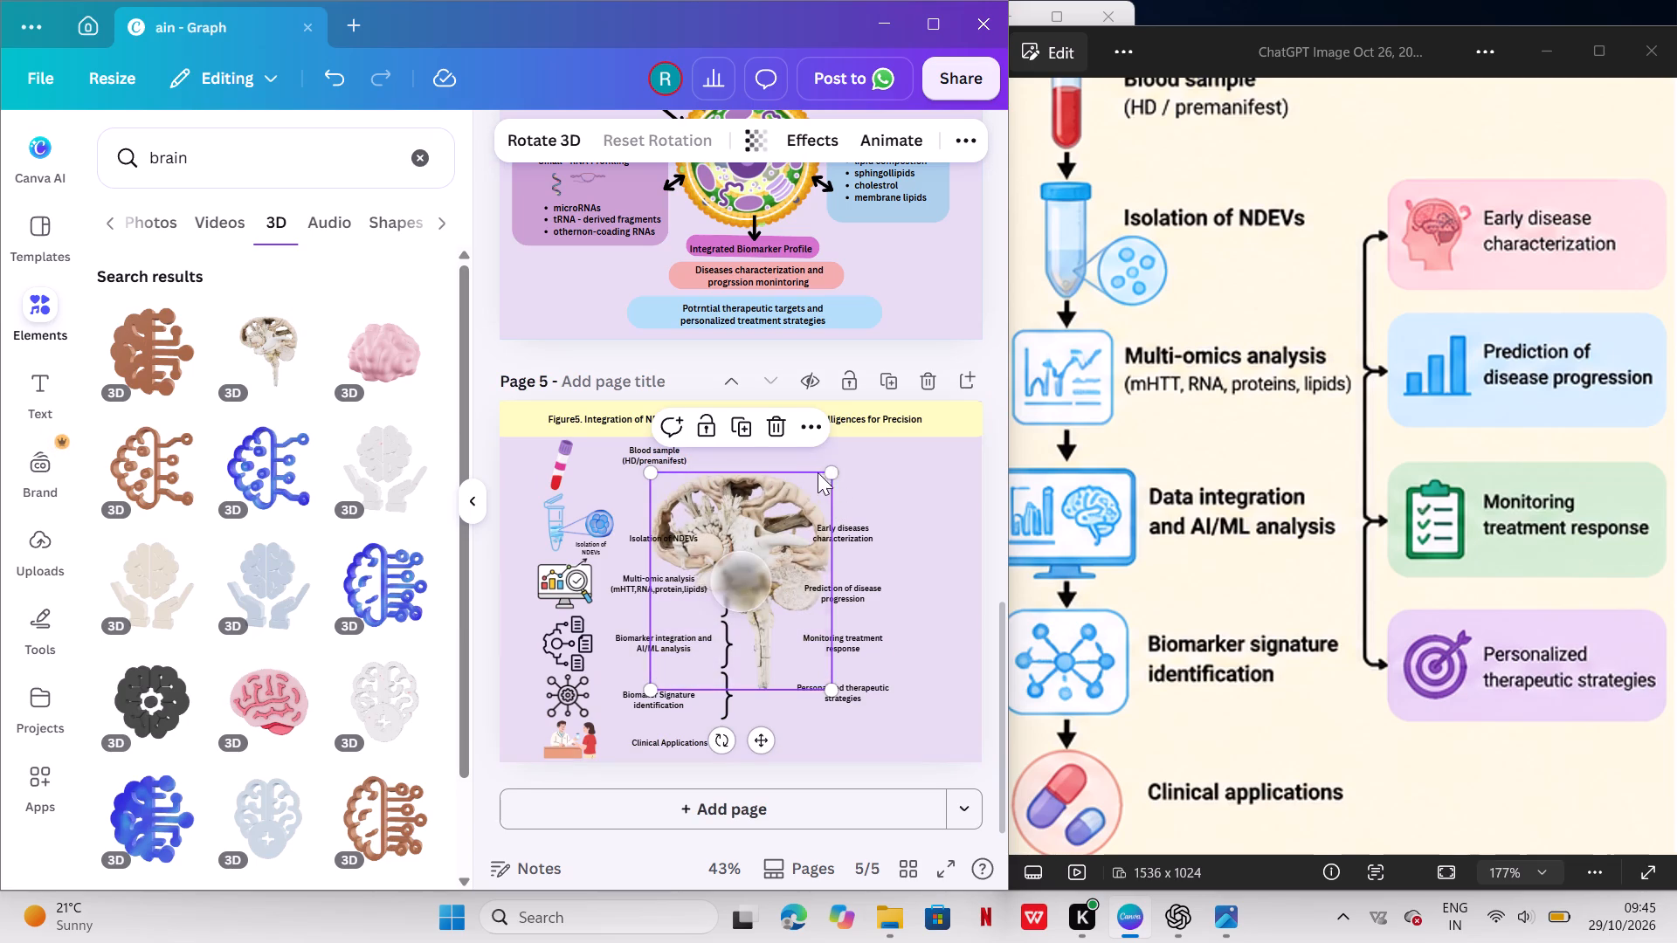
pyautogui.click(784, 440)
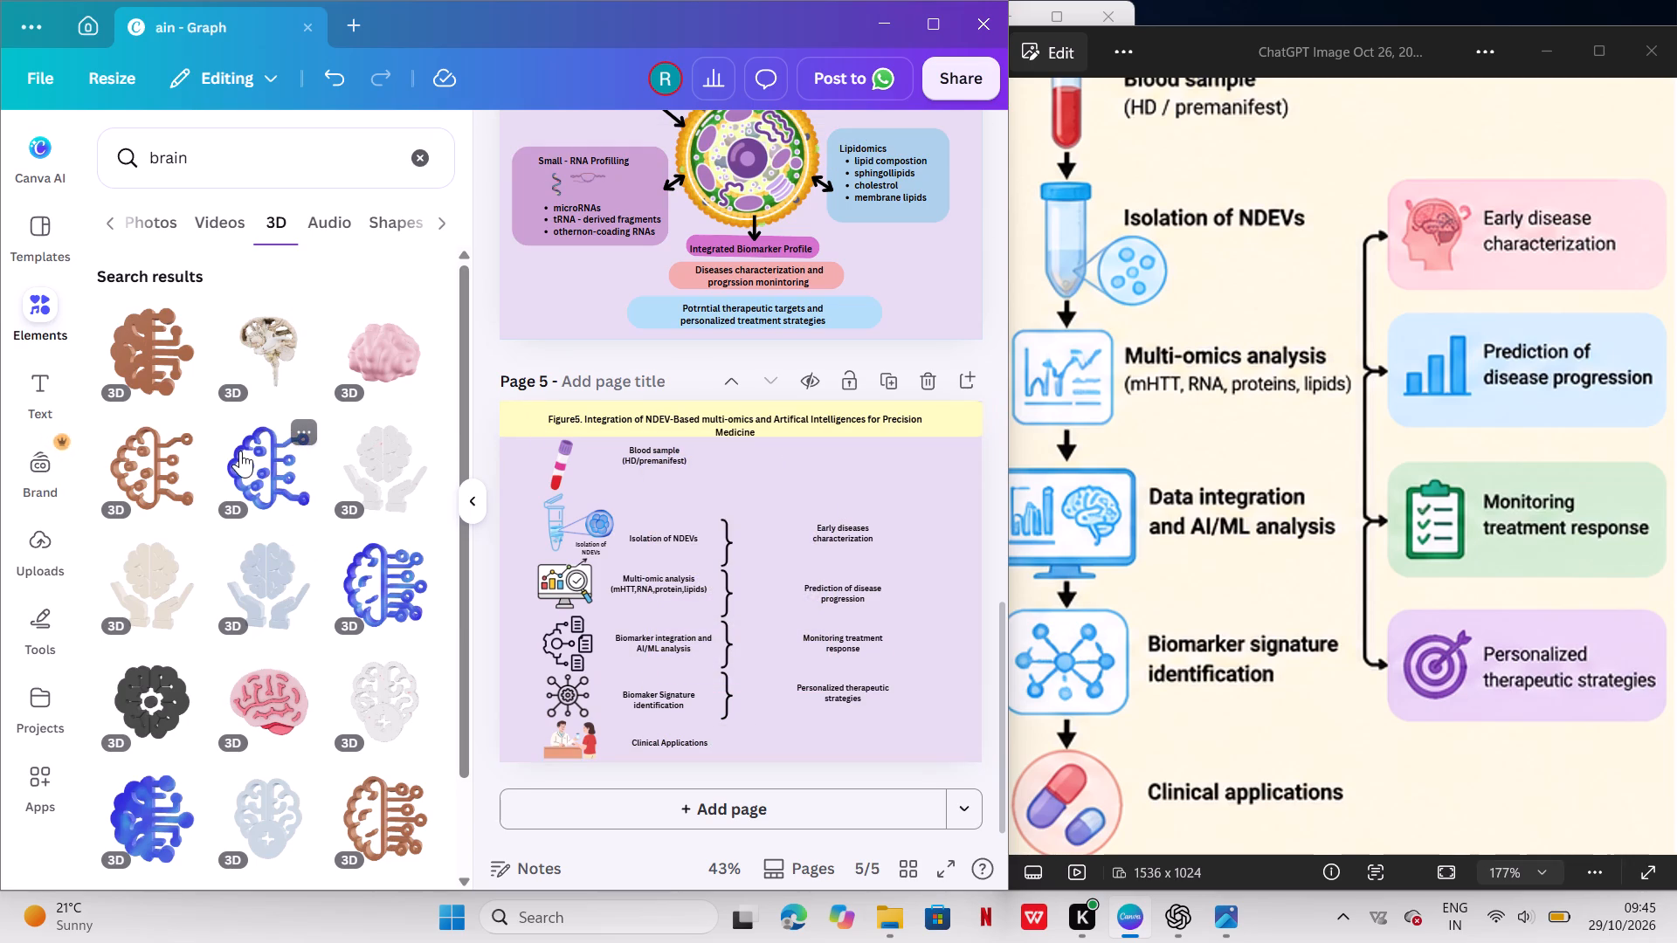
# Examine the brain photos and graphics for an illustration suited to the "Early diseases characterization" label.
pyautogui.scroll(-1, 240, 451)
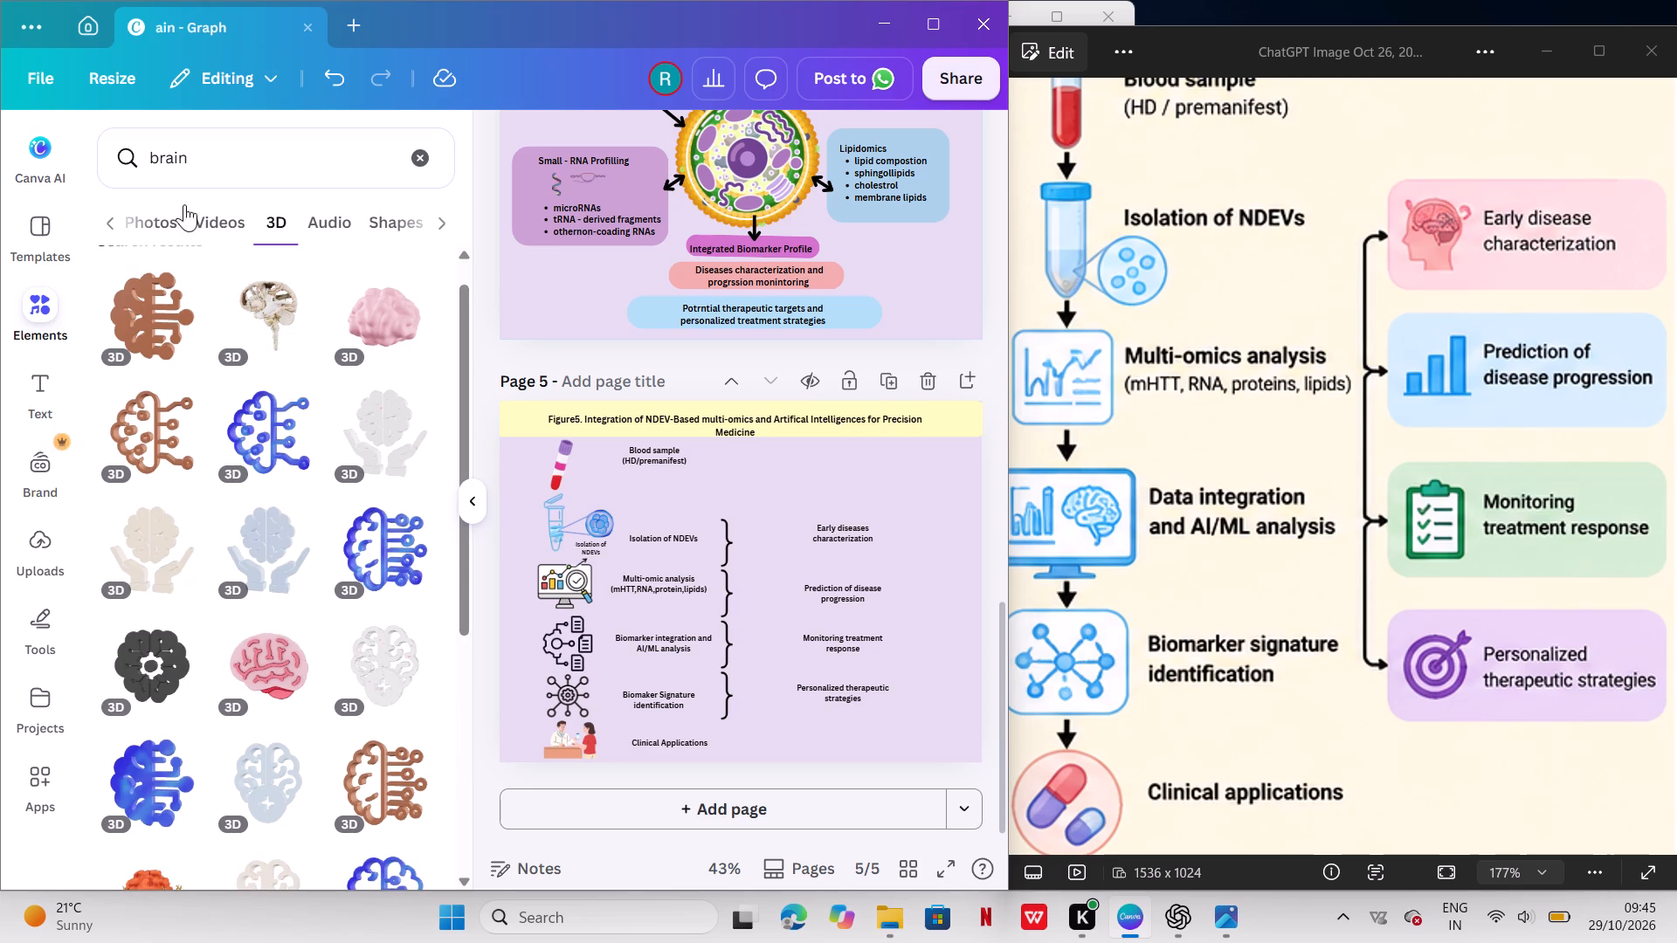
pyautogui.click(148, 210)
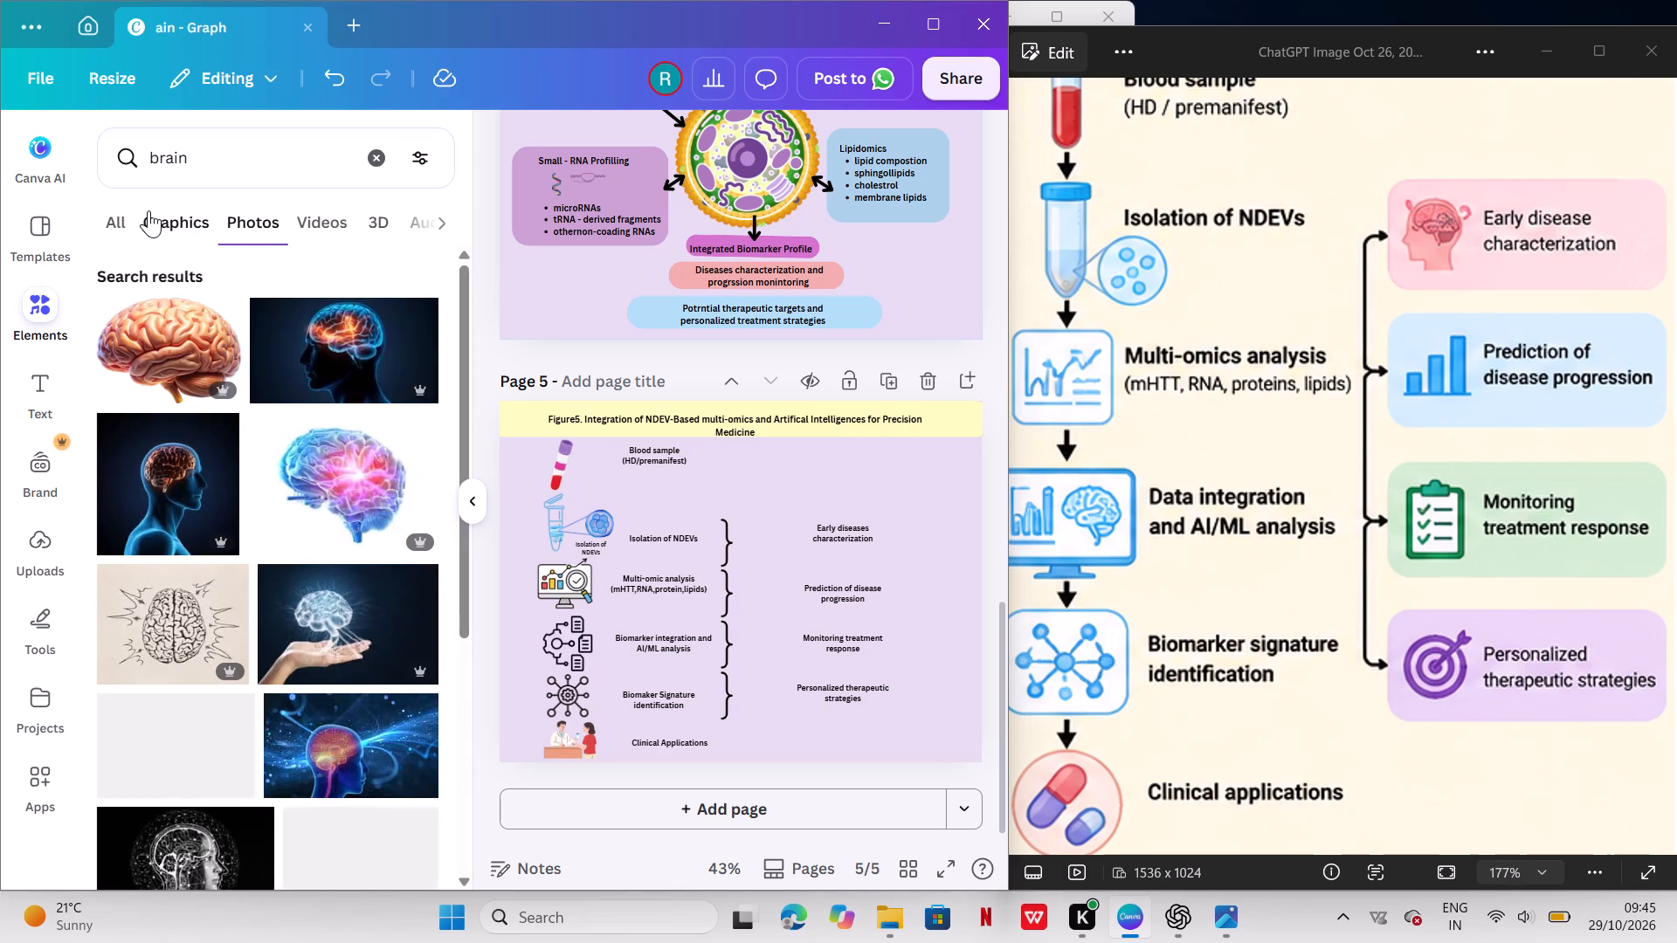
pyautogui.click(148, 210)
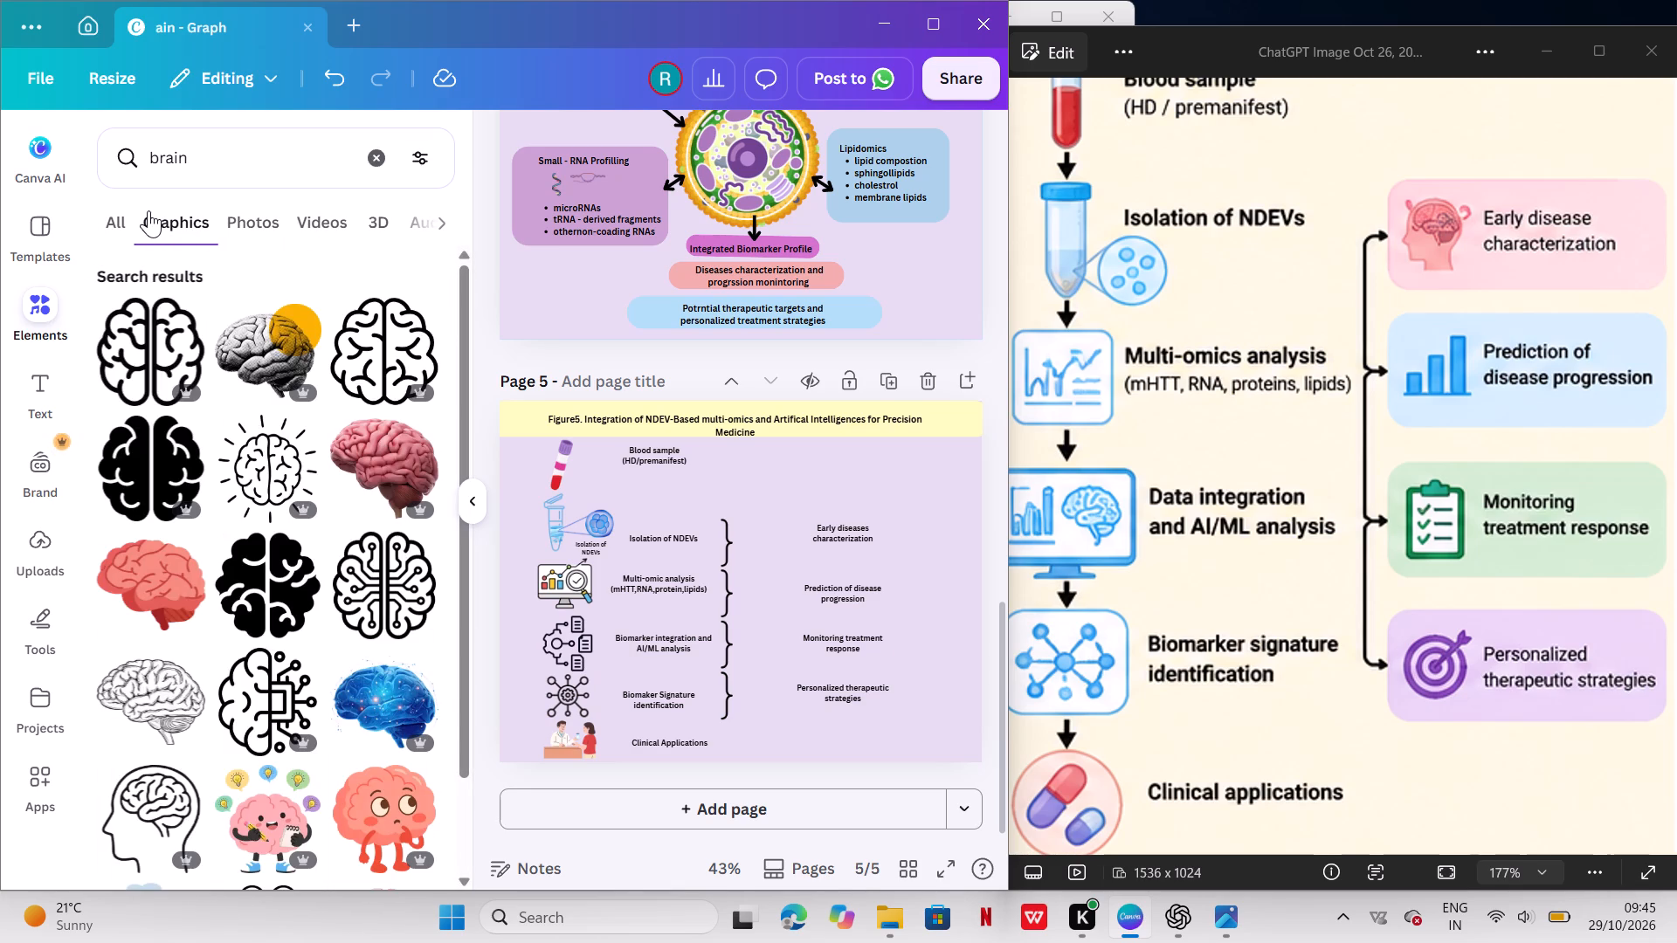
pyautogui.scroll(-1, 311, 621)
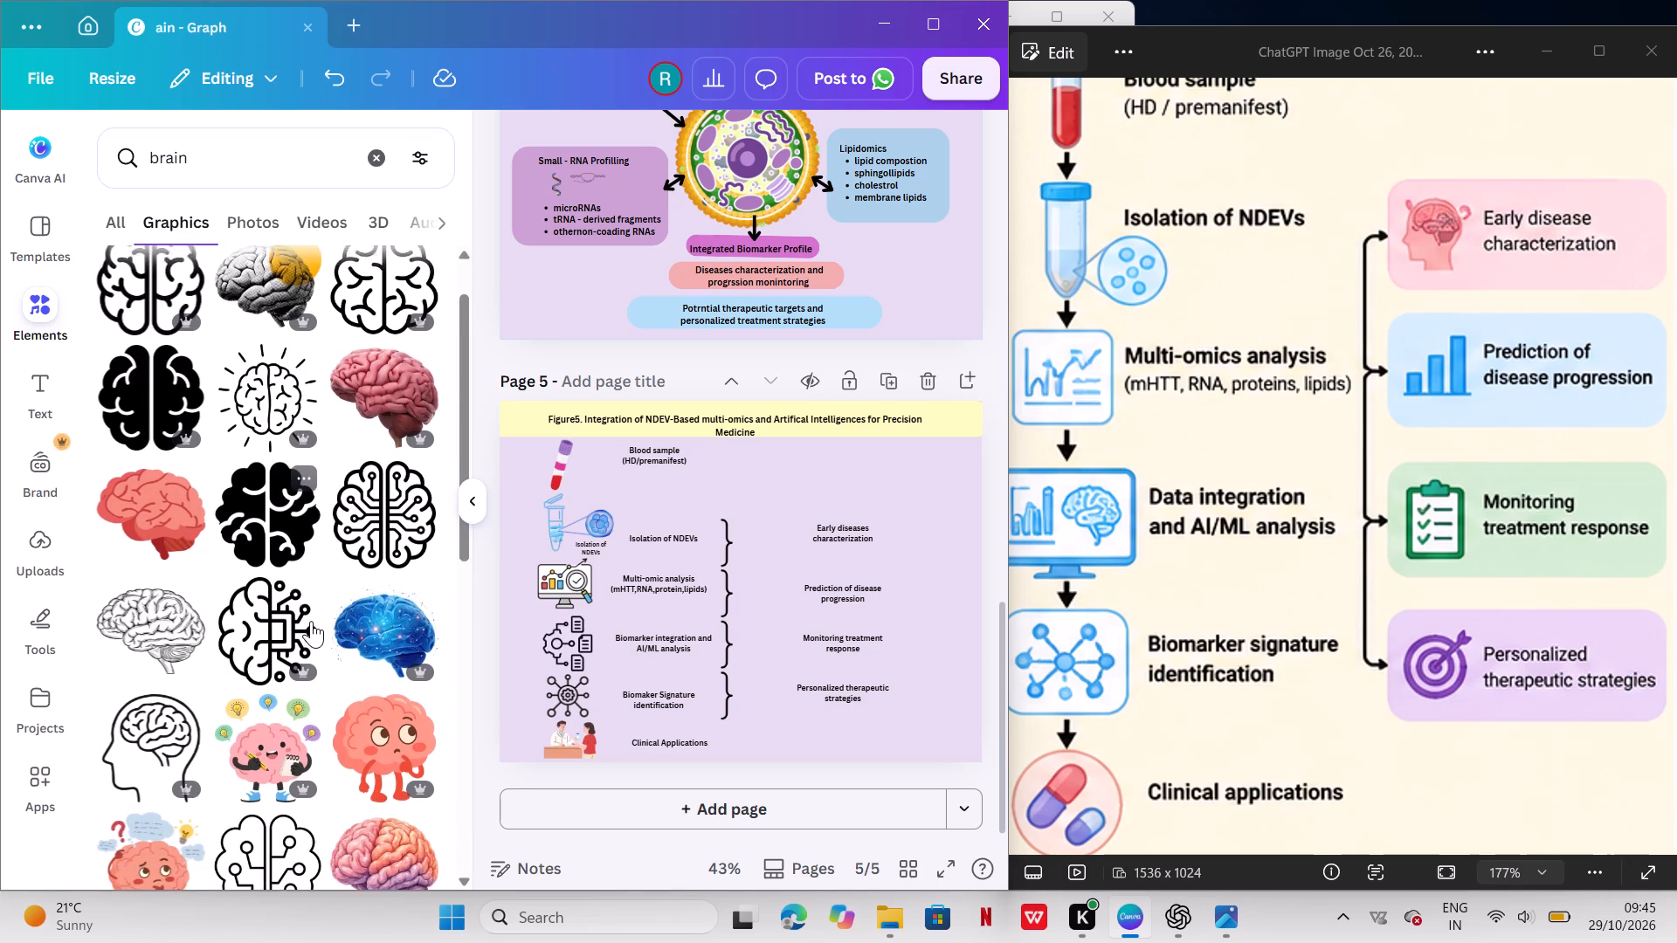
pyautogui.scroll(-2, 311, 621)
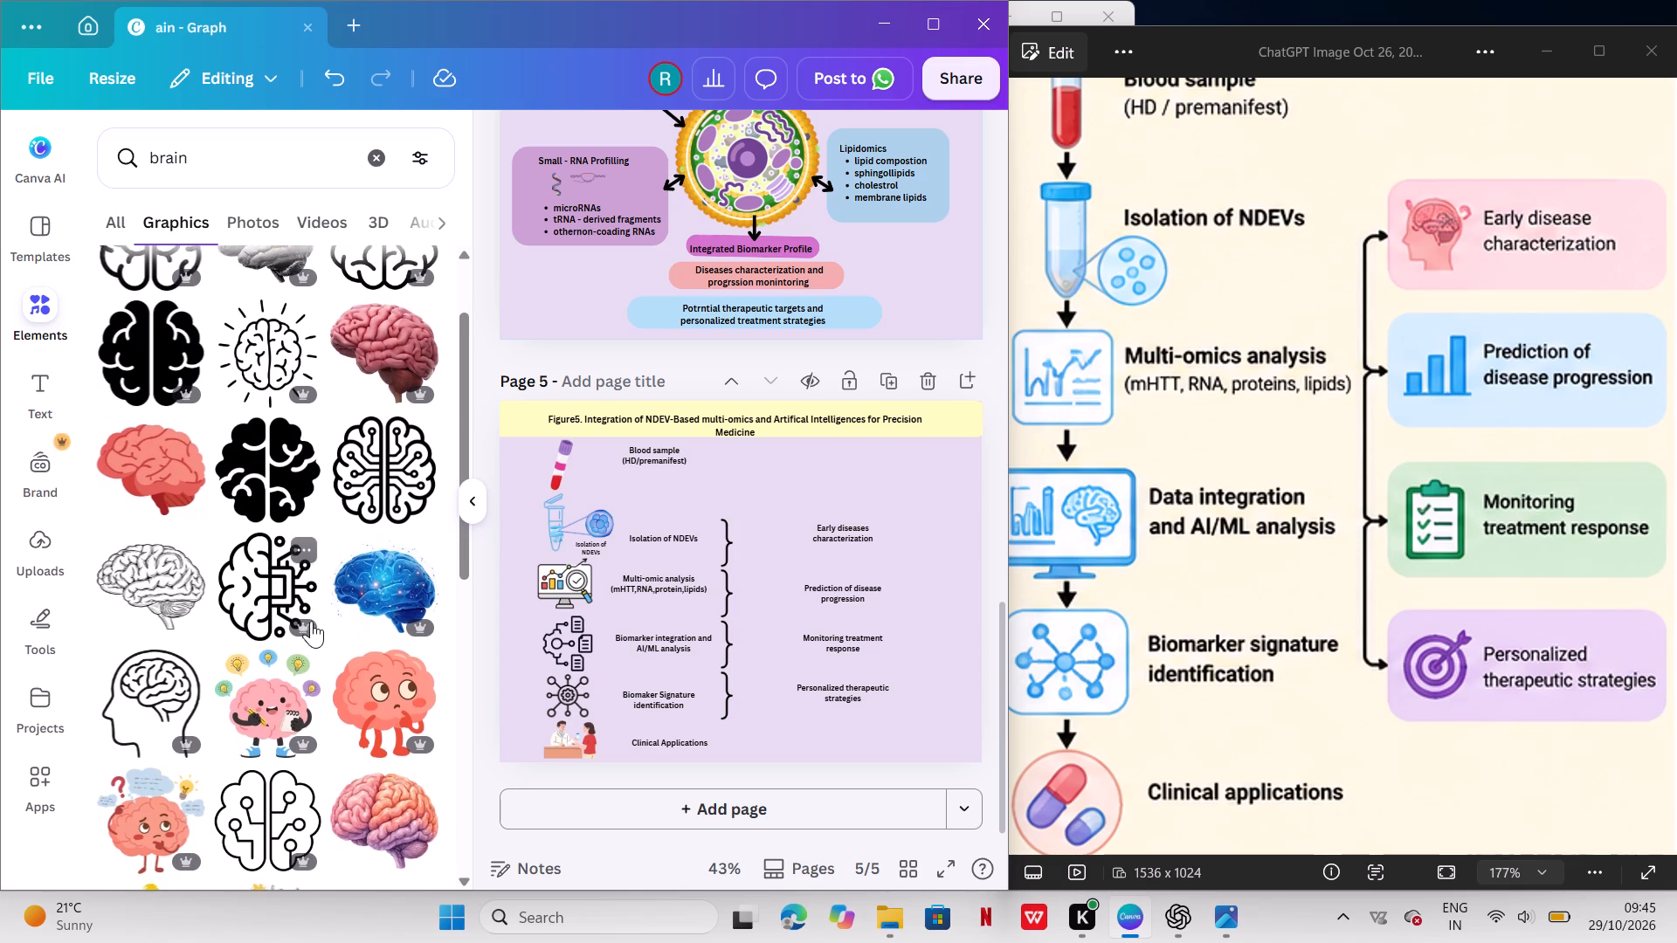
pyautogui.scroll(-1, 311, 621)
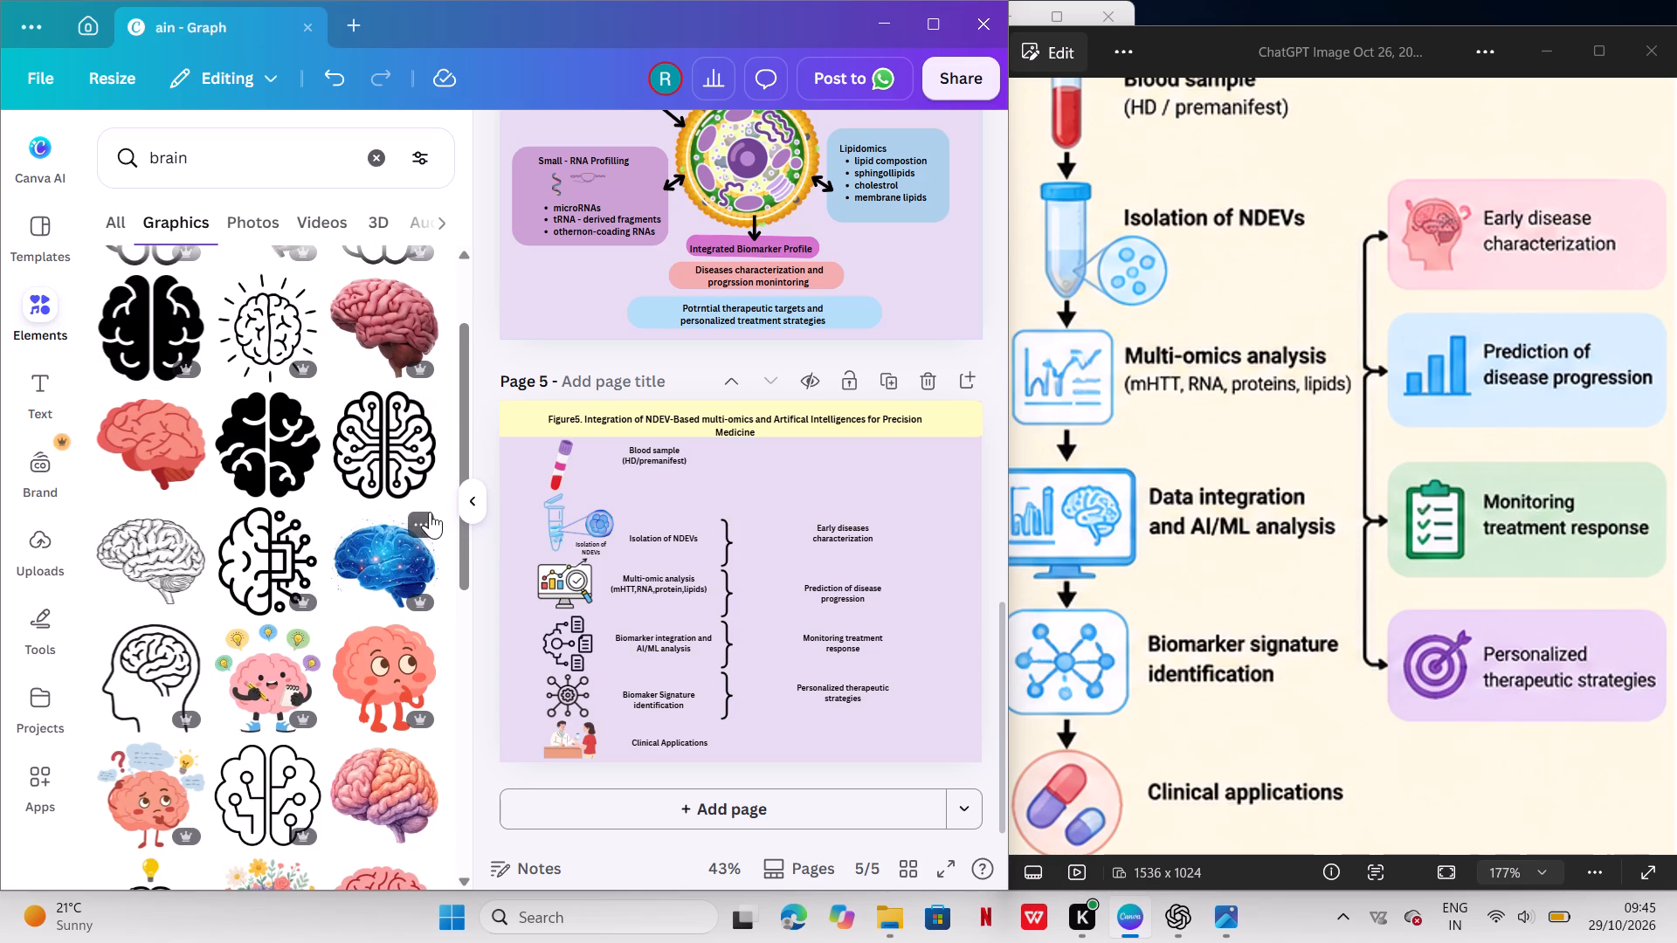
pyautogui.scroll(-3, 369, 577)
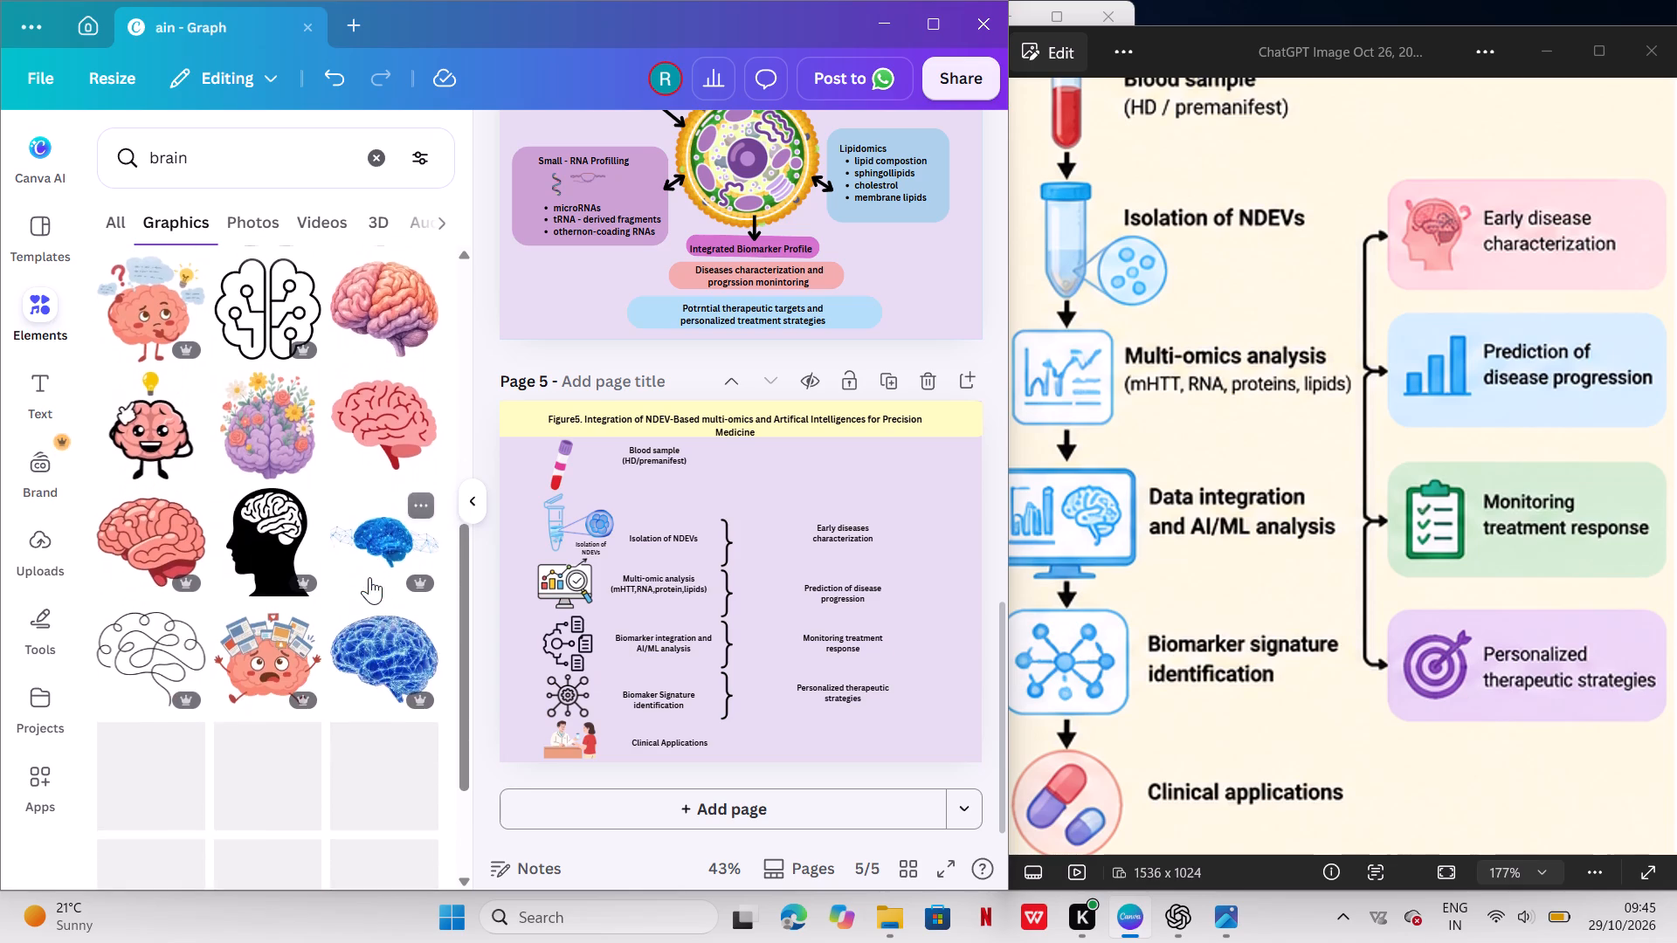
pyautogui.scroll(3, 369, 577)
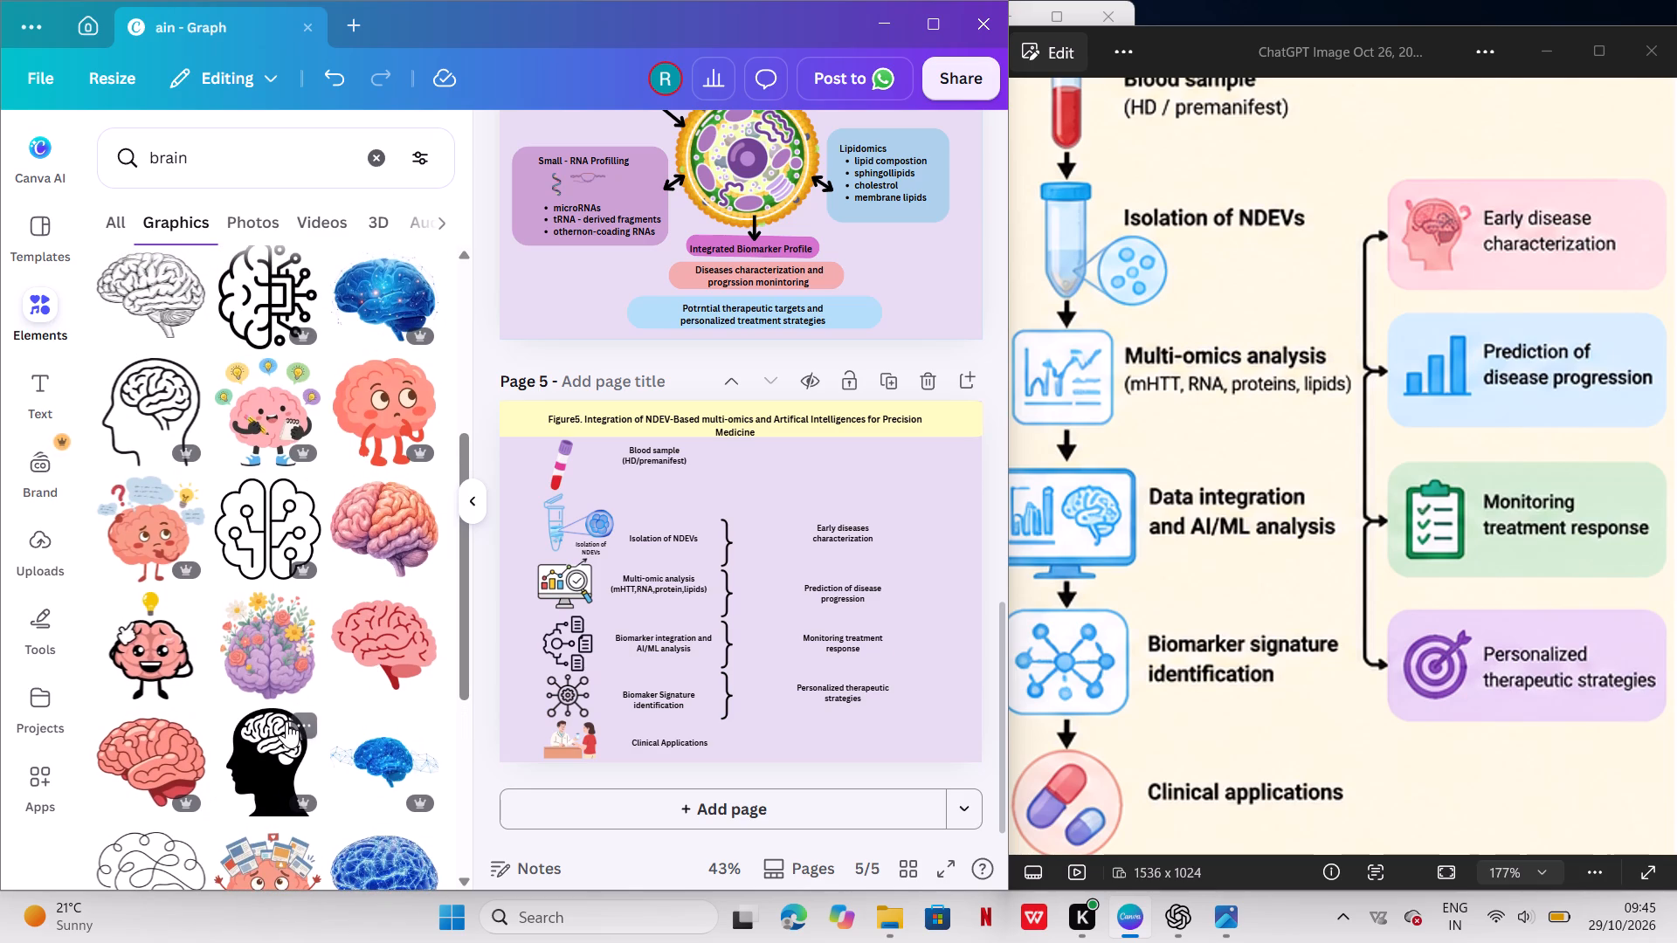
pyautogui.scroll(-1, 295, 575)
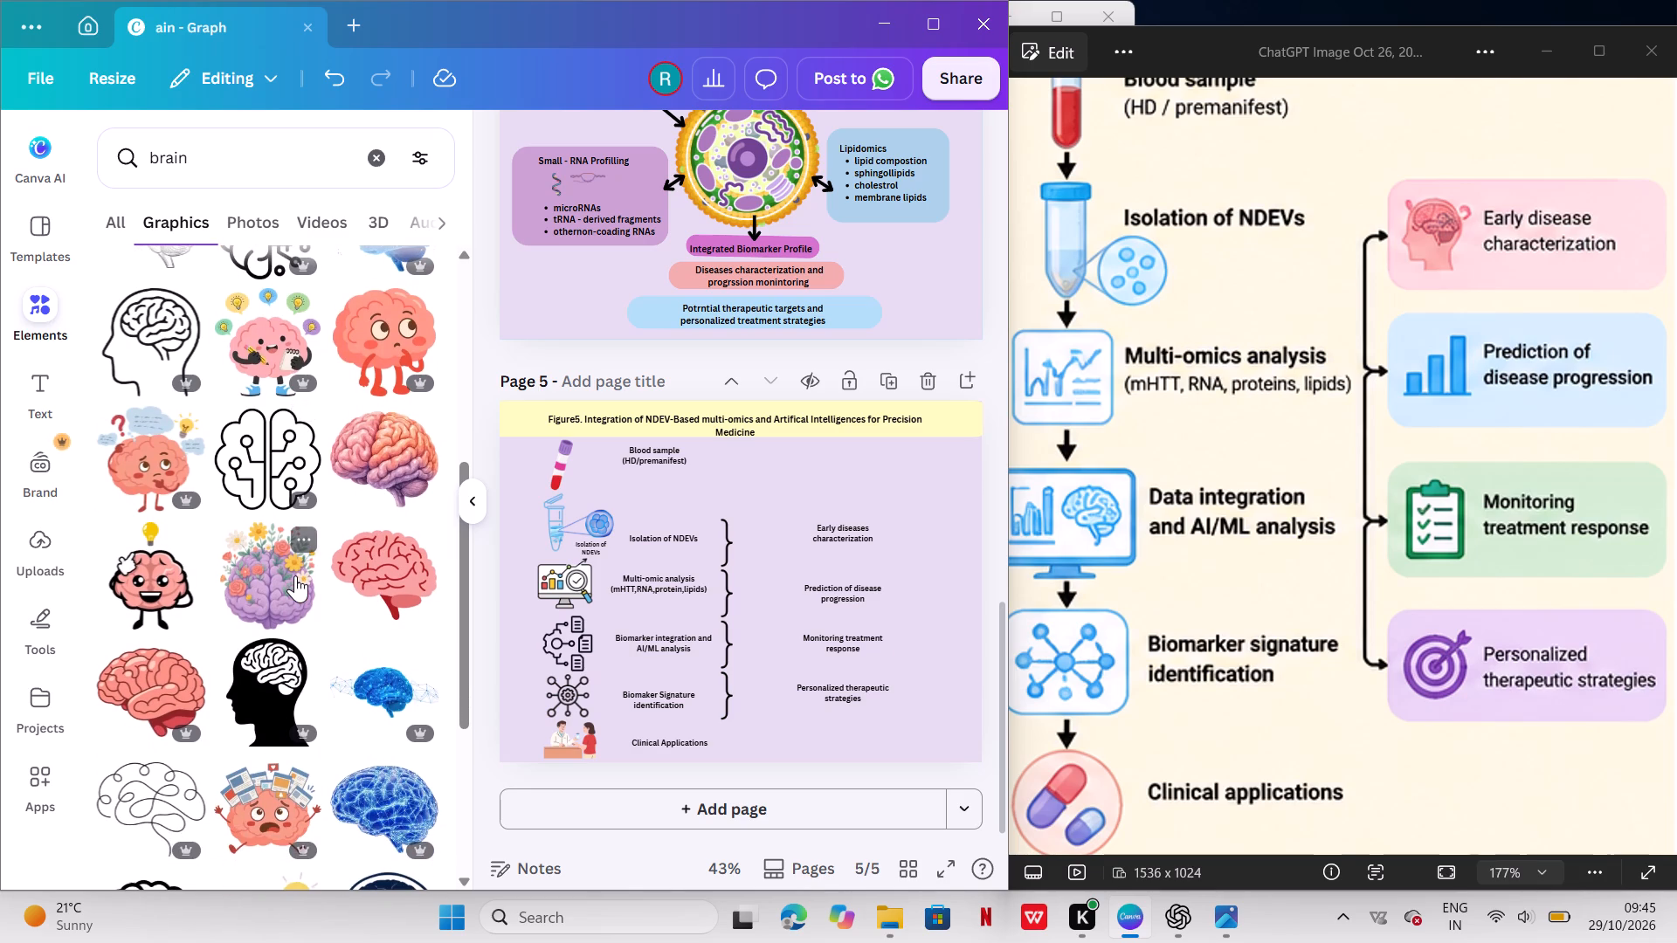
pyautogui.scroll(5, 295, 575)
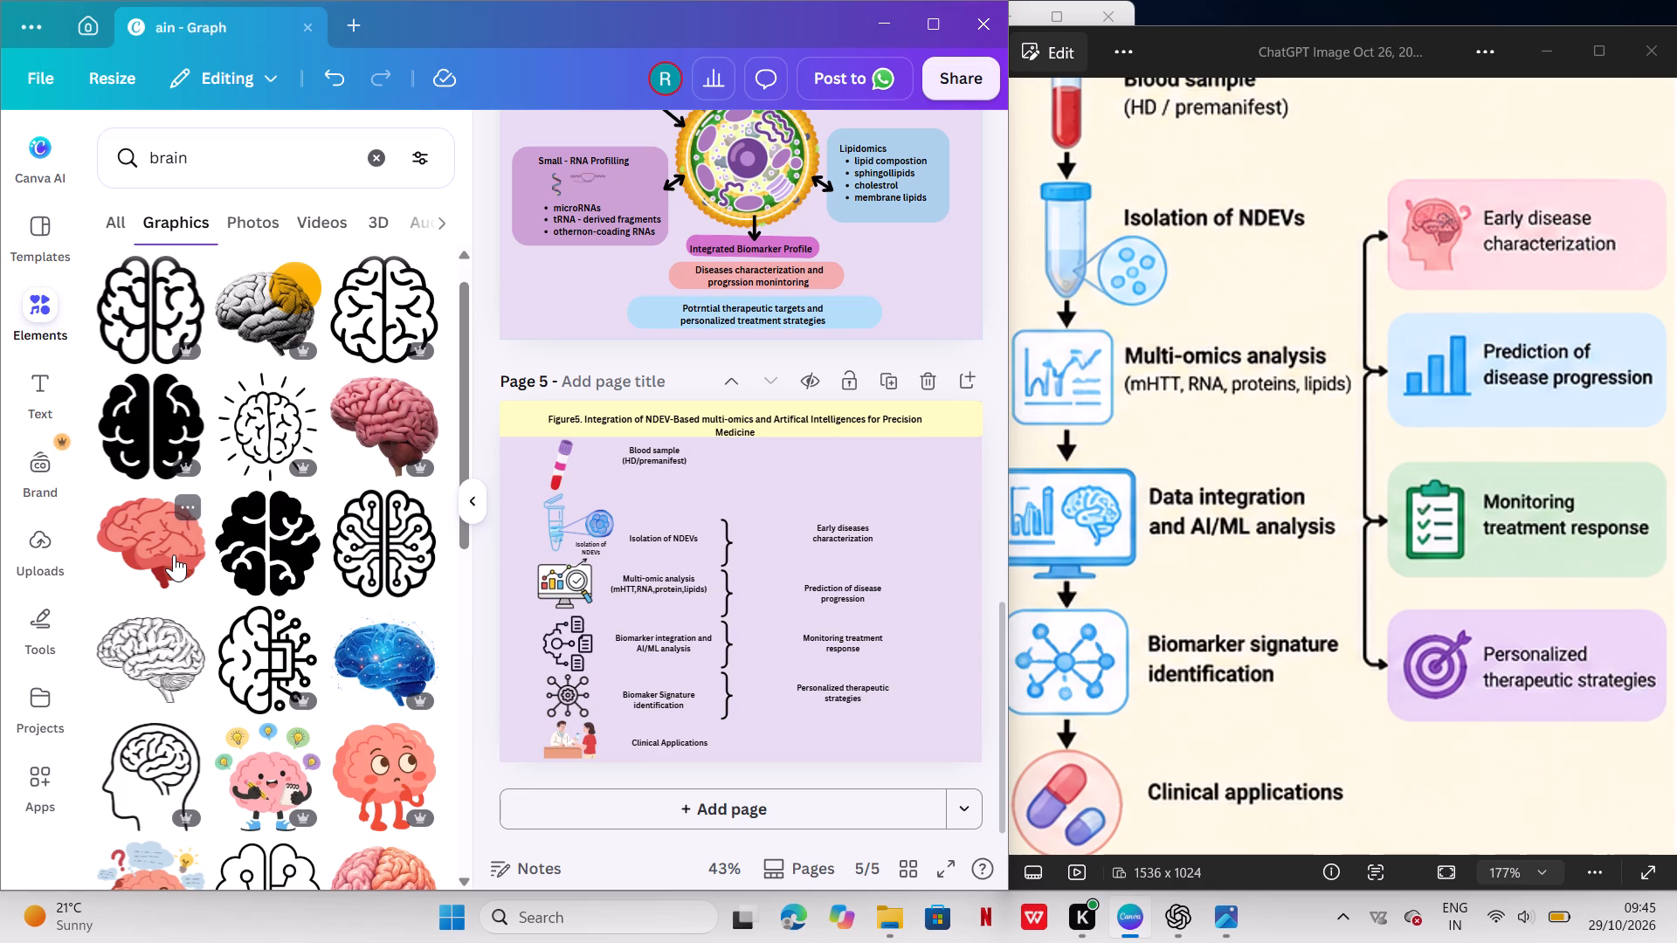
pyautogui.scroll(3, 188, 483)
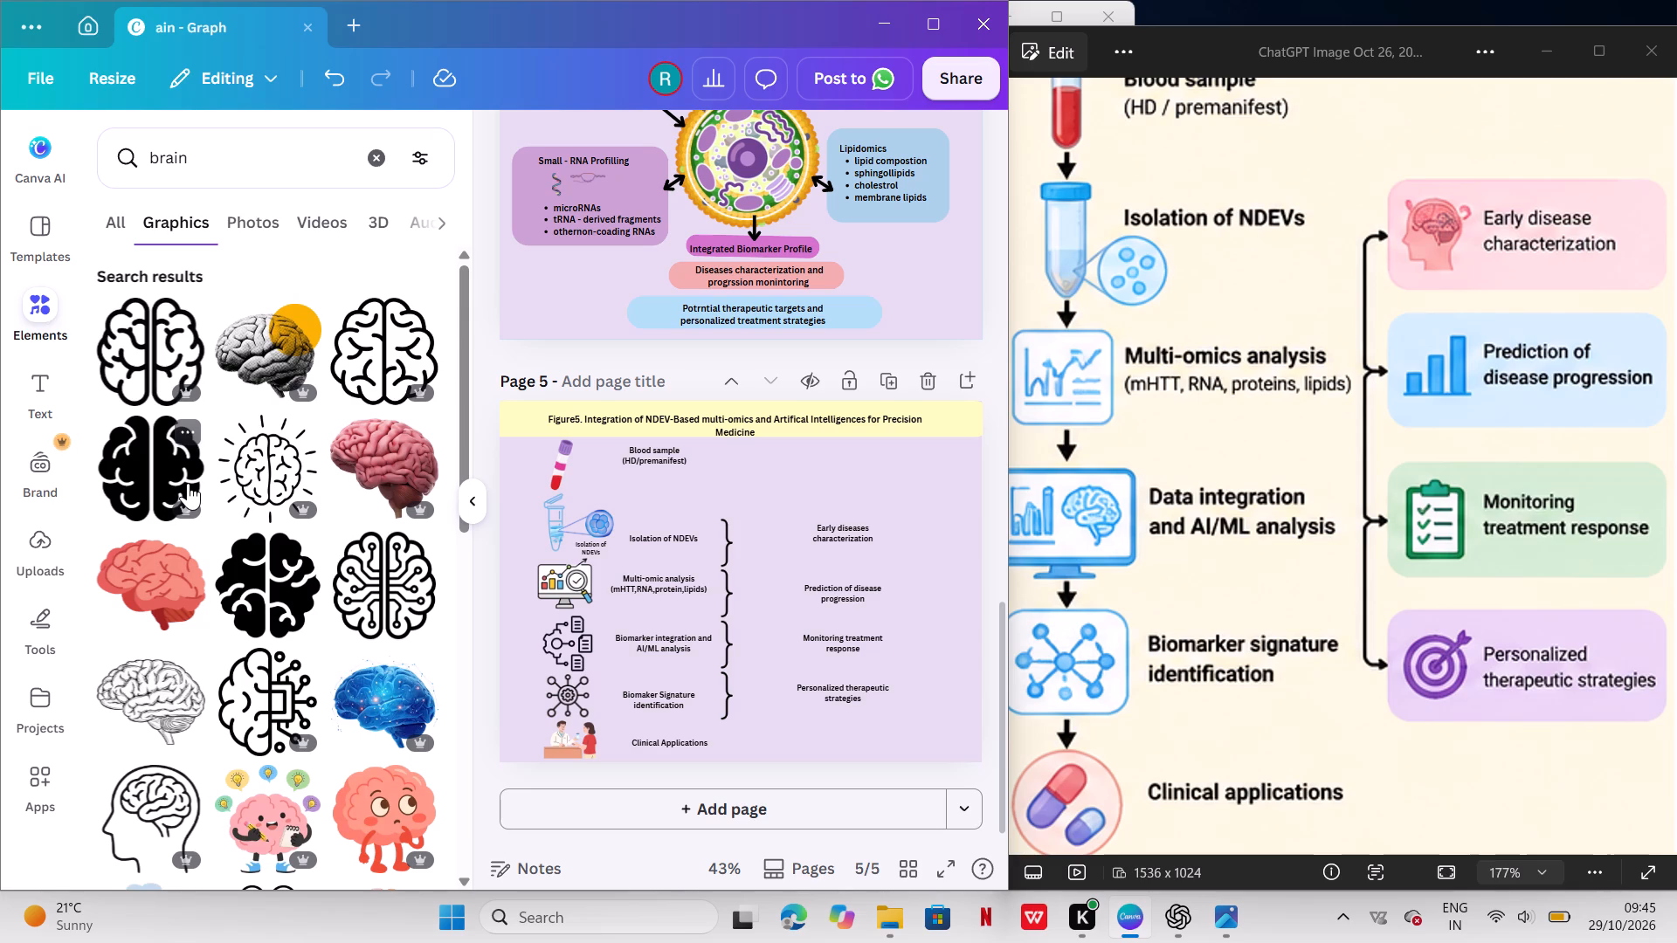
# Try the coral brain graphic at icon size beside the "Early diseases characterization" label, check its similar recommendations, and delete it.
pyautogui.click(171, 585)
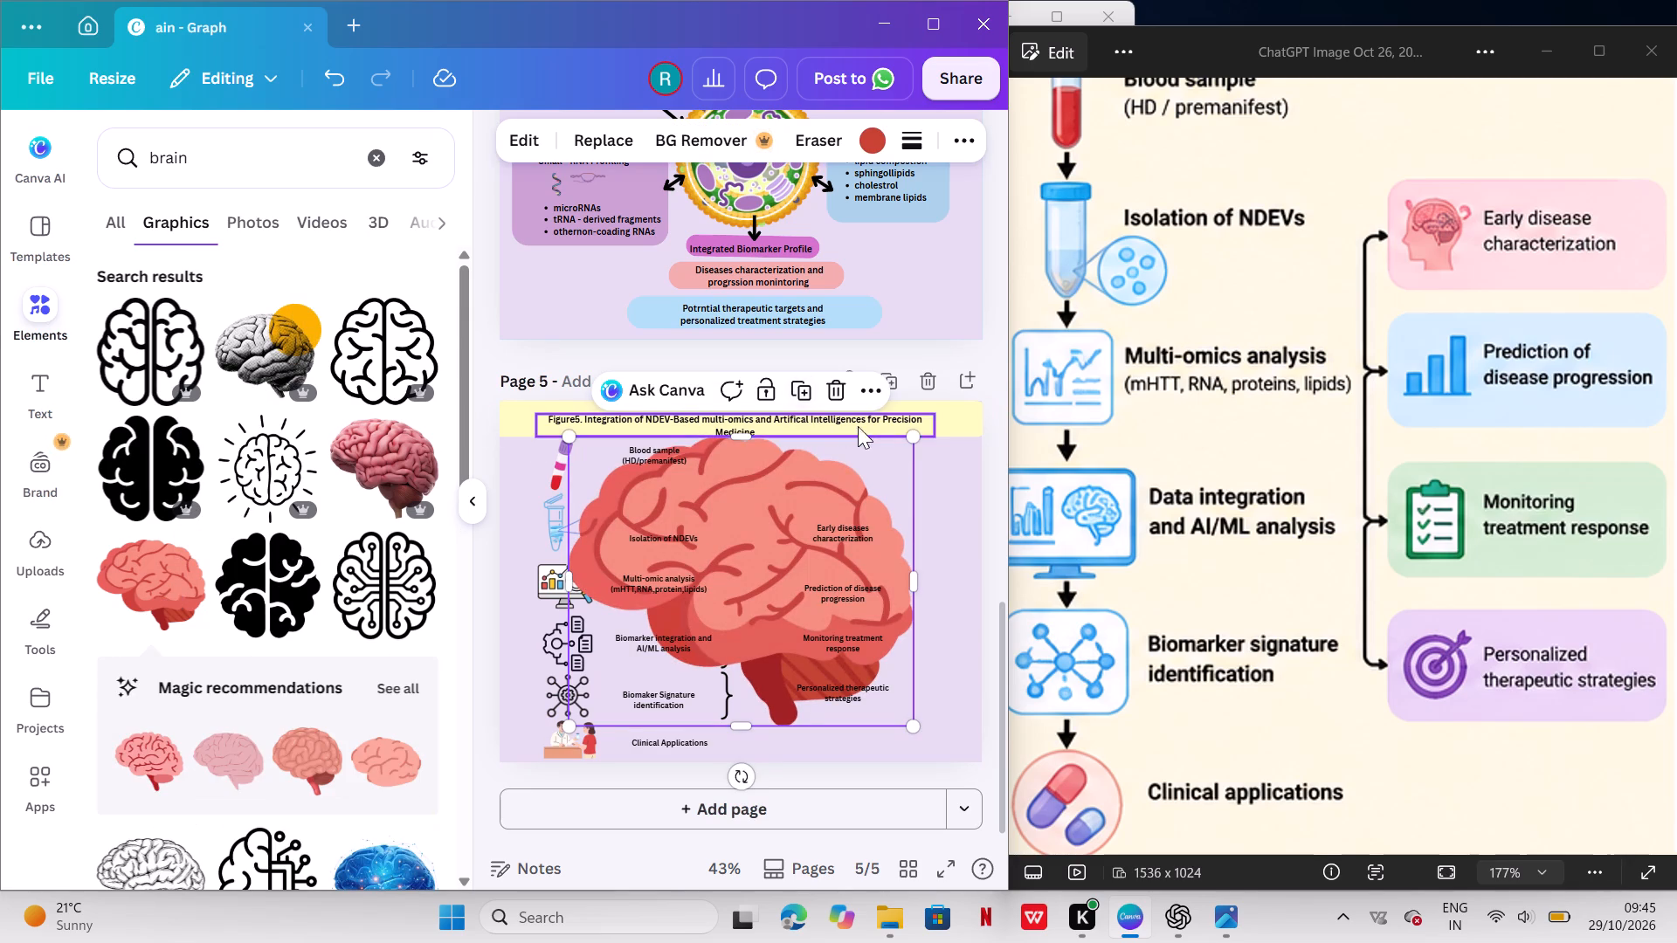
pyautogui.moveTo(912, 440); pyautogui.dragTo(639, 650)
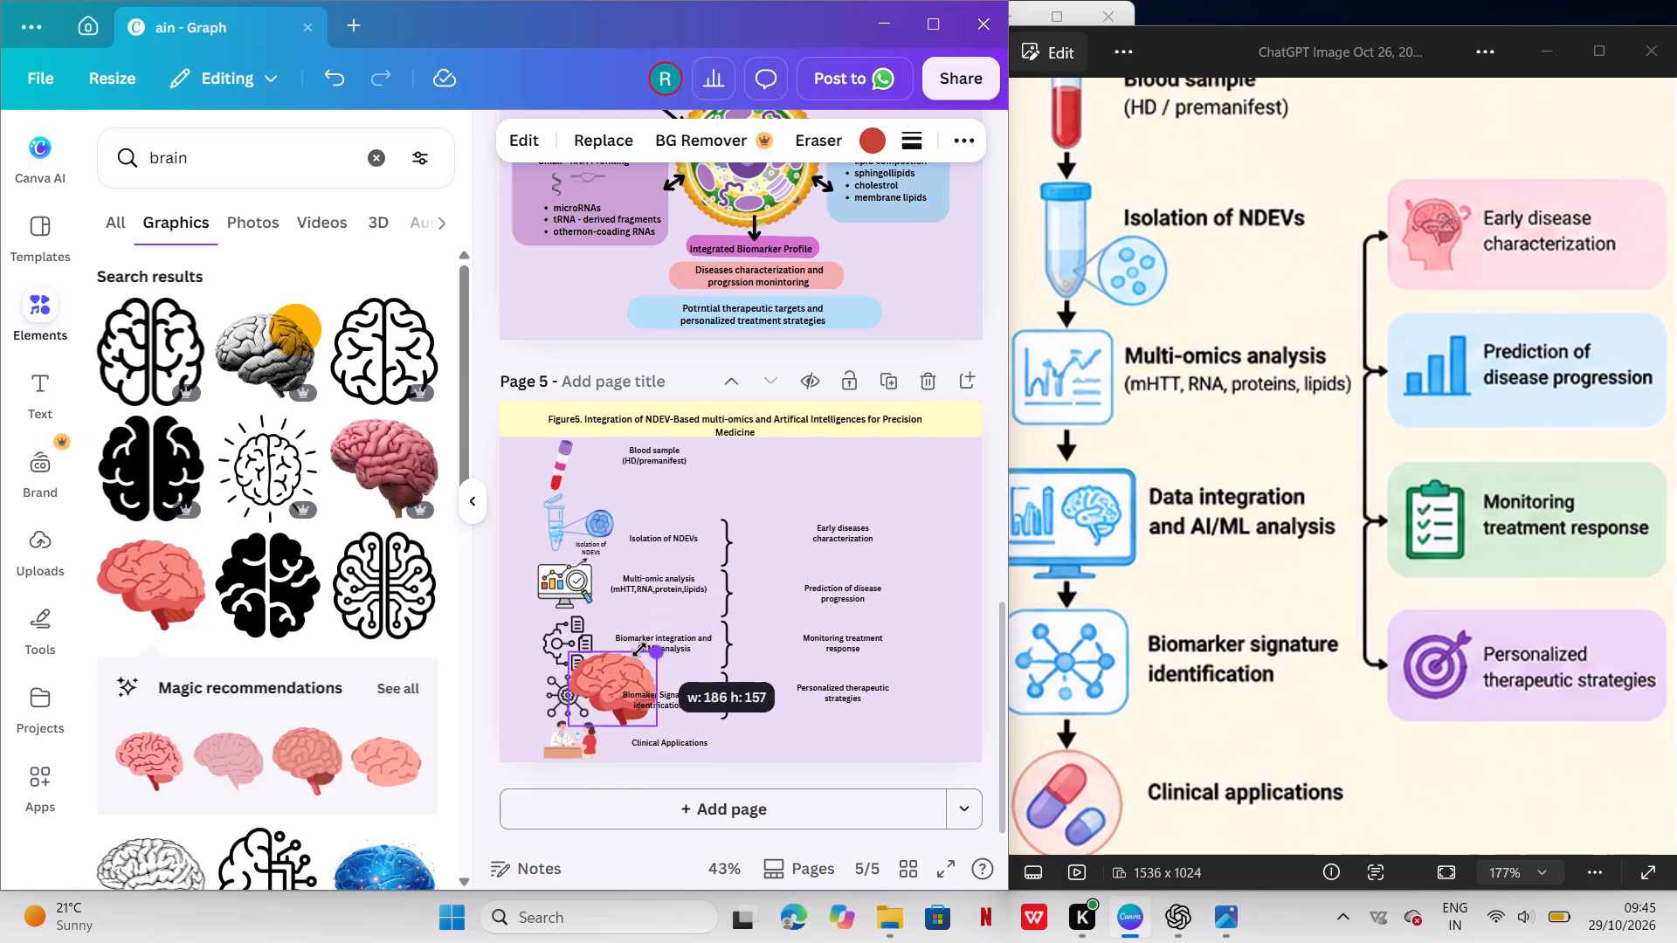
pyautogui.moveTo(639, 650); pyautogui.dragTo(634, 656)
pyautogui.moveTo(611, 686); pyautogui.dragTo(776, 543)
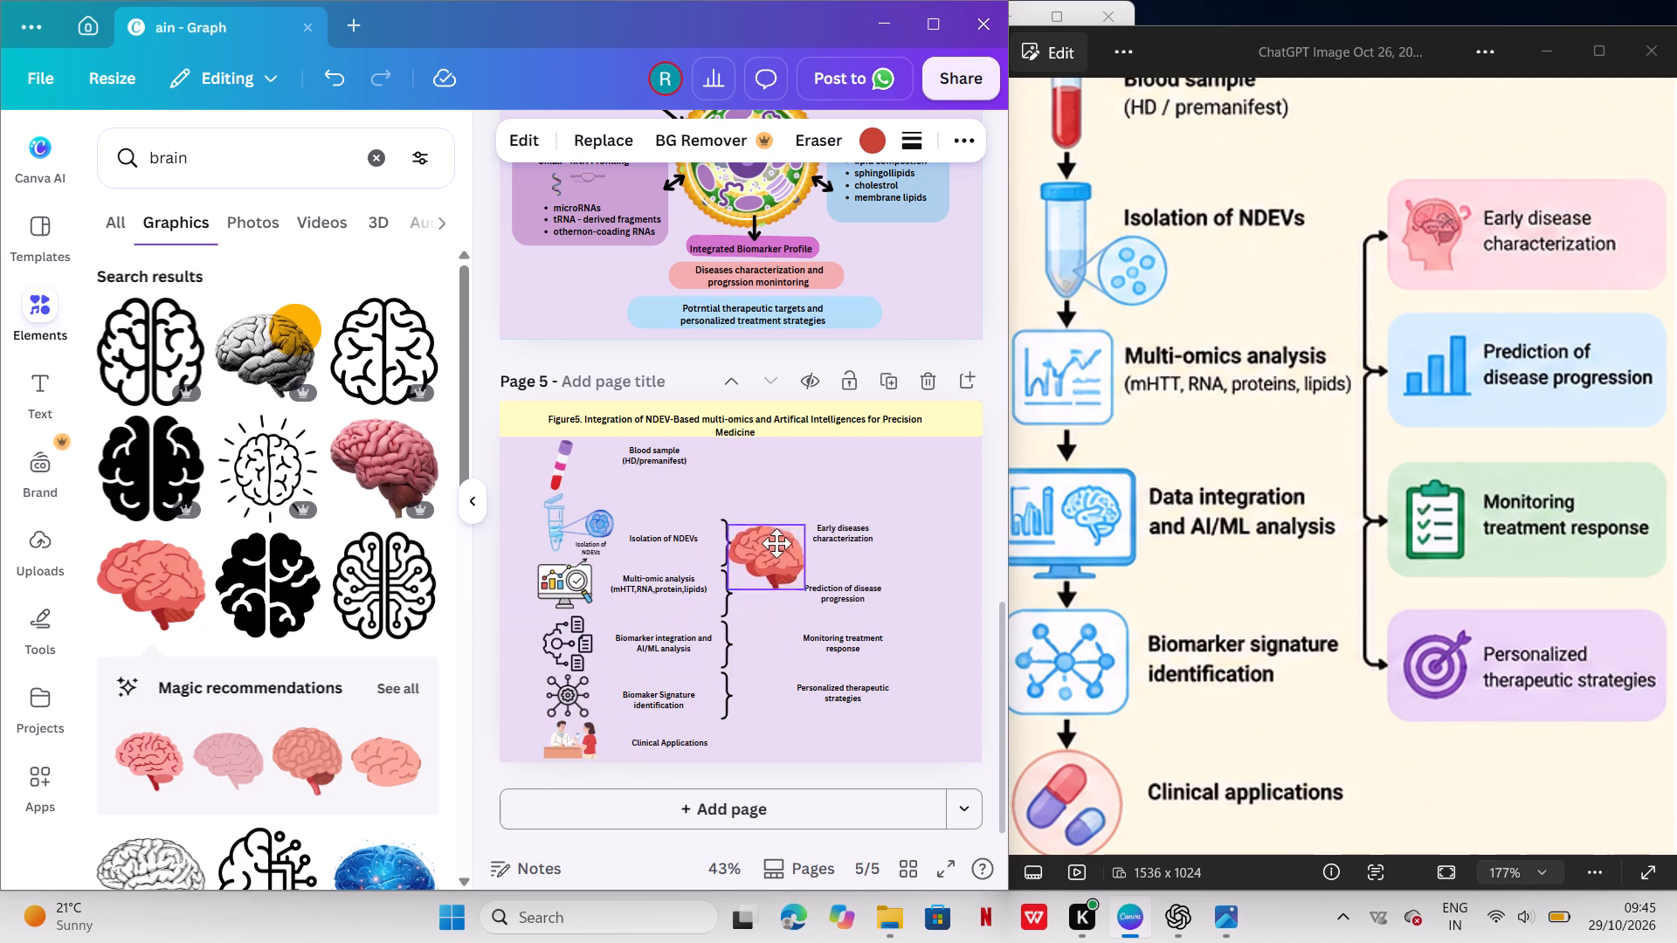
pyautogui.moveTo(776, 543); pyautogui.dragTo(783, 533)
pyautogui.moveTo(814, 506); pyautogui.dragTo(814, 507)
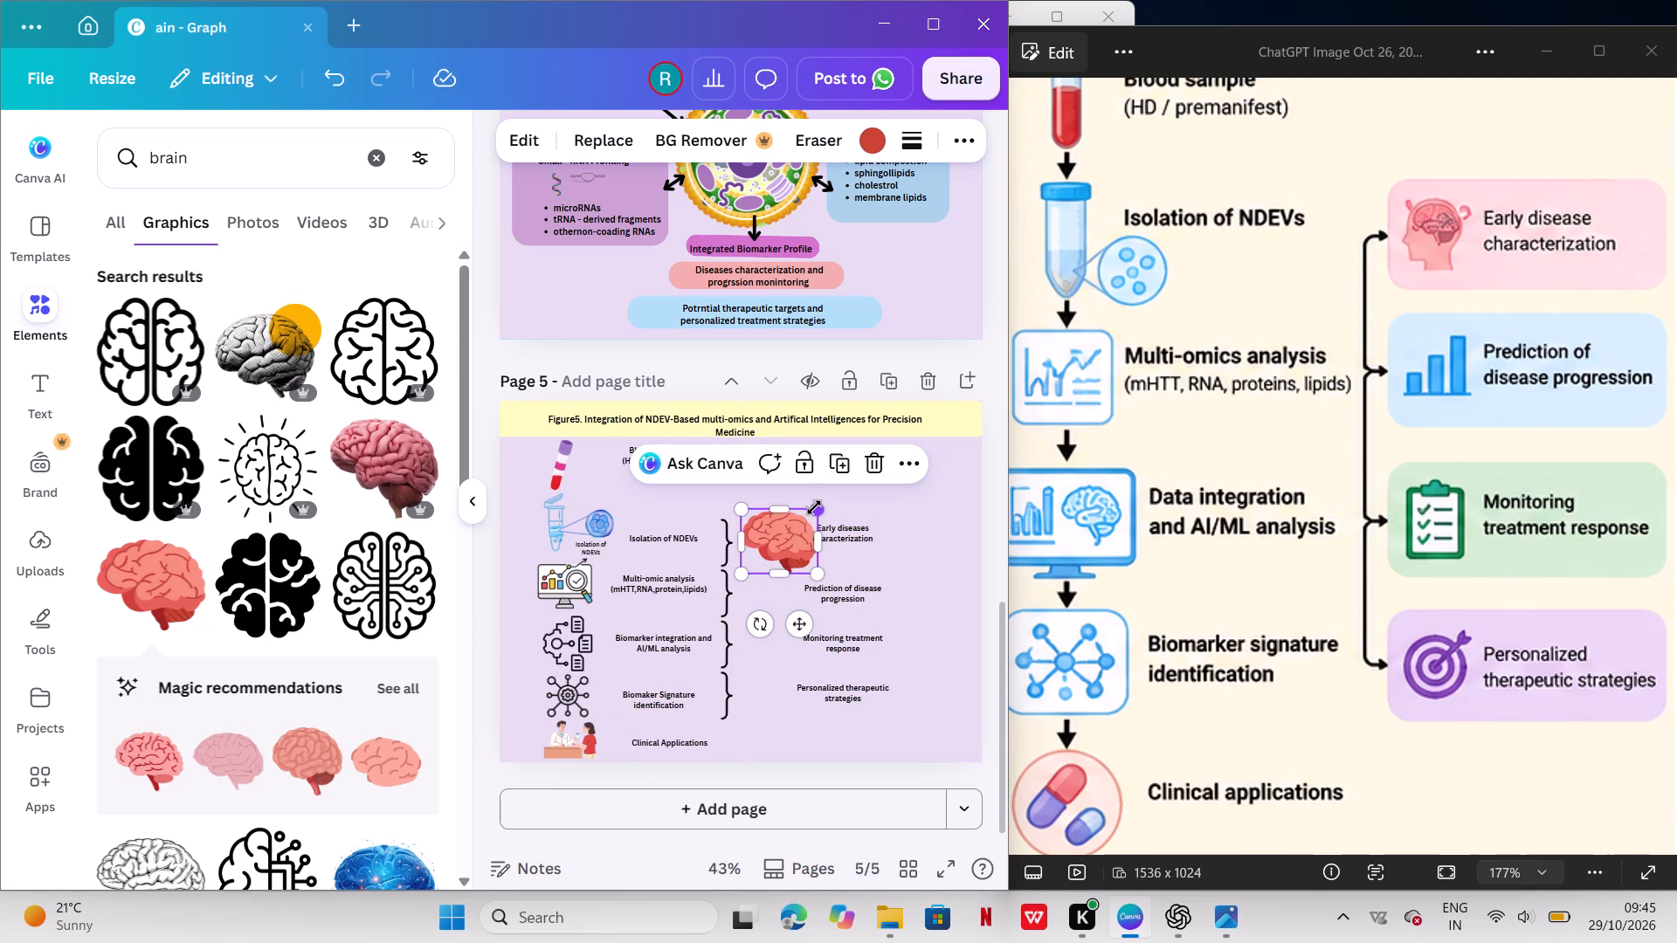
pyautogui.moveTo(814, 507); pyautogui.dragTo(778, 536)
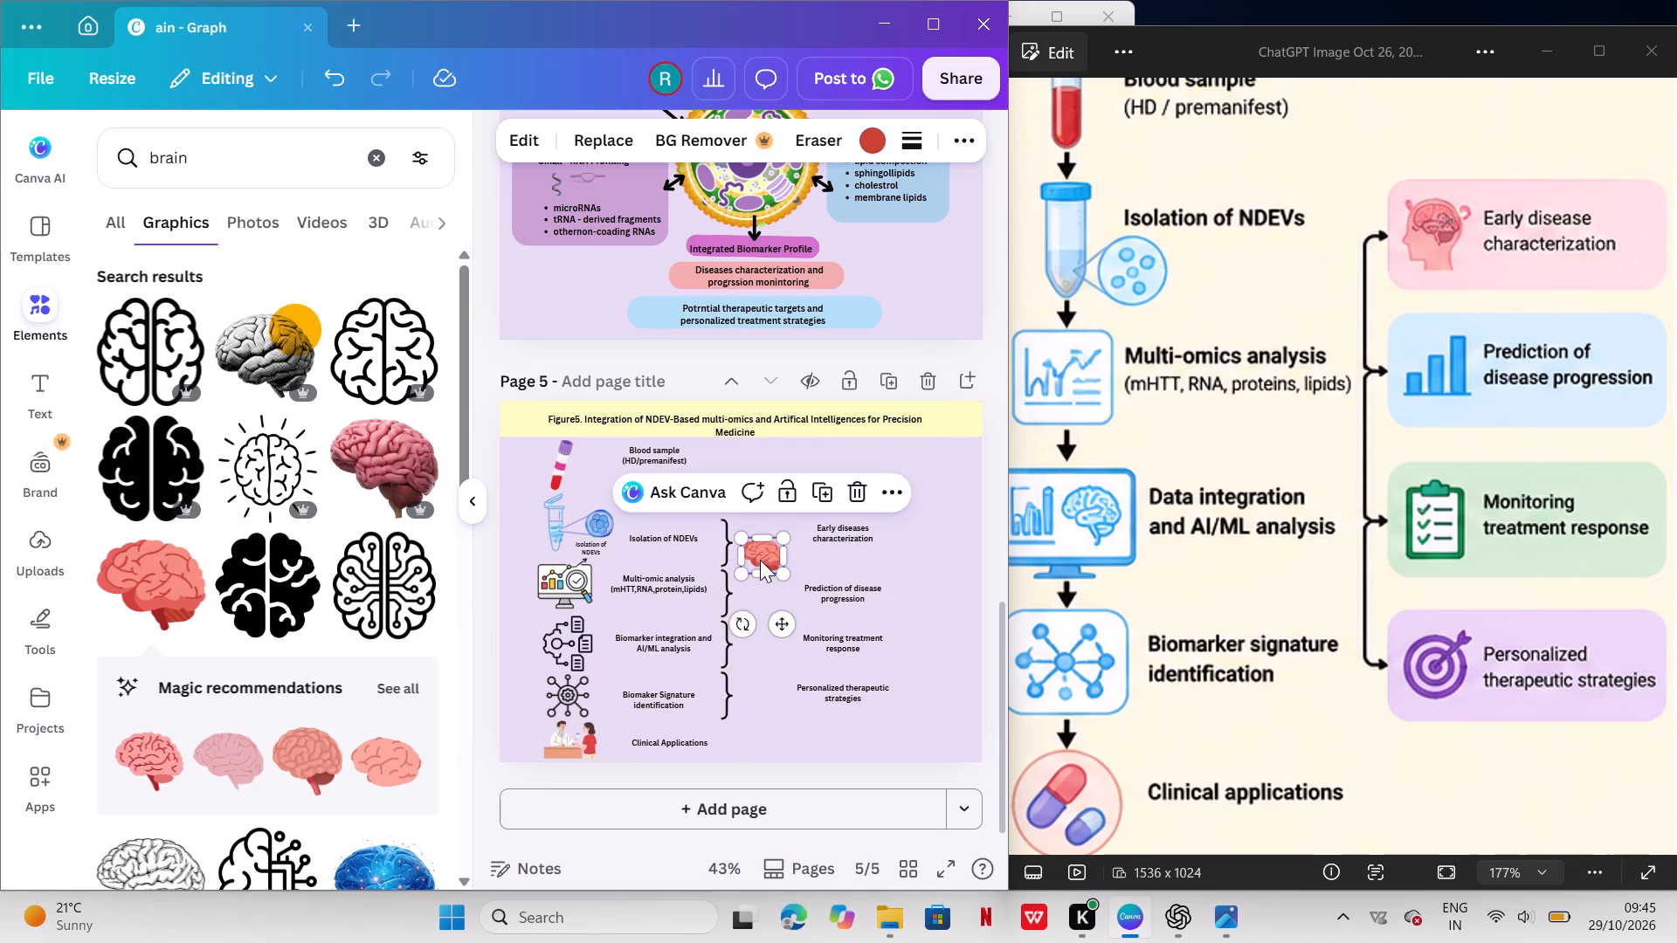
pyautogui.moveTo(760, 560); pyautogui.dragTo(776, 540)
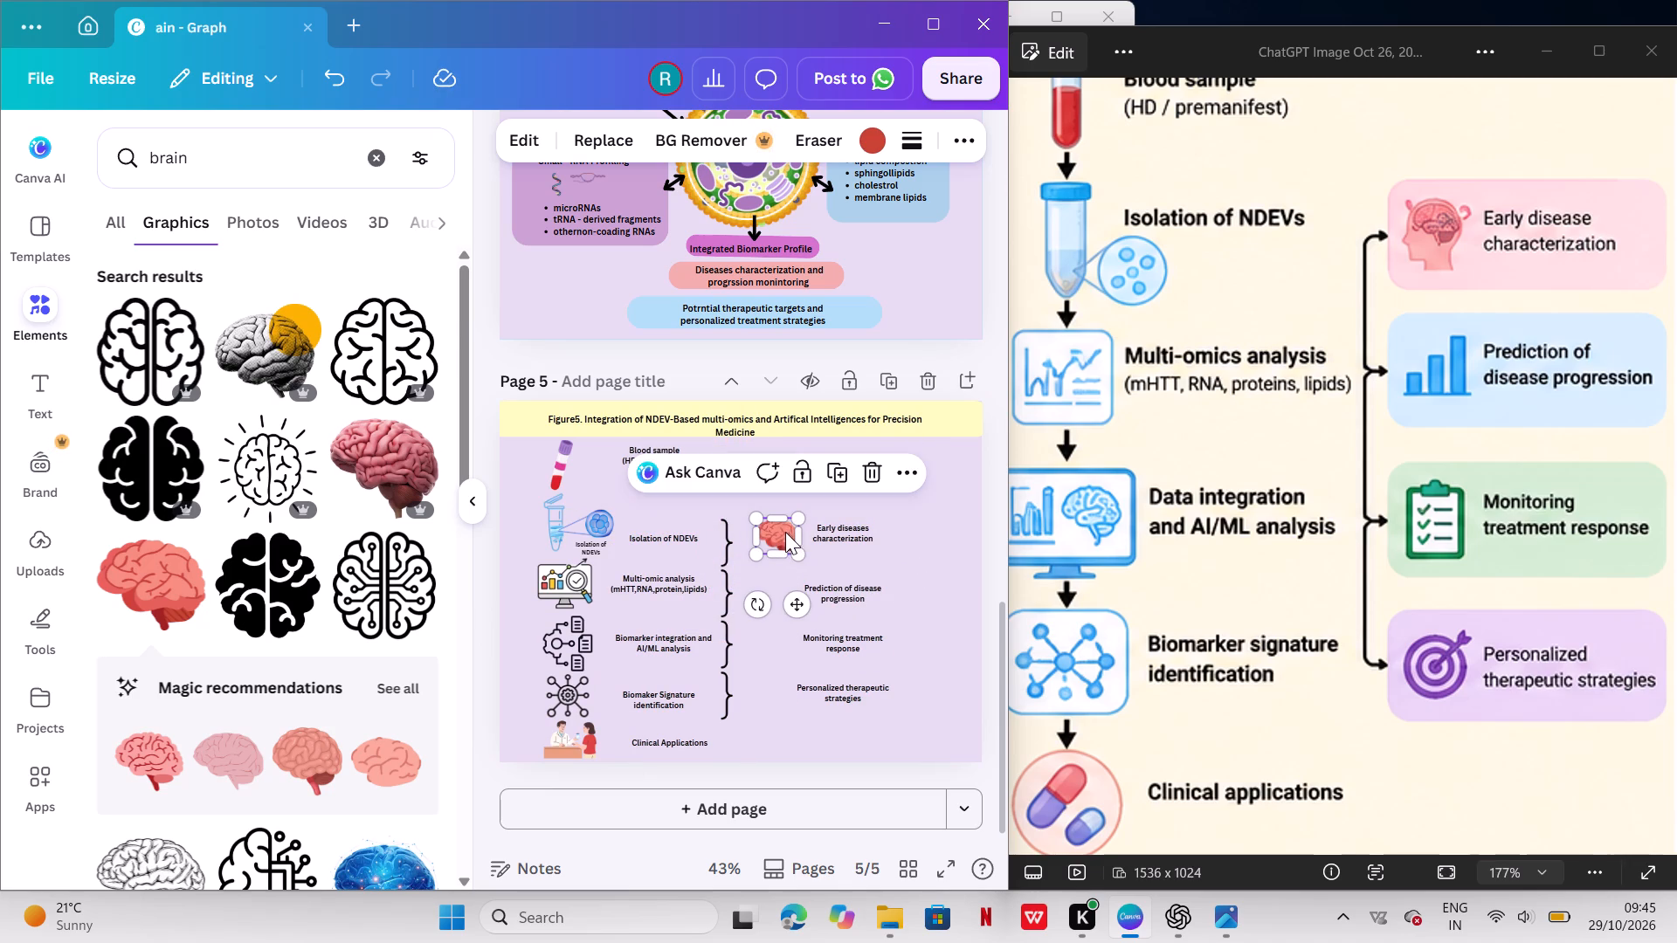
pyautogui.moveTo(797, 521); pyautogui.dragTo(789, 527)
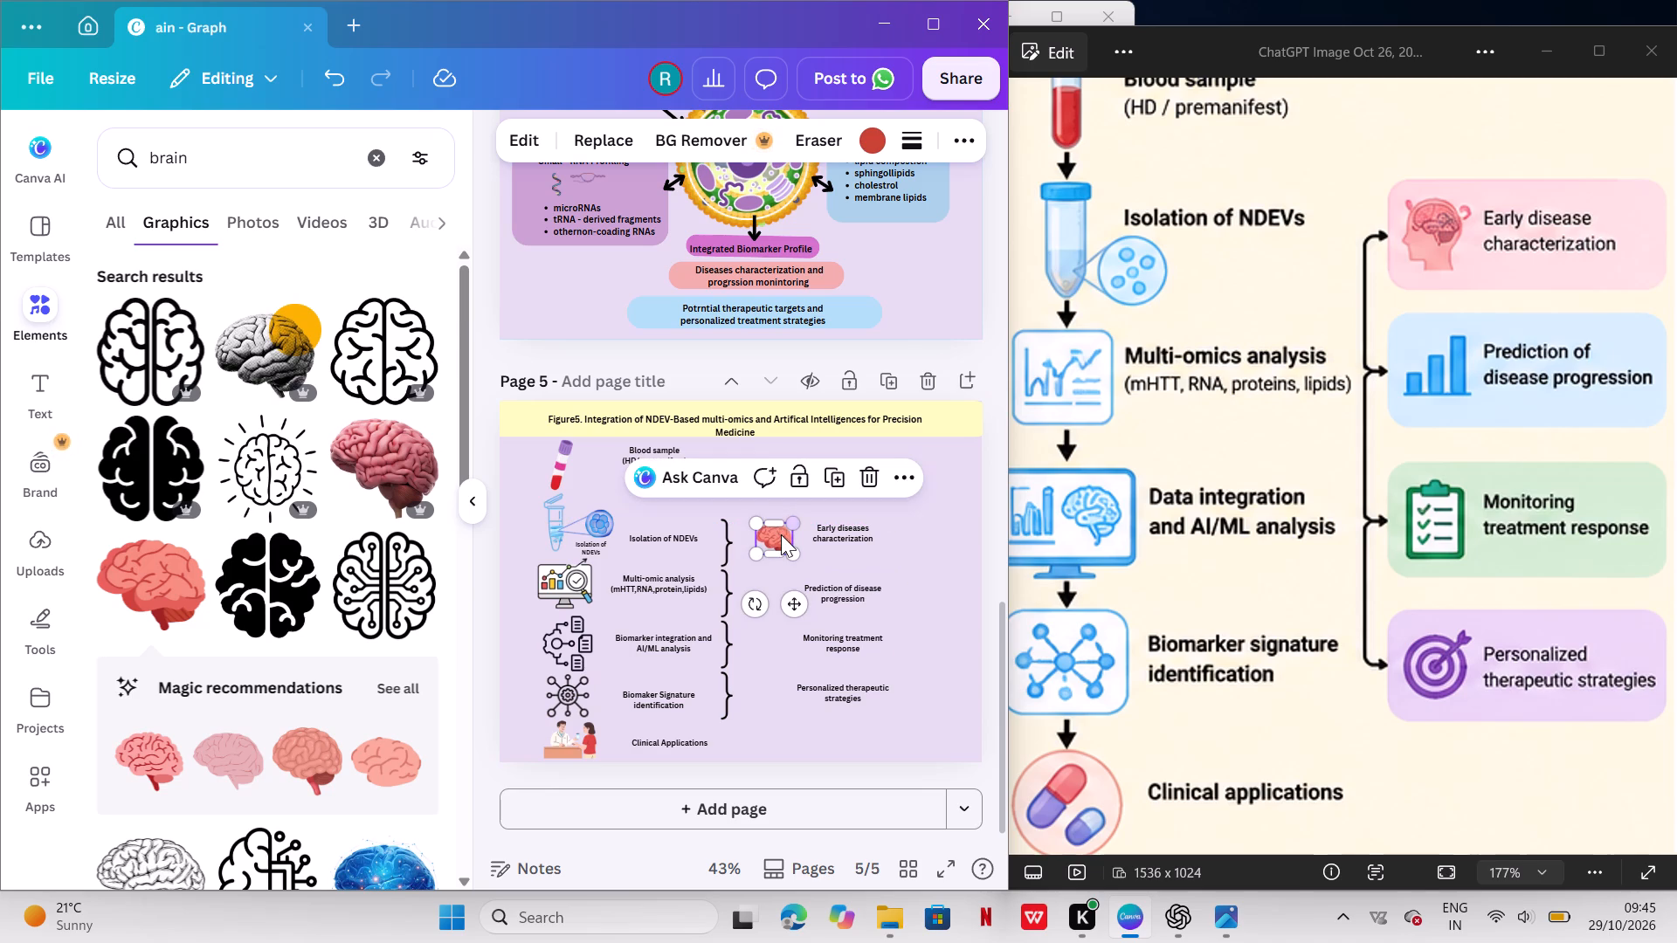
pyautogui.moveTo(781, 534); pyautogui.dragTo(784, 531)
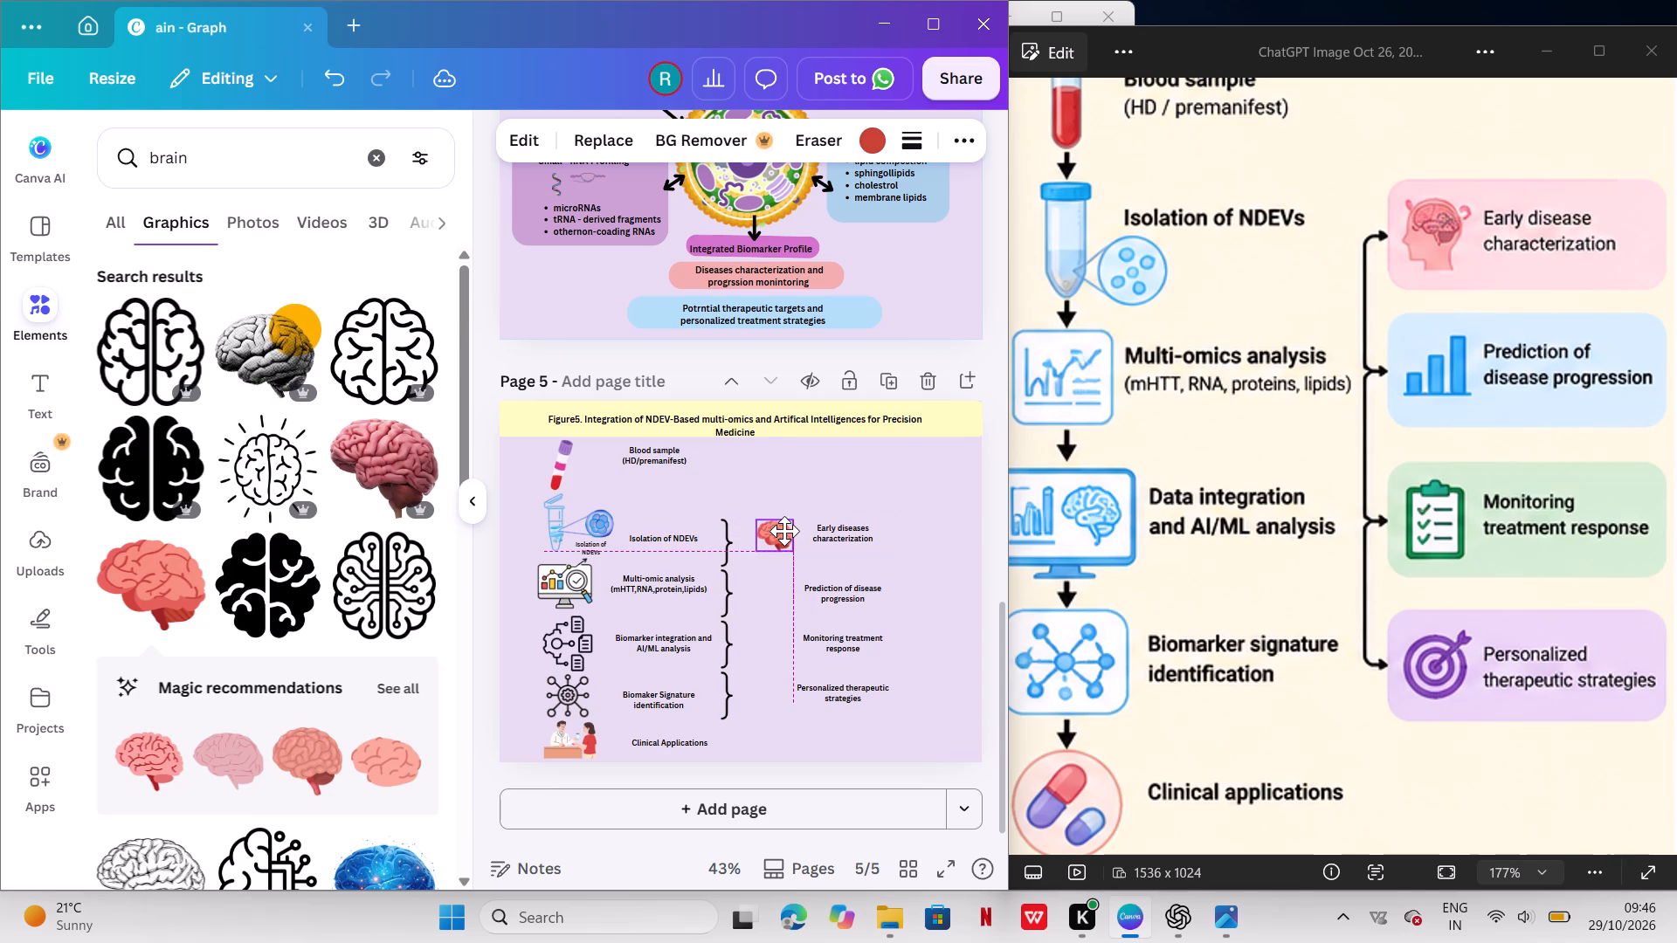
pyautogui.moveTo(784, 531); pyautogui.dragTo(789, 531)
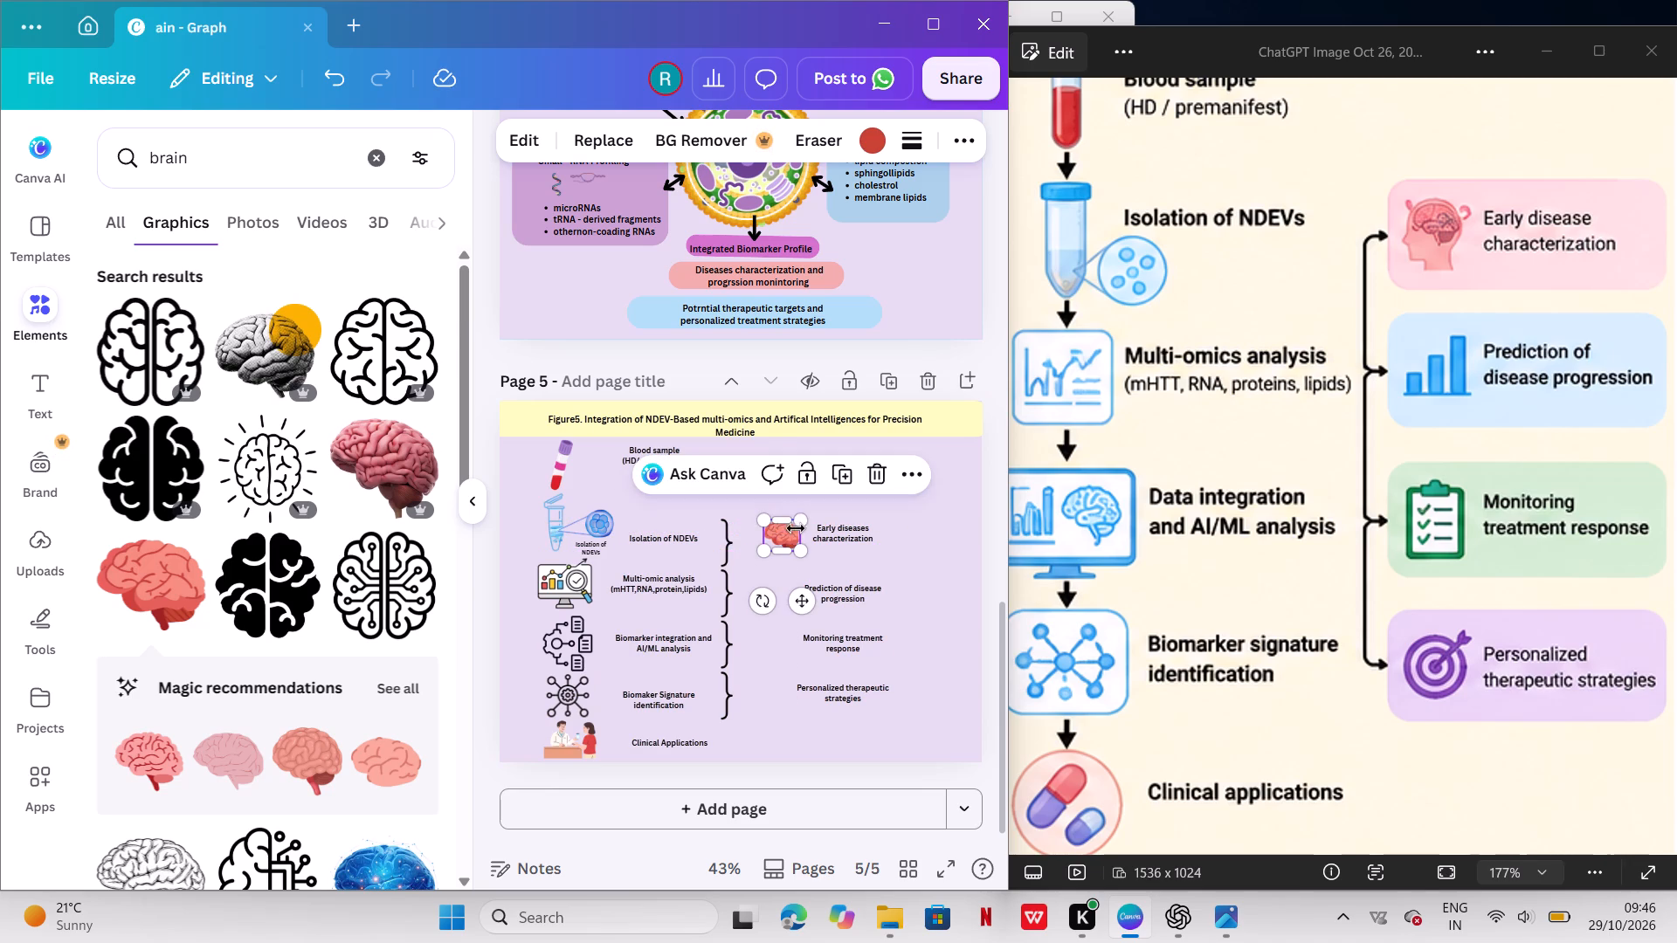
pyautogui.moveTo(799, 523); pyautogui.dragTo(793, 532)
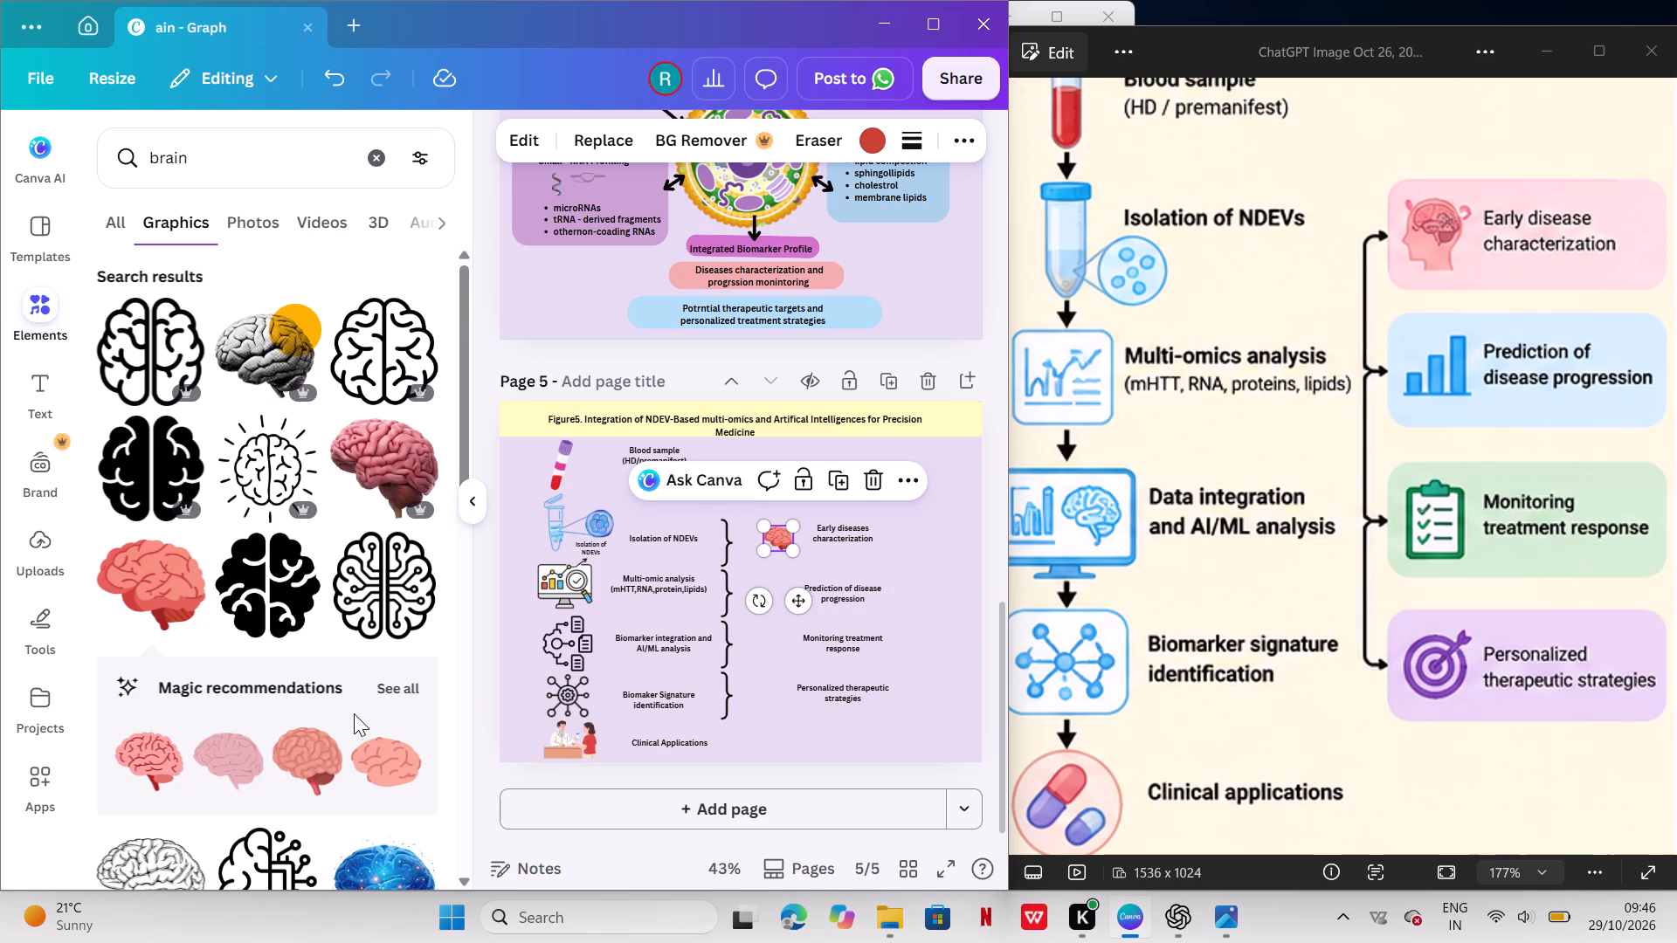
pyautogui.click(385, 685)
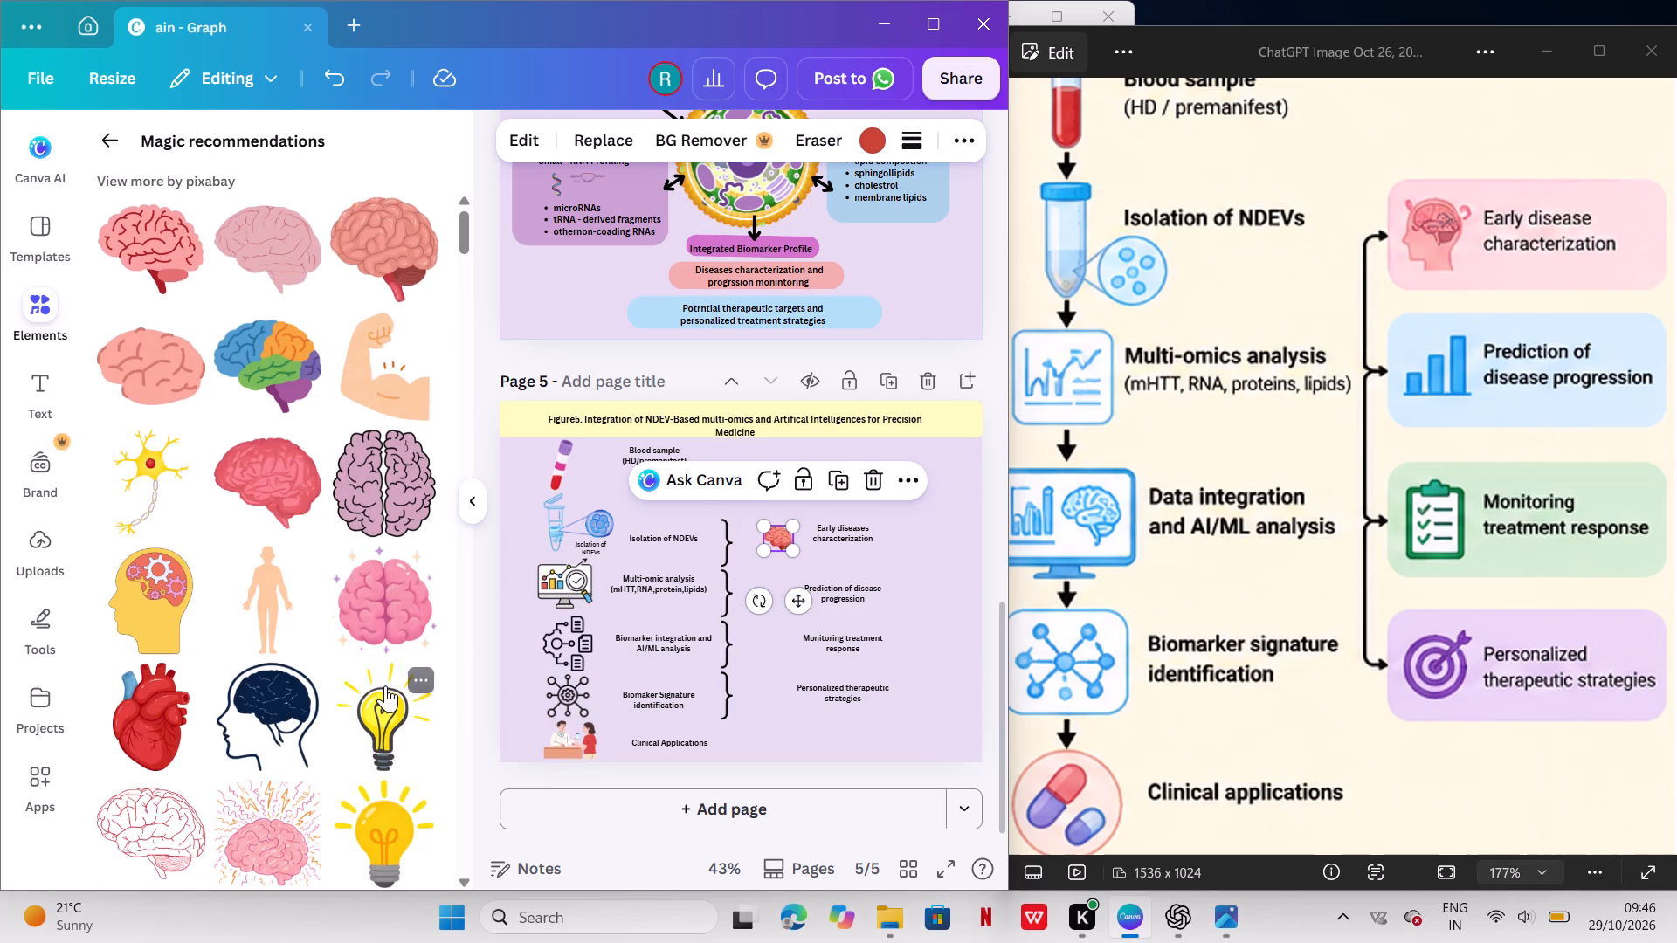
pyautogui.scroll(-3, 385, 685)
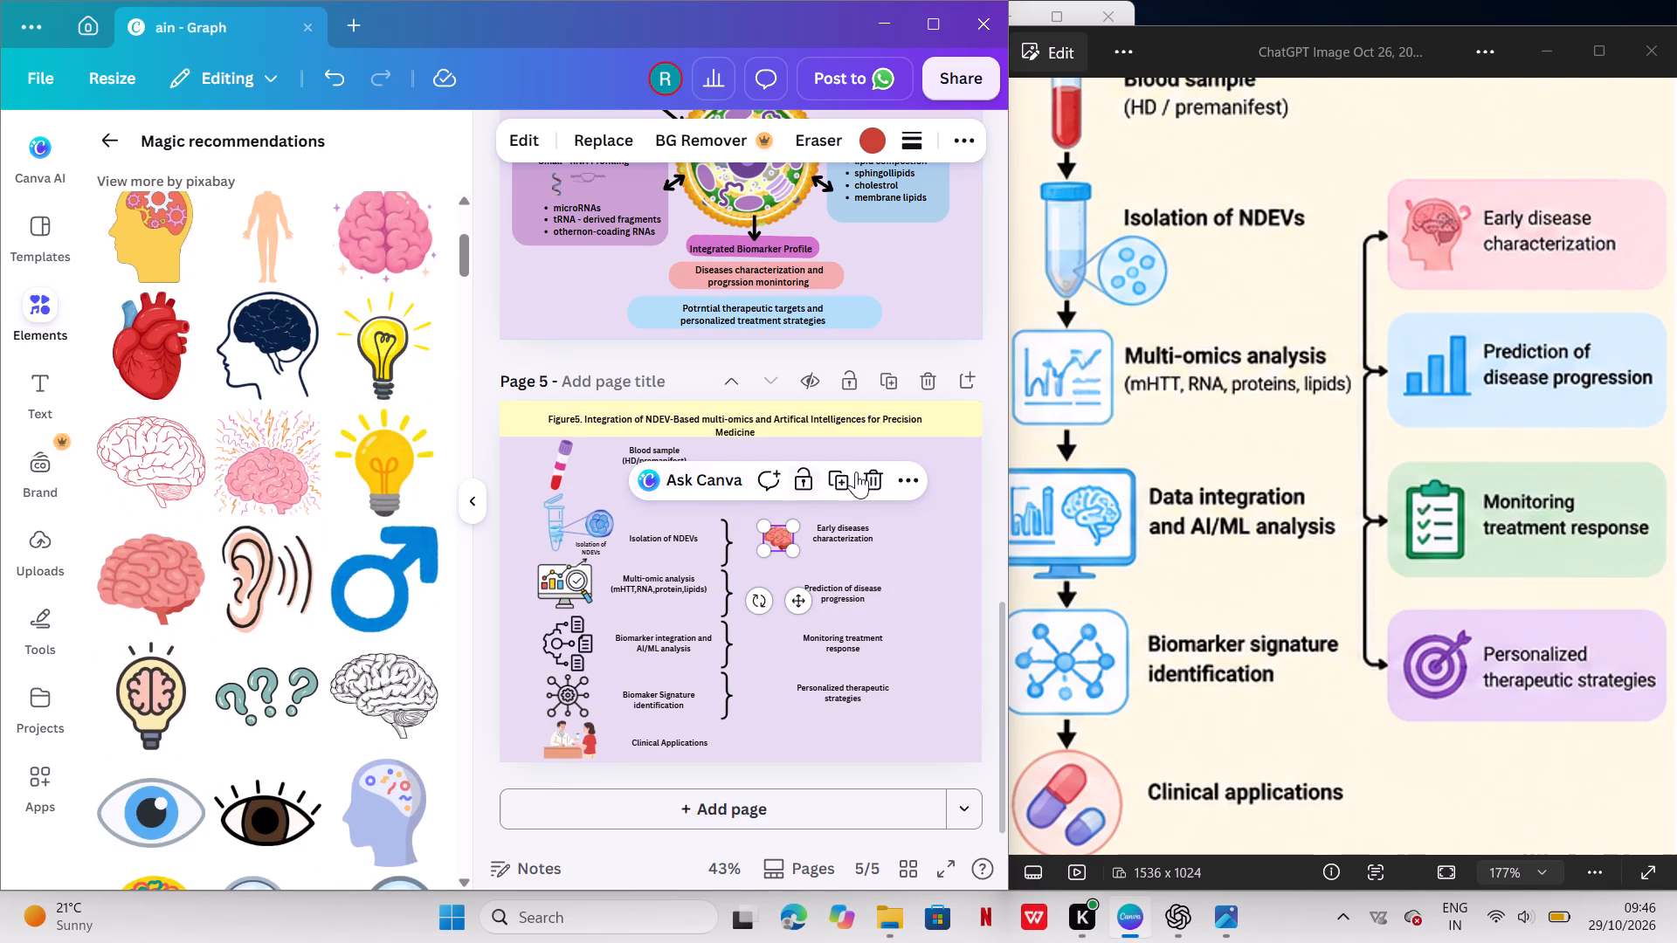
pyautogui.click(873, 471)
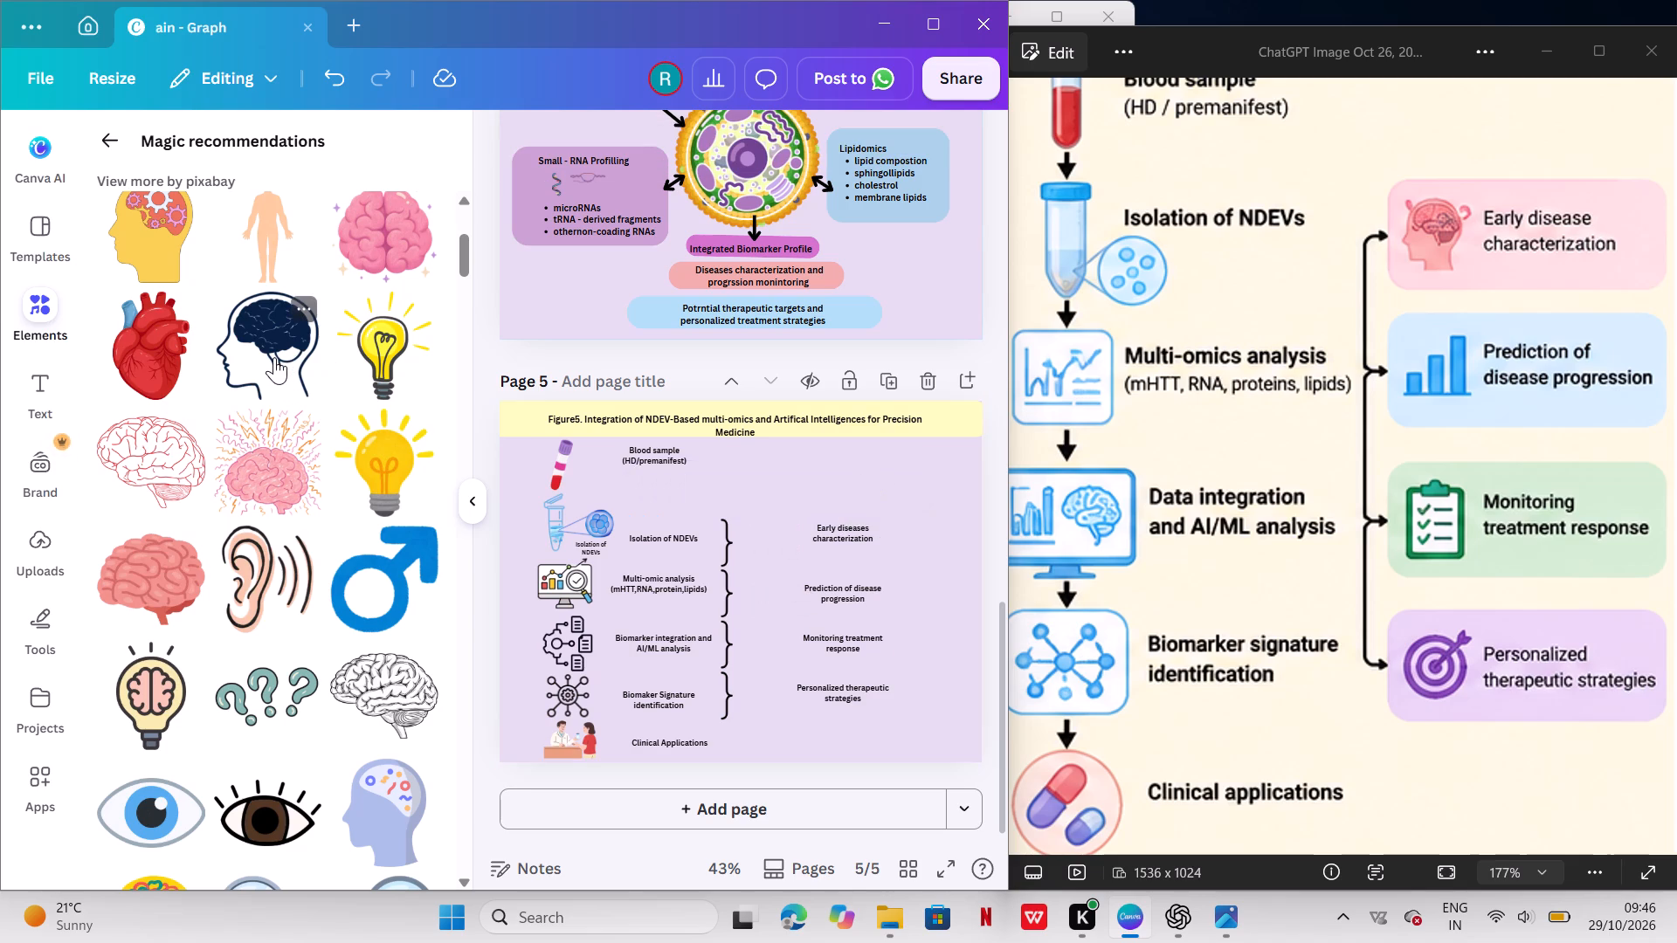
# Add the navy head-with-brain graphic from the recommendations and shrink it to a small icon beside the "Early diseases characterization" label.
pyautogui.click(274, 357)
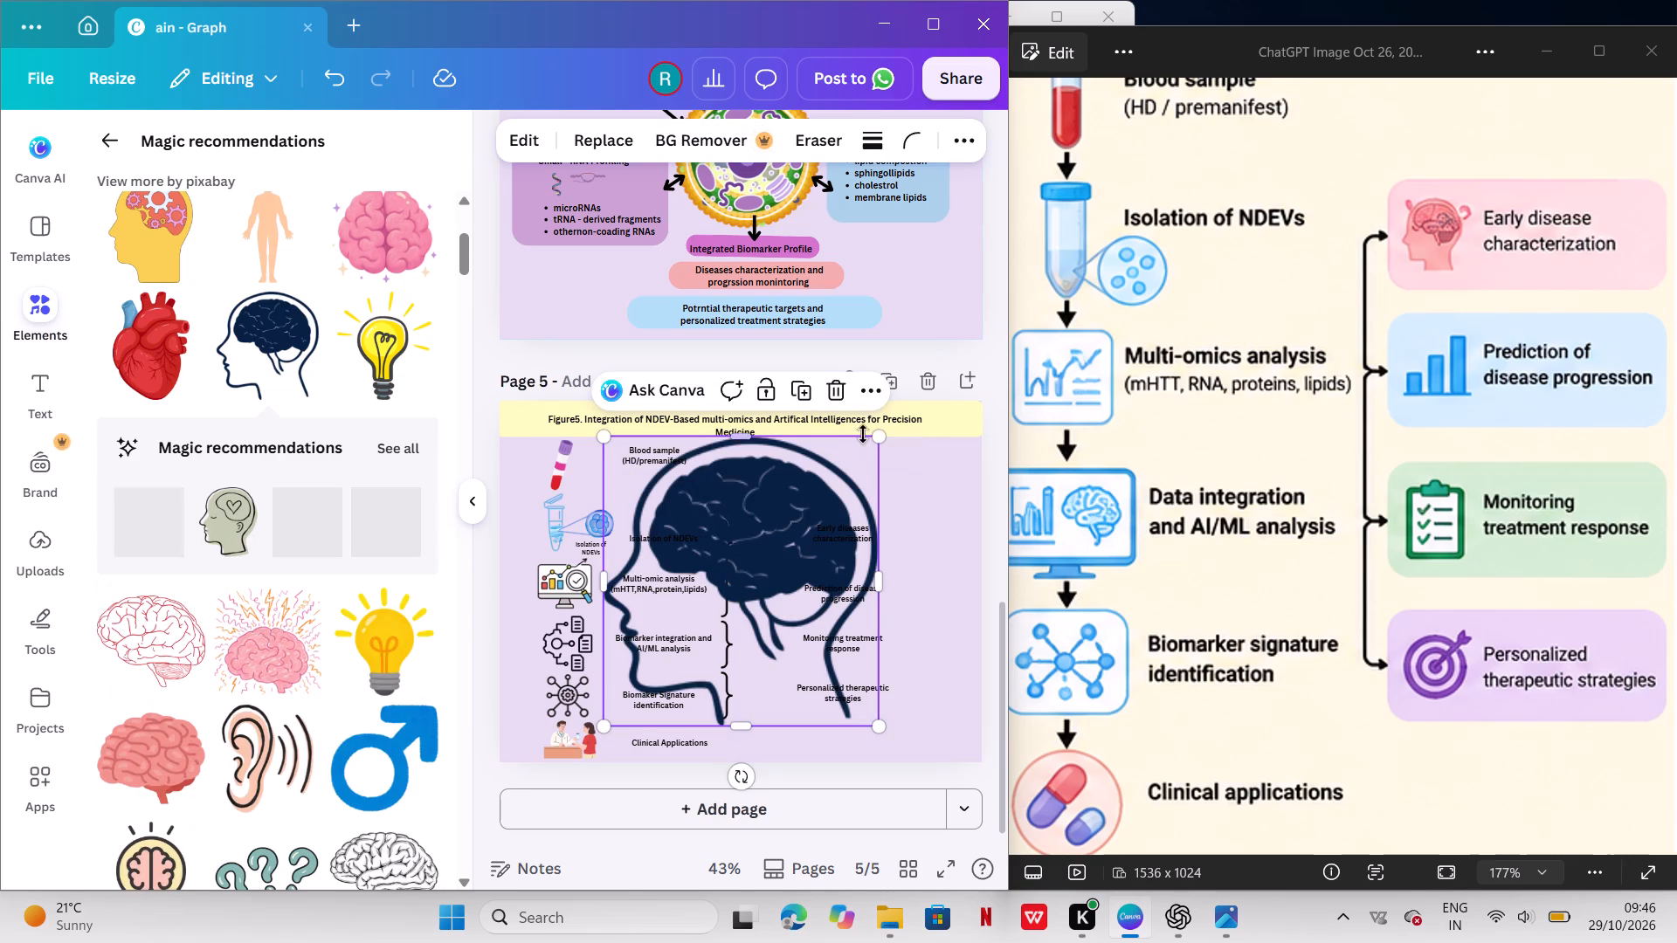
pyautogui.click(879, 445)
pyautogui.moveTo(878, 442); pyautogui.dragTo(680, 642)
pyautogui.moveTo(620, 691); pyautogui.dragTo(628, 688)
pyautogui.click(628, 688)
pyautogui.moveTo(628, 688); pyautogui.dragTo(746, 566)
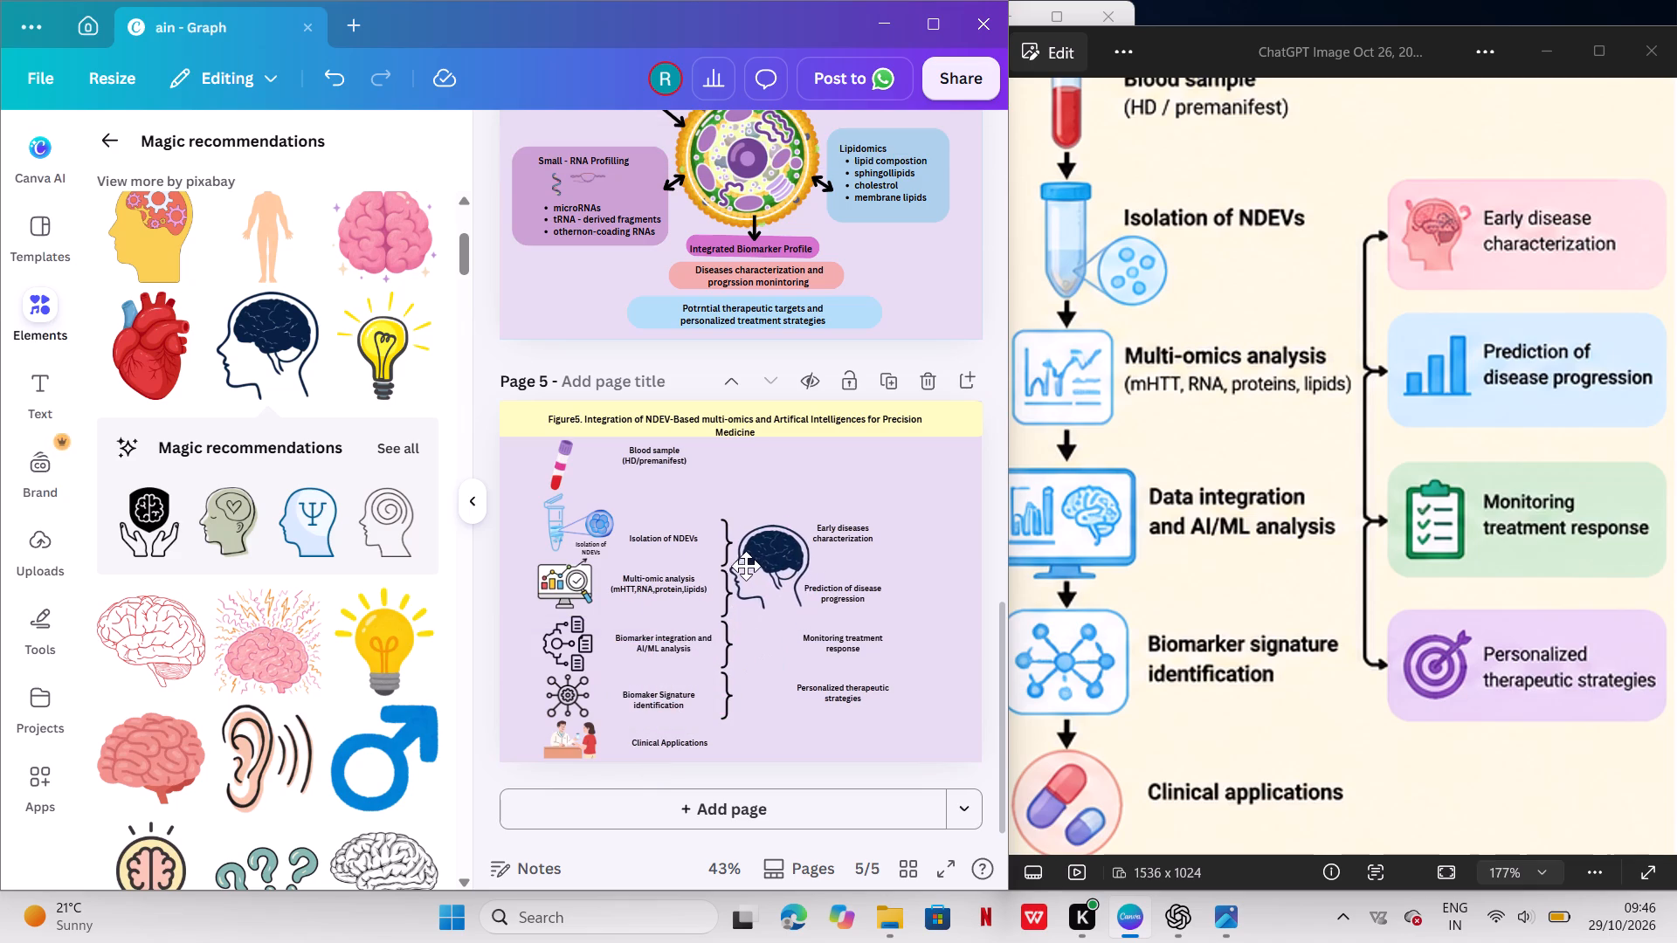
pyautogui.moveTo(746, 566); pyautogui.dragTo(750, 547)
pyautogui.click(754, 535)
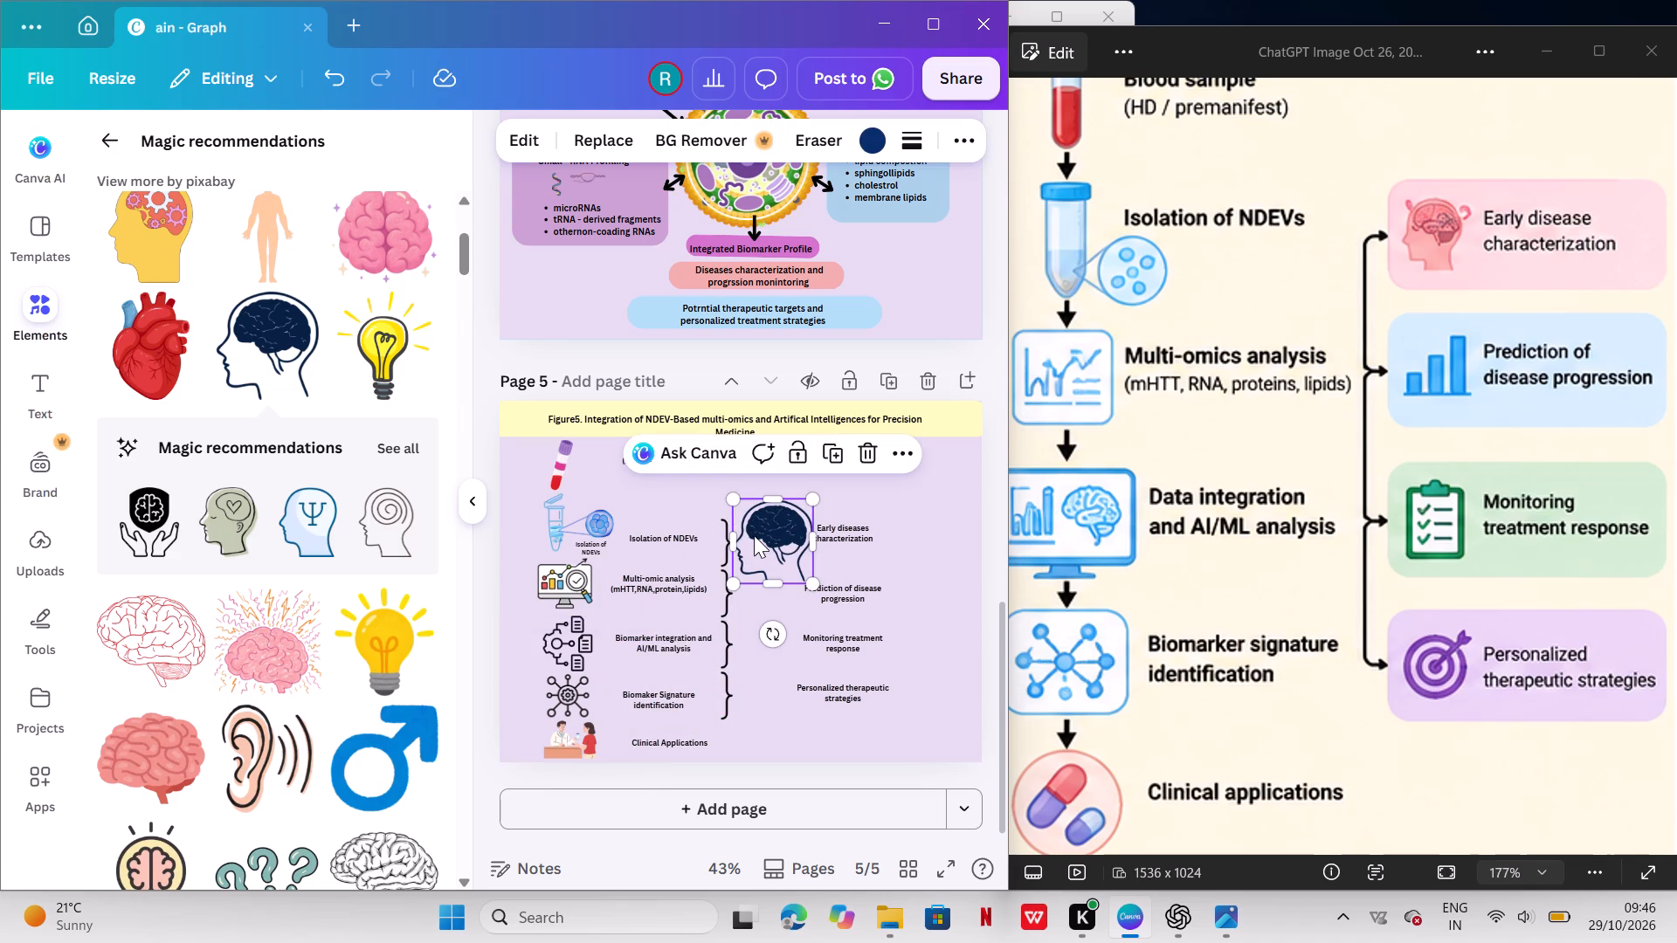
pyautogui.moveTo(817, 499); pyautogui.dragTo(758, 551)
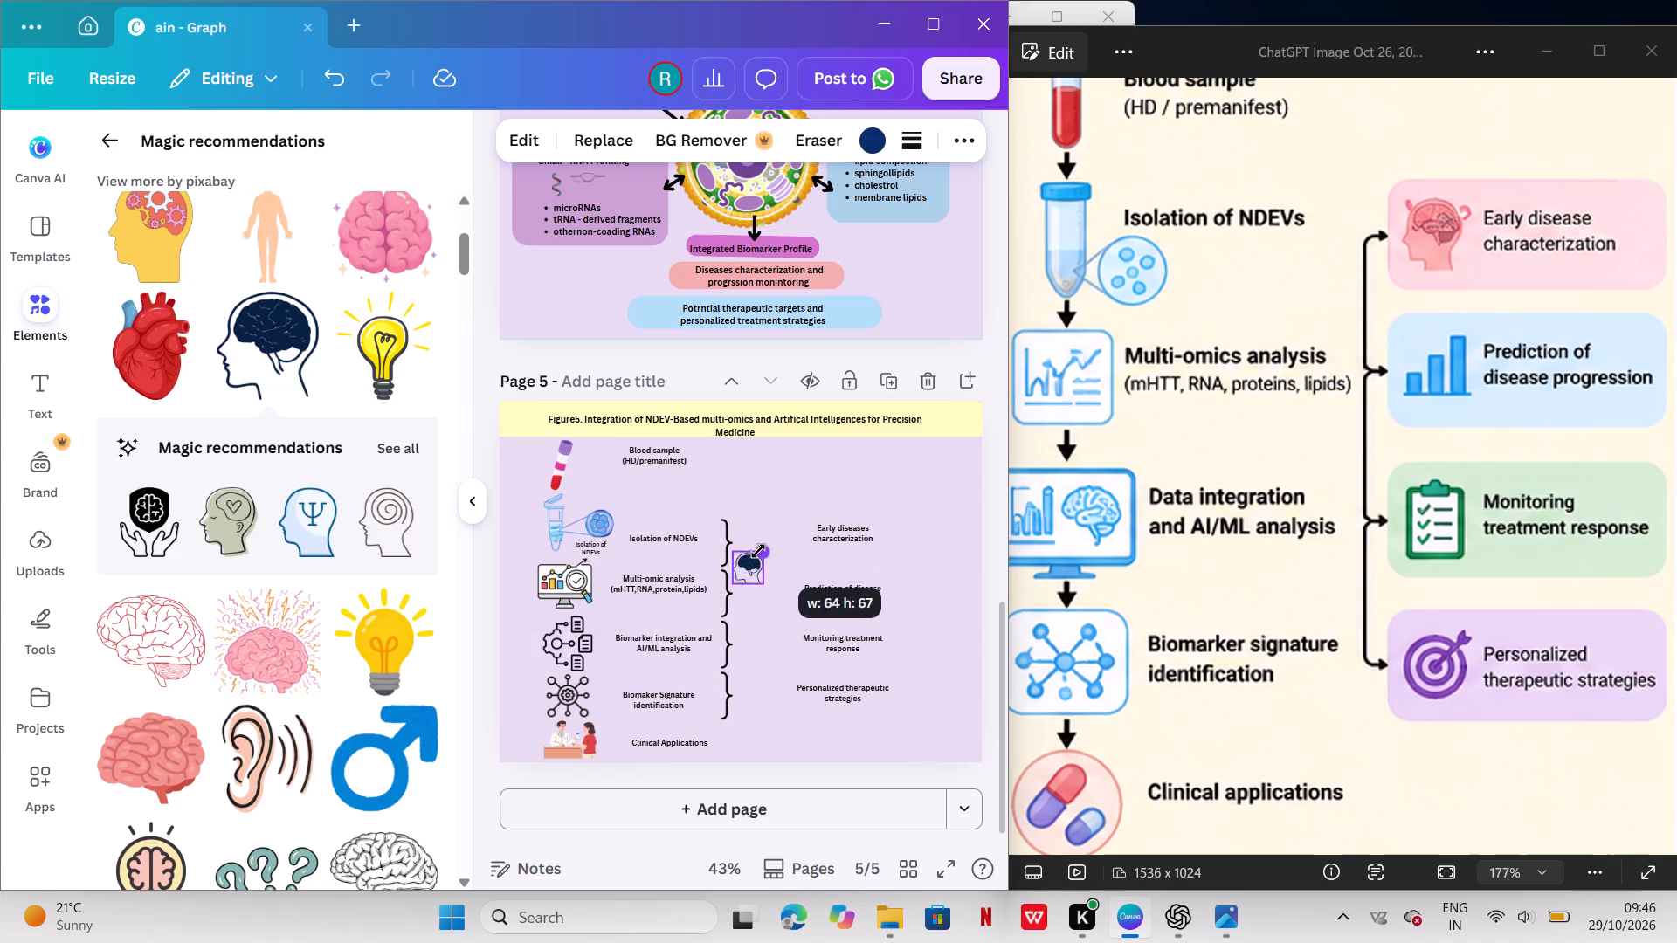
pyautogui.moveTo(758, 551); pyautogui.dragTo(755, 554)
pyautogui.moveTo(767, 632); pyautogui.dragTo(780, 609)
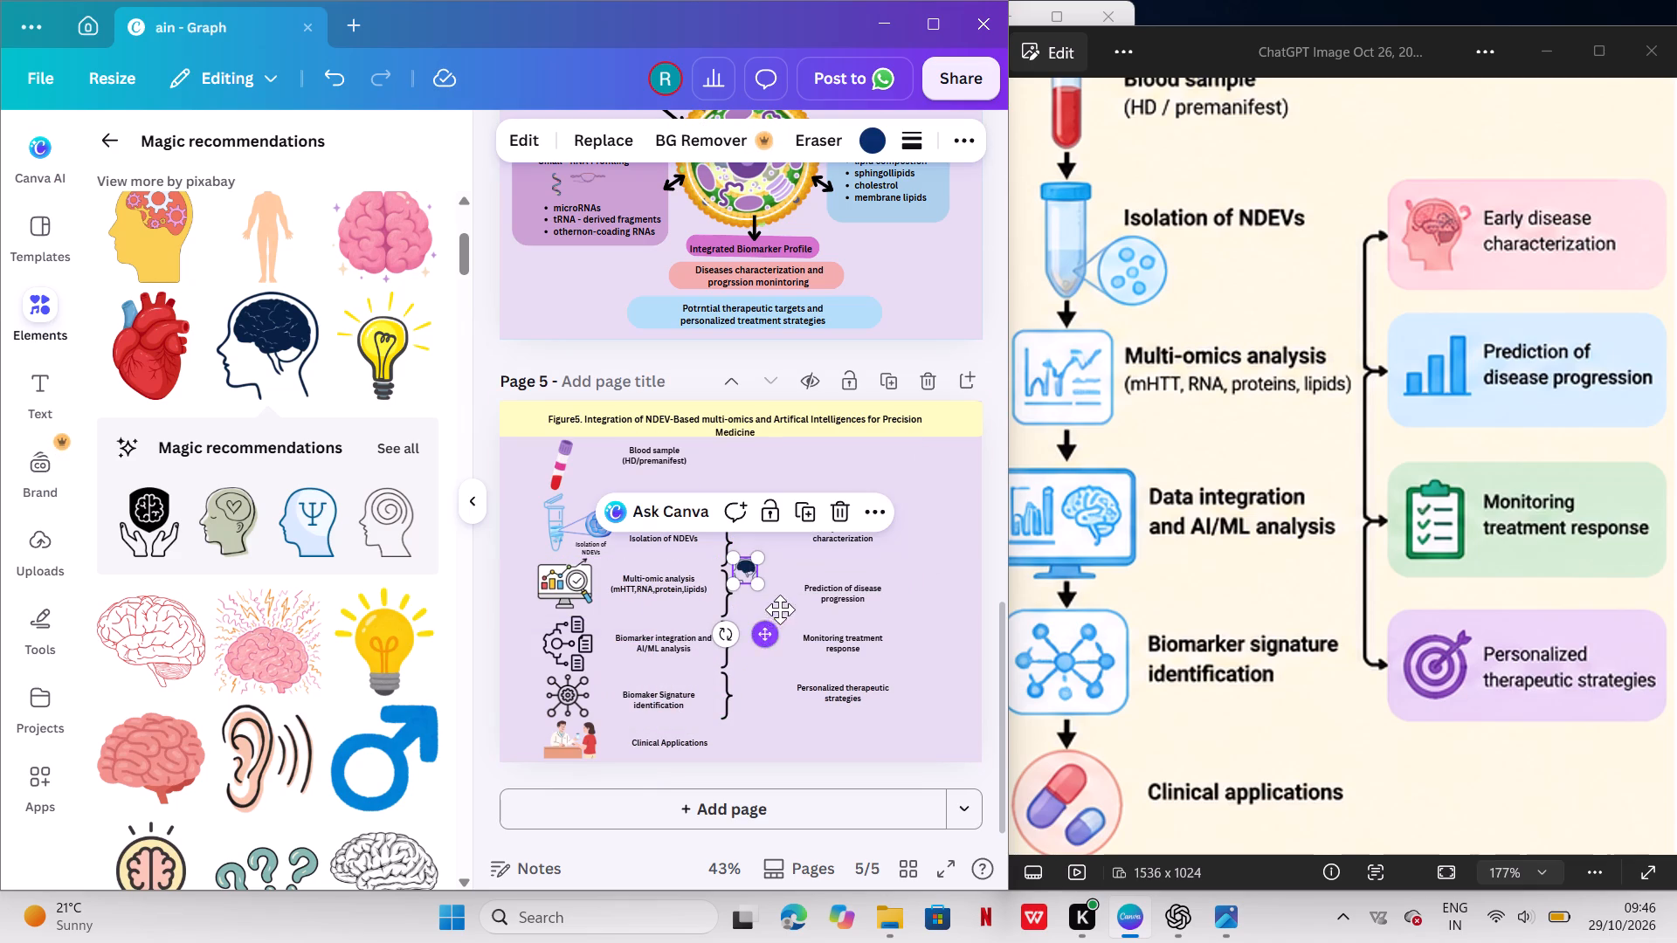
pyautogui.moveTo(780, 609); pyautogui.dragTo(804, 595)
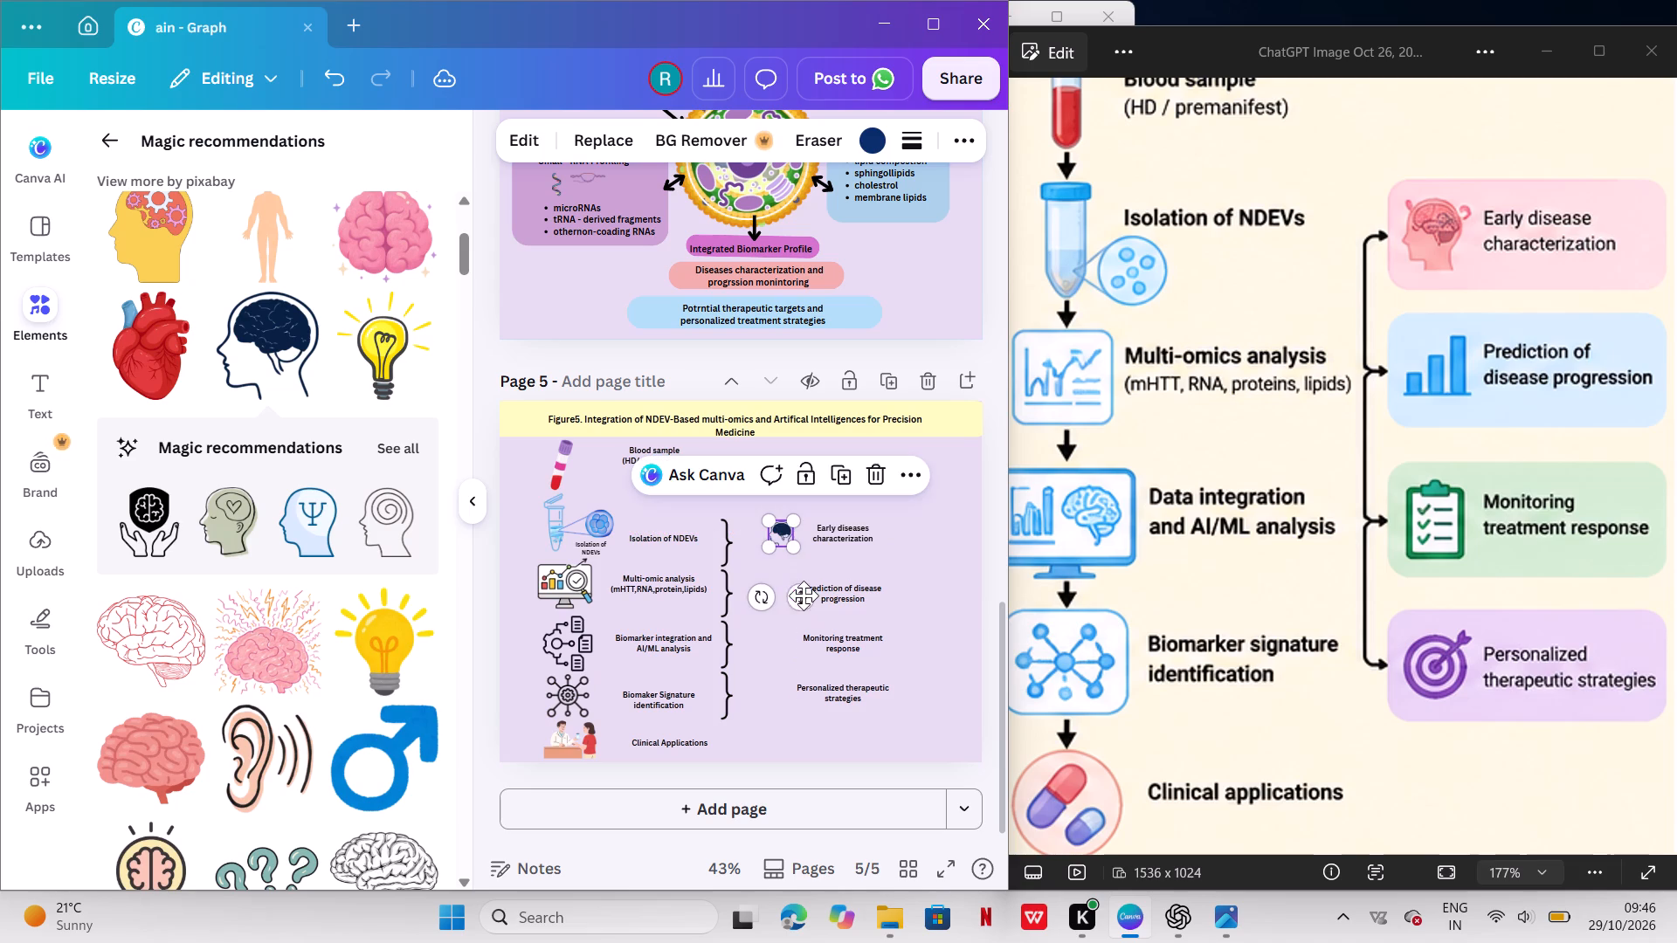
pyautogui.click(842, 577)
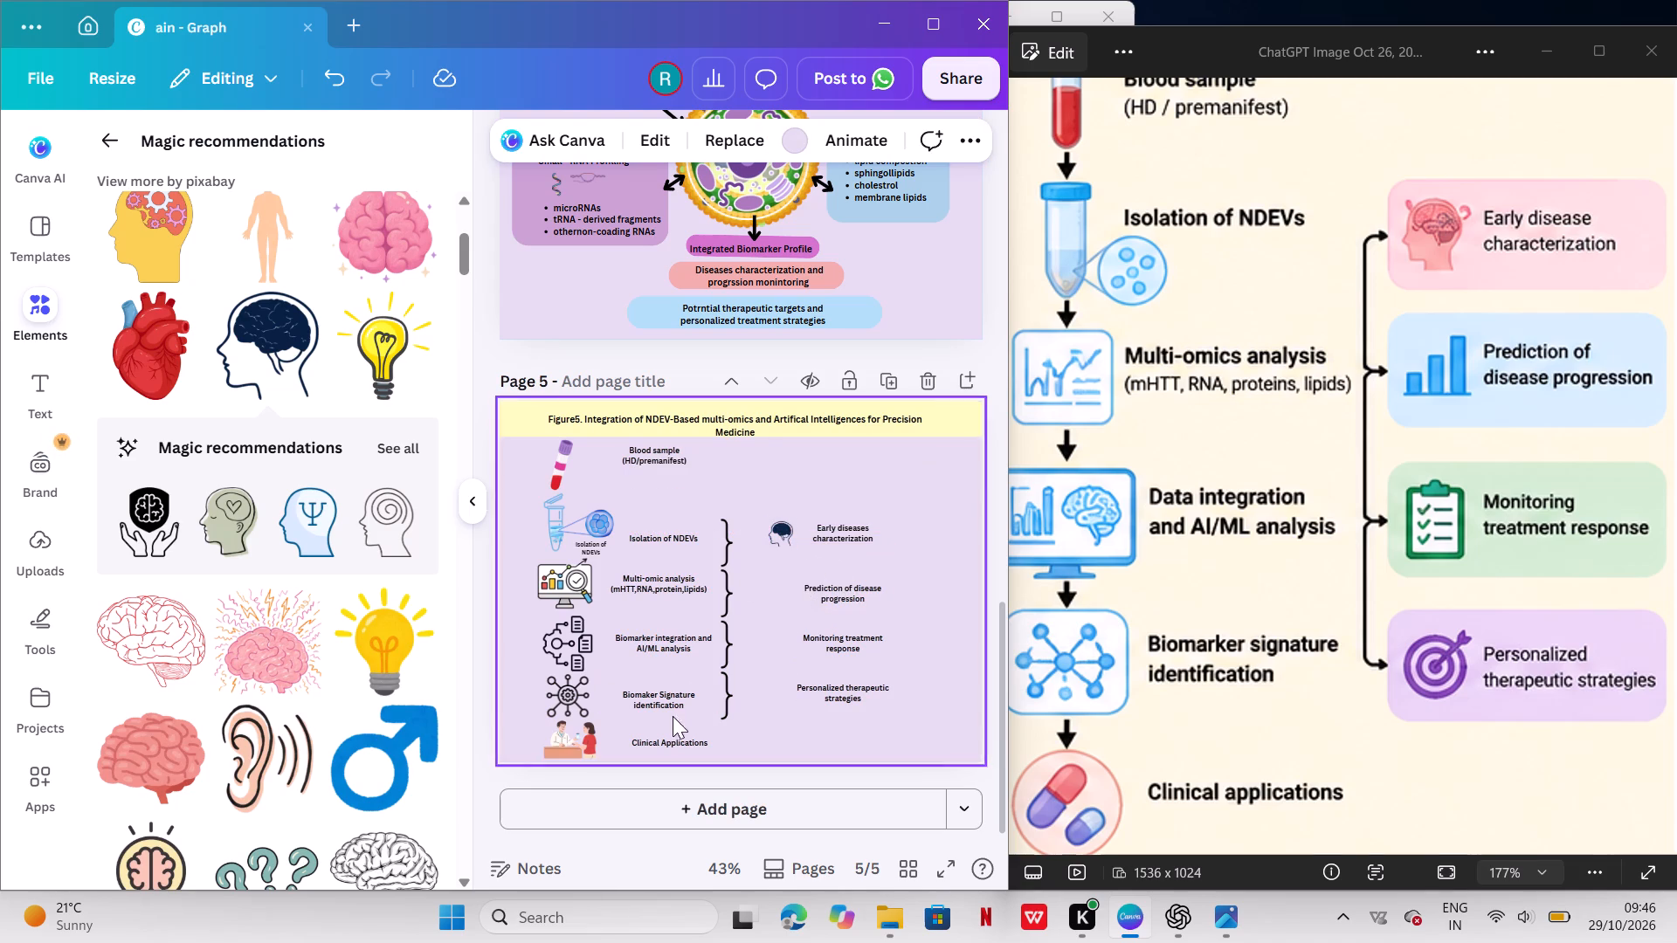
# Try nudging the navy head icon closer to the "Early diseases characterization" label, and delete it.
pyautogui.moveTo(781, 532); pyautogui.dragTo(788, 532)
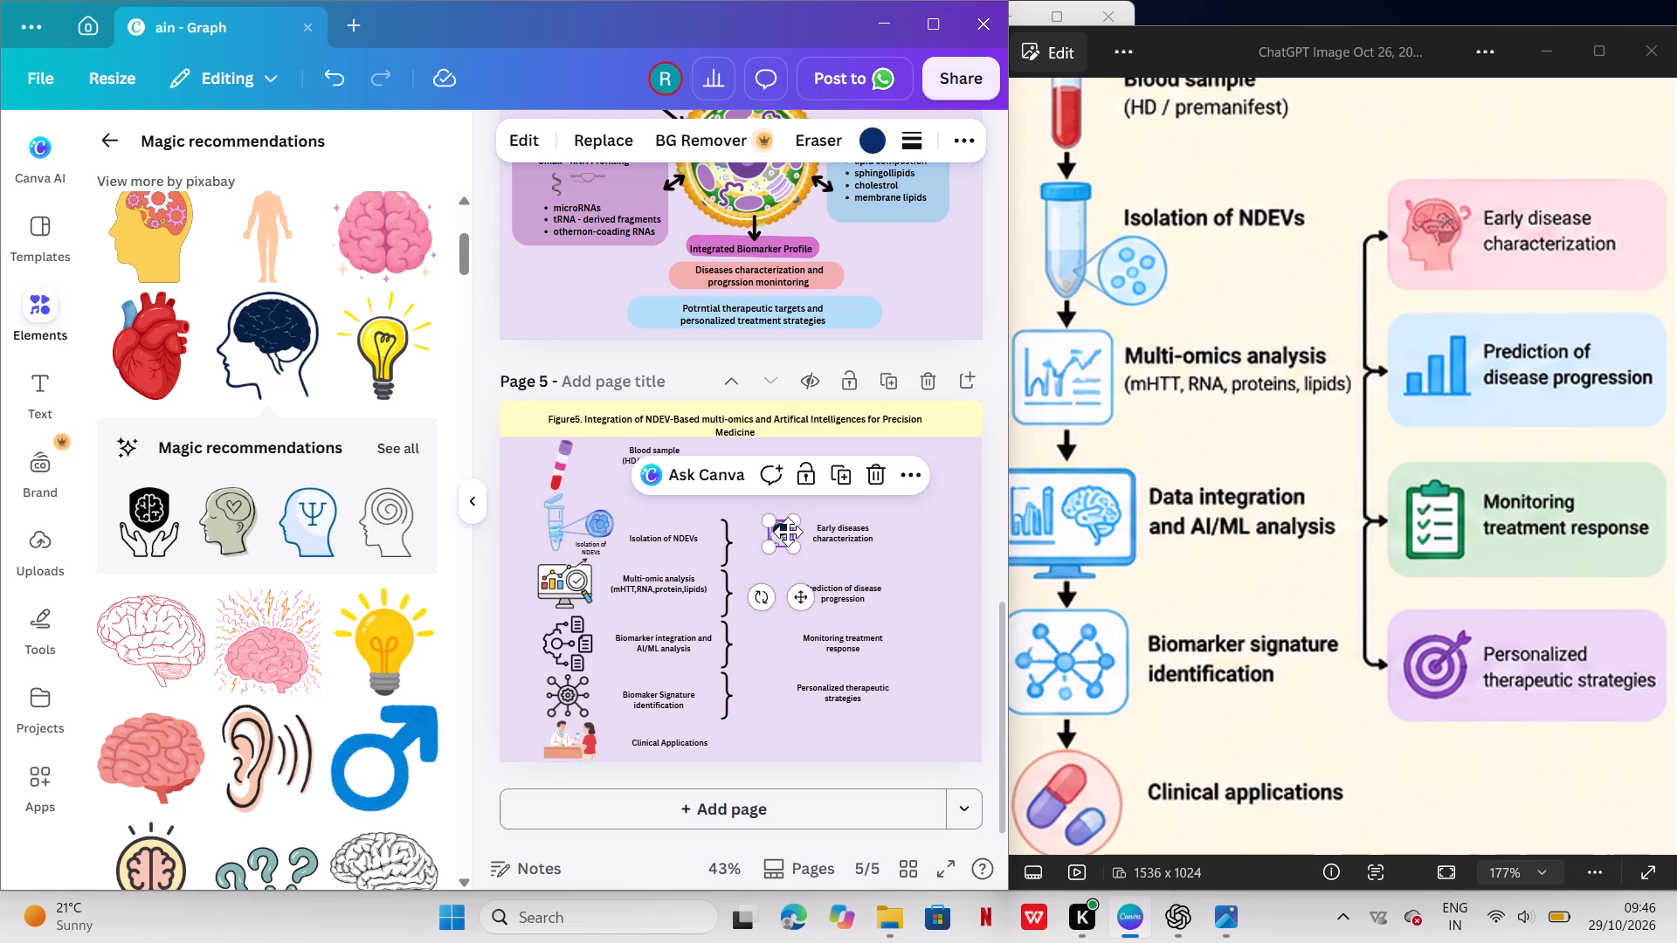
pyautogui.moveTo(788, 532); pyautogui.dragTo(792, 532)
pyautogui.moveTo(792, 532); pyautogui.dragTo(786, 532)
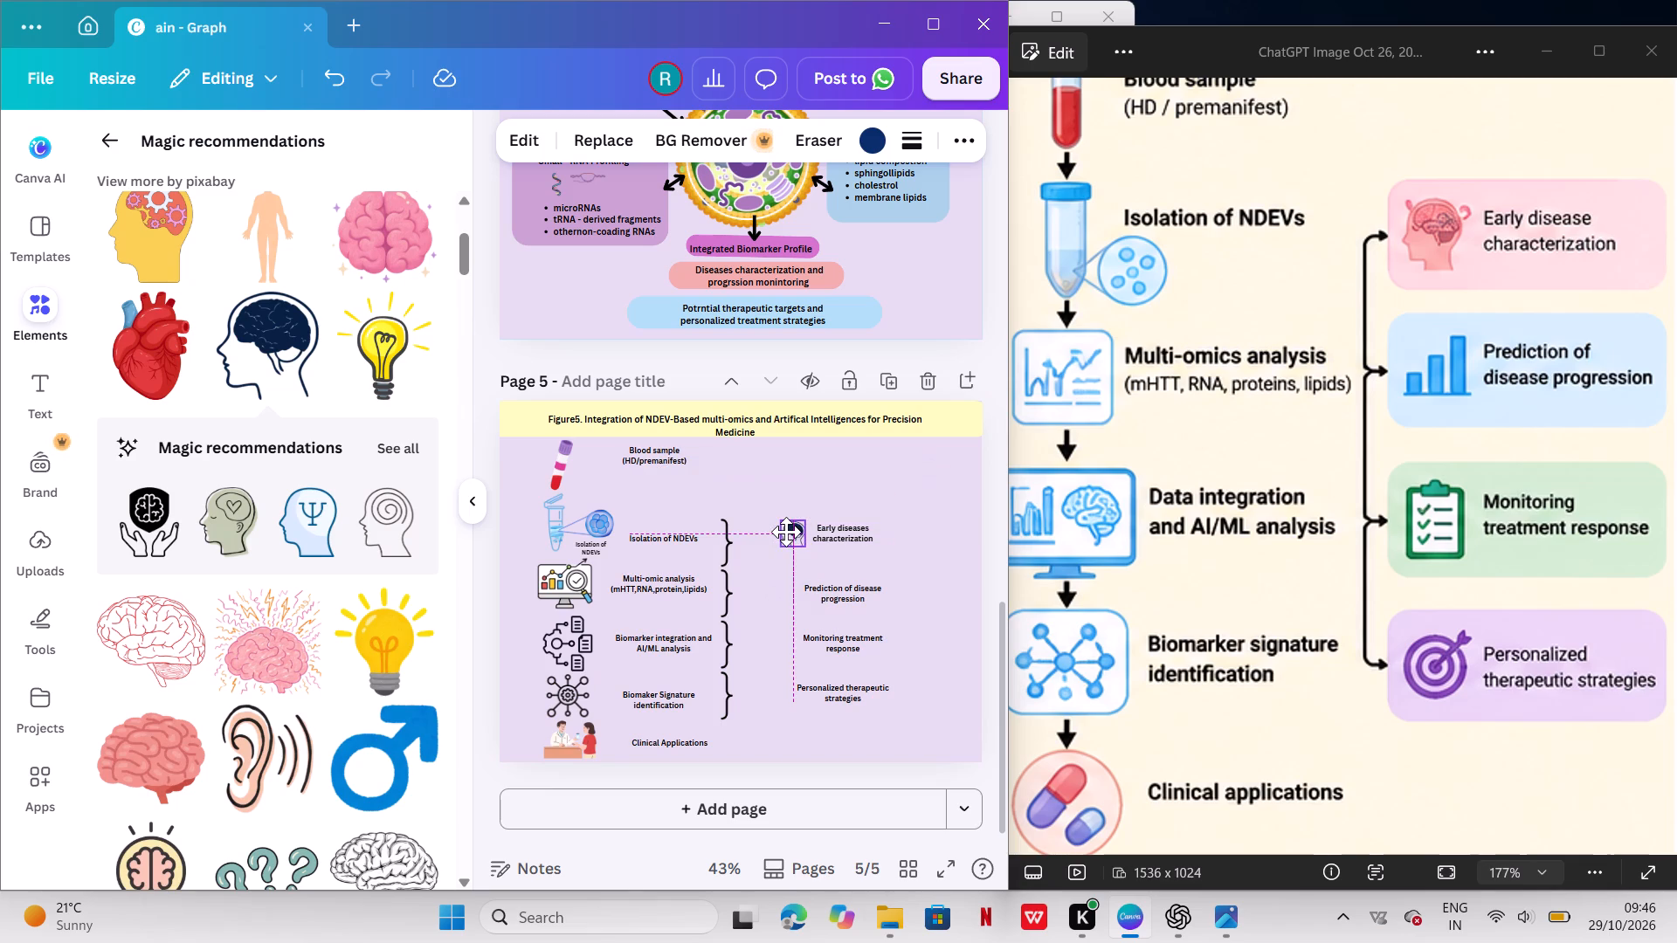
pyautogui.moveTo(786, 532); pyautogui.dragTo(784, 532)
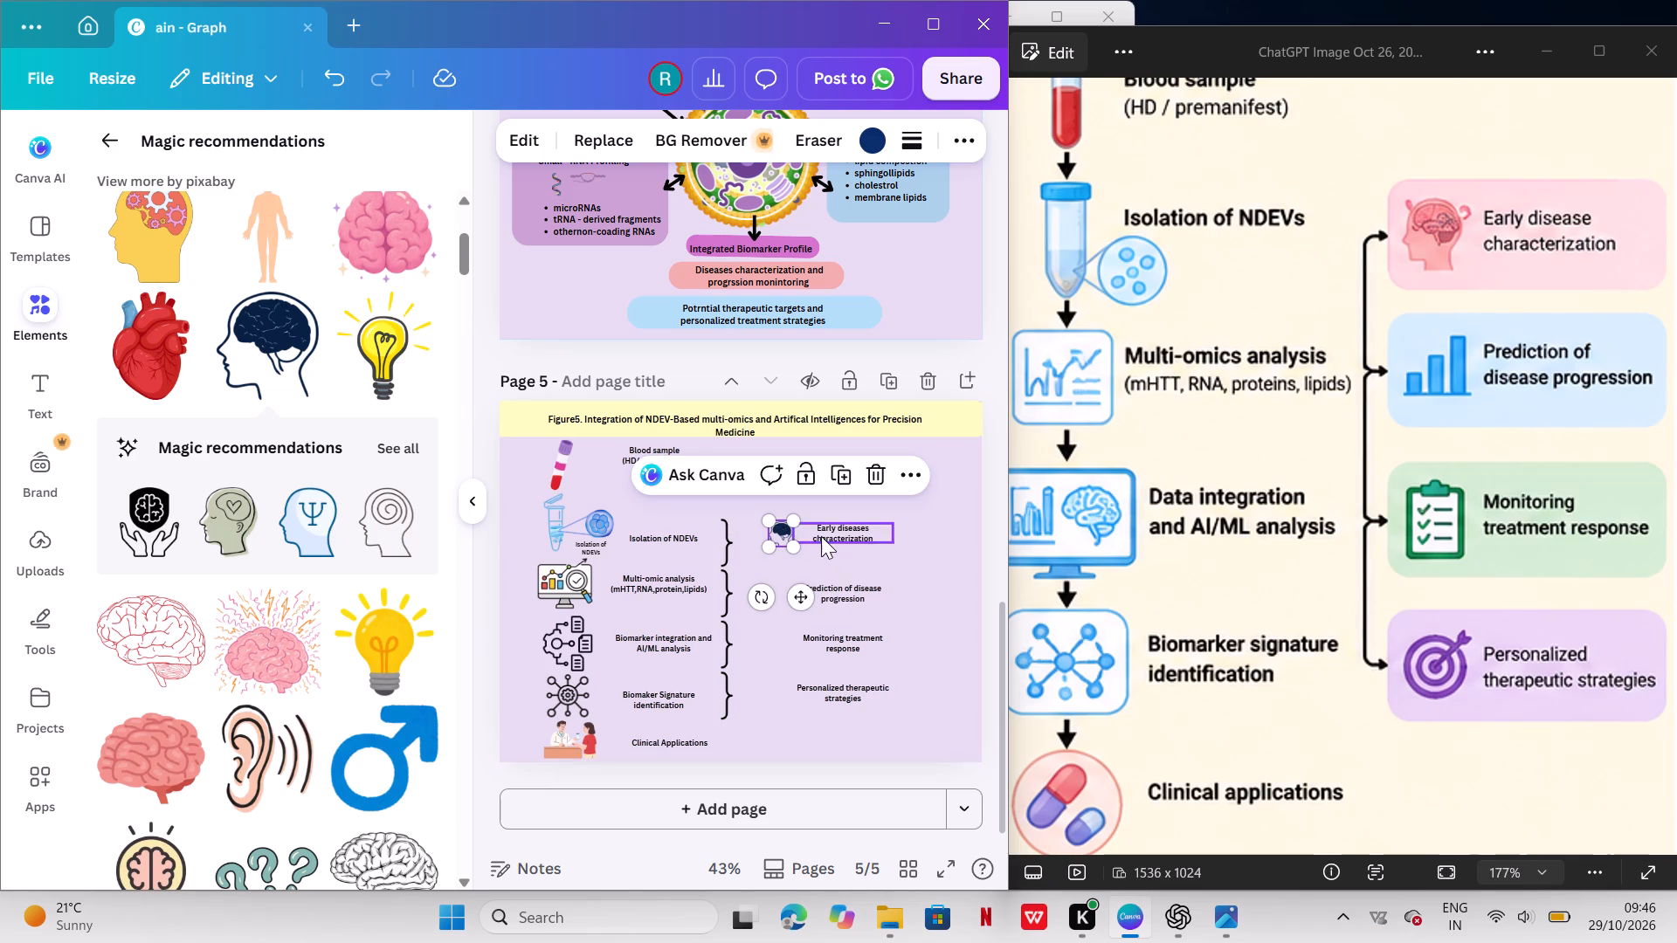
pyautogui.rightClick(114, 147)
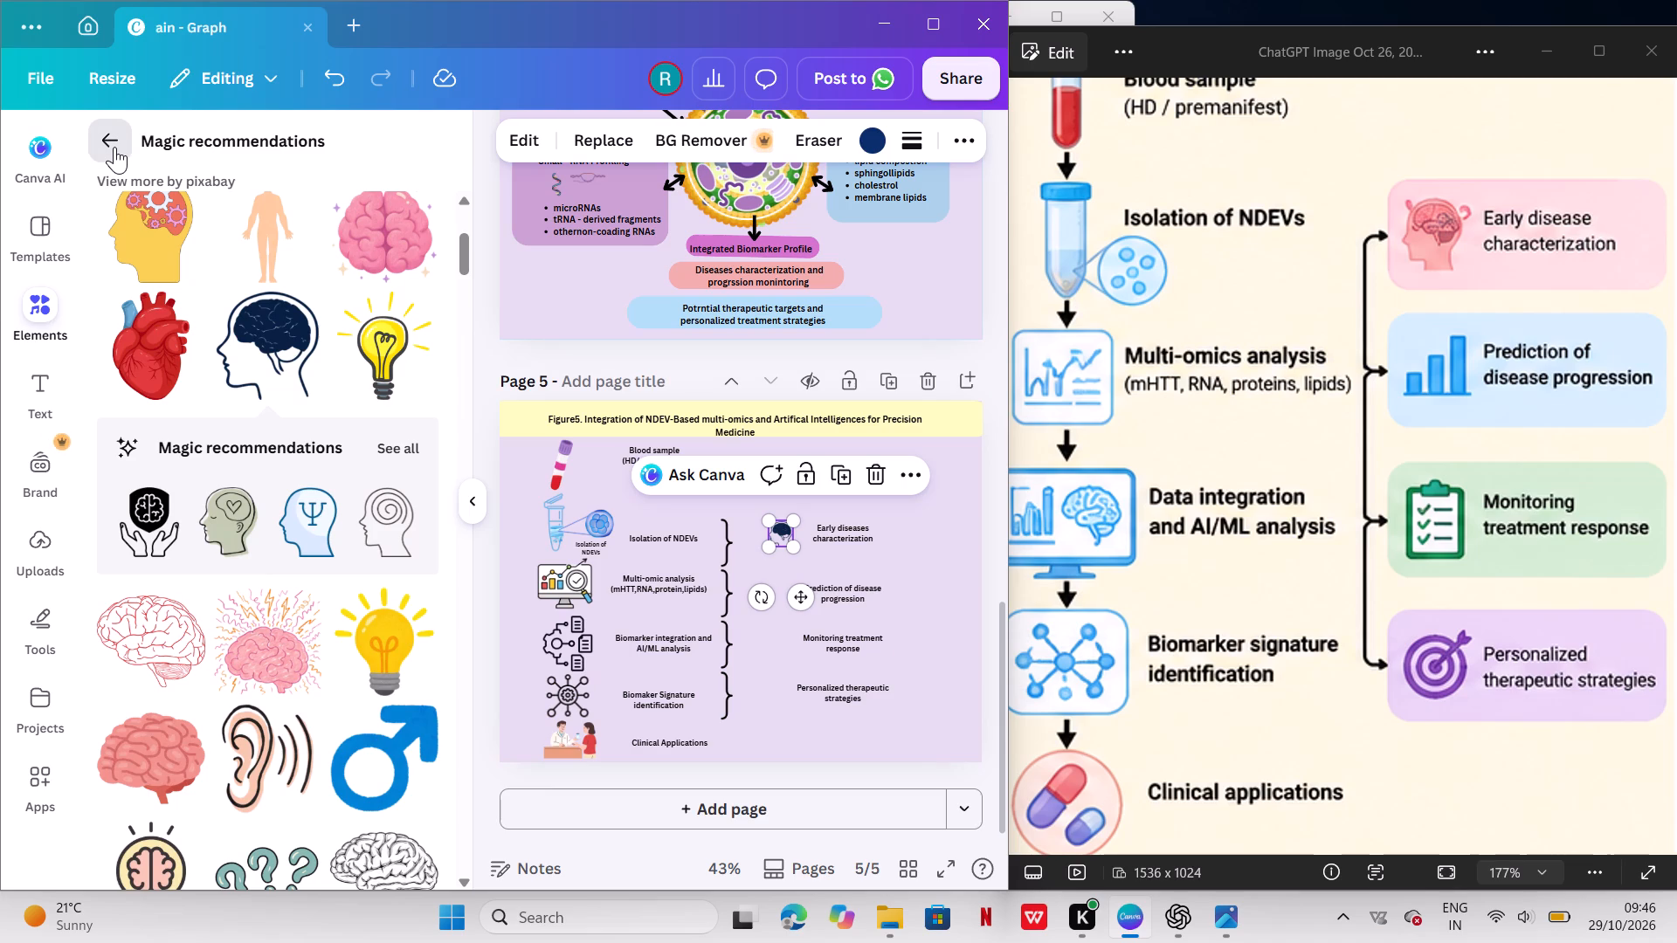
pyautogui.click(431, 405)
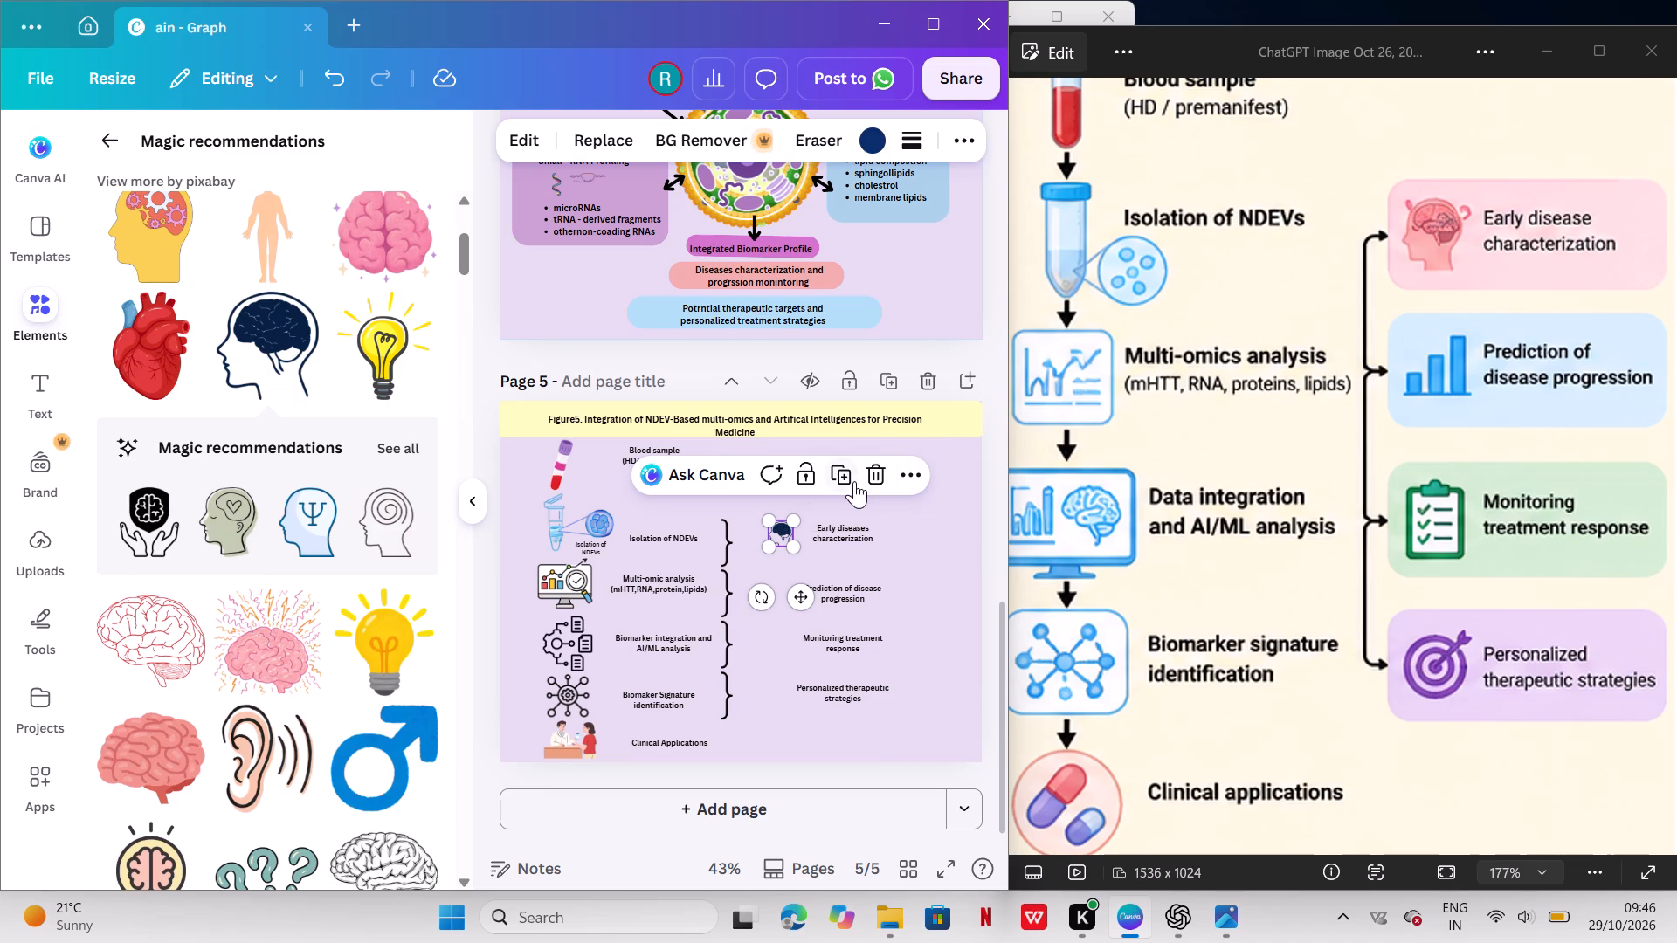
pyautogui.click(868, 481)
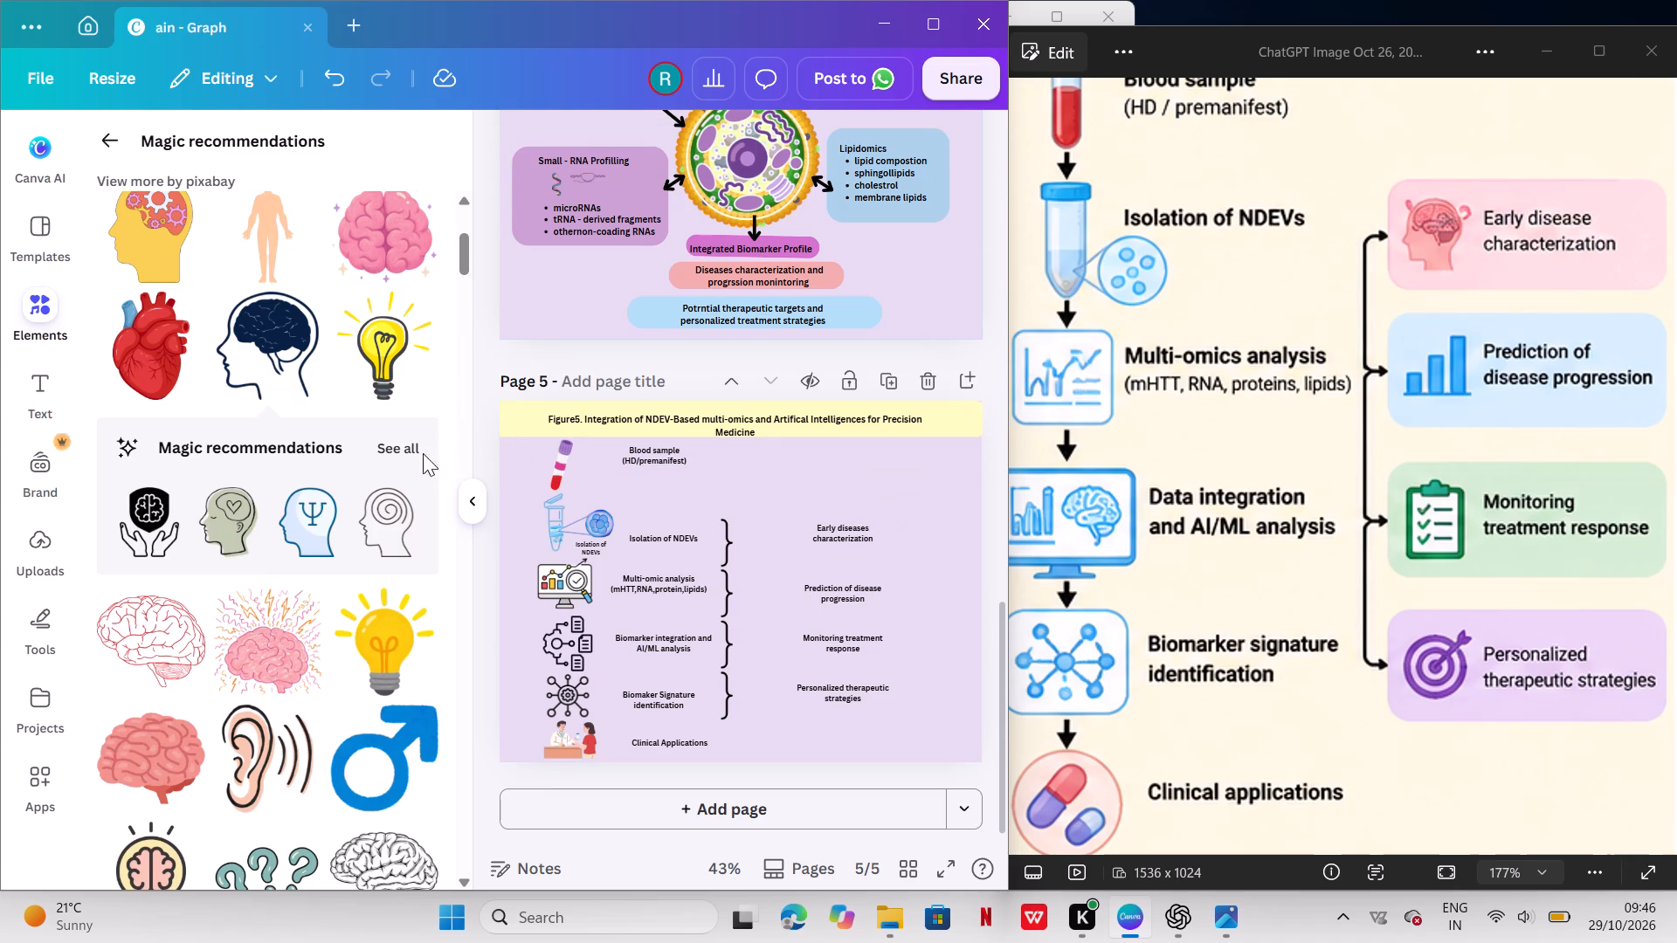
# Browse the full set of recommendations and add the peach head-with-pink-brain graphic to the Figure 5 page.
pyautogui.click(411, 458)
pyautogui.click(407, 444)
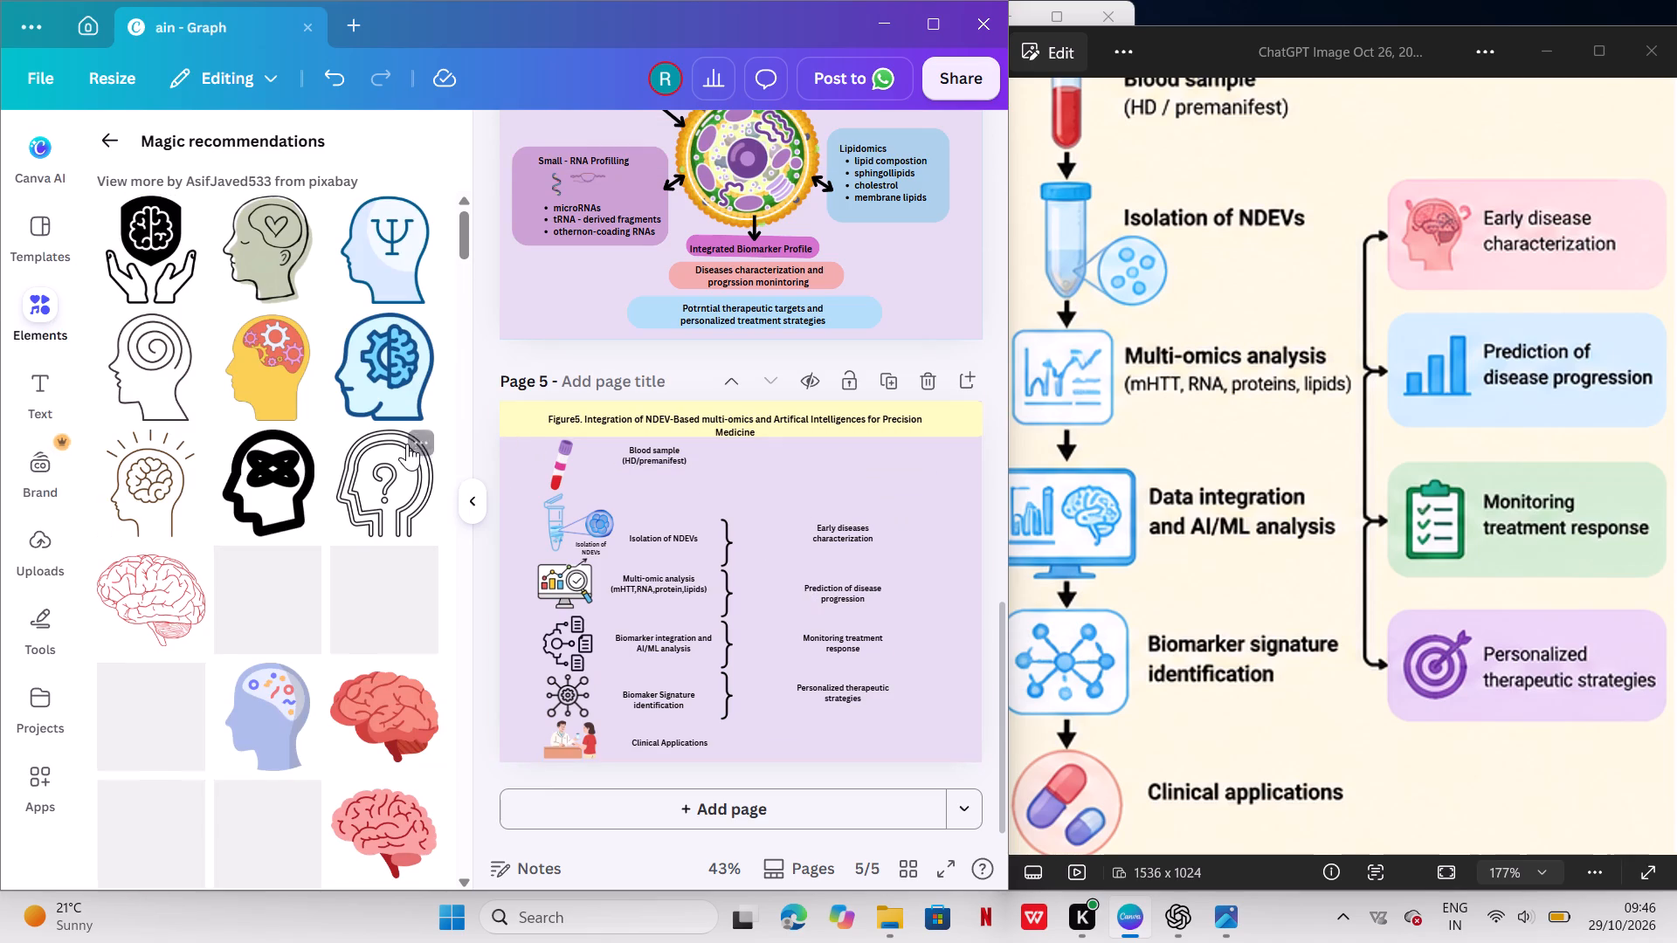
pyautogui.scroll(-4, 407, 444)
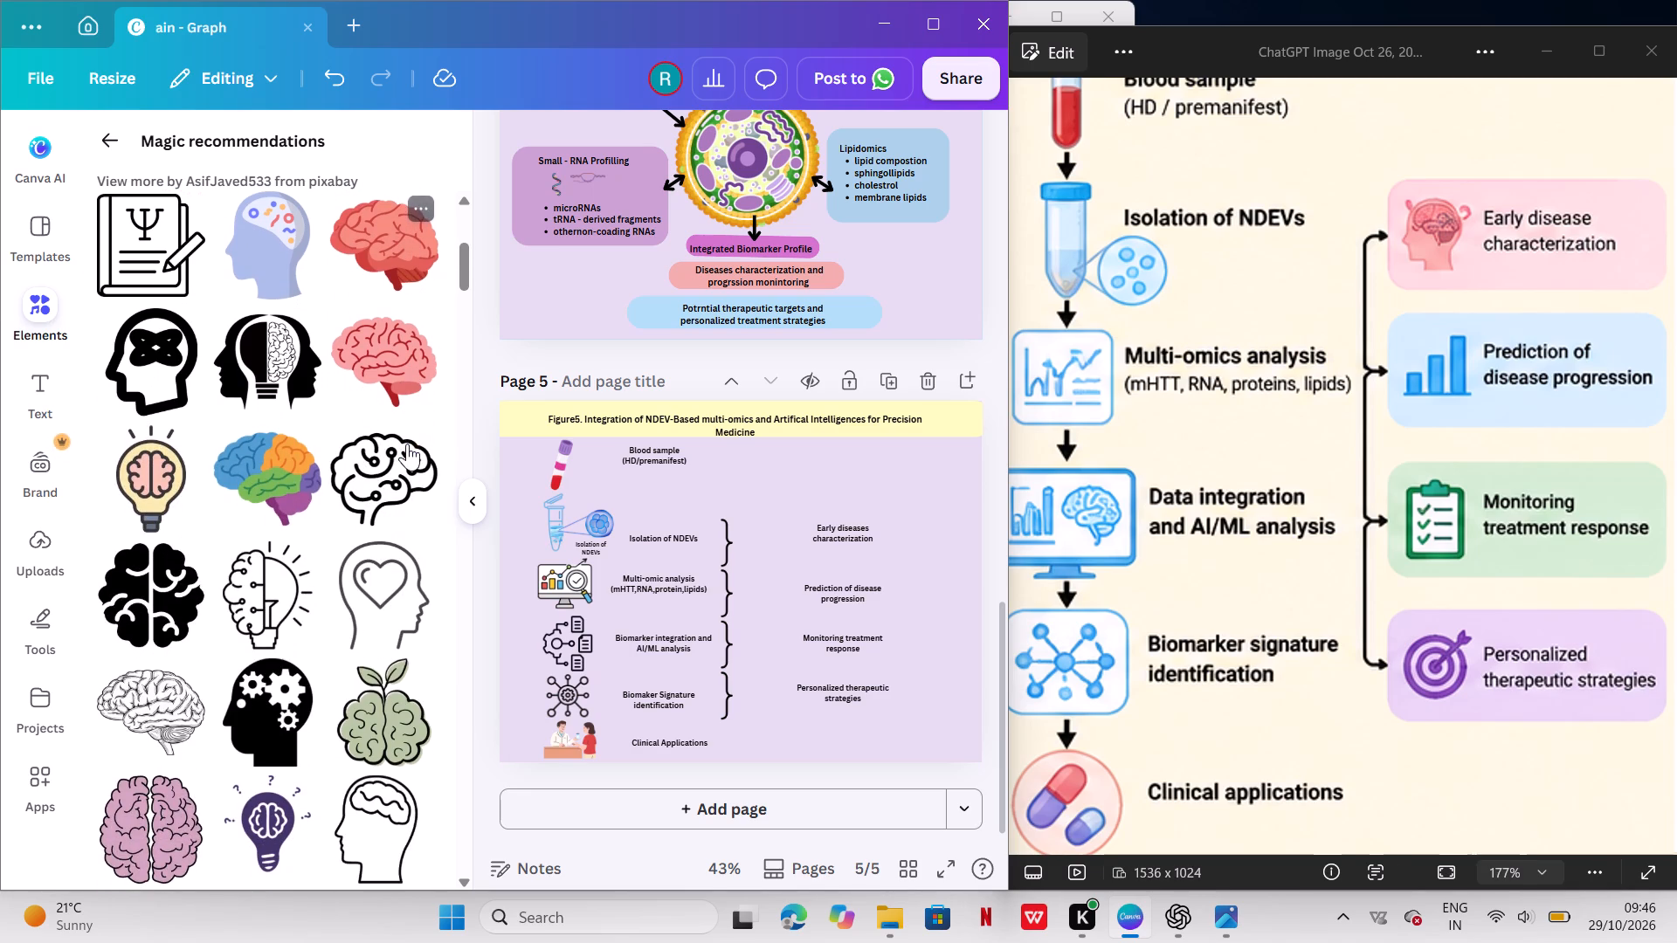
pyautogui.scroll(-2, 407, 444)
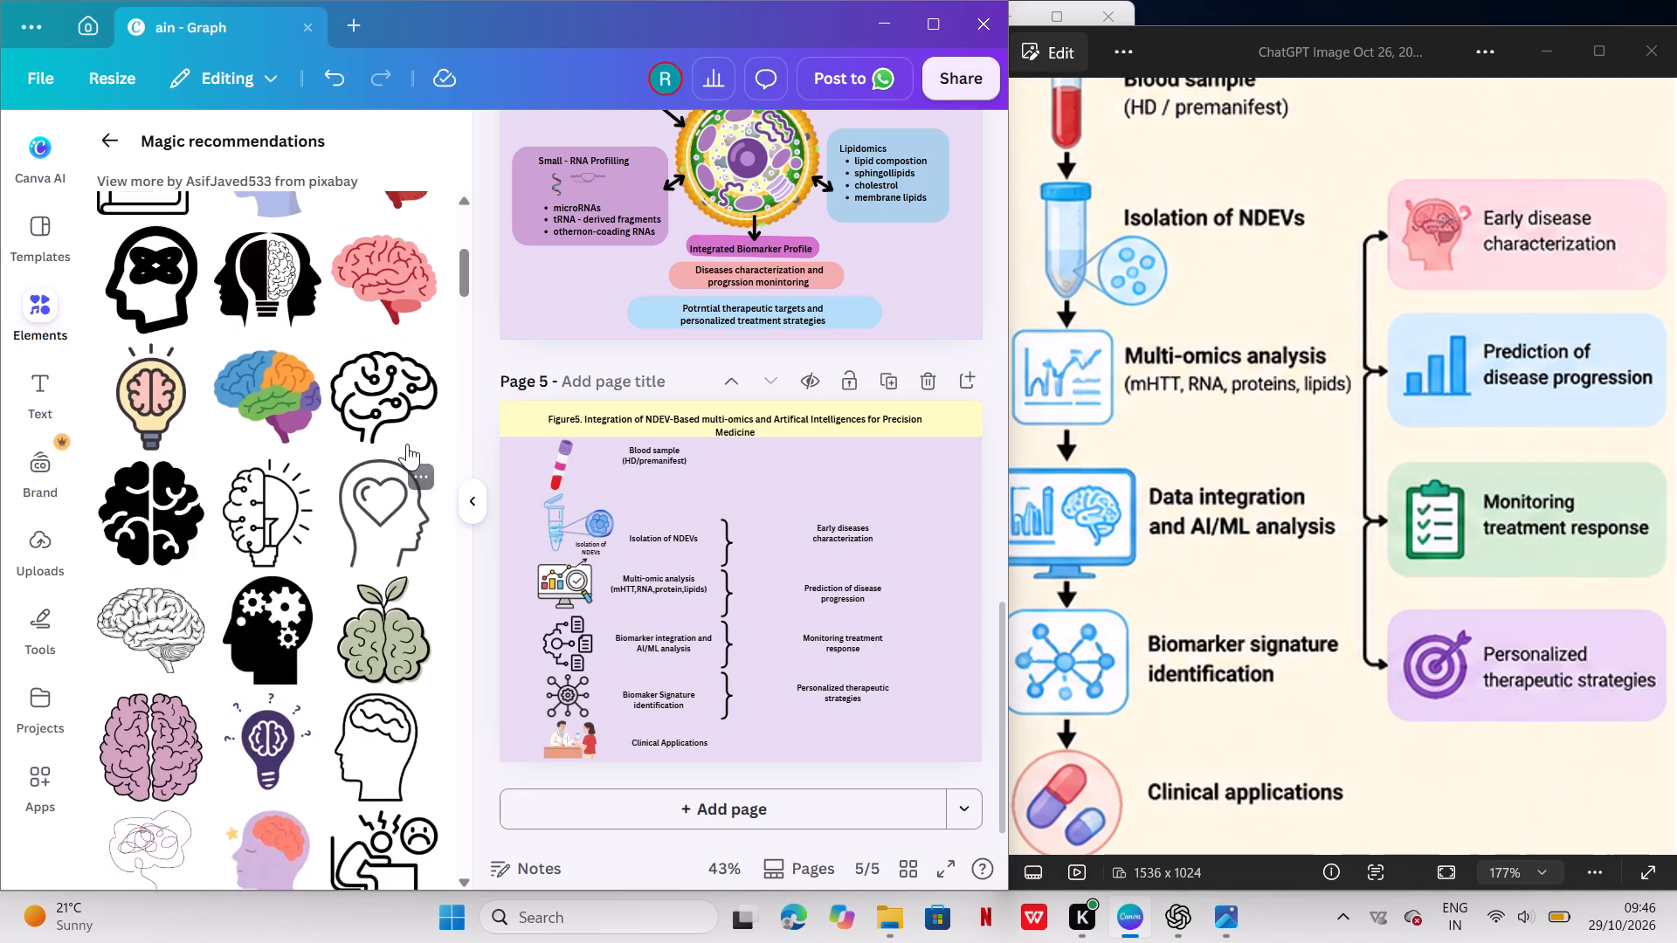
pyautogui.scroll(-2, 407, 444)
pyautogui.scroll(1, 407, 444)
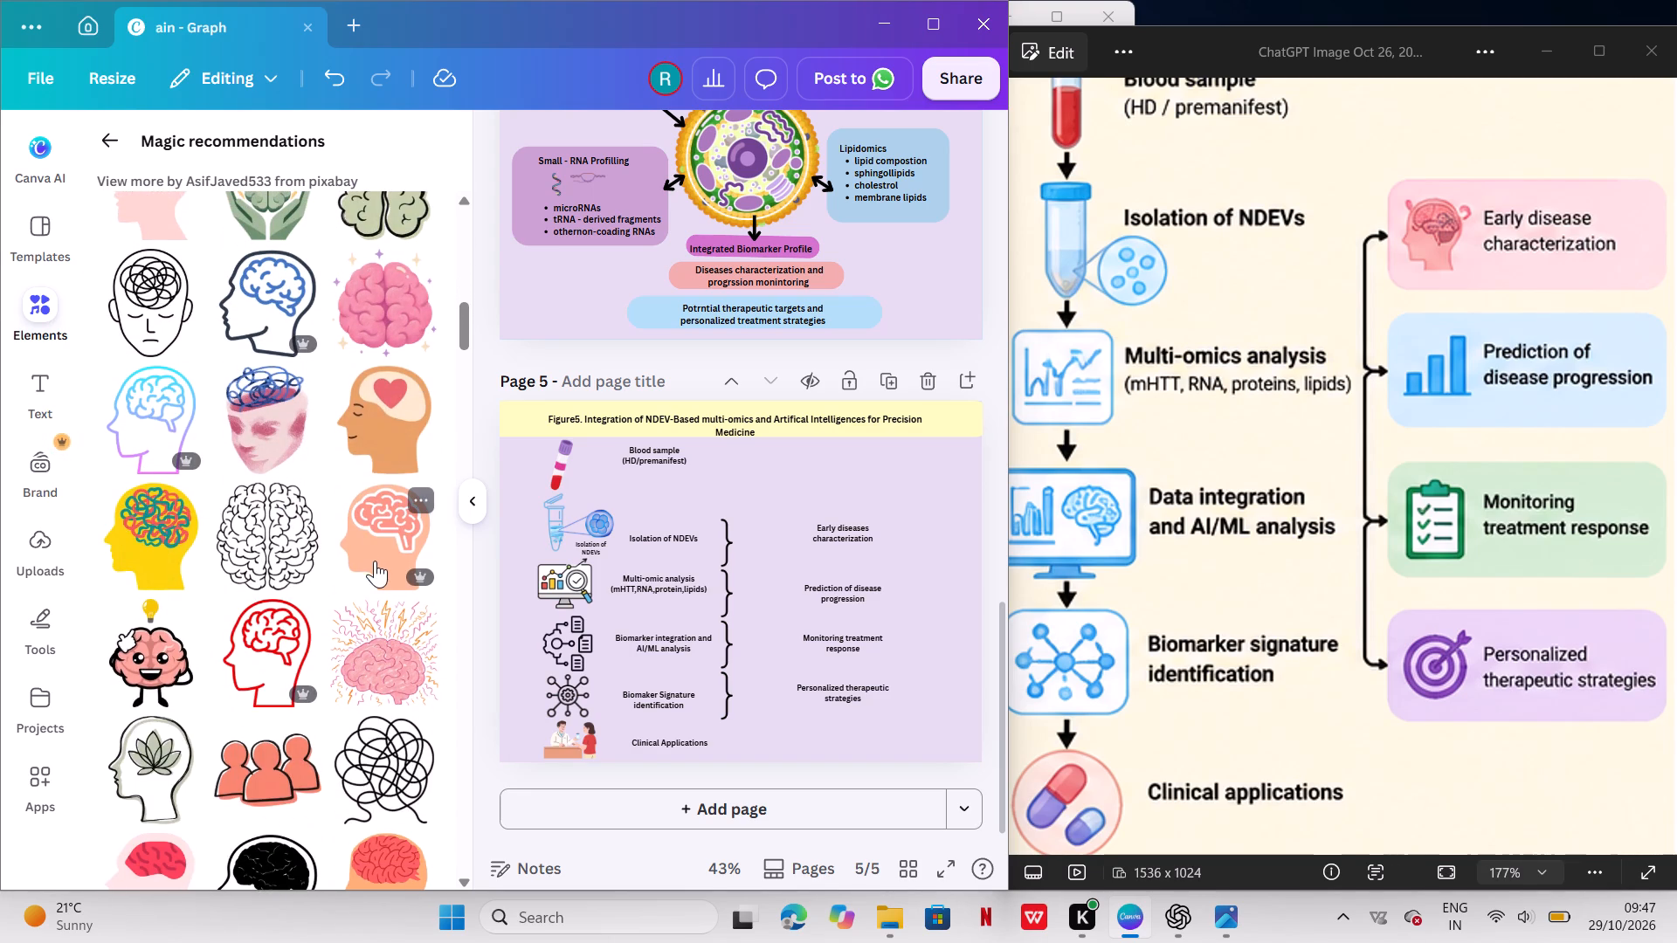
pyautogui.click(380, 553)
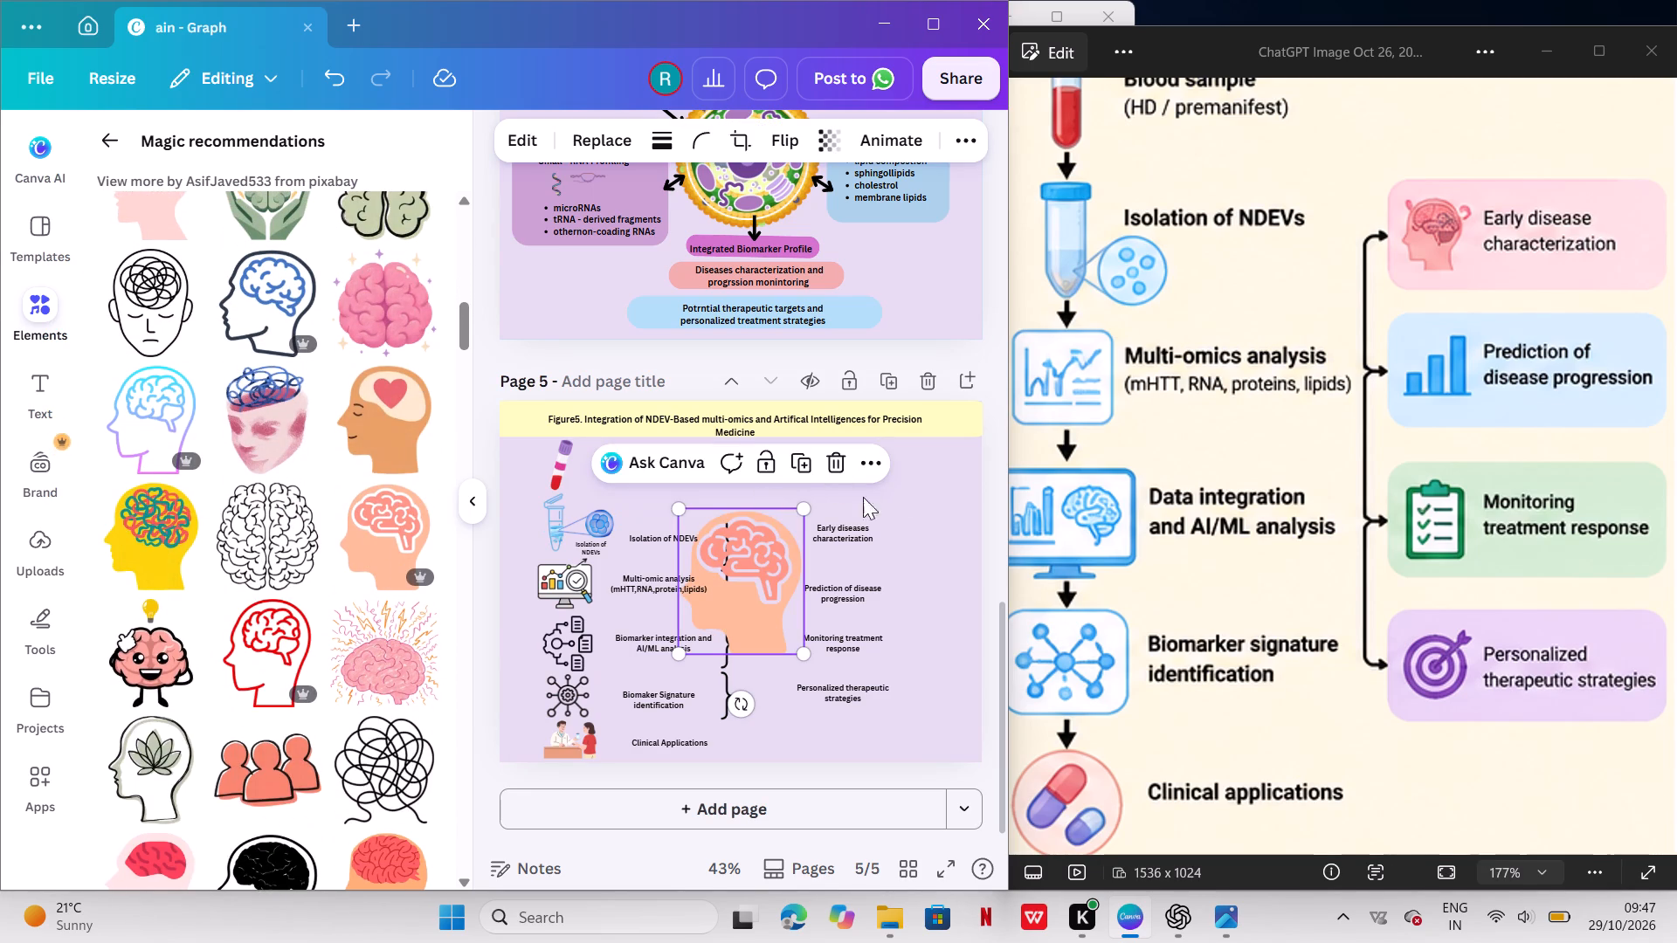
# Shrink the peach head graphic to an icon of about 78 by 90 and place it just before the "Early diseases characterization" label.
pyautogui.moveTo(797, 508); pyautogui.dragTo(732, 584)
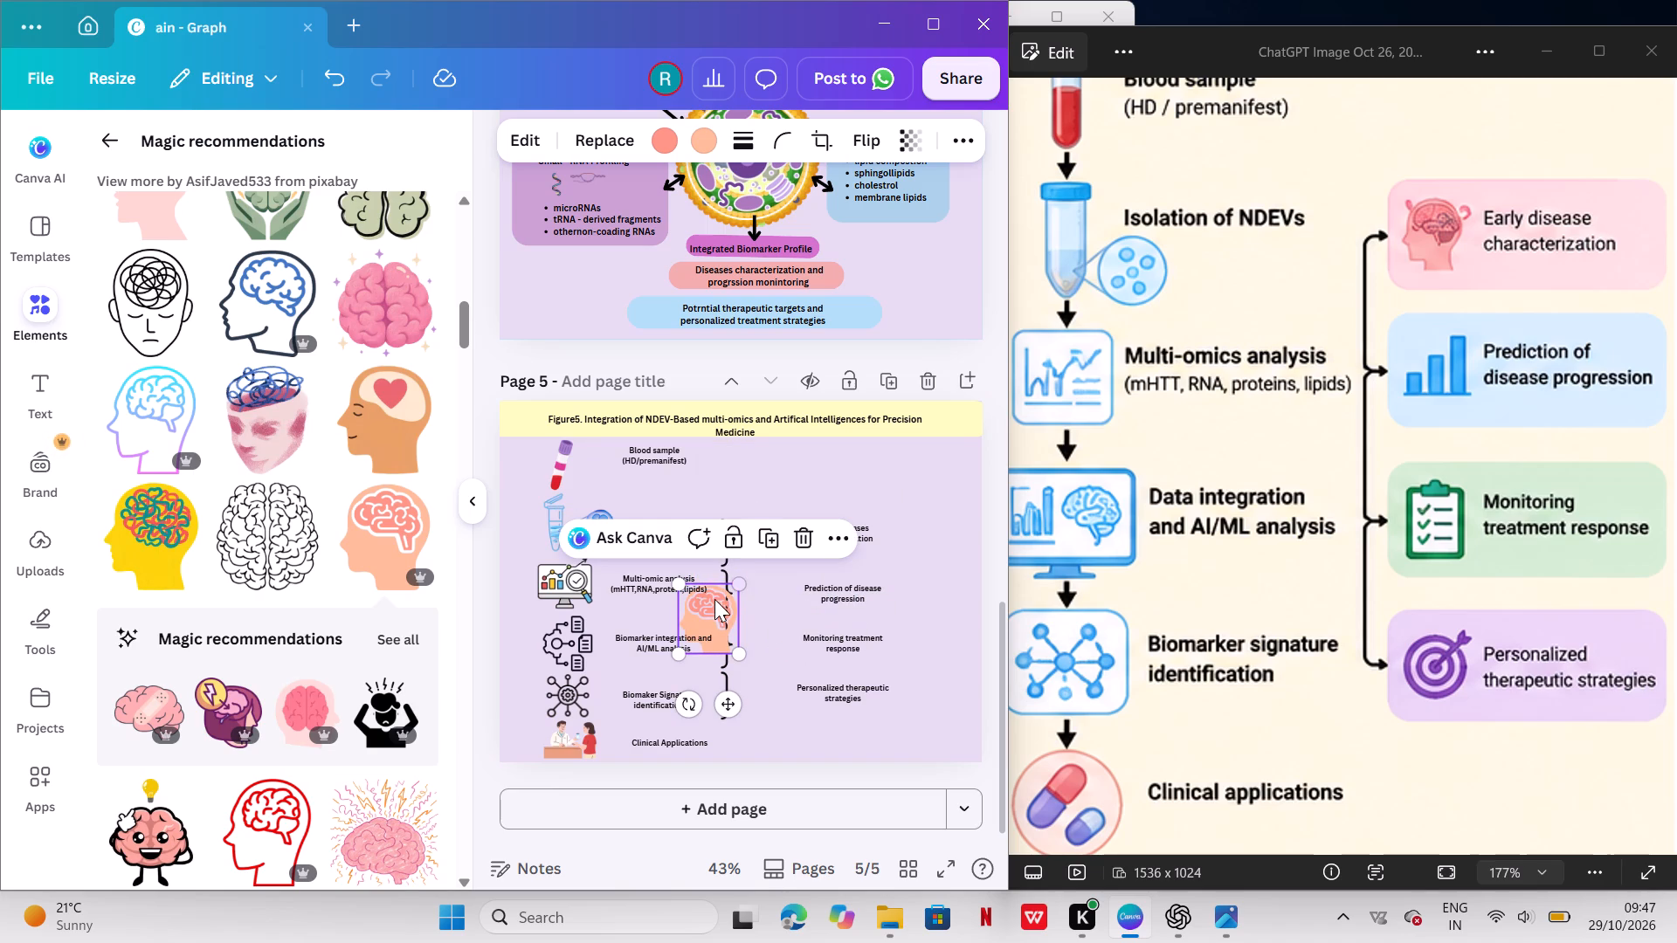
pyautogui.moveTo(714, 600); pyautogui.dragTo(783, 519)
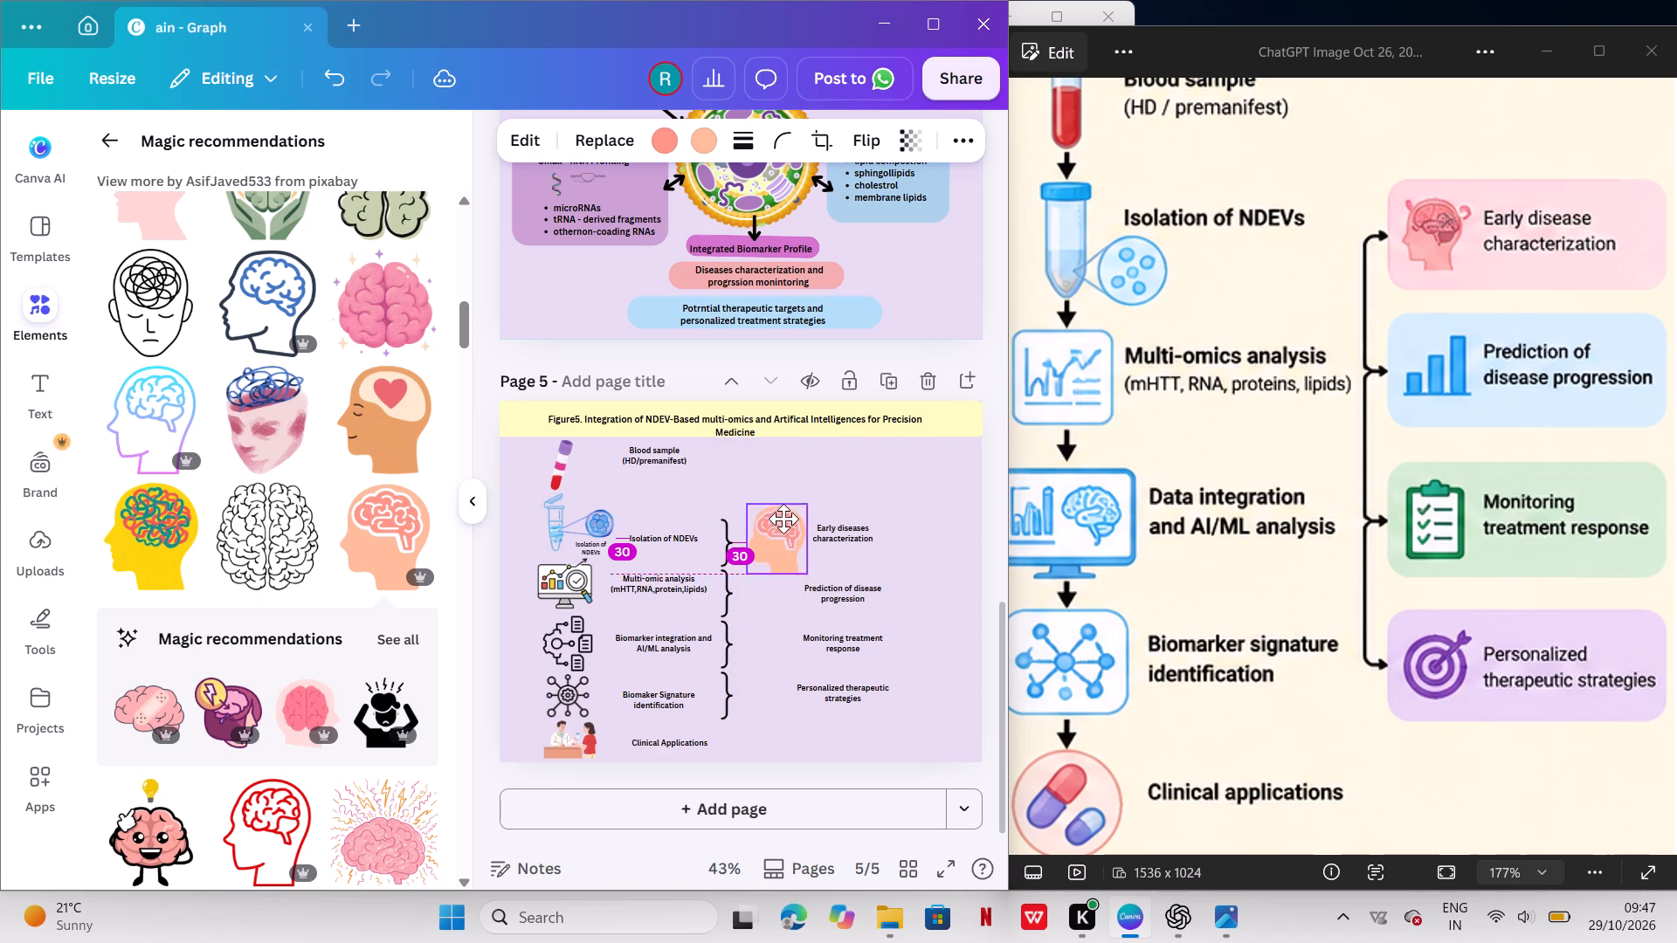
pyautogui.moveTo(783, 519); pyautogui.dragTo(783, 516)
pyautogui.moveTo(802, 499); pyautogui.dragTo(777, 533)
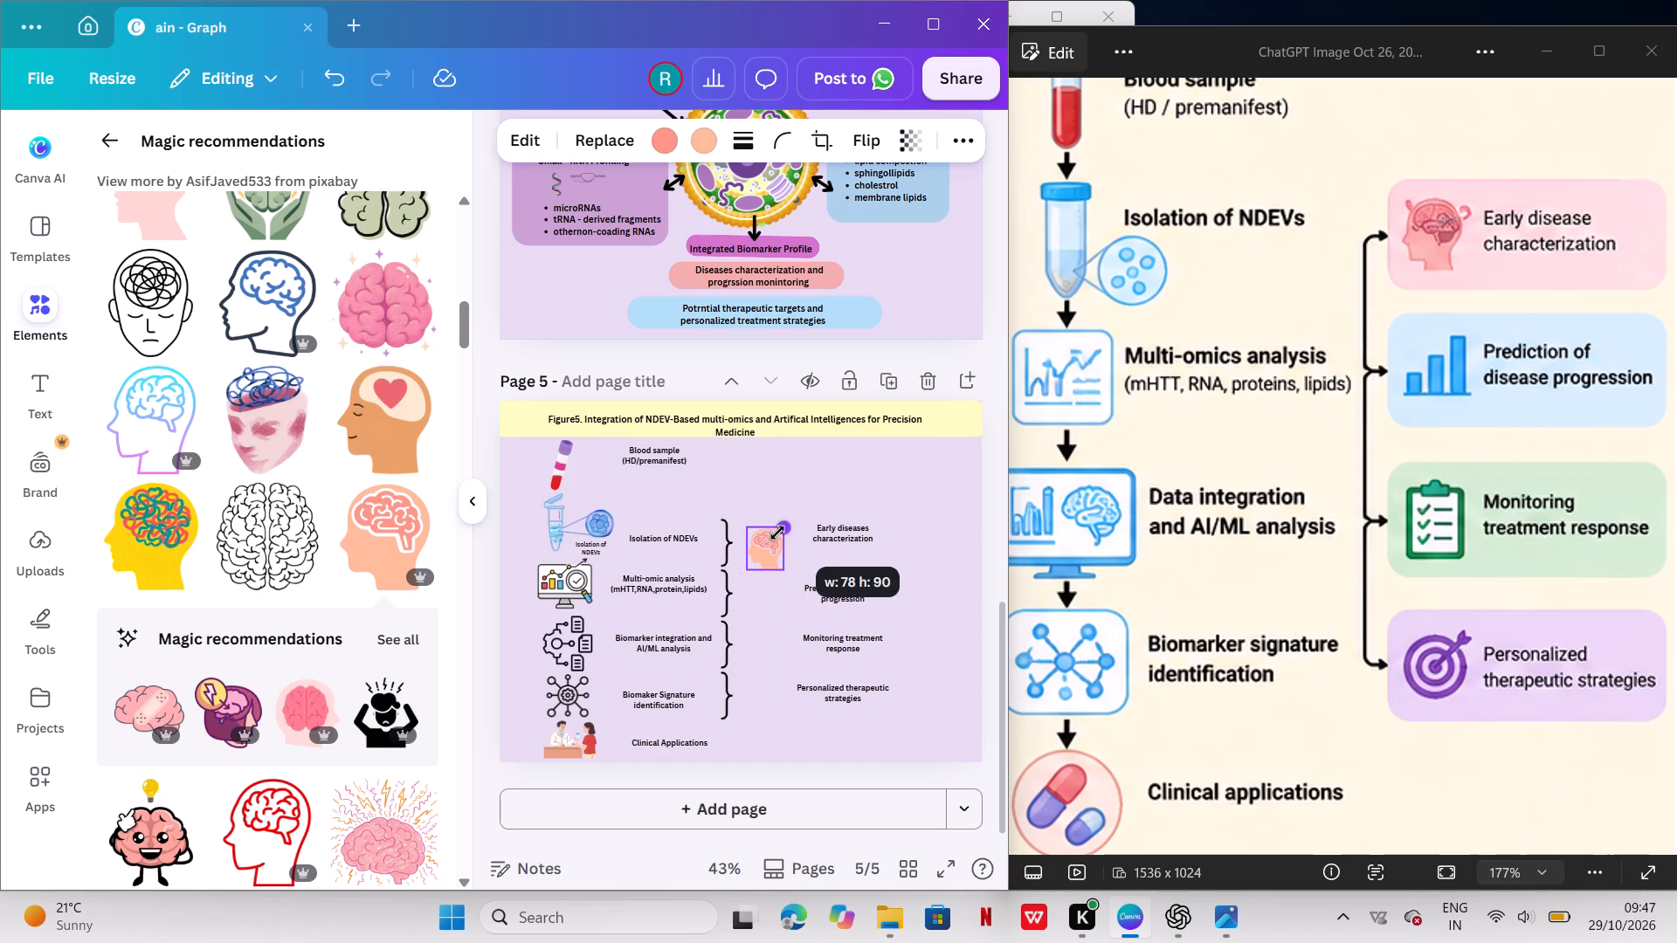
pyautogui.moveTo(777, 533); pyautogui.dragTo(776, 534)
pyautogui.moveTo(783, 626); pyautogui.dragTo(787, 619)
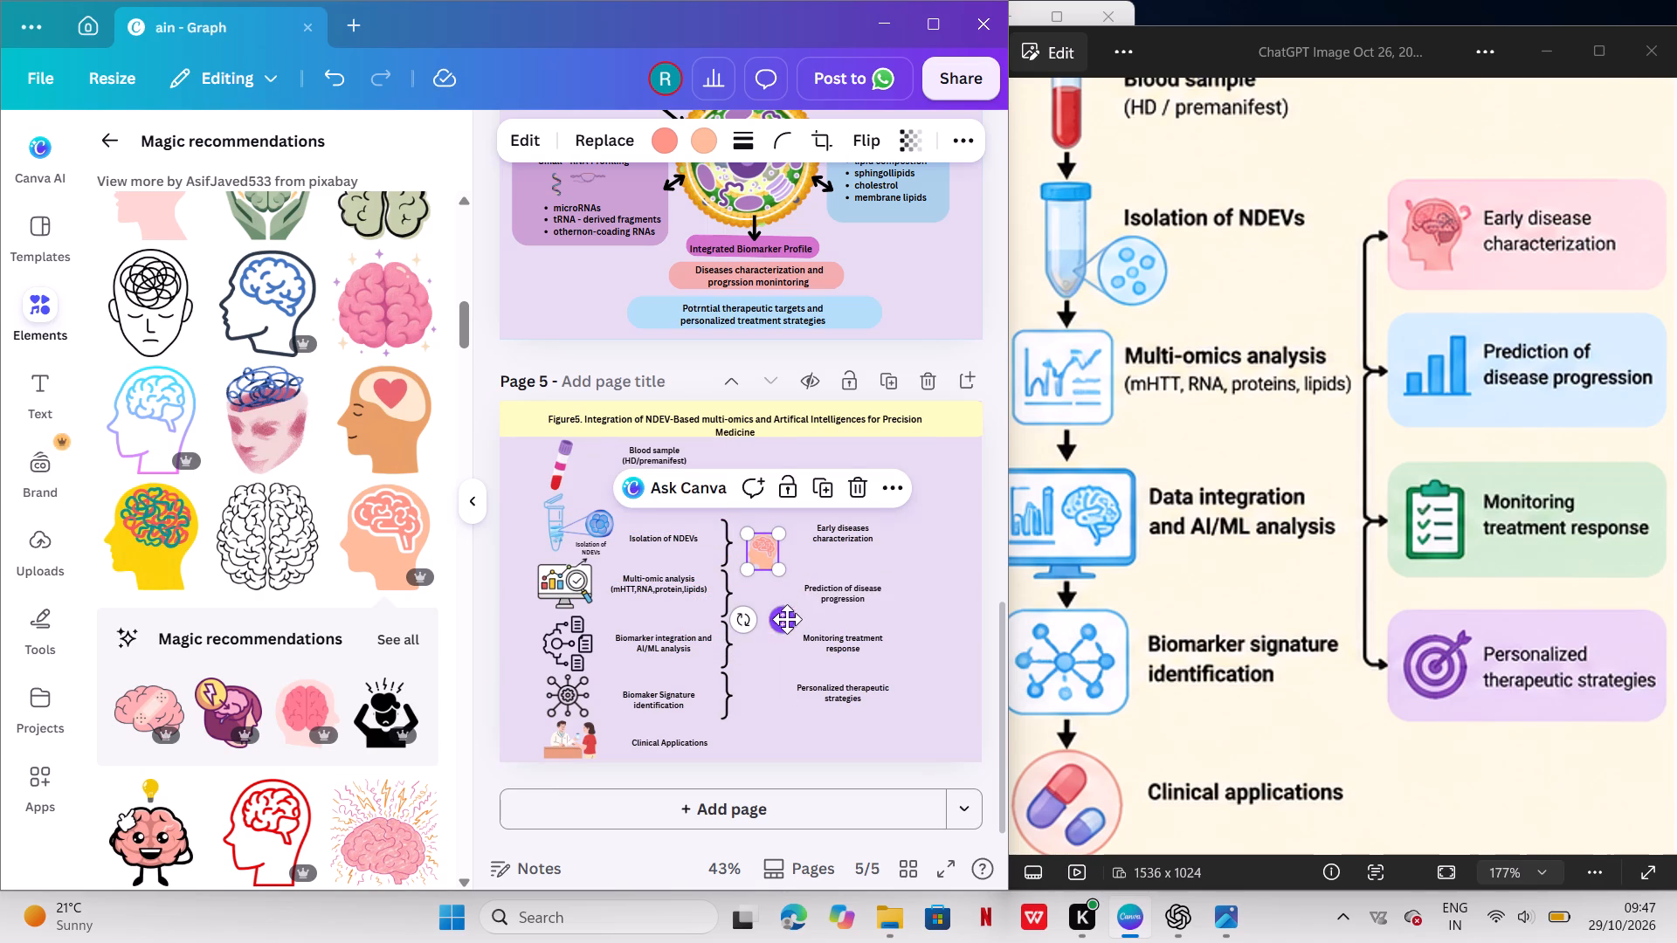
pyautogui.moveTo(787, 619); pyautogui.dragTo(798, 607)
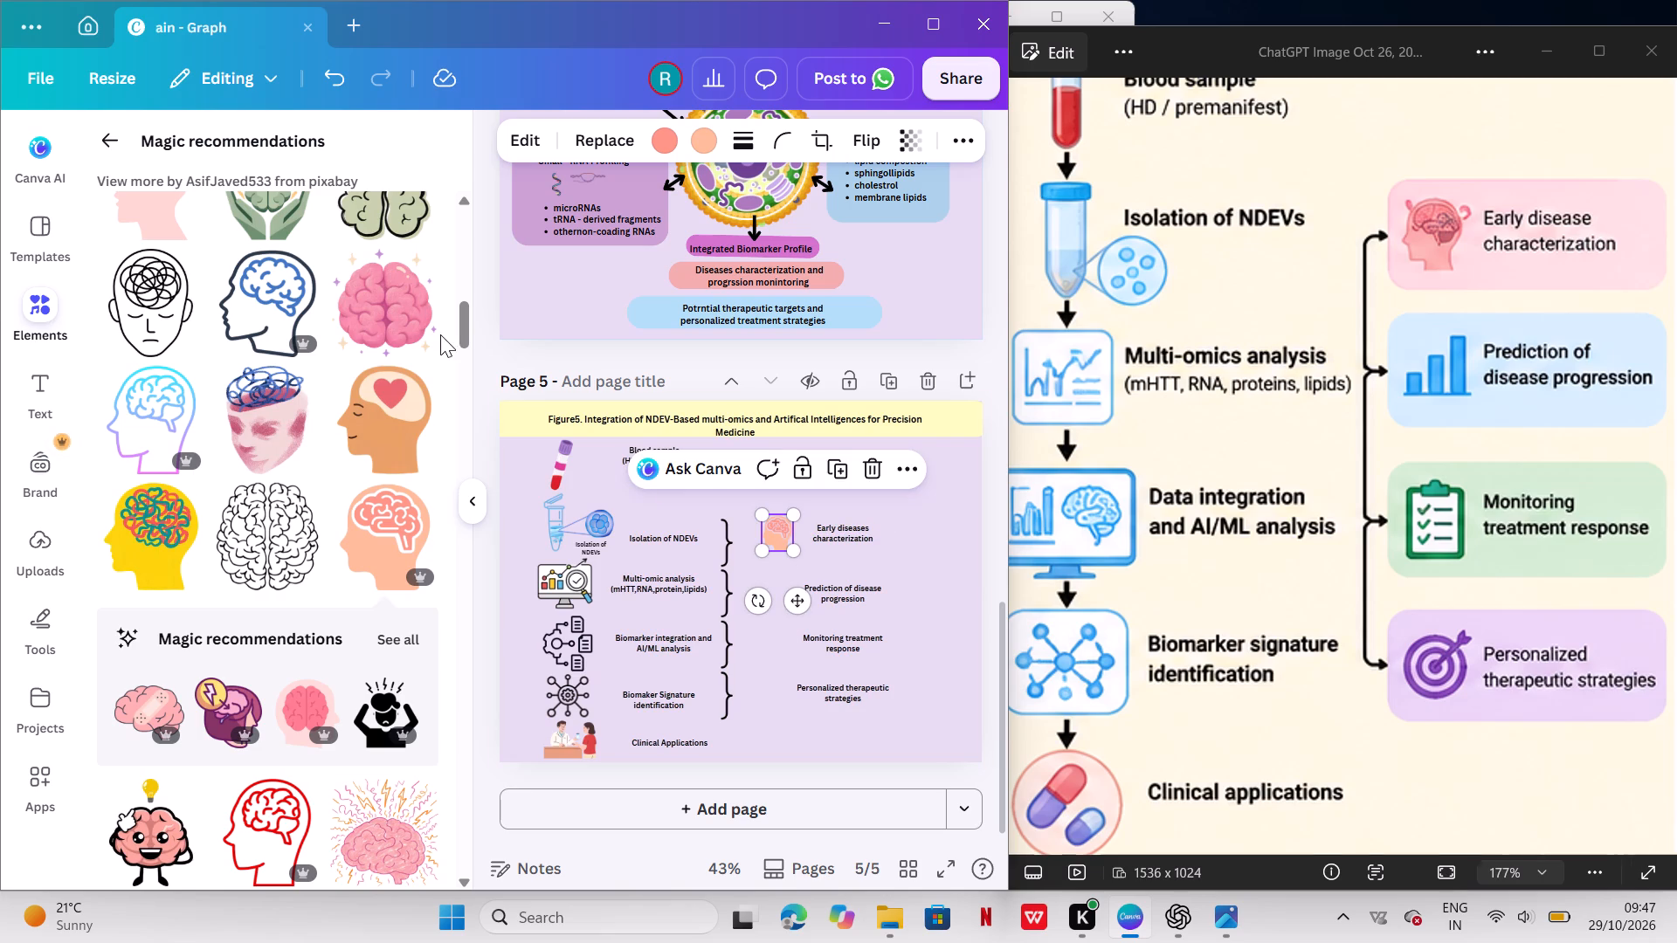
# Replace the brain search with a search of the elements library for "graph".
pyautogui.click(105, 145)
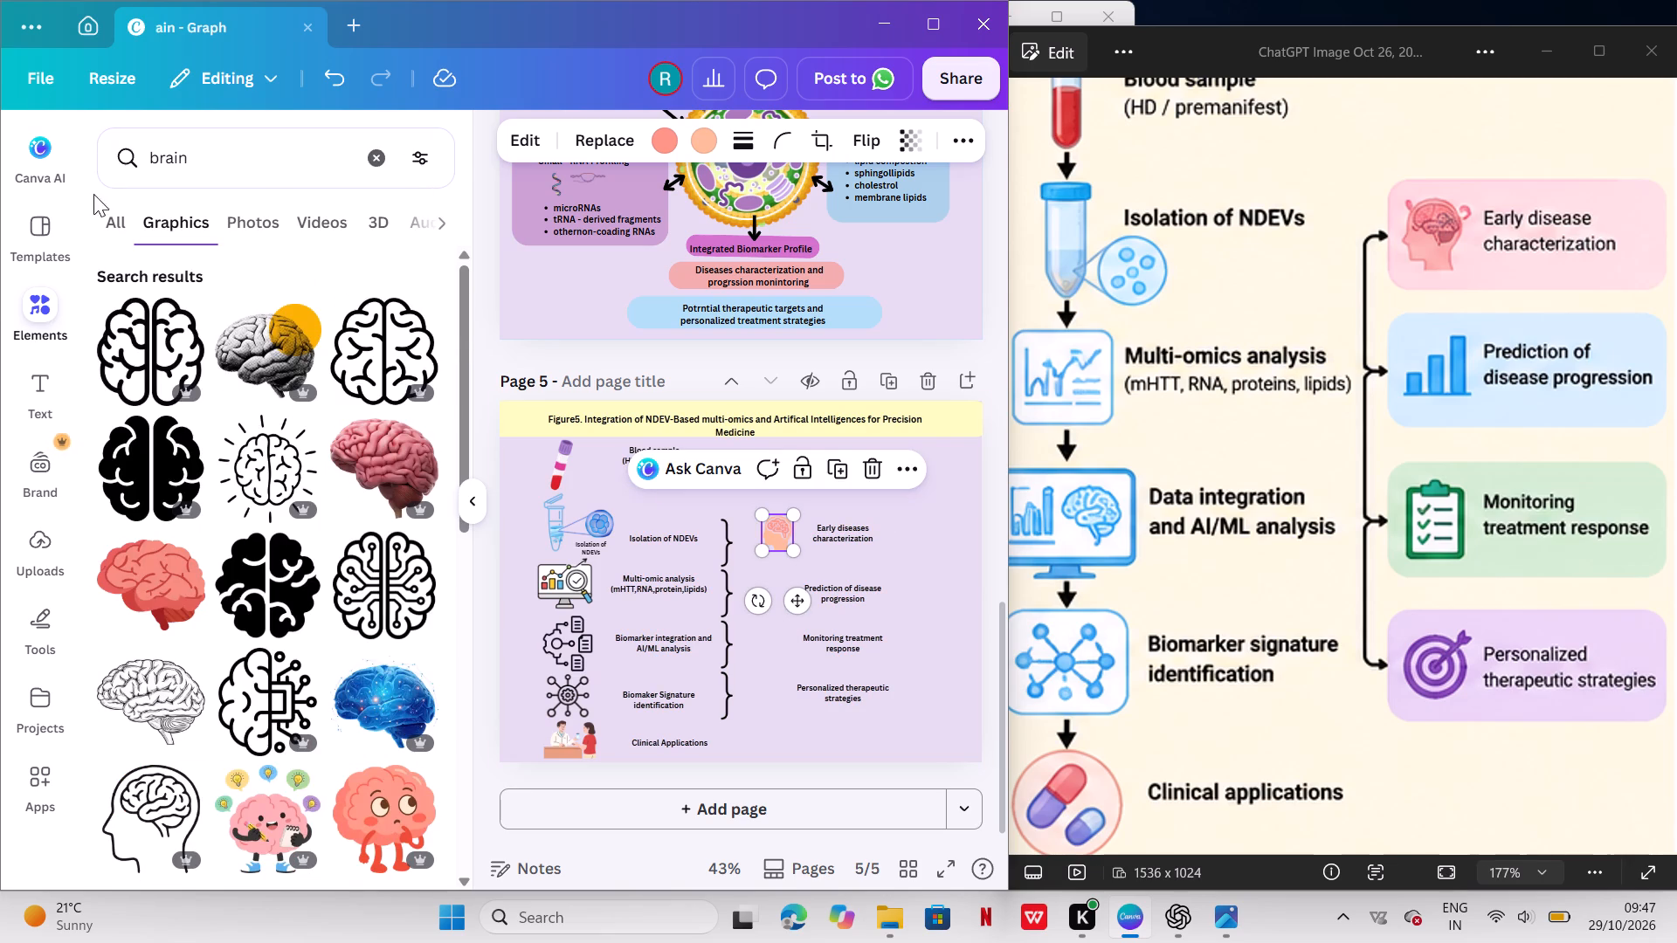
pyautogui.click(321, 165)
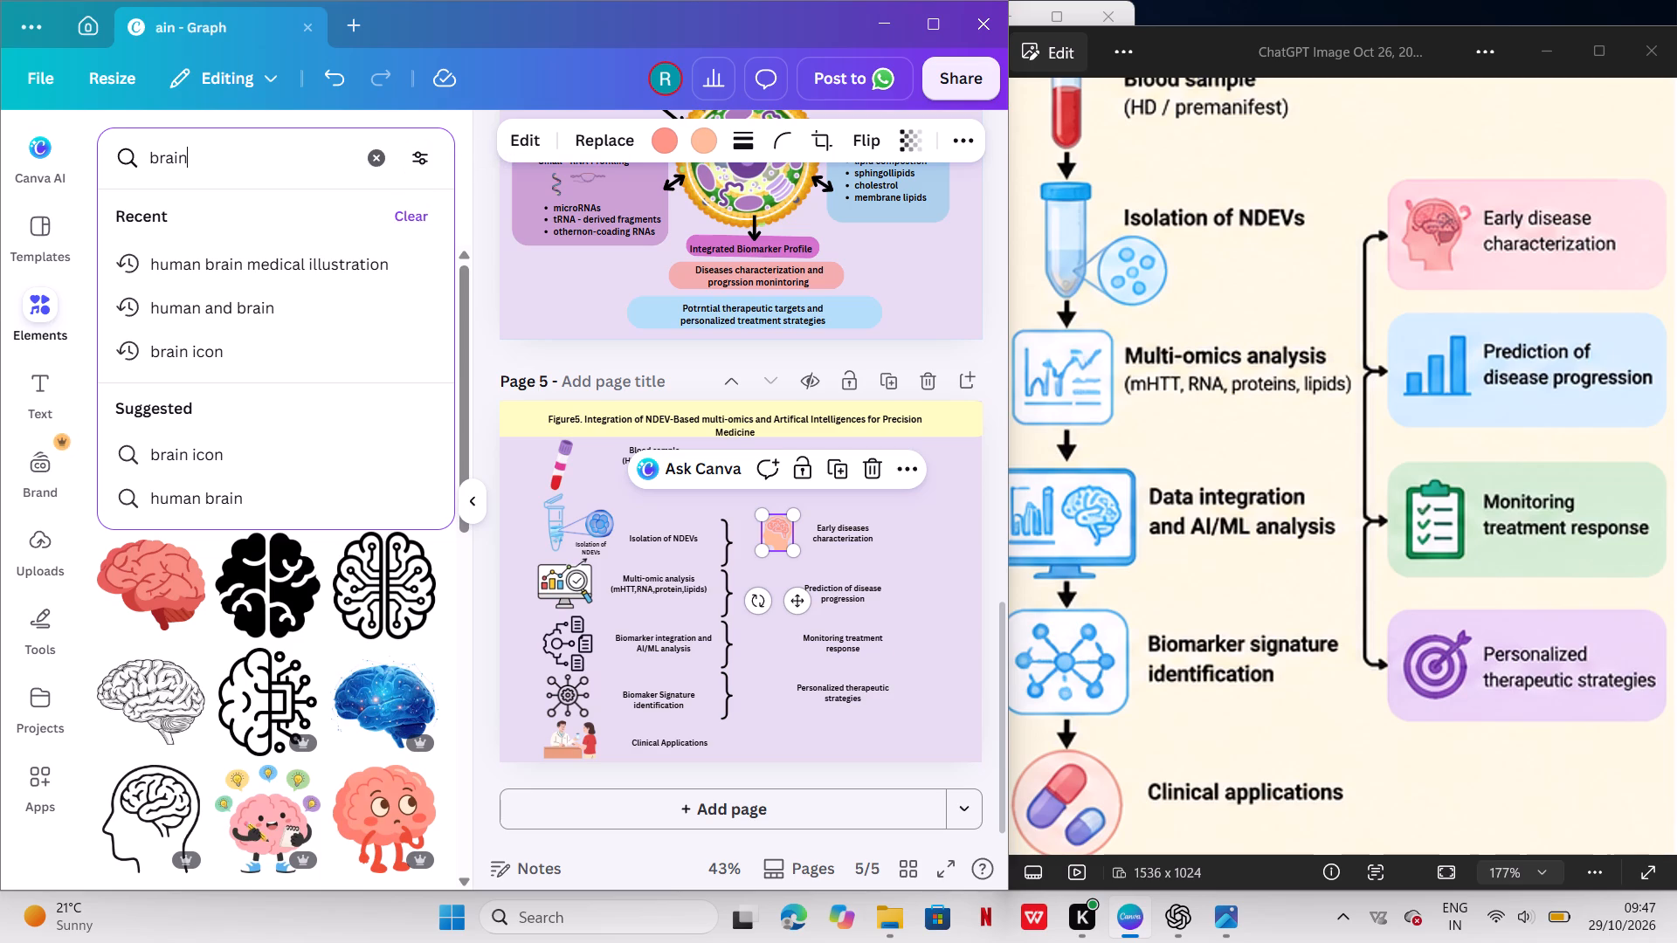
pyautogui.click(158, 193)
pyautogui.click(209, 144)
pyautogui.click(380, 161)
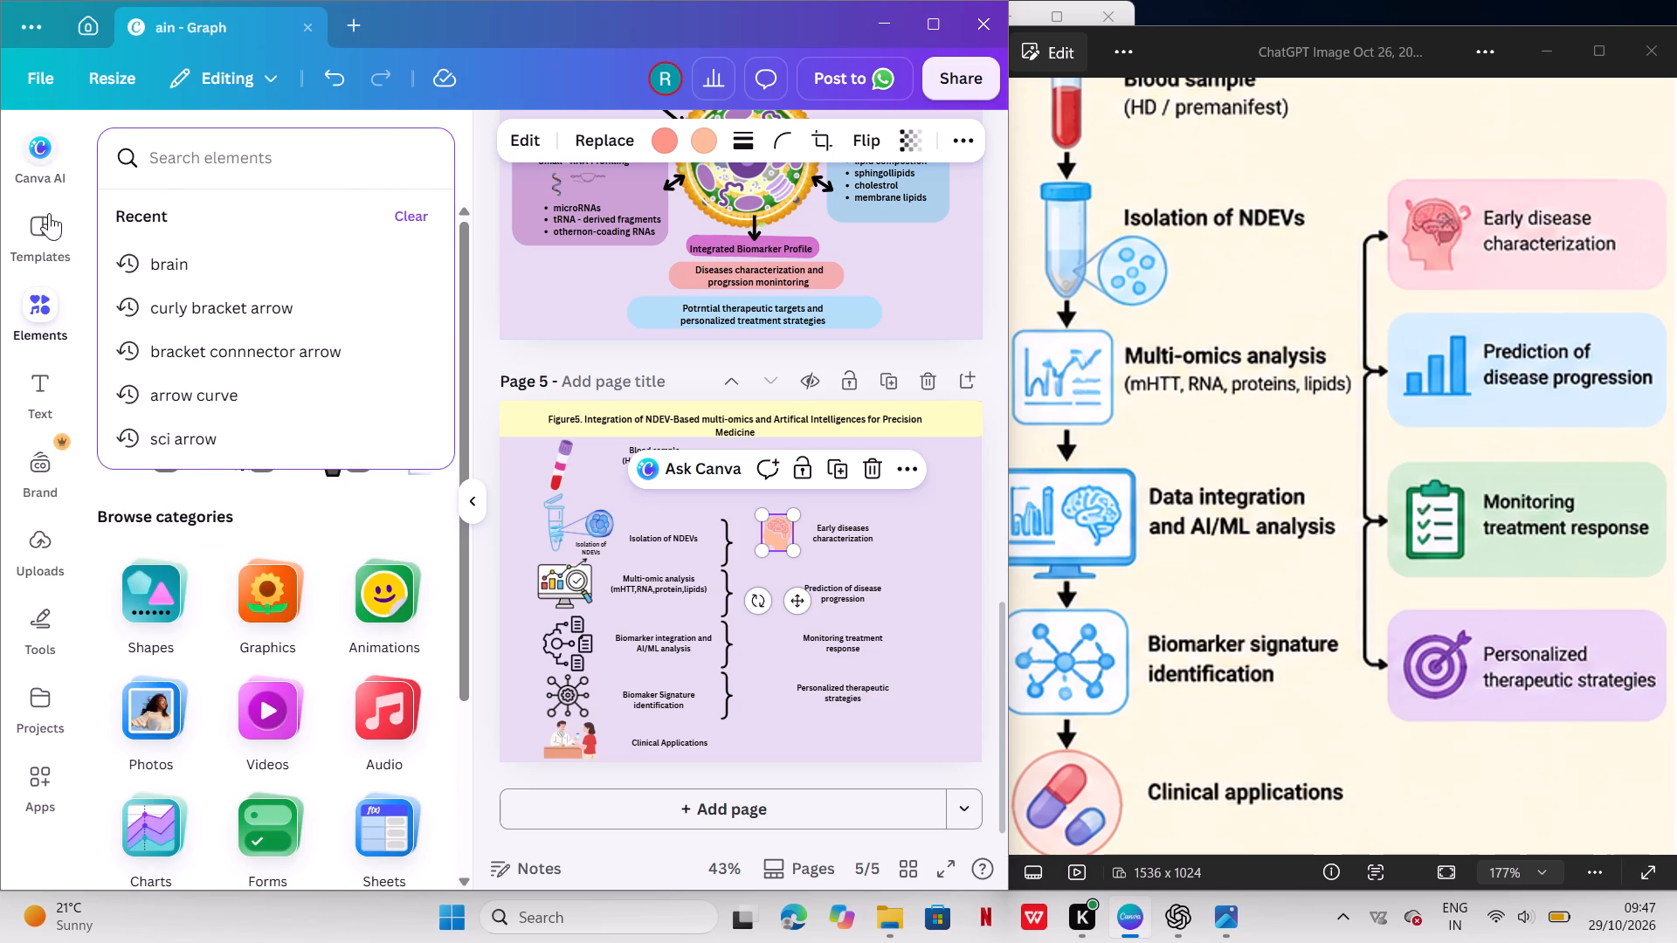
pyautogui.click(52, 301)
pyautogui.doubleClick(52, 301)
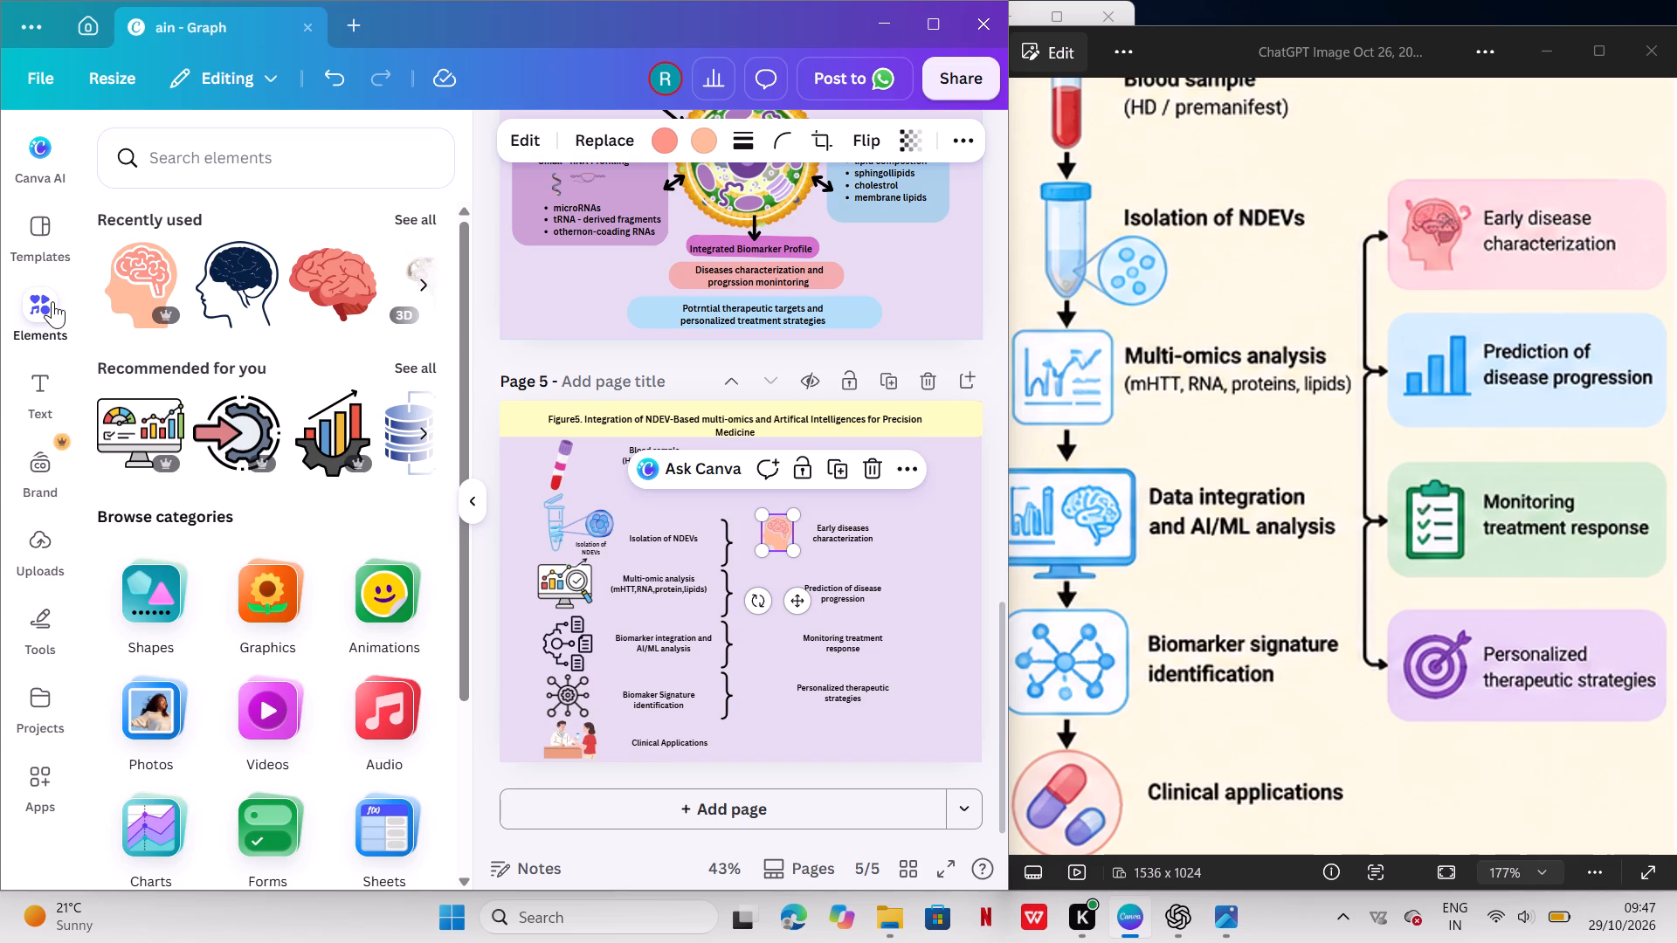
pyautogui.click(123, 169)
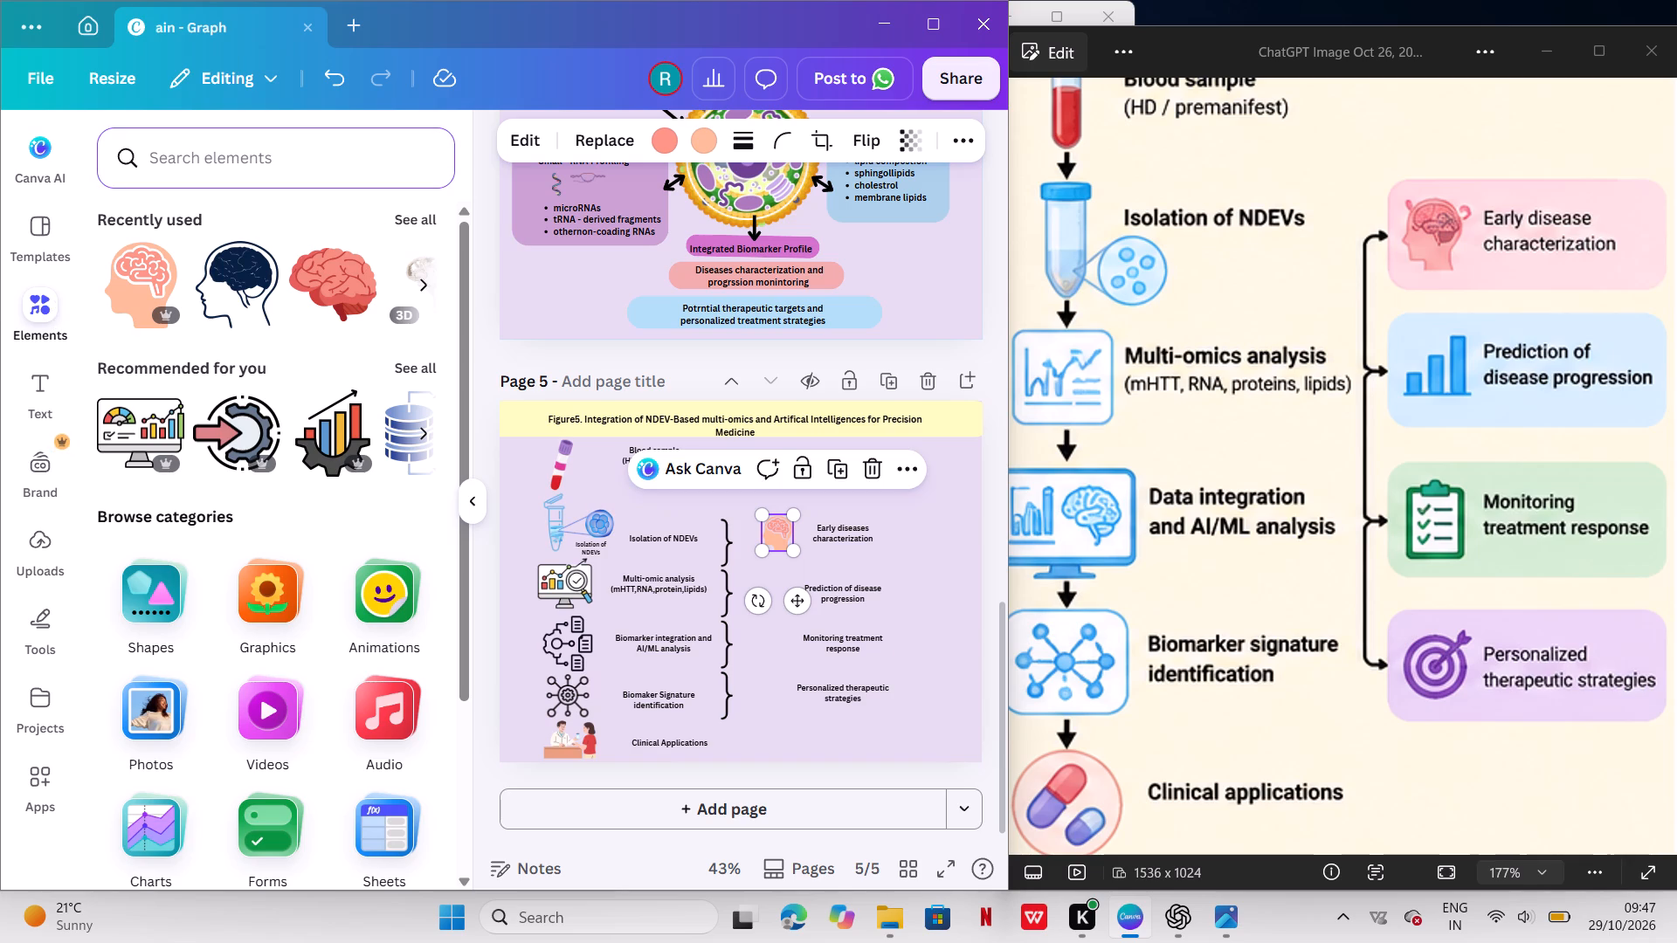
pyautogui.doubleClick(169, 169)
pyautogui.click(169, 169)
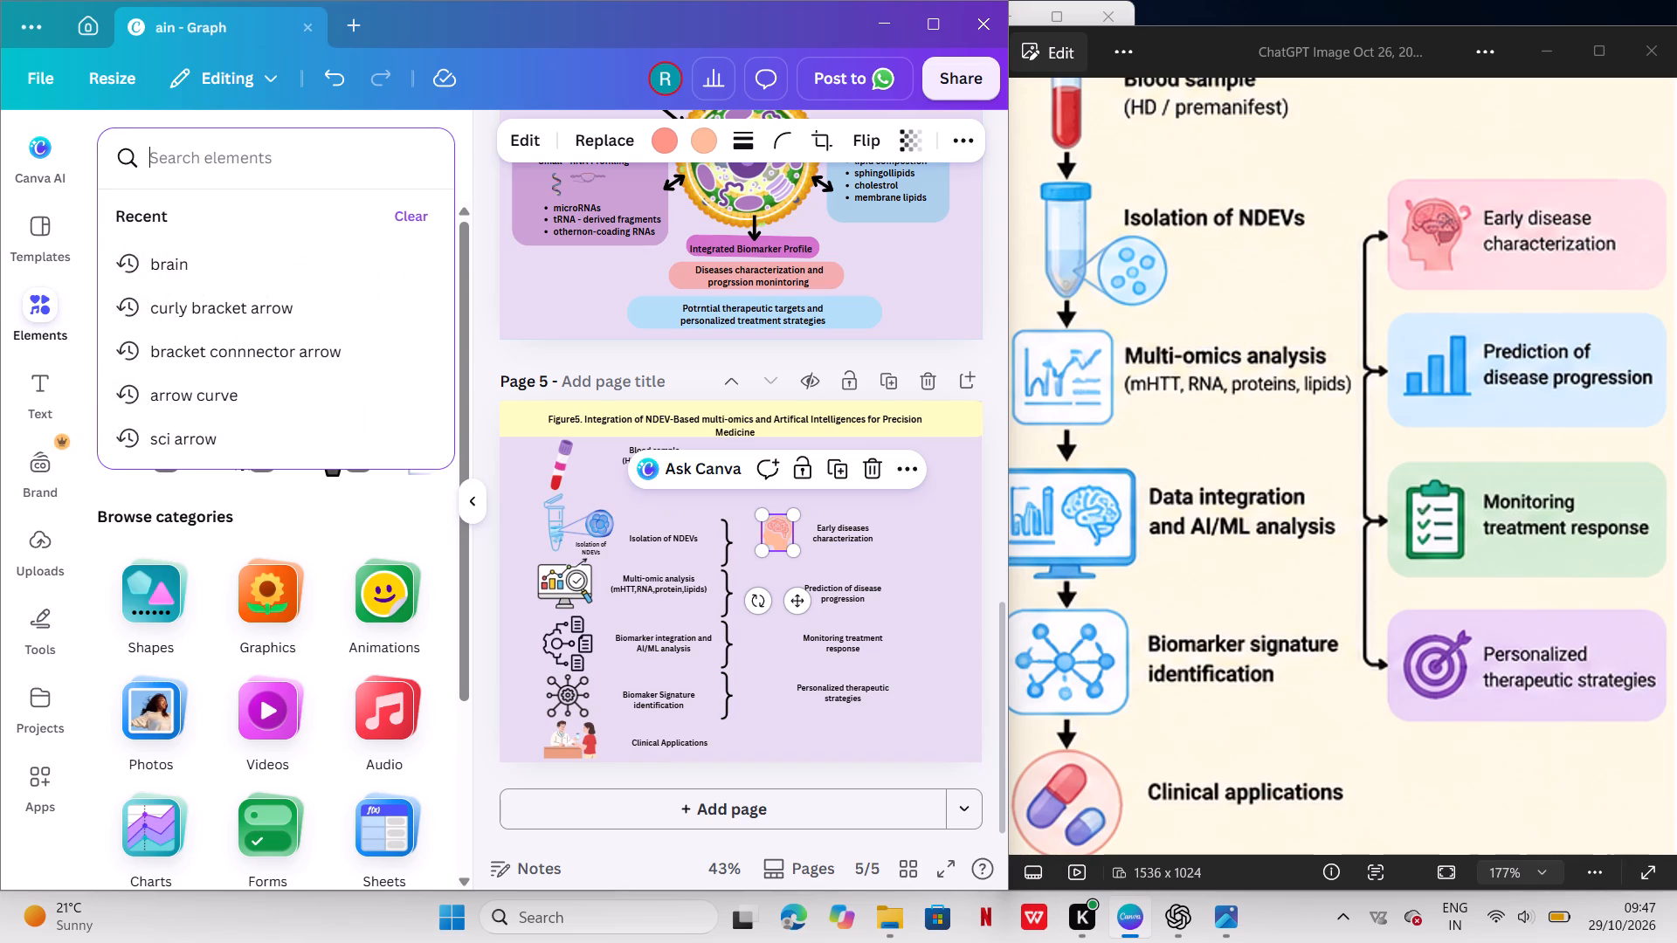
pyautogui.write('graph')
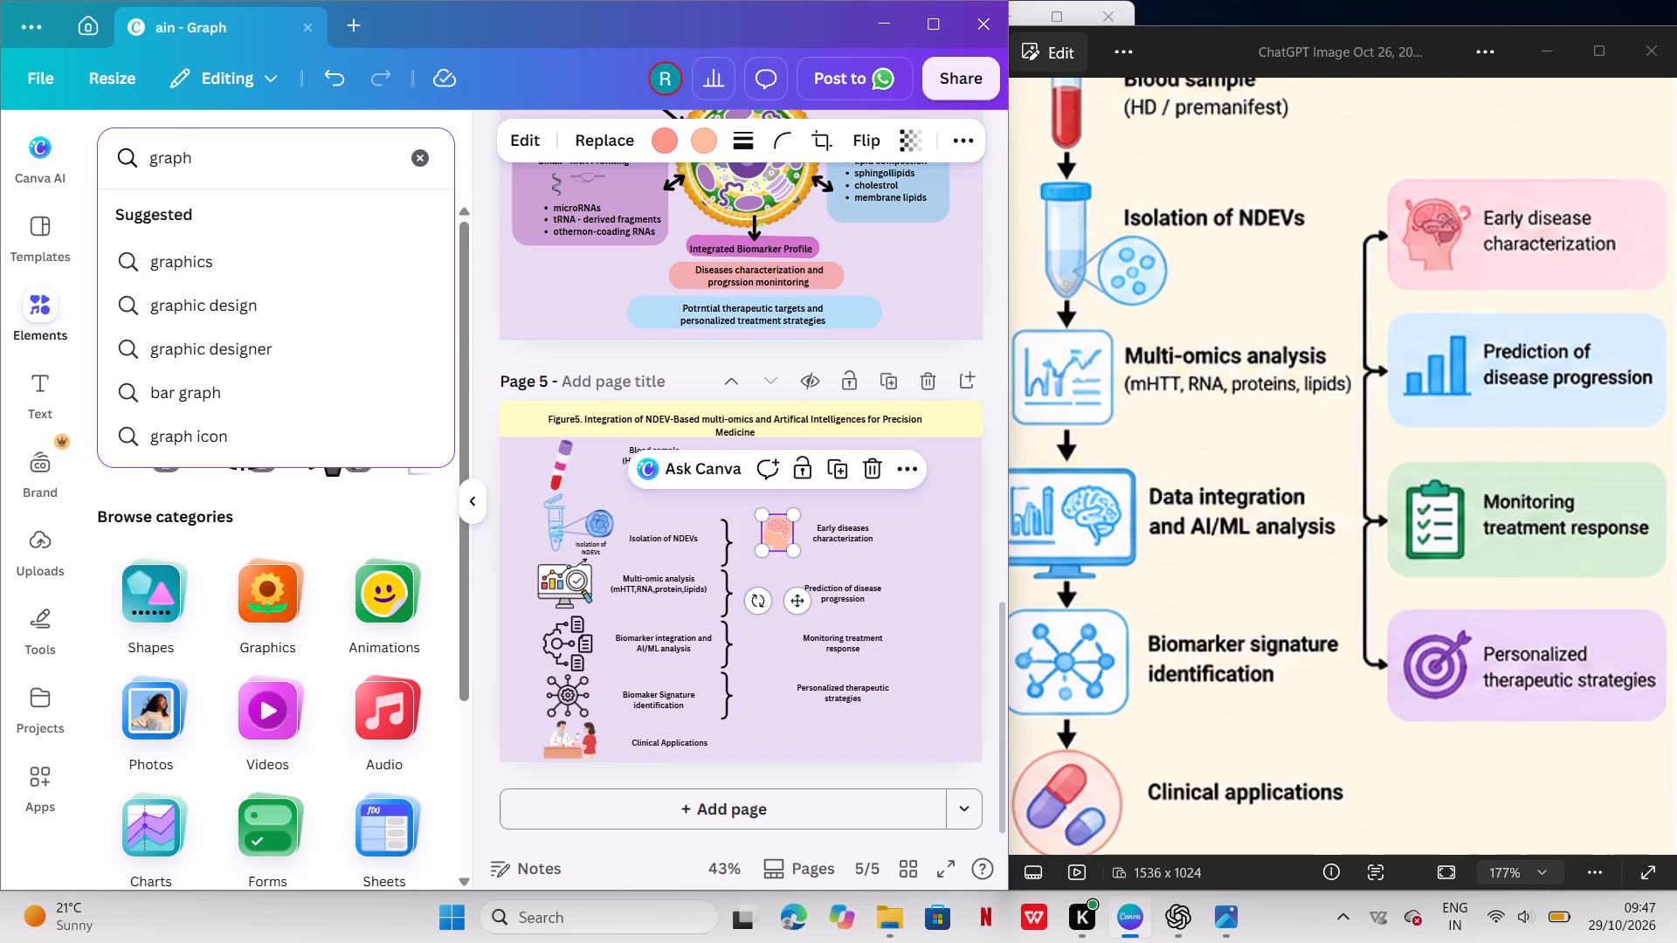
pyautogui.press('Return')
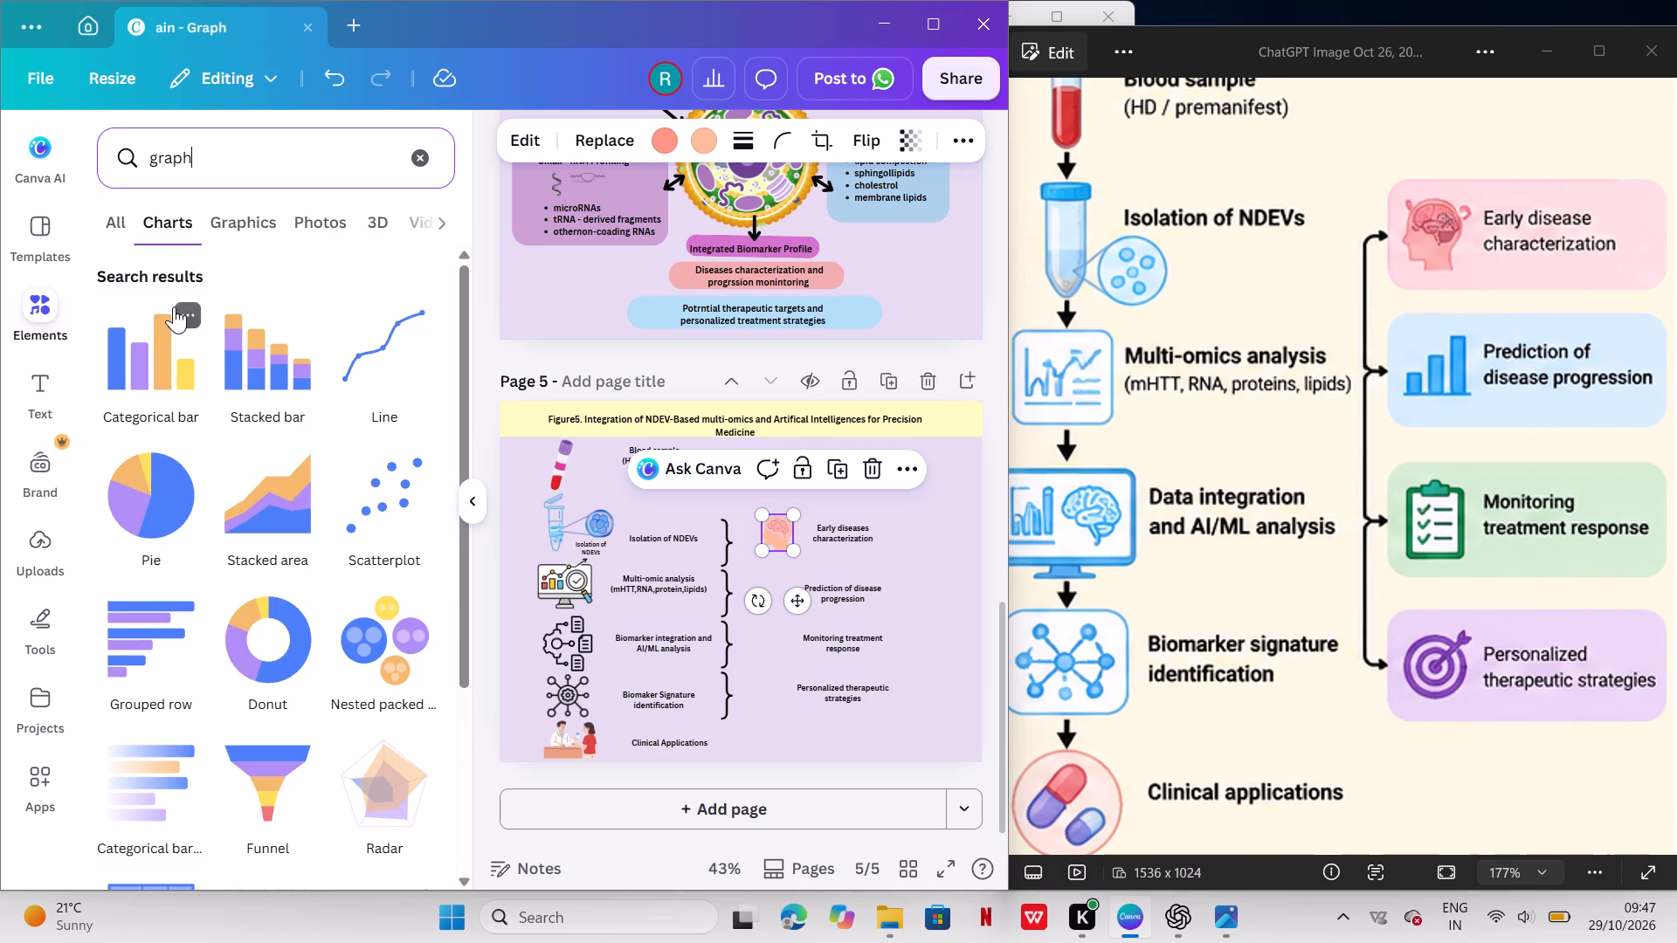
# Look through the chart results, widen to all result types, and add the solid black three-bar graph graphic to the page.
pyautogui.scroll(-7, 220, 426)
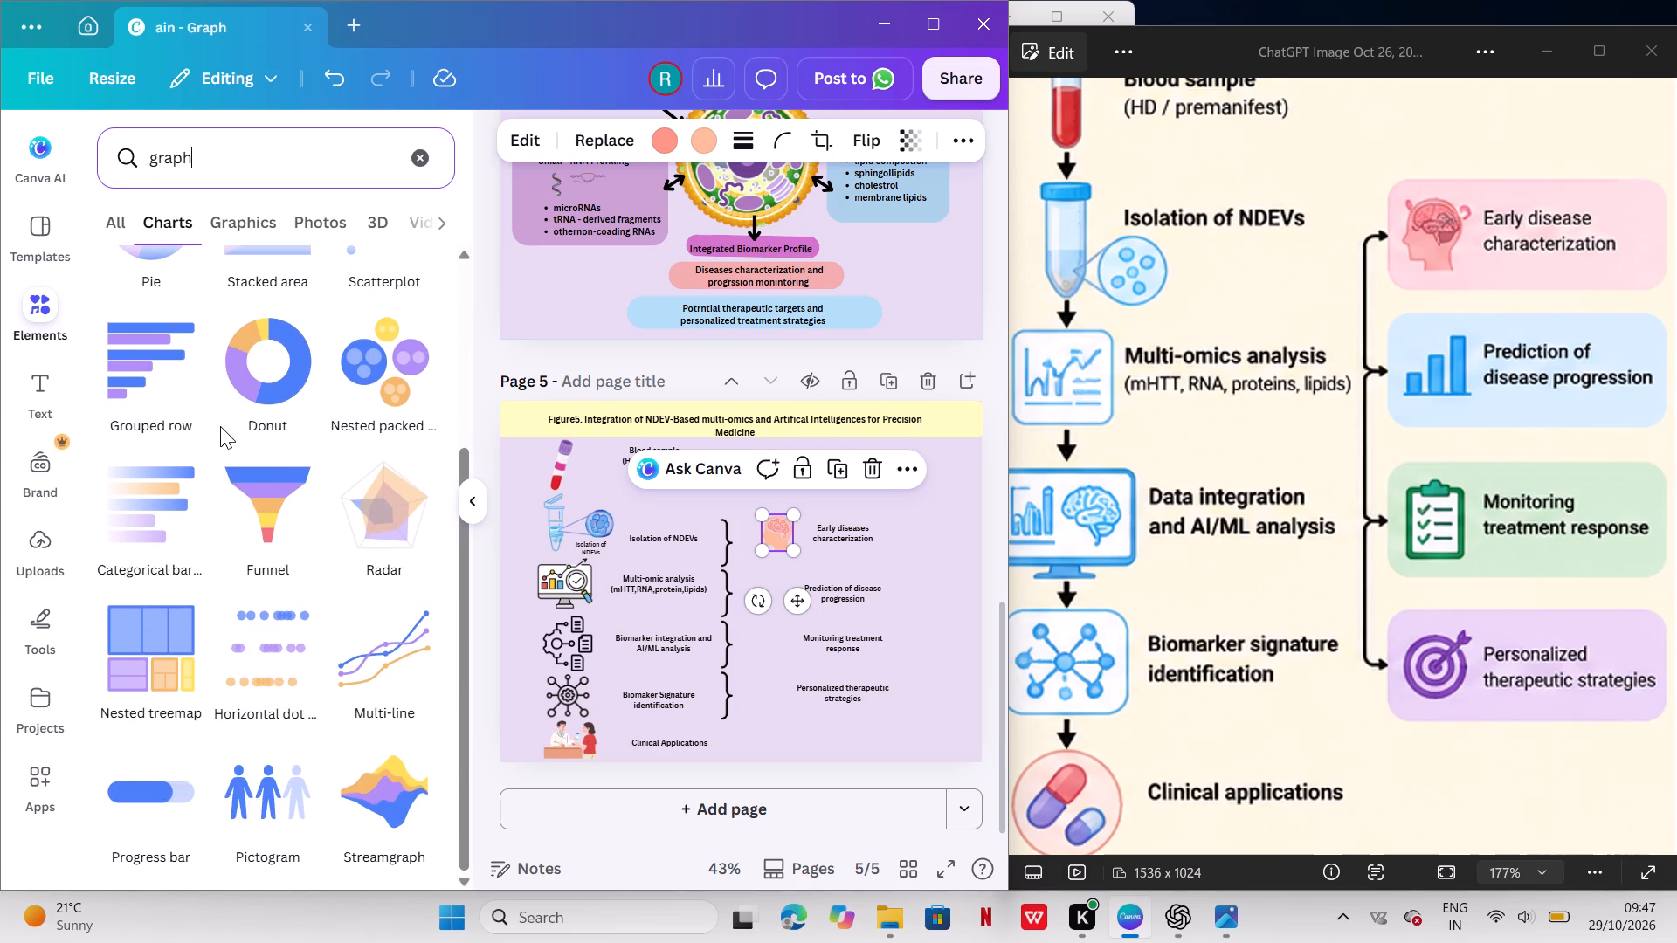
pyautogui.scroll(6, 220, 426)
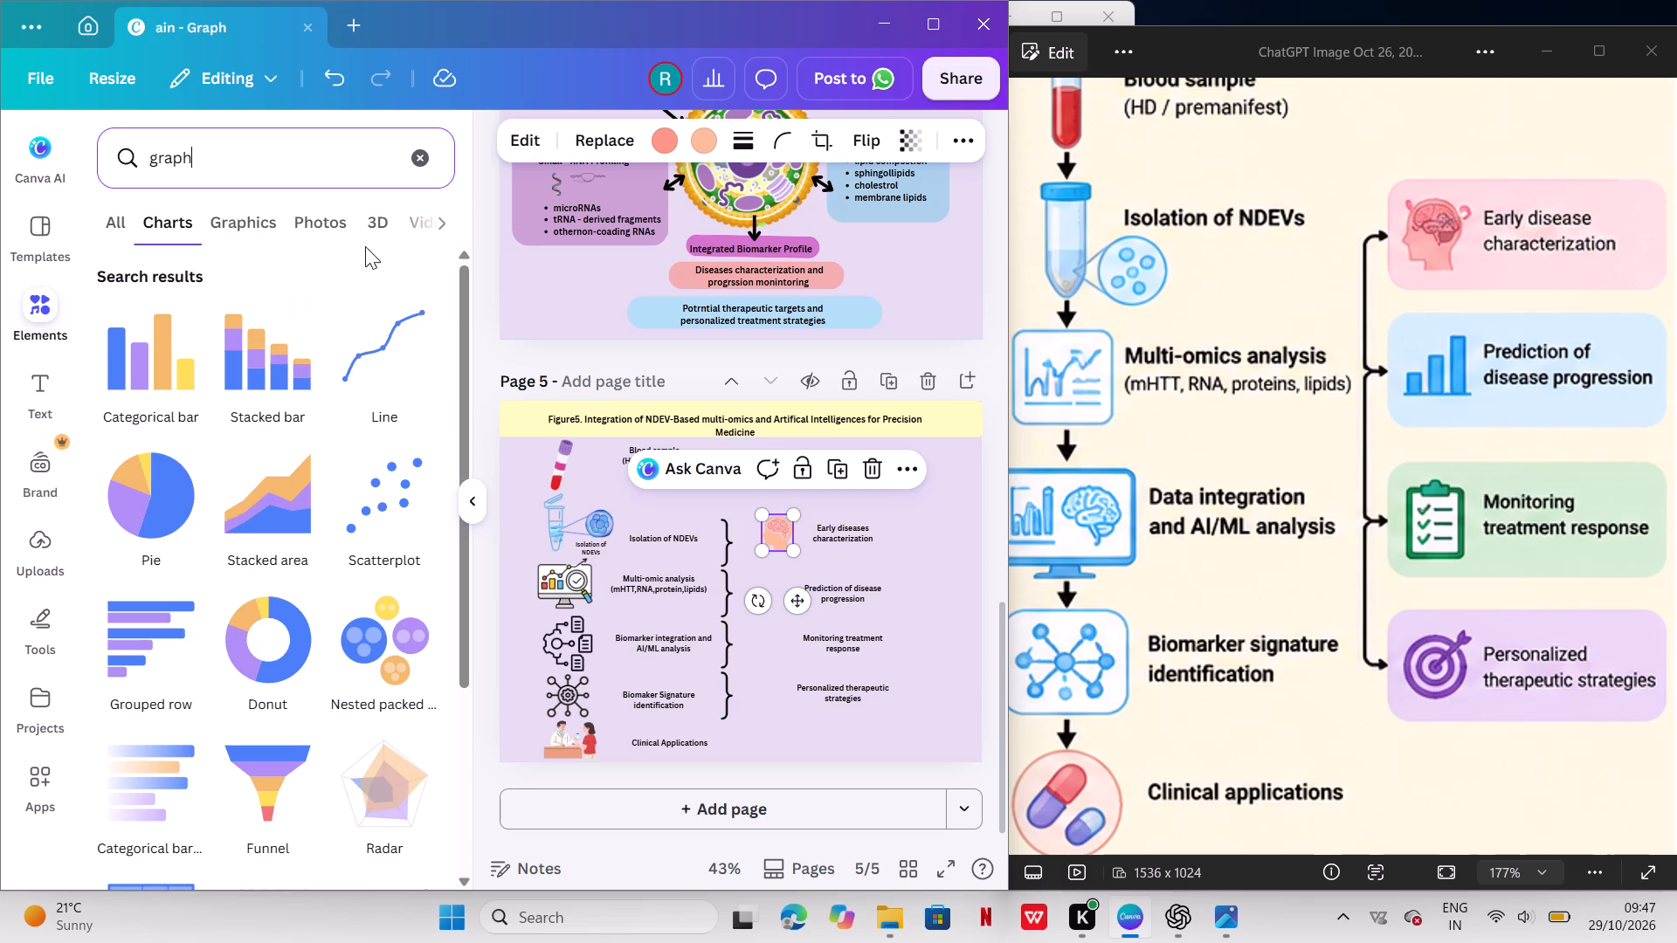
pyautogui.click(114, 222)
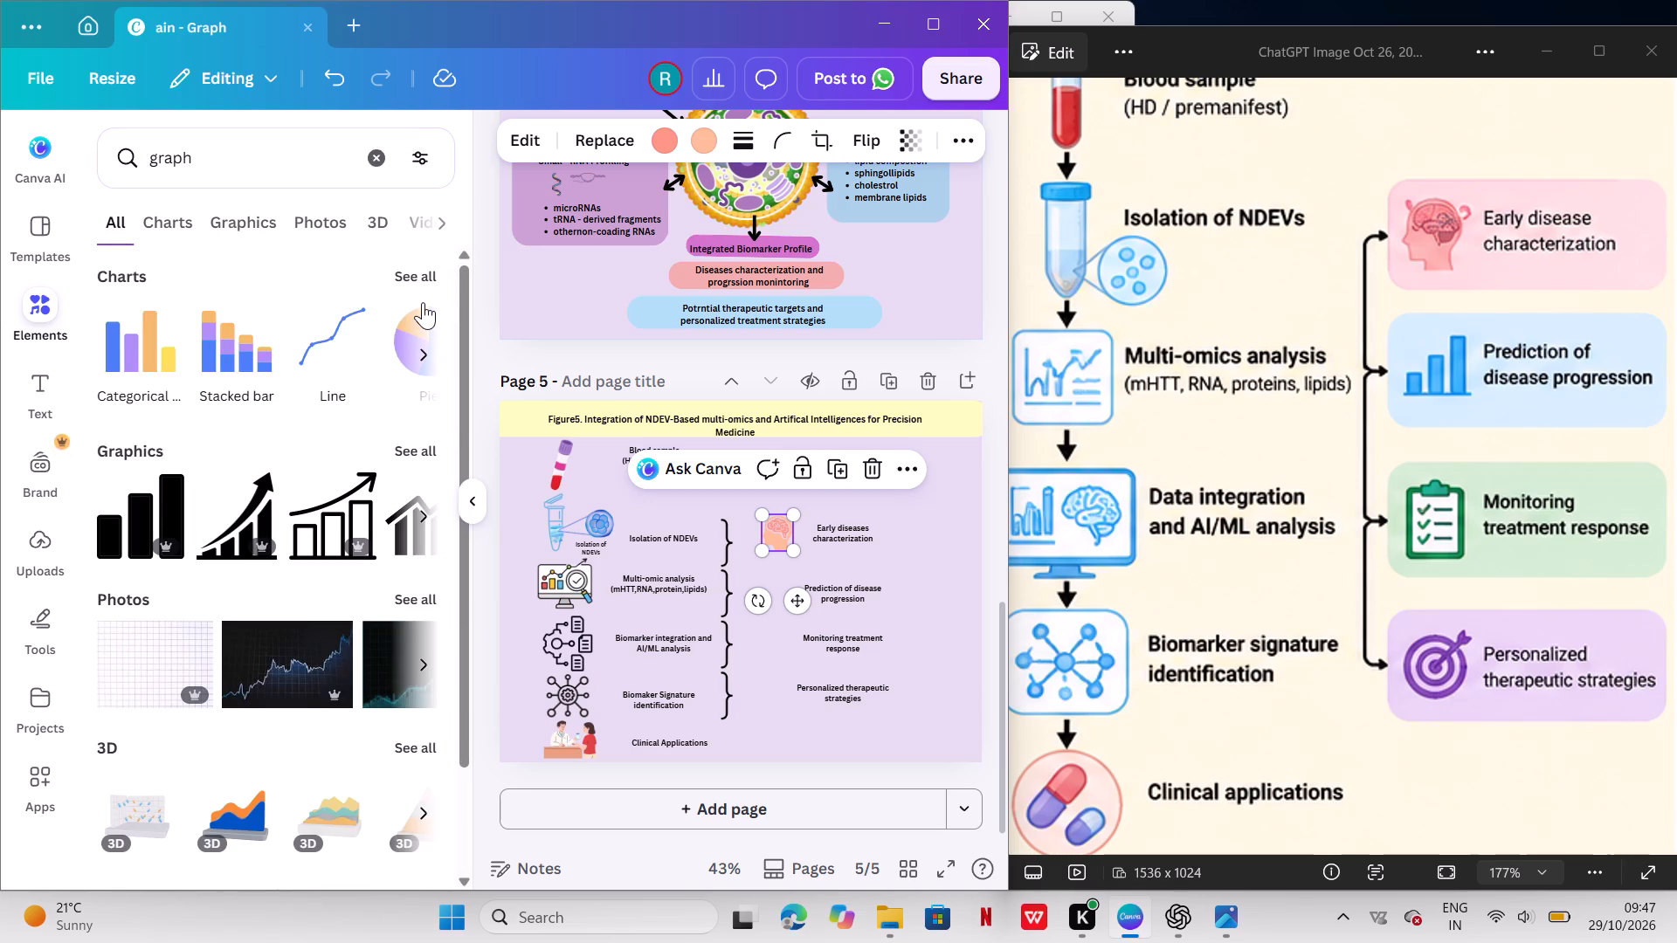
pyautogui.click(154, 496)
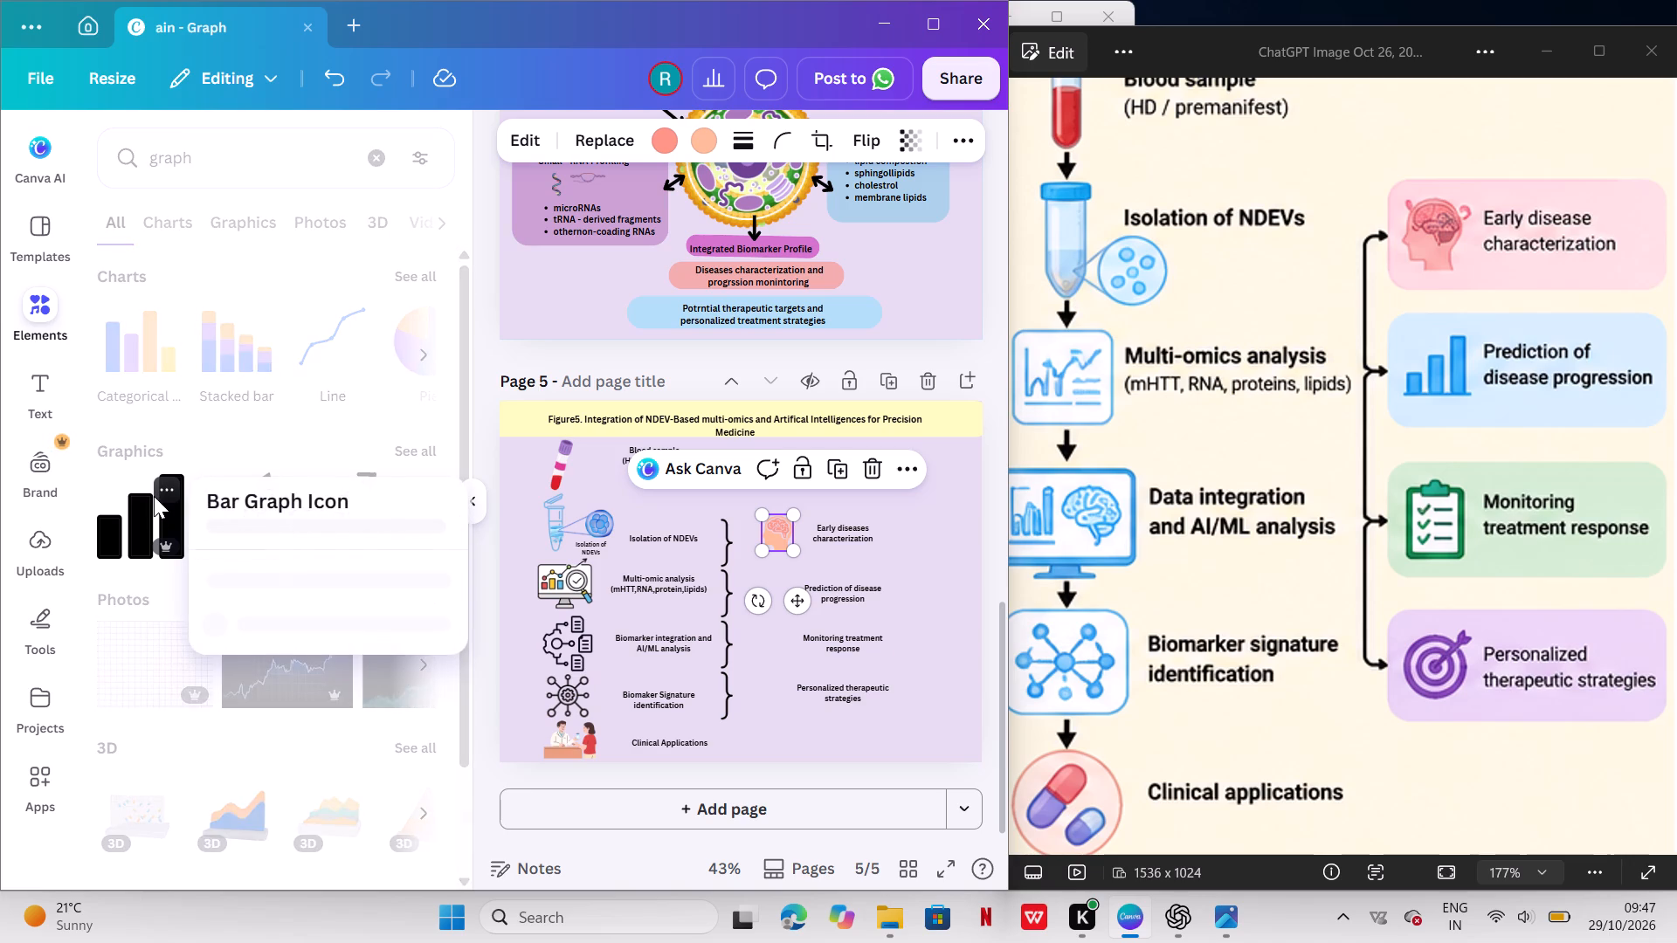
pyautogui.doubleClick(145, 519)
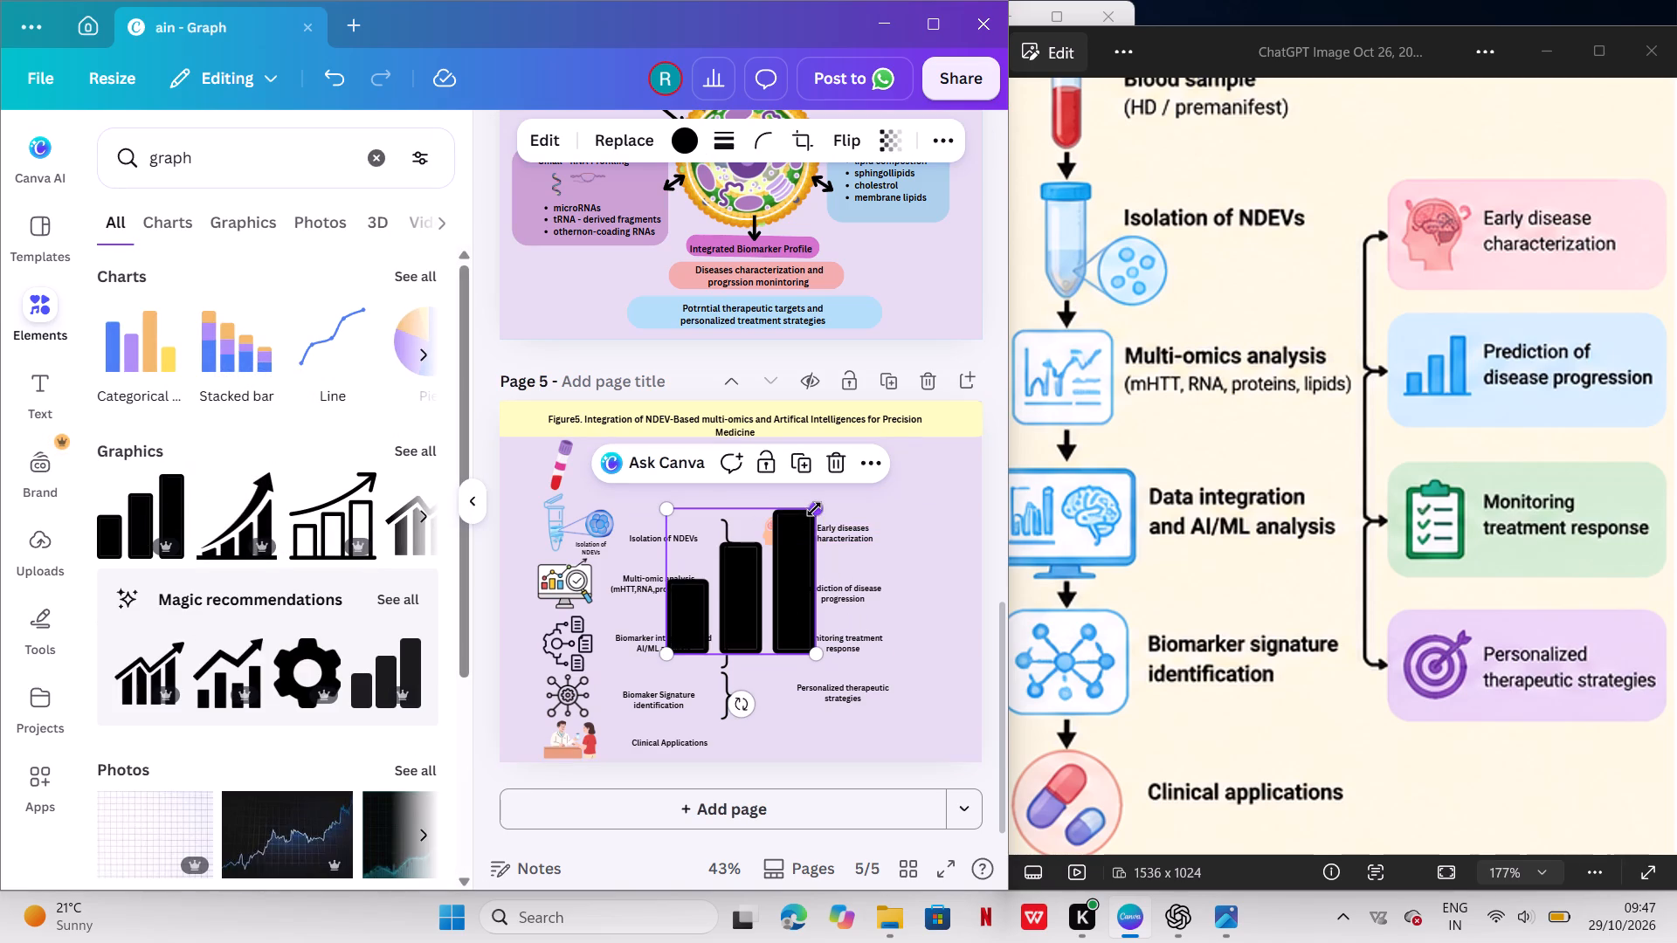
# Shrink the bar graph to about the head icon's width and place it beneath that icon, just before the "Prediction of disease progression" label.
pyautogui.moveTo(814, 509); pyautogui.dragTo(735, 616)
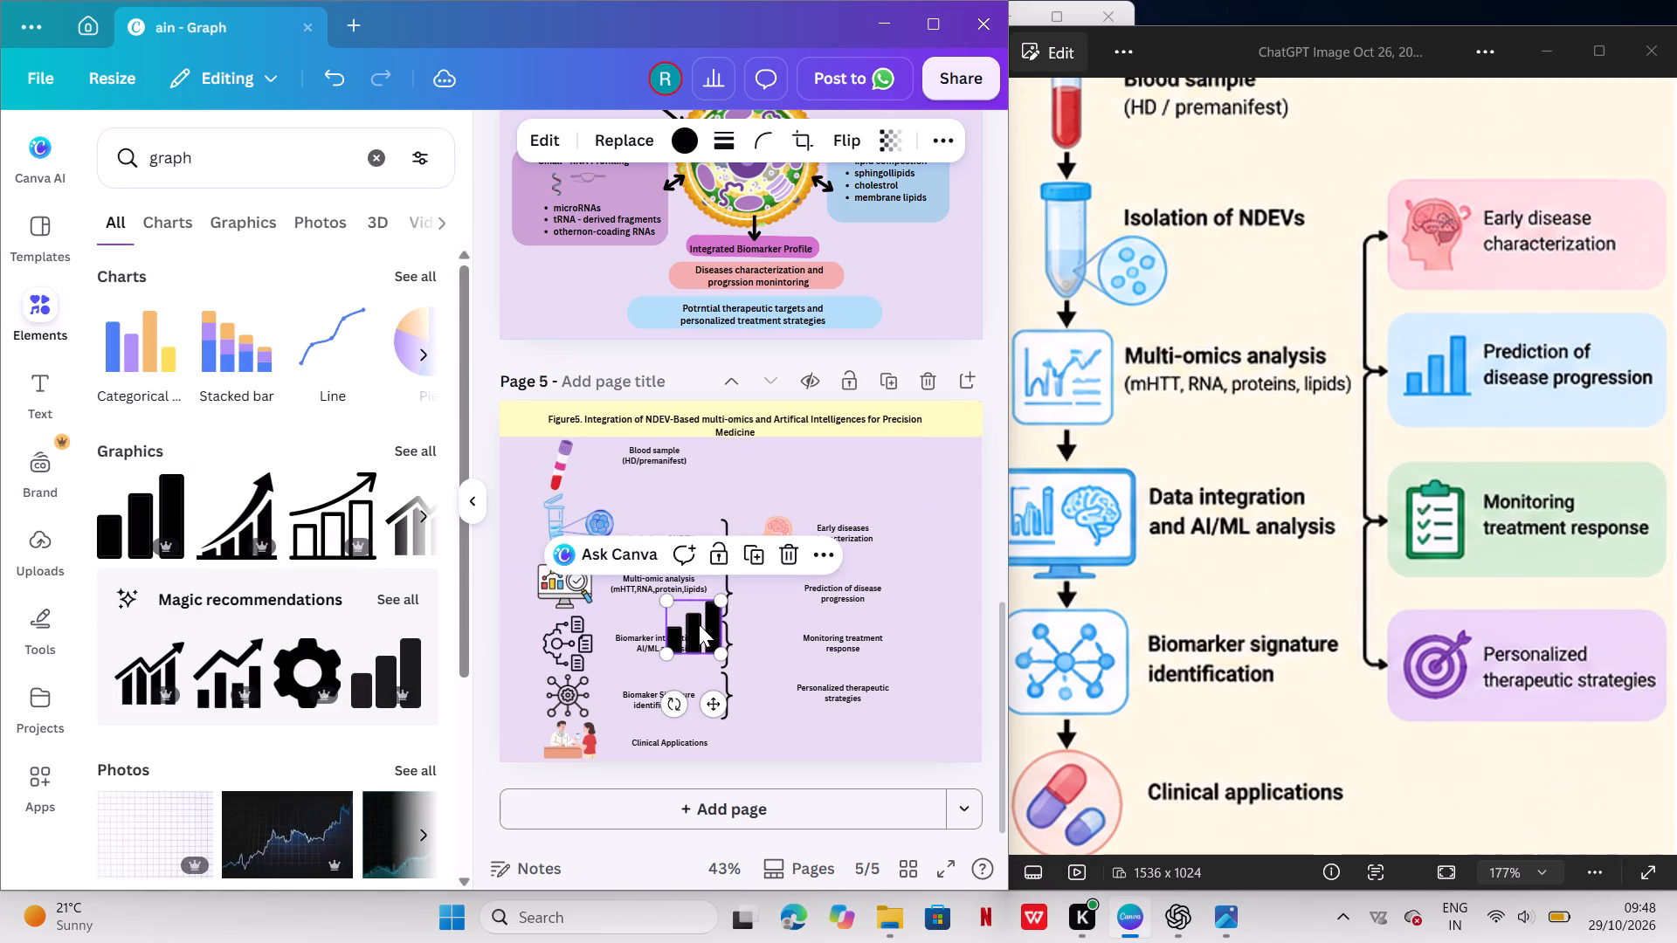
pyautogui.moveTo(691, 624); pyautogui.dragTo(769, 592)
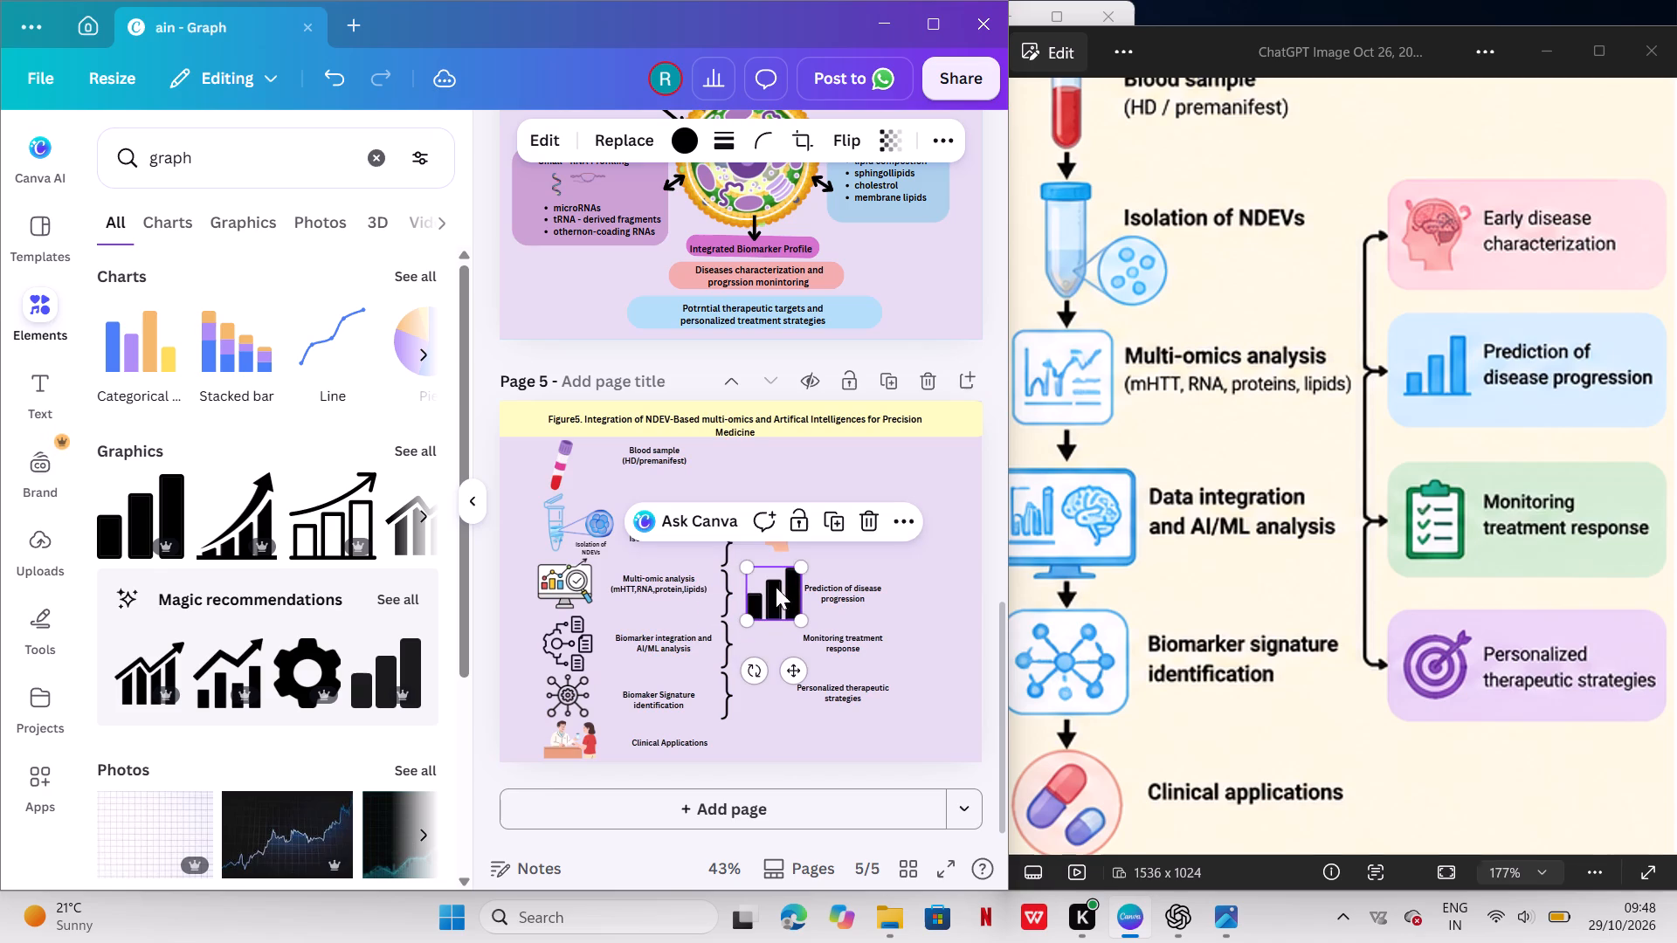
pyautogui.moveTo(803, 568); pyautogui.dragTo(785, 596)
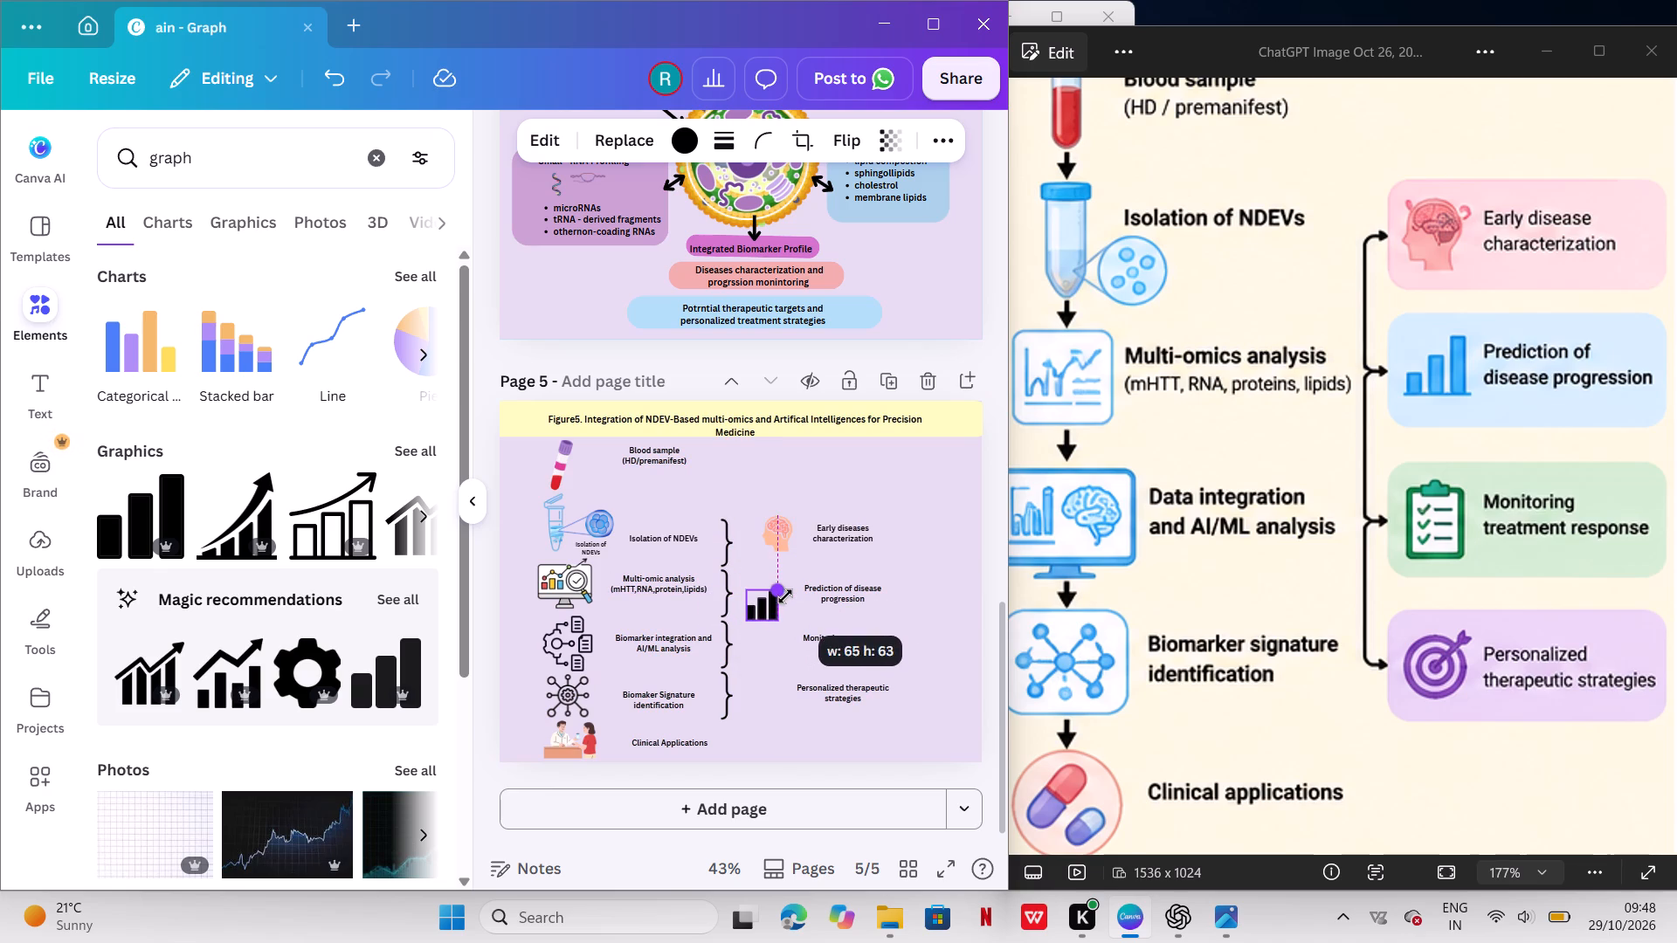
pyautogui.moveTo(785, 596); pyautogui.dragTo(787, 595)
pyautogui.moveTo(759, 609); pyautogui.dragTo(782, 591)
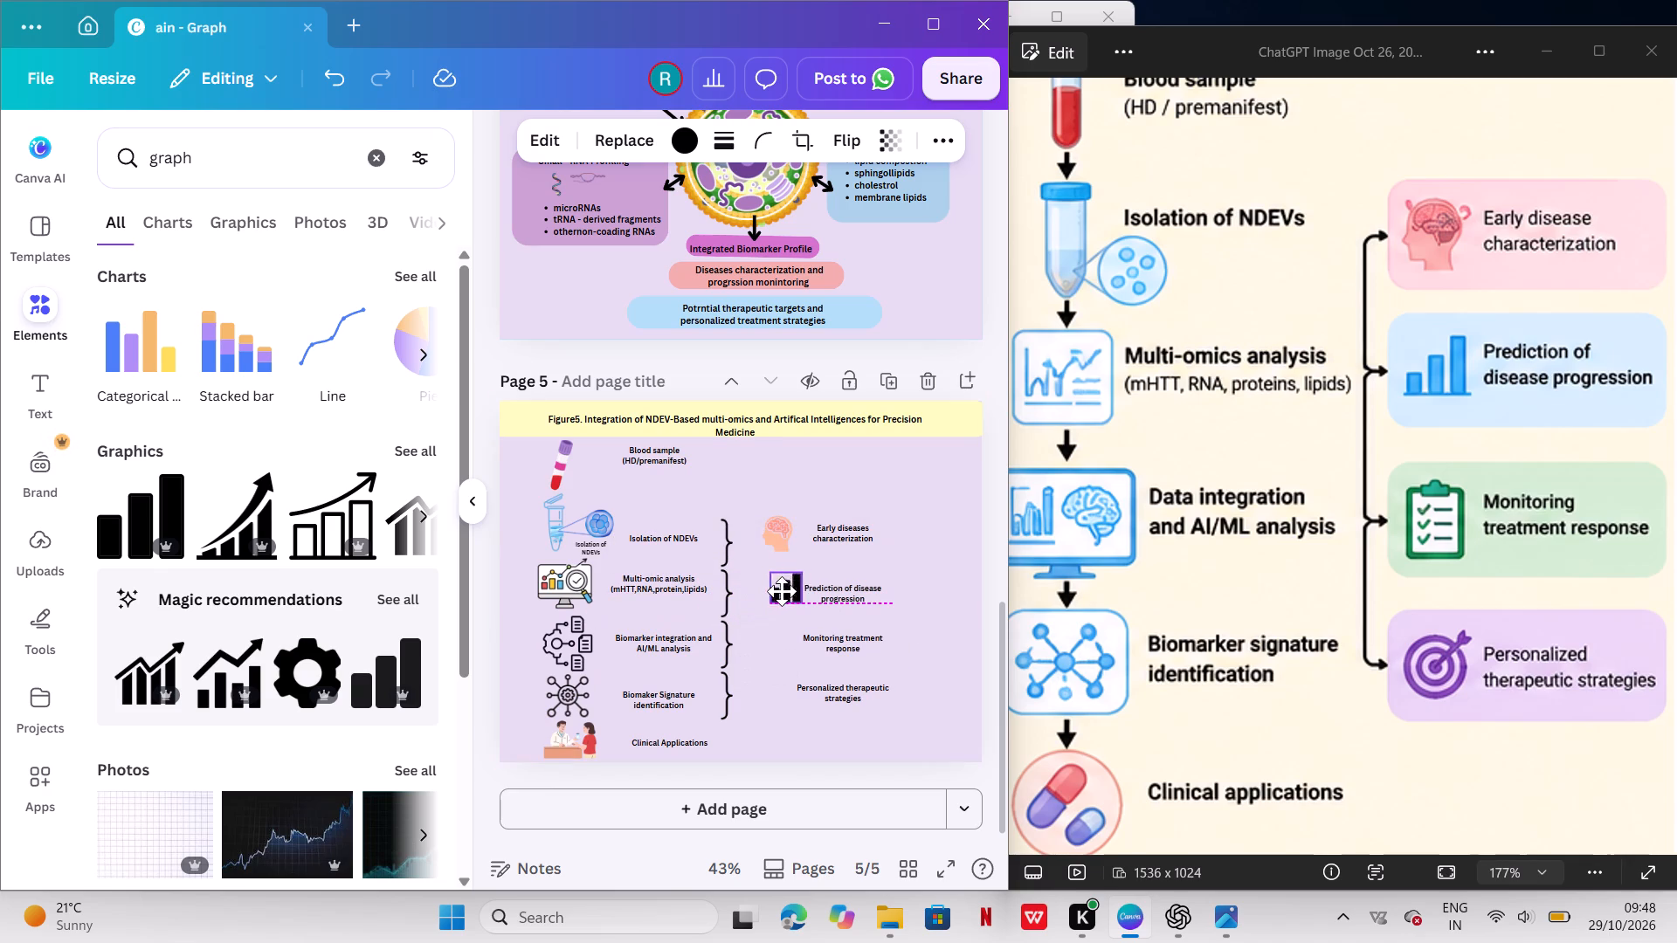
pyautogui.moveTo(782, 591); pyautogui.dragTo(777, 591)
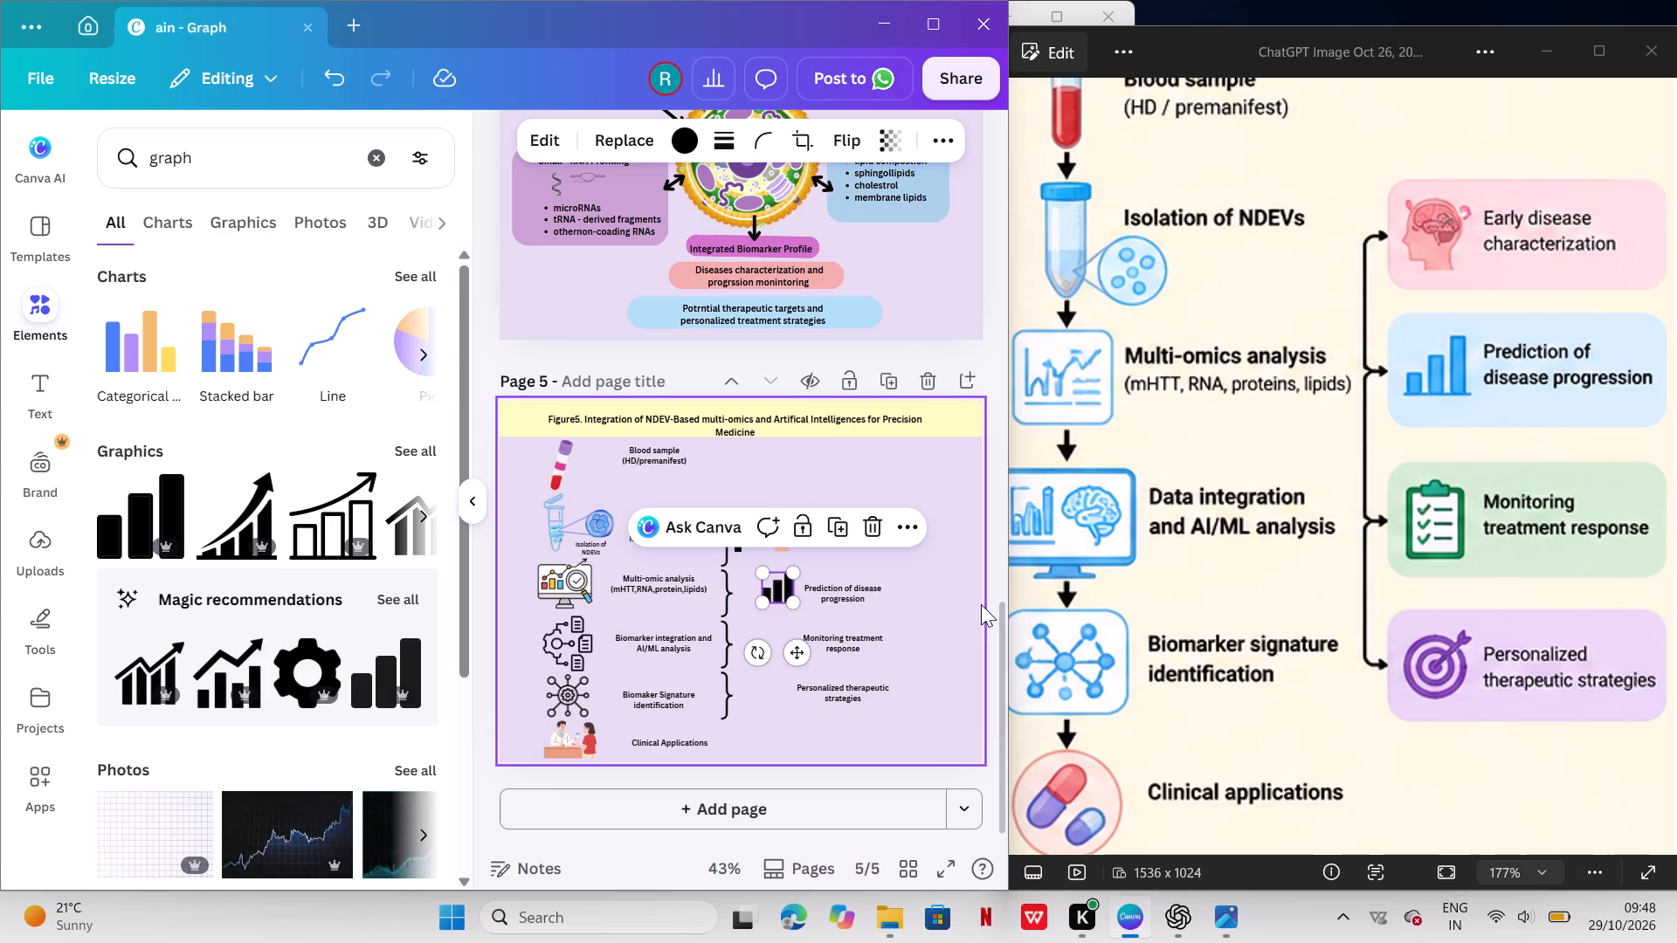
pyautogui.click(964, 619)
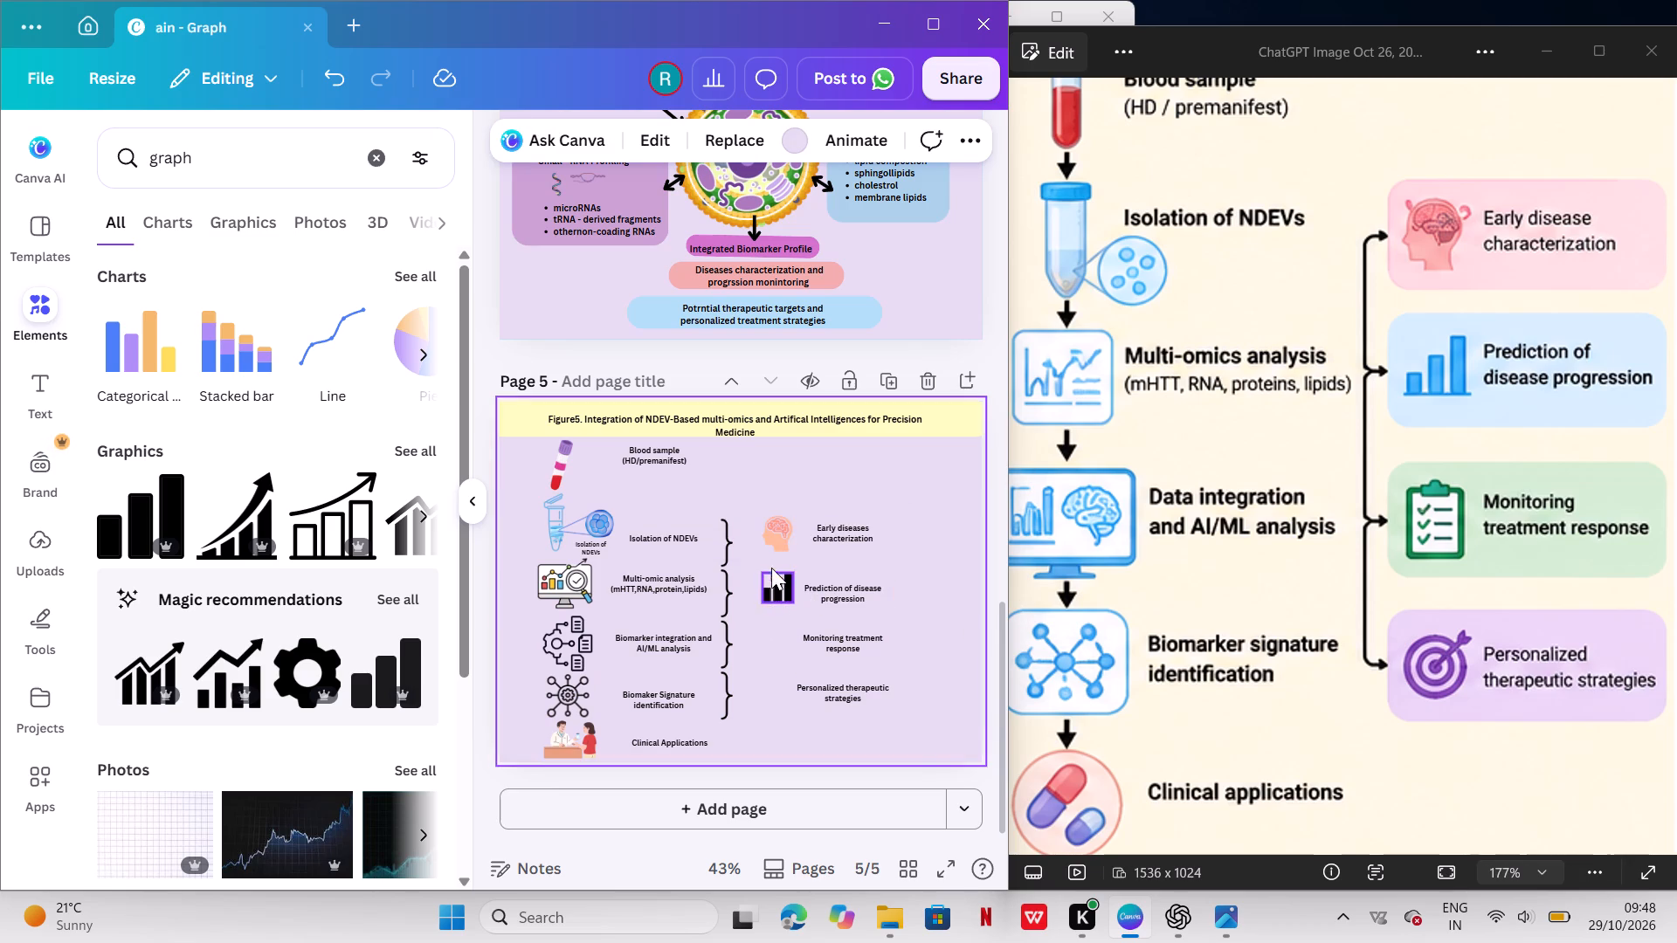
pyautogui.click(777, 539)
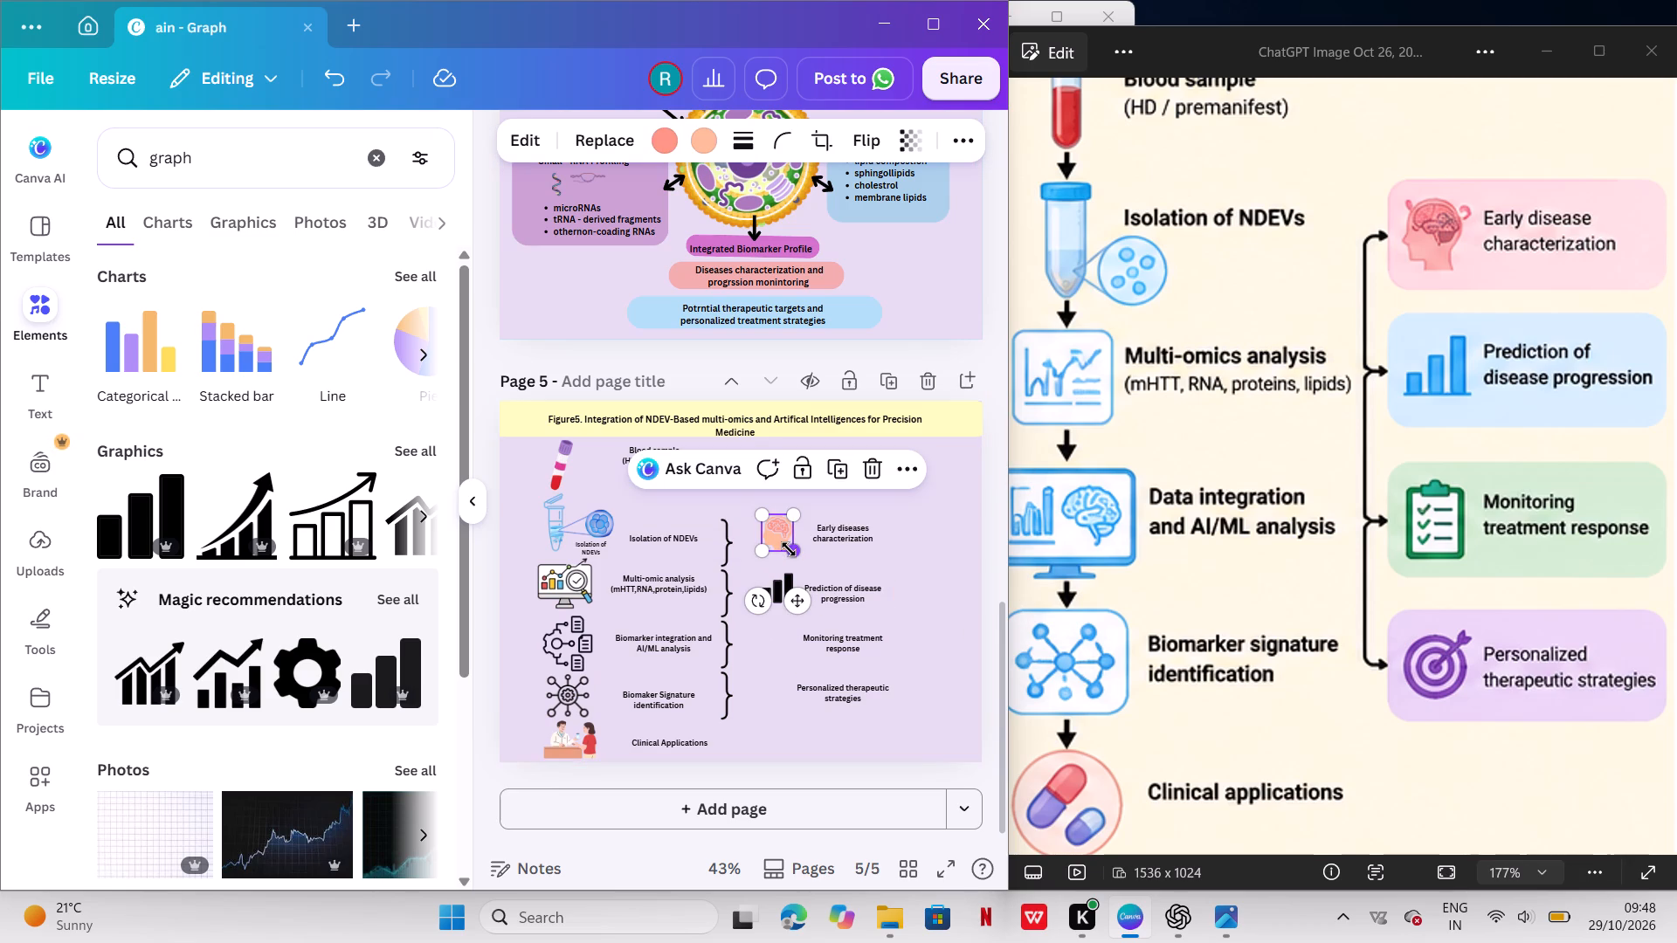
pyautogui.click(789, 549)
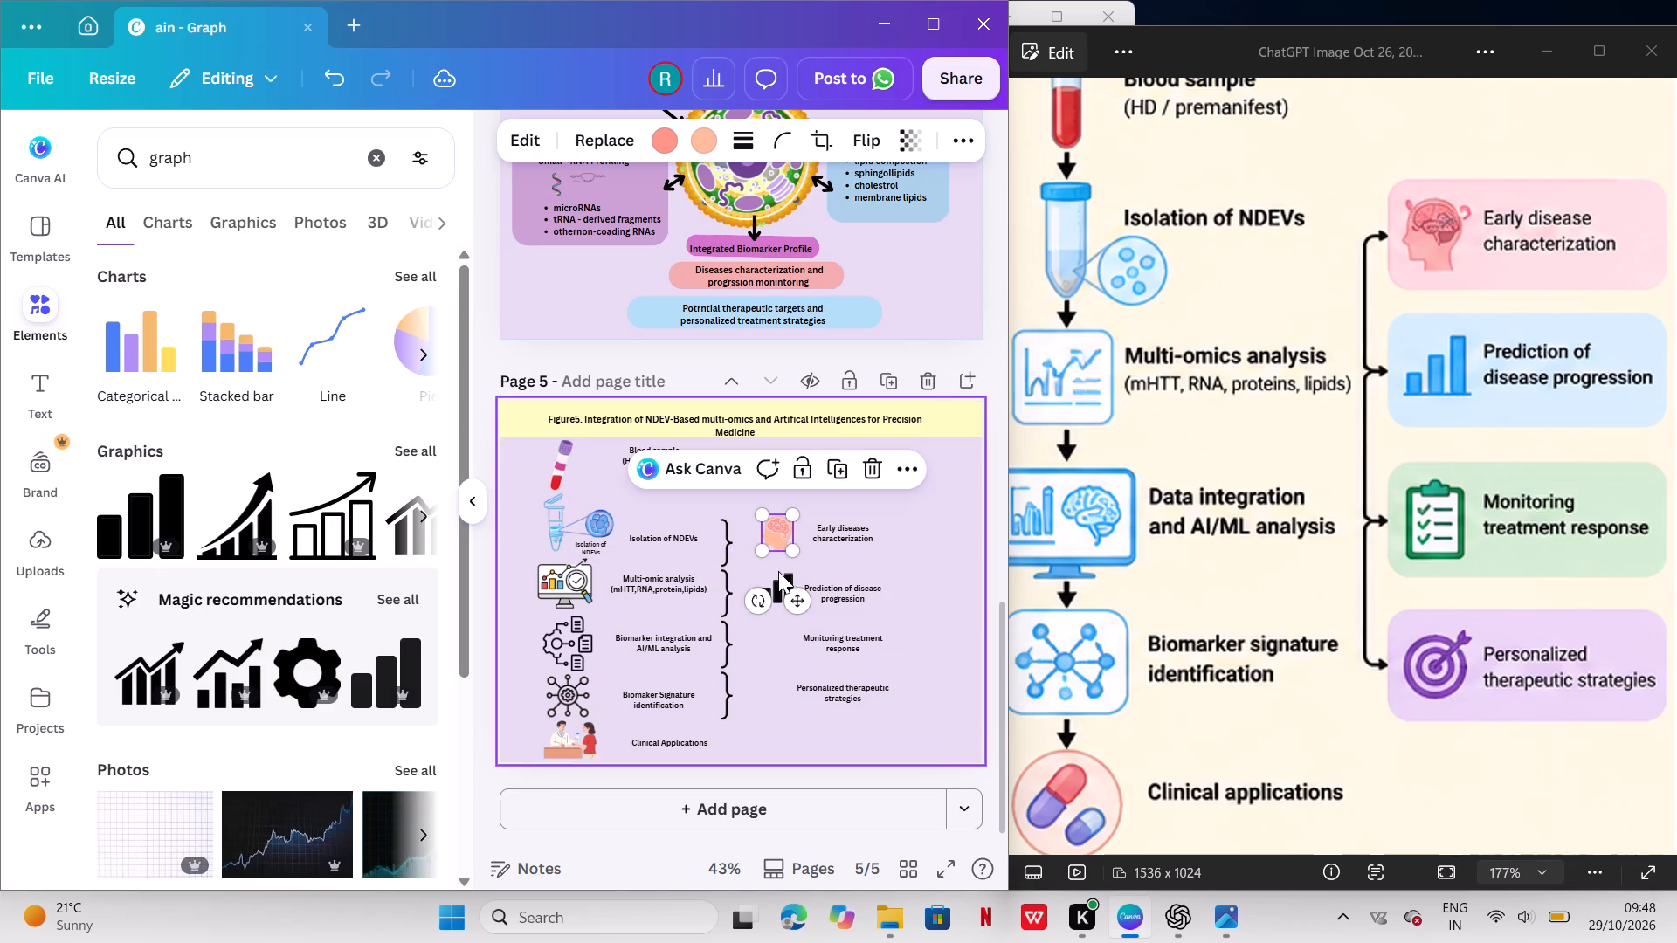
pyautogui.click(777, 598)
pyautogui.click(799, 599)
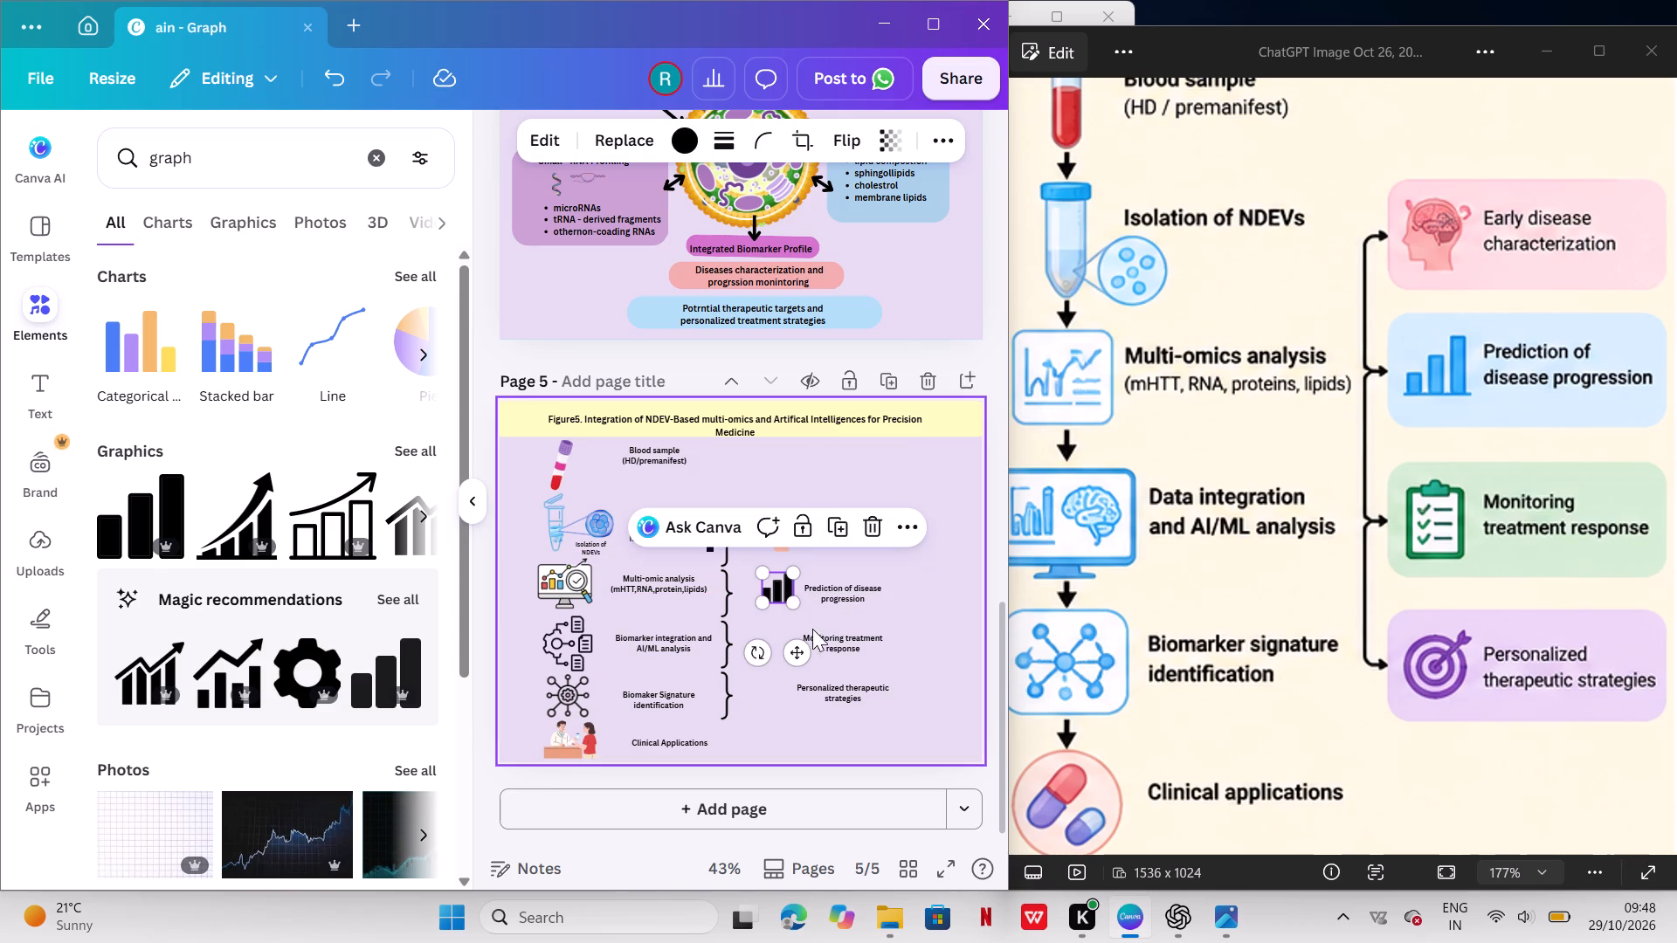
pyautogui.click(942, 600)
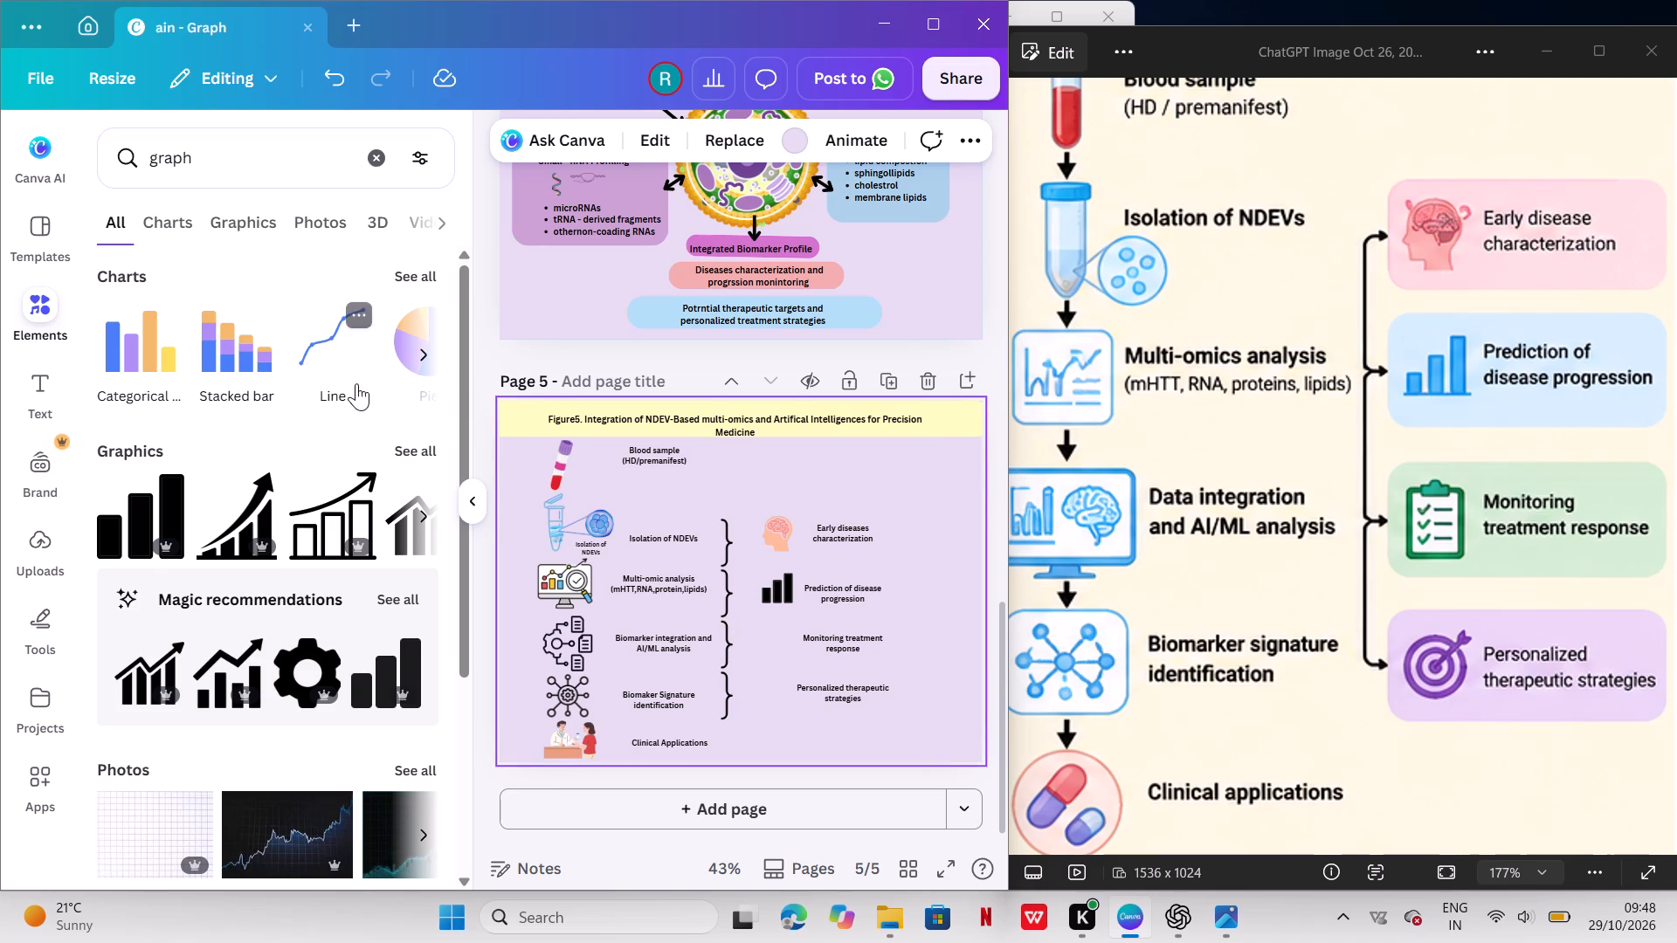
# Replace the graph search with a search of the elements library for "monitoring".
pyautogui.click(361, 168)
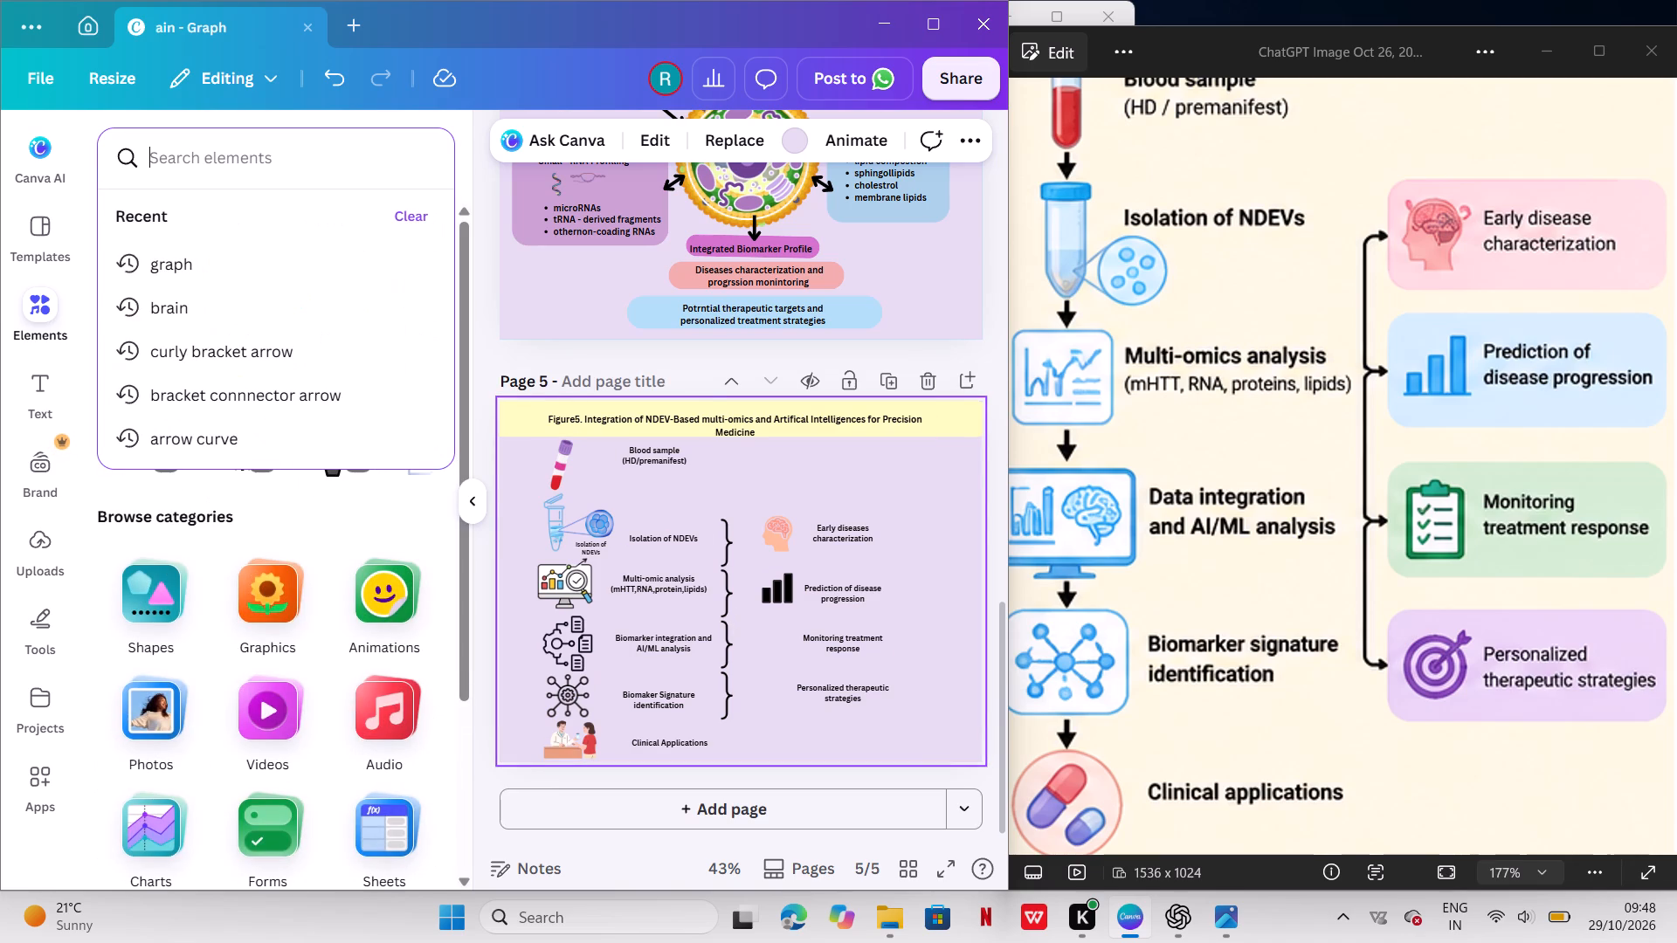
pyautogui.click(263, 155)
pyautogui.write('mon')
pyautogui.write('ito')
pyautogui.click(237, 305)
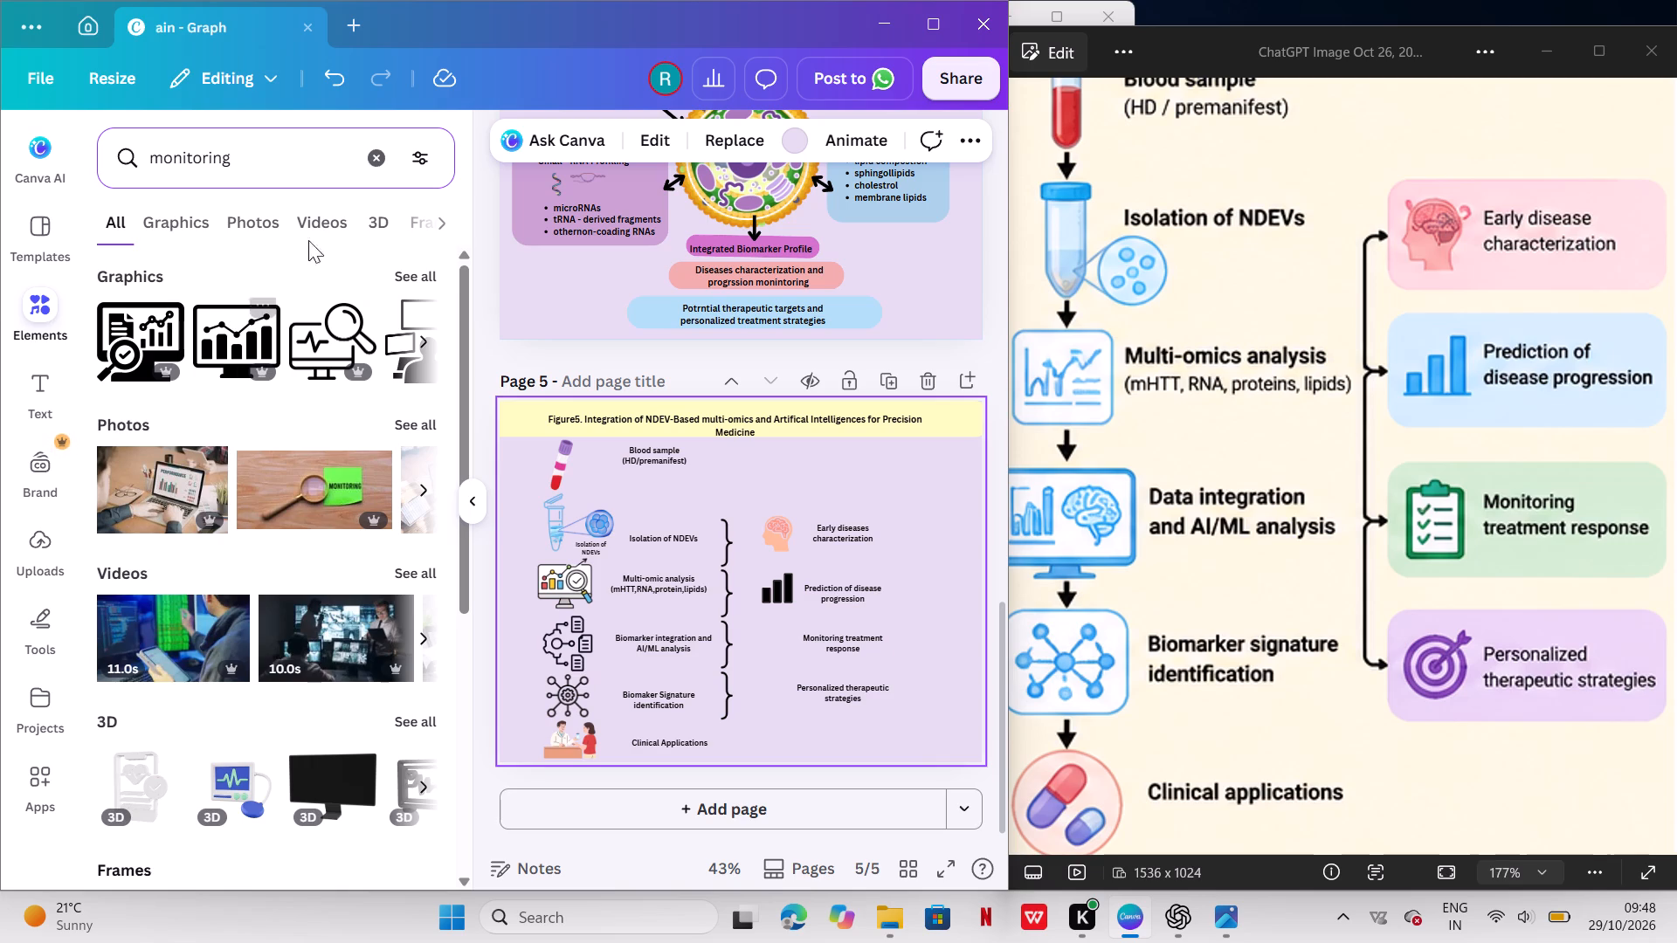
# Limit the monitoring results to graphics and add the black outline checklist with a check-marked magnifying glass to the page.
pyautogui.click(189, 222)
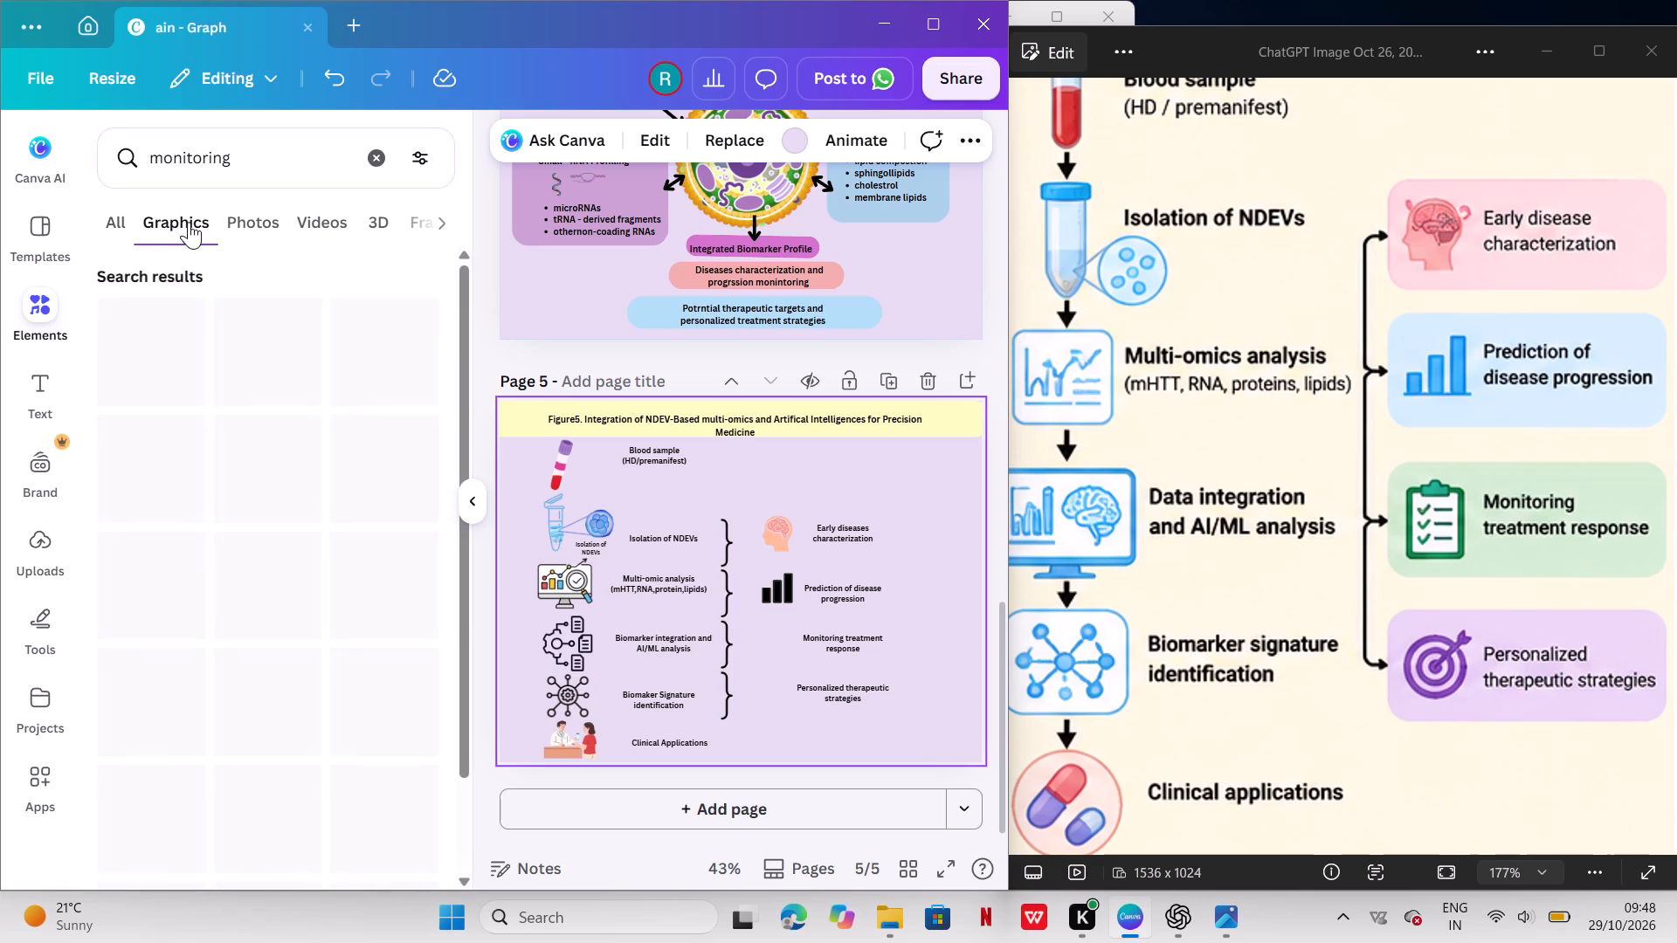
pyautogui.scroll(-1, 321, 407)
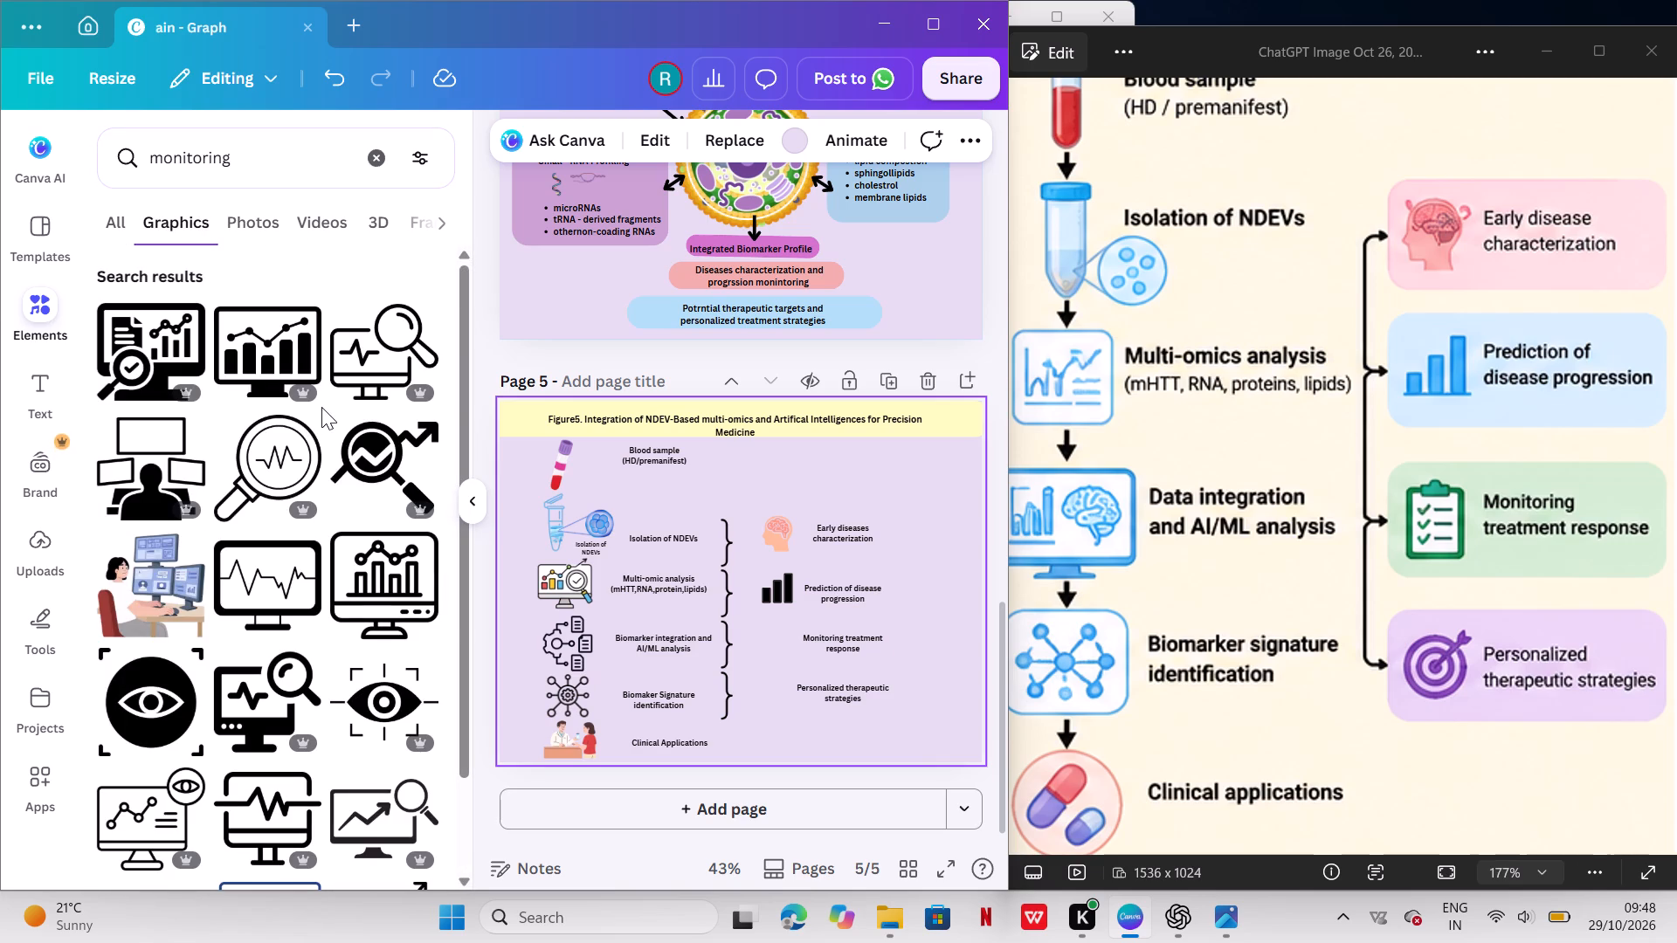
pyautogui.scroll(-5, 286, 562)
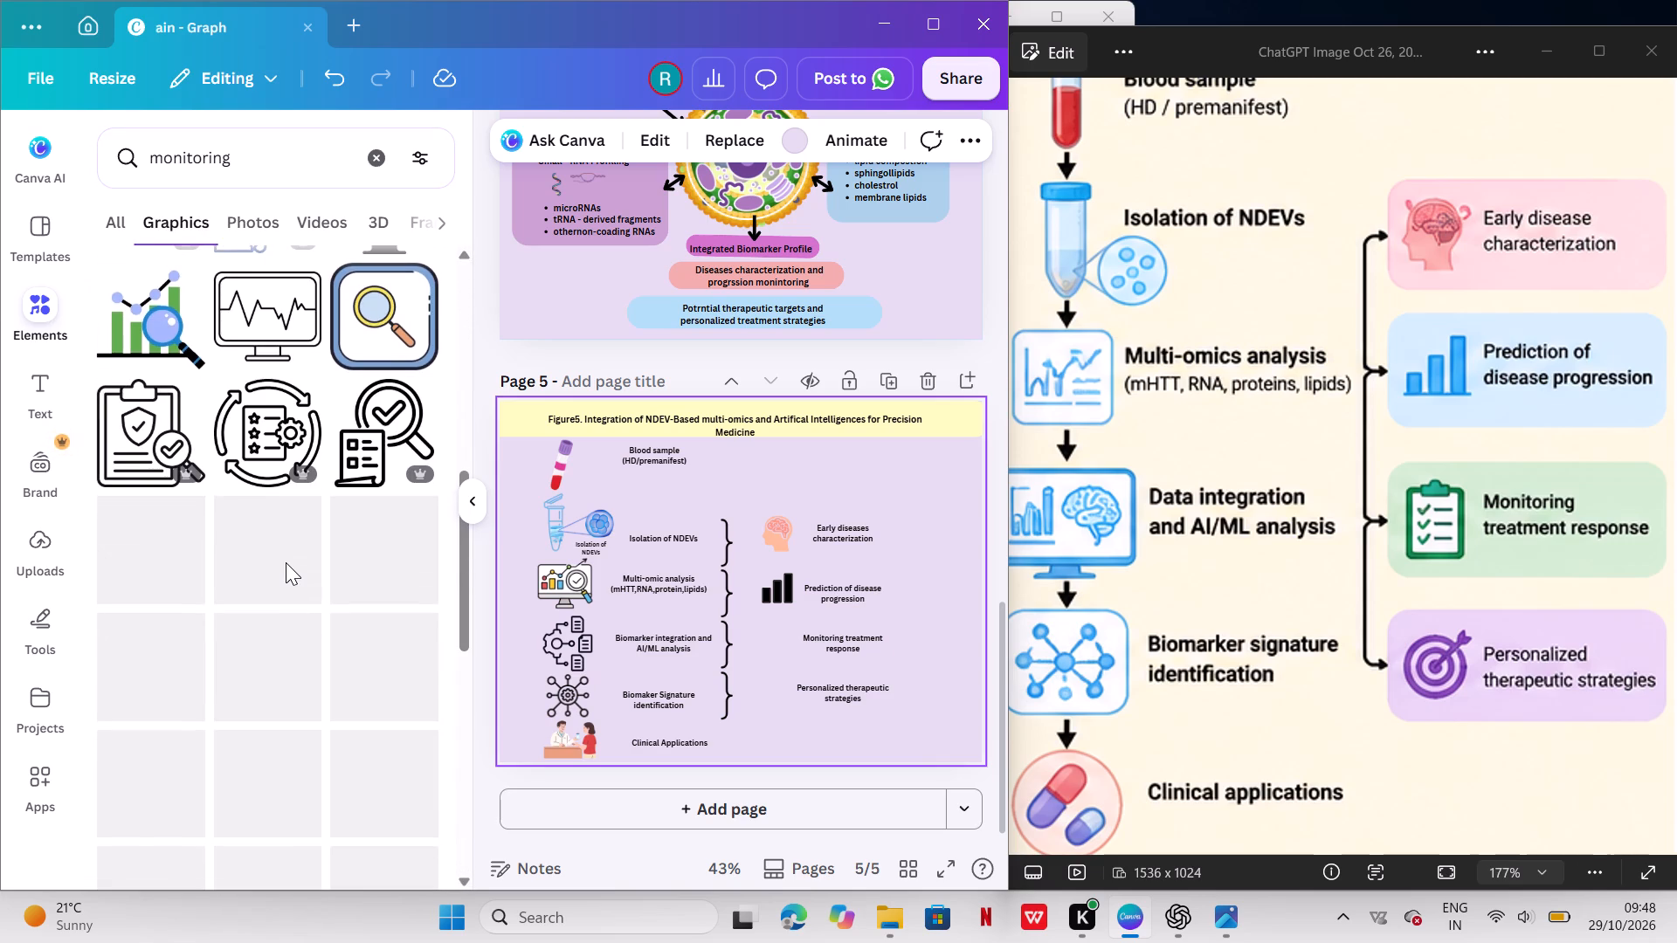
pyautogui.click(369, 444)
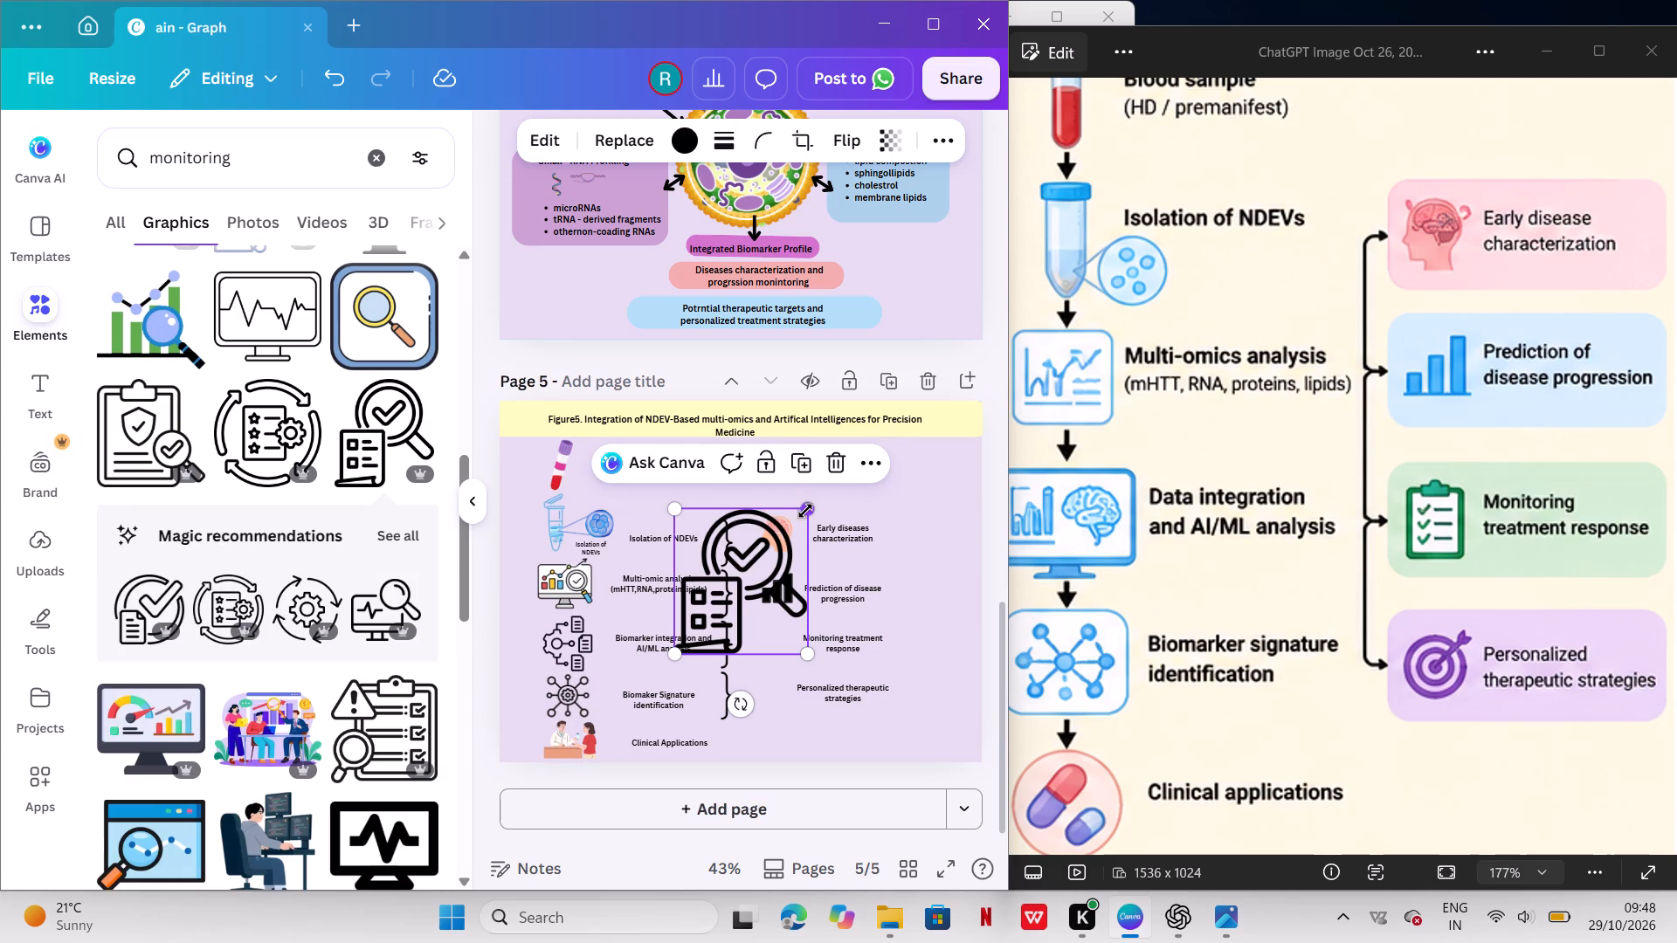
# Shrink the checklist-and-magnifier graphic to icon size and place it beneath the bar graph, just before the "Monitoring treatment response" label.
pyautogui.moveTo(805, 511); pyautogui.dragTo(726, 609)
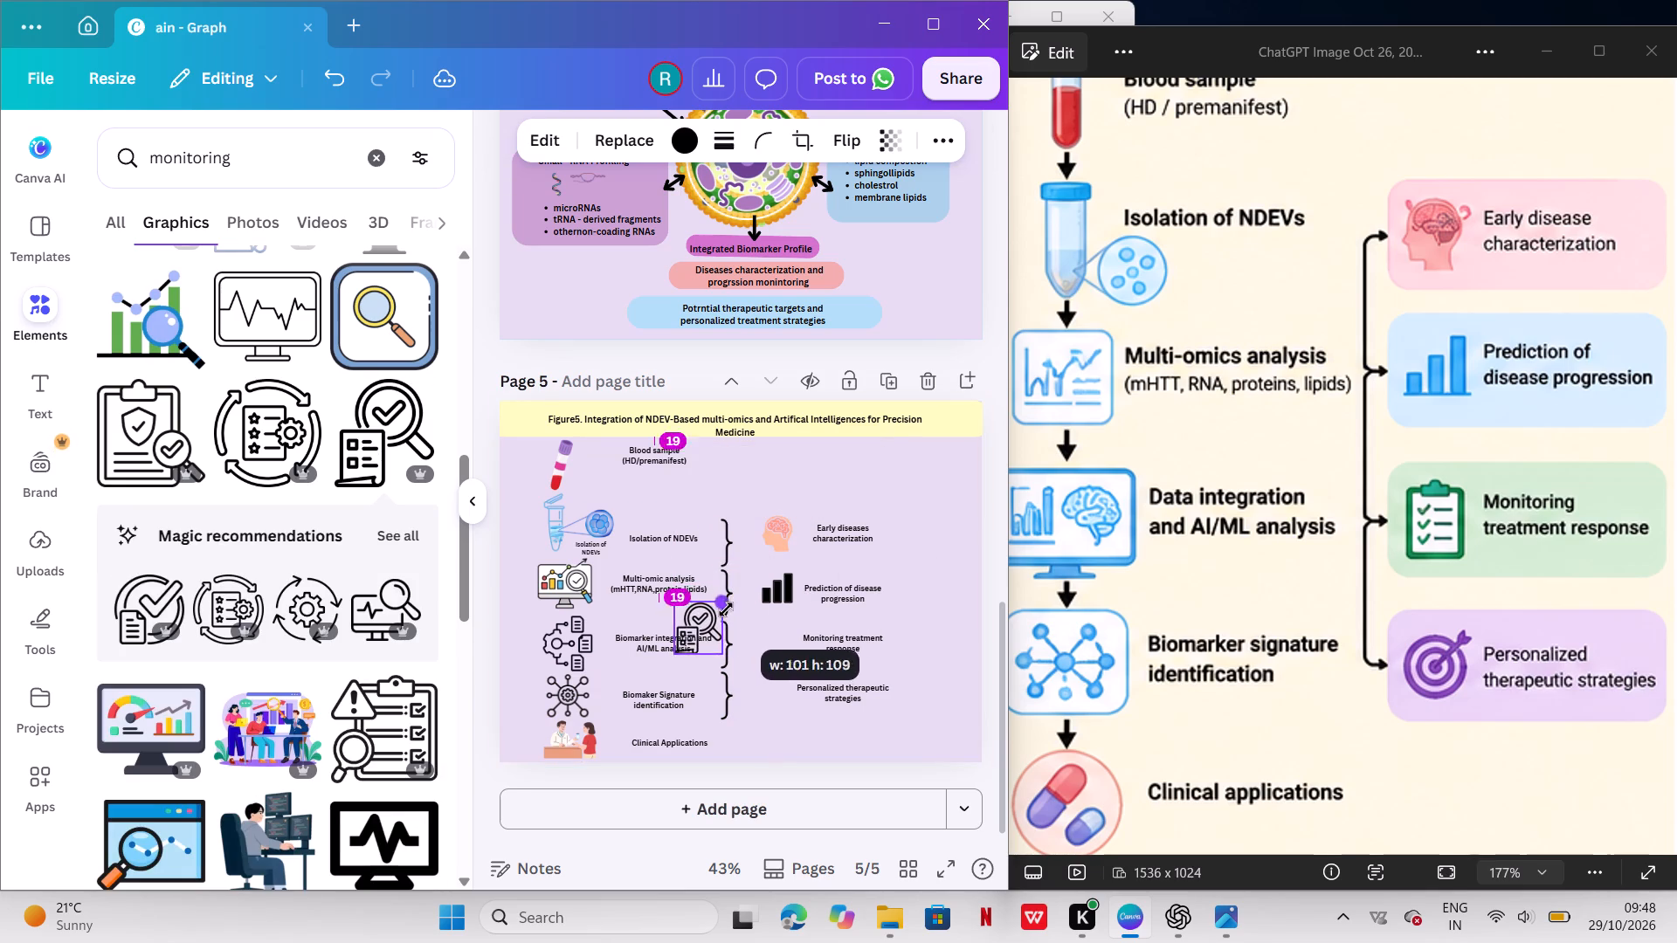
pyautogui.moveTo(698, 615); pyautogui.dragTo(777, 632)
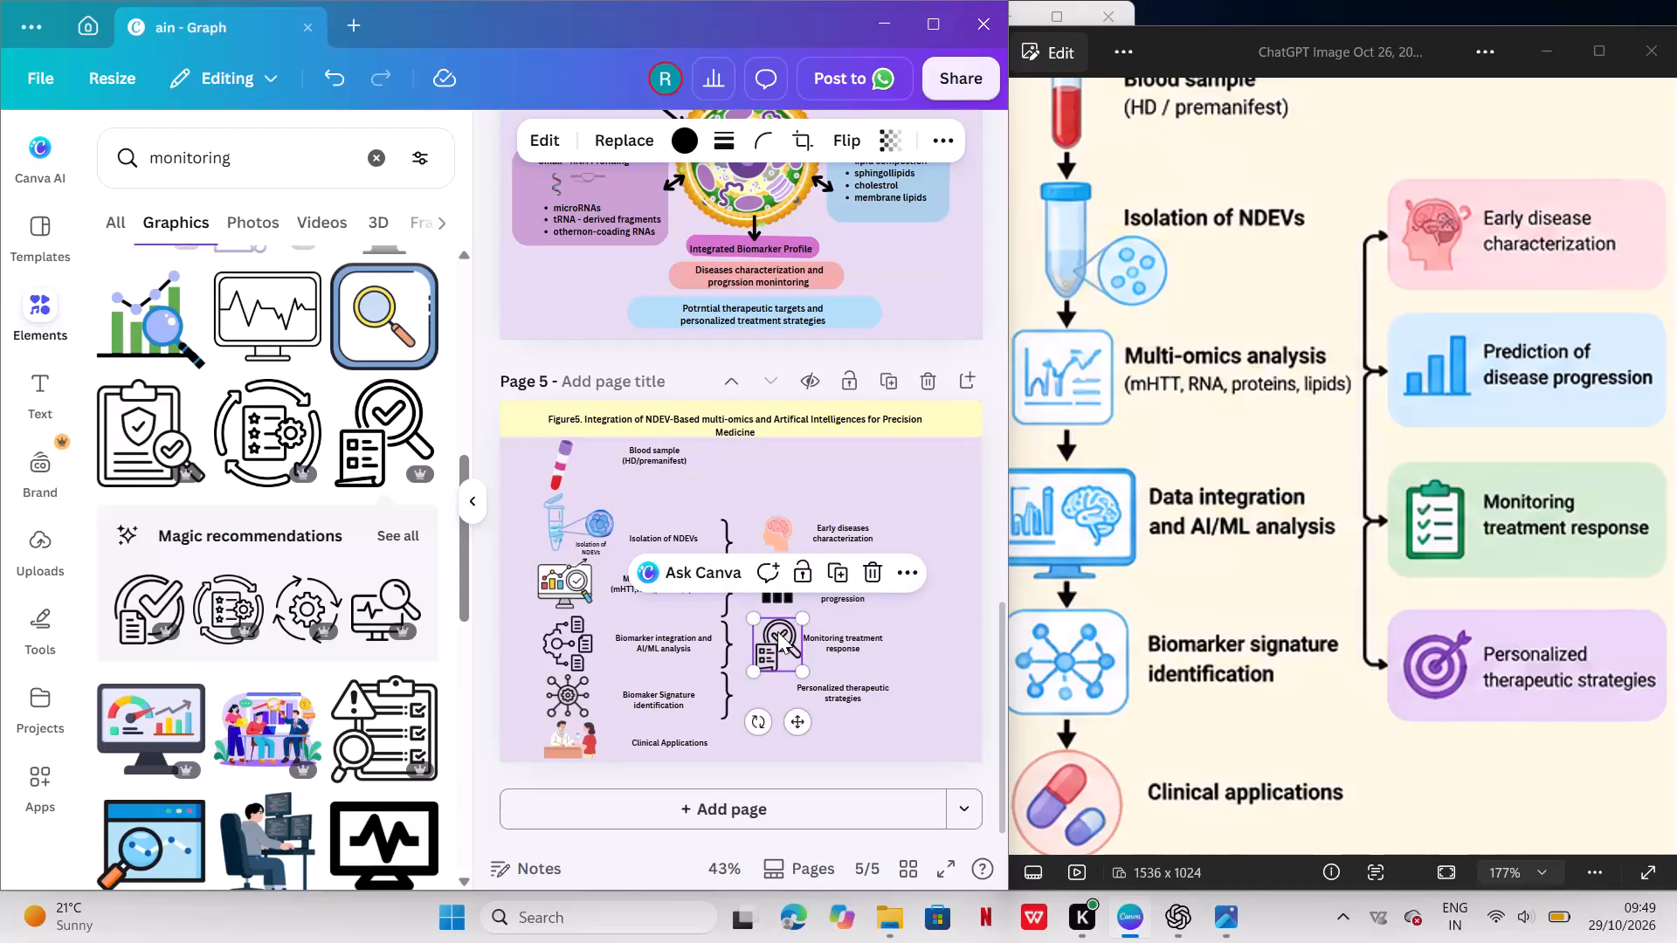
pyautogui.moveTo(798, 616); pyautogui.dragTo(788, 634)
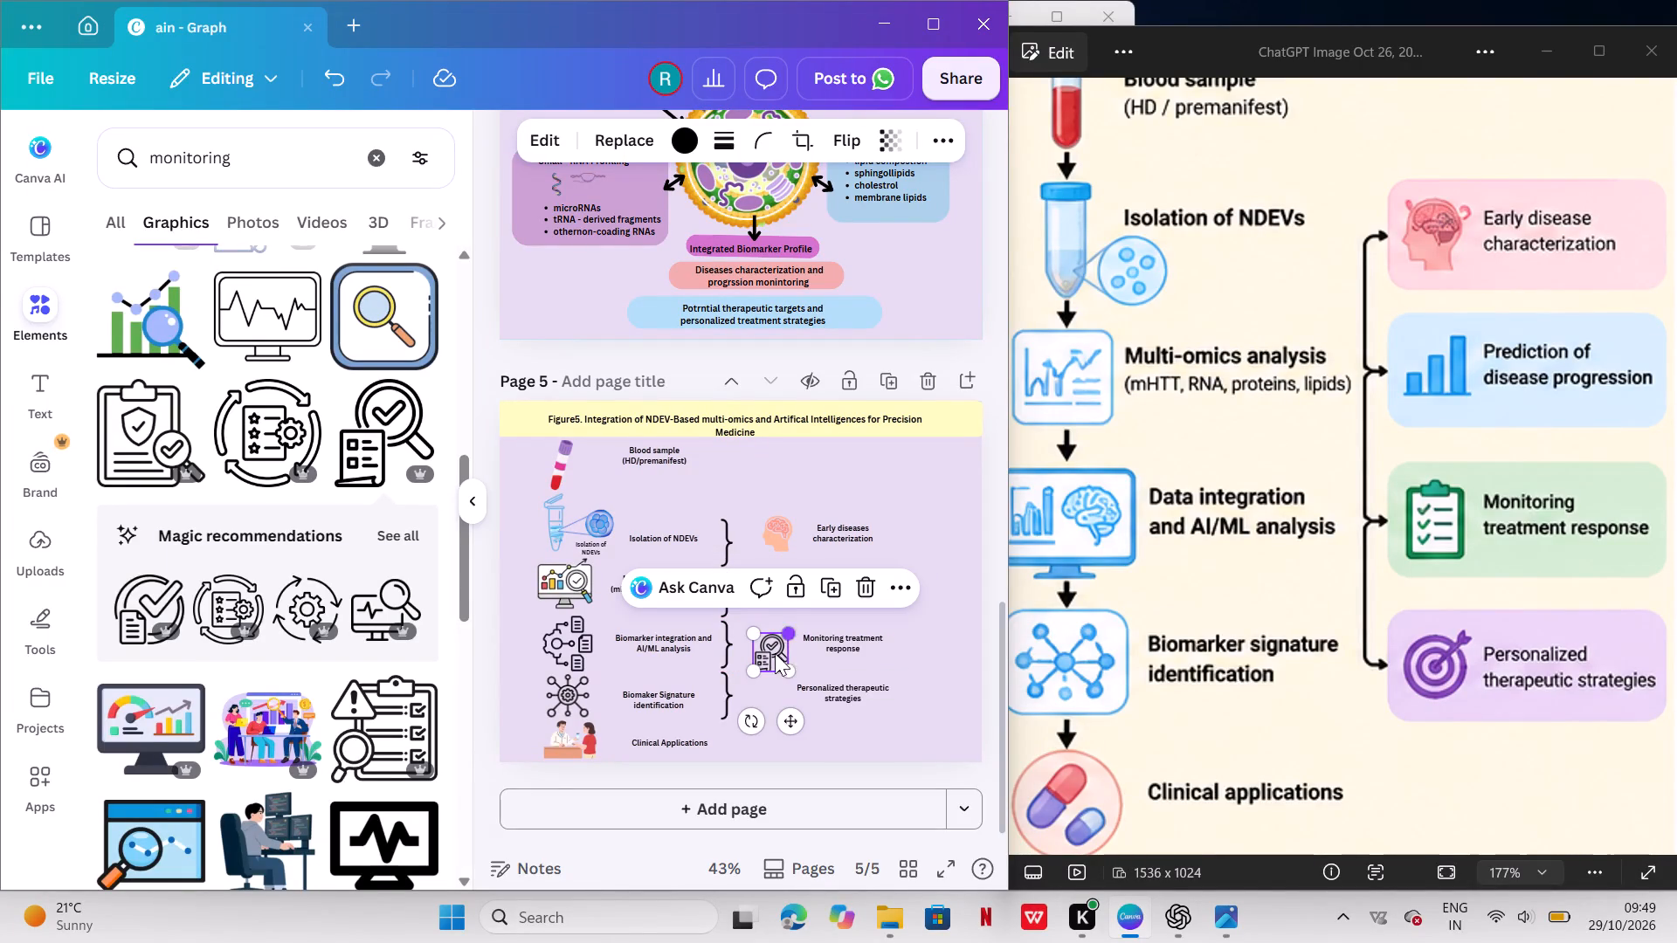
pyautogui.moveTo(790, 726); pyautogui.dragTo(790, 722)
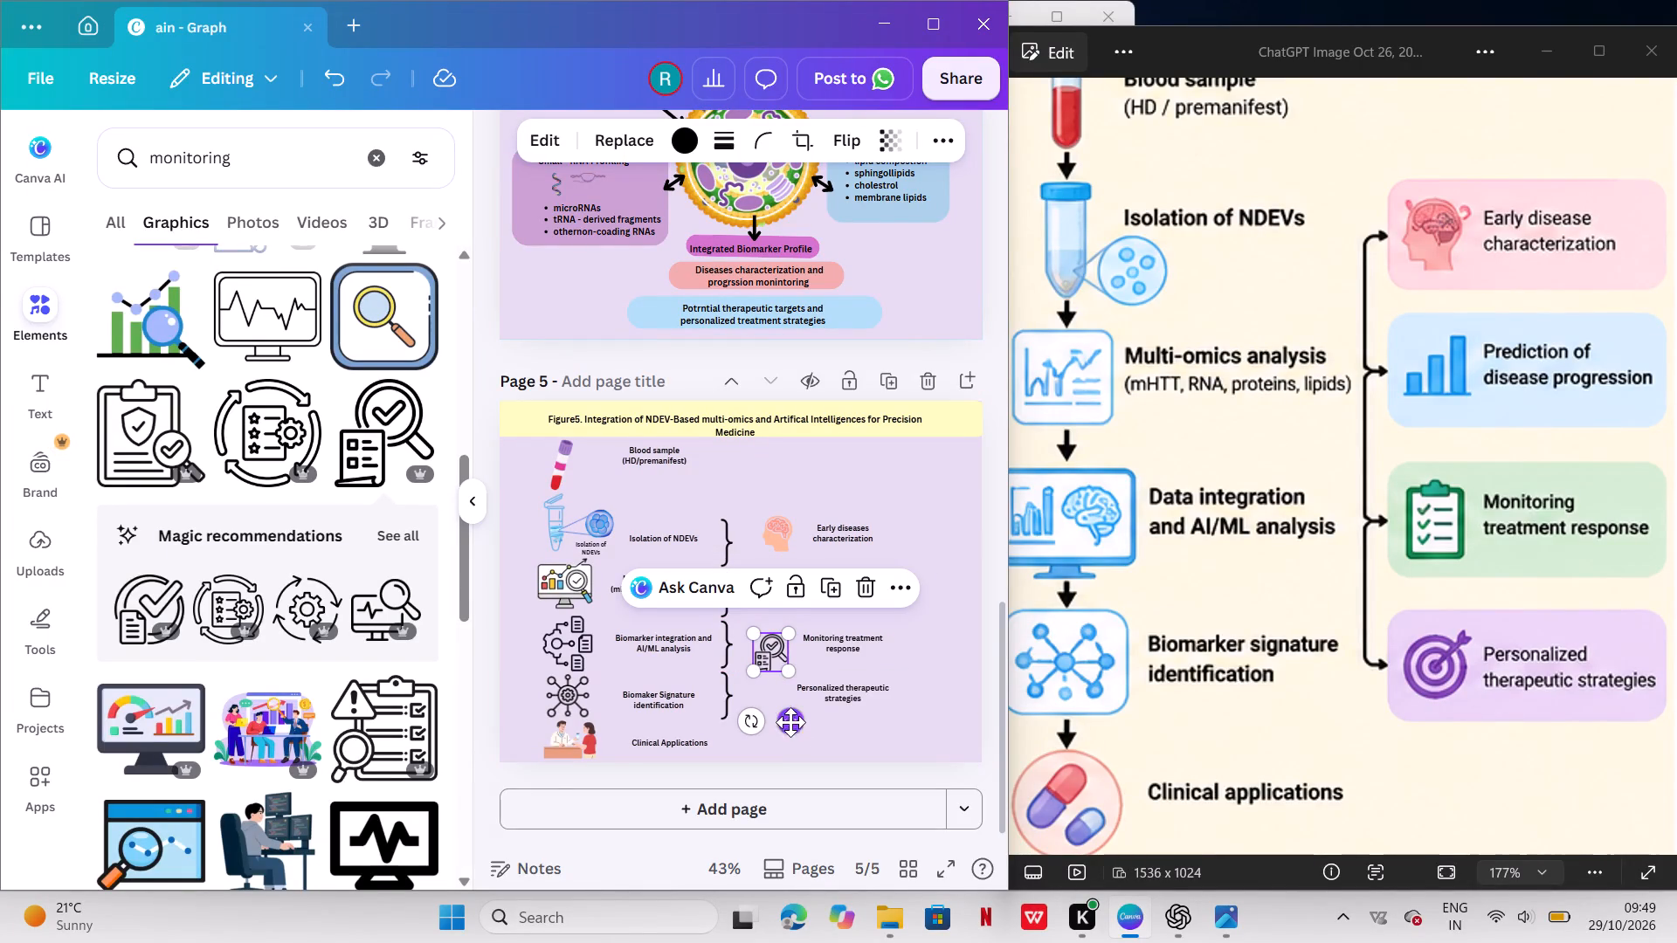
pyautogui.moveTo(790, 722); pyautogui.dragTo(798, 717)
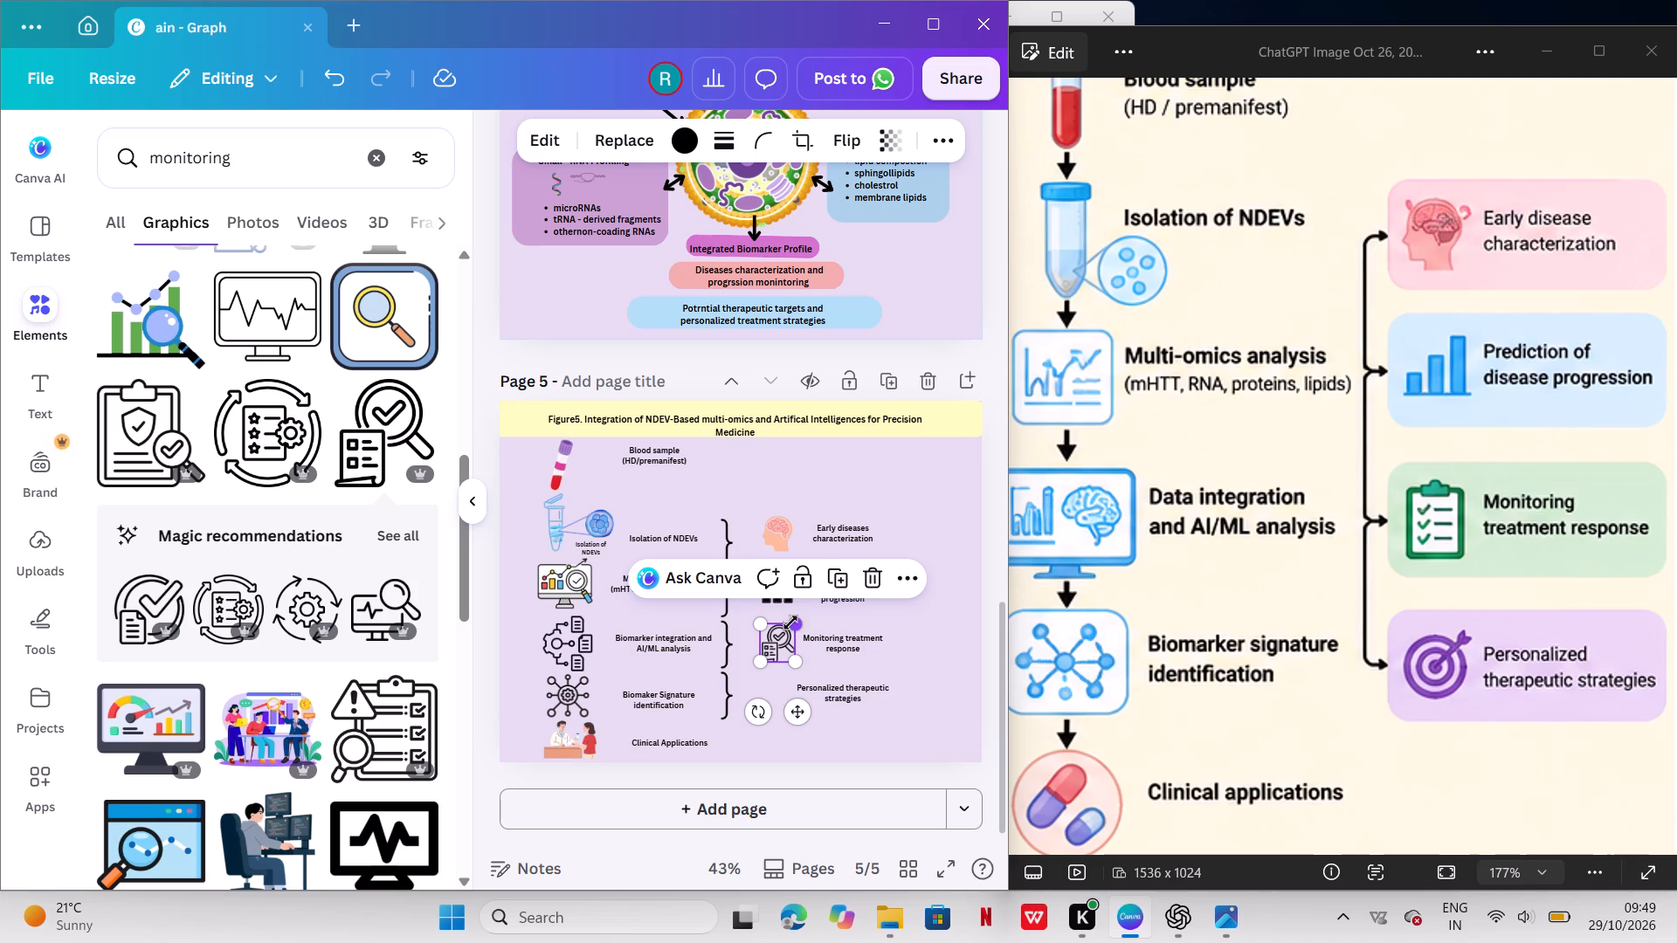
pyautogui.moveTo(796, 623); pyautogui.dragTo(790, 630)
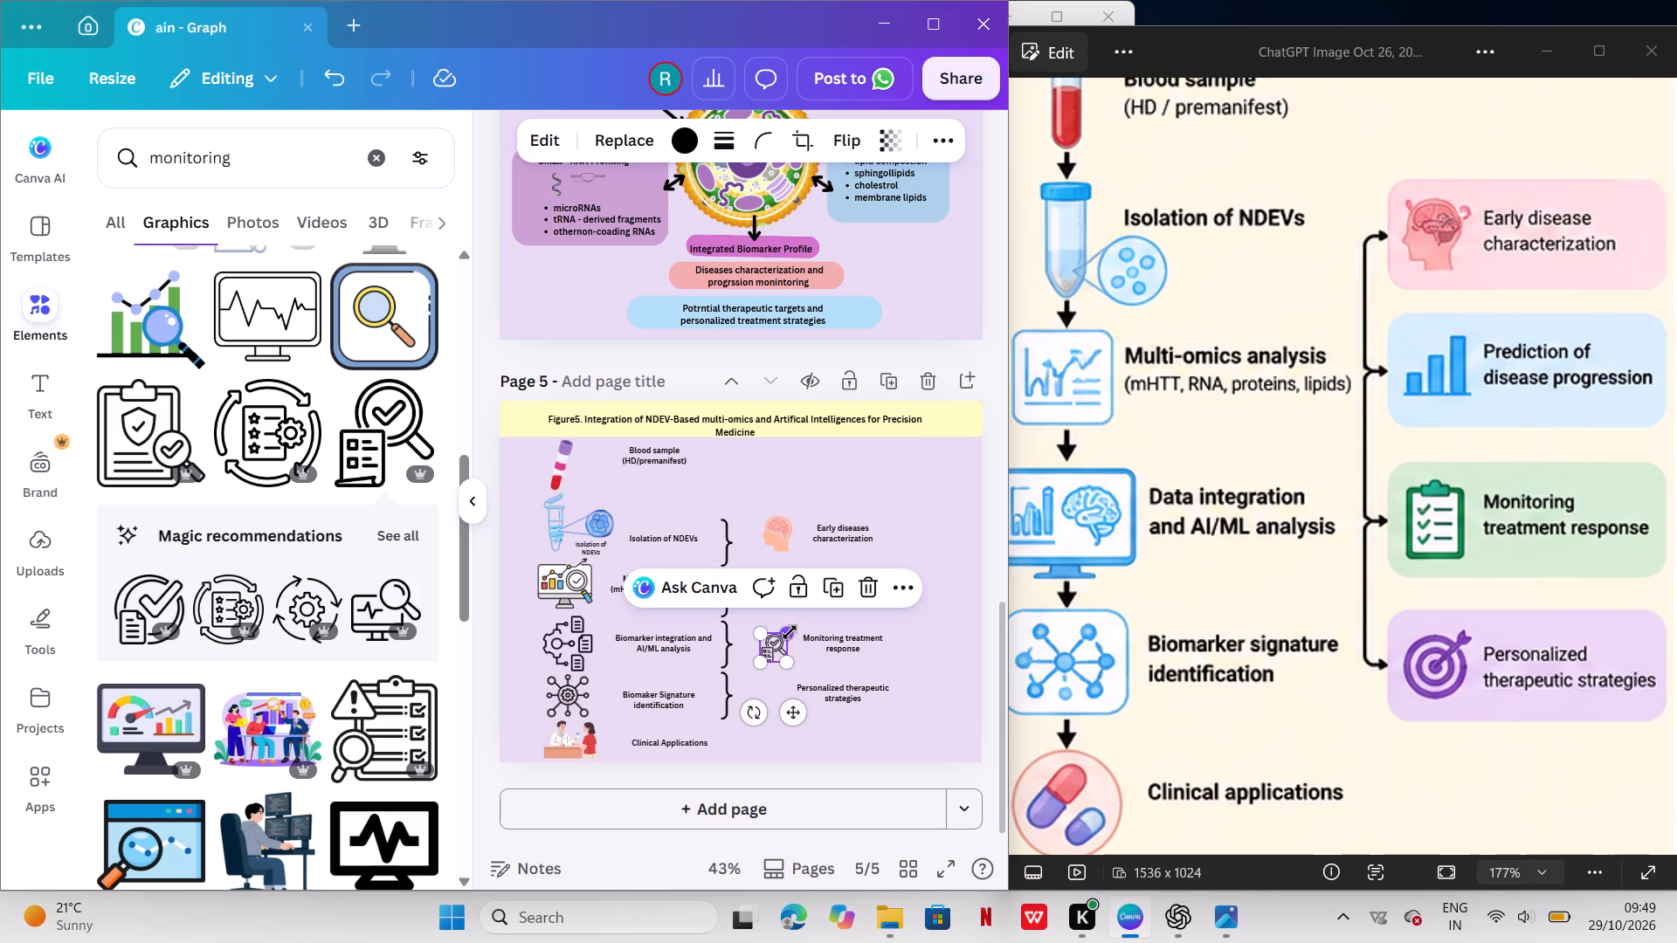
pyautogui.moveTo(795, 708); pyautogui.dragTo(801, 697)
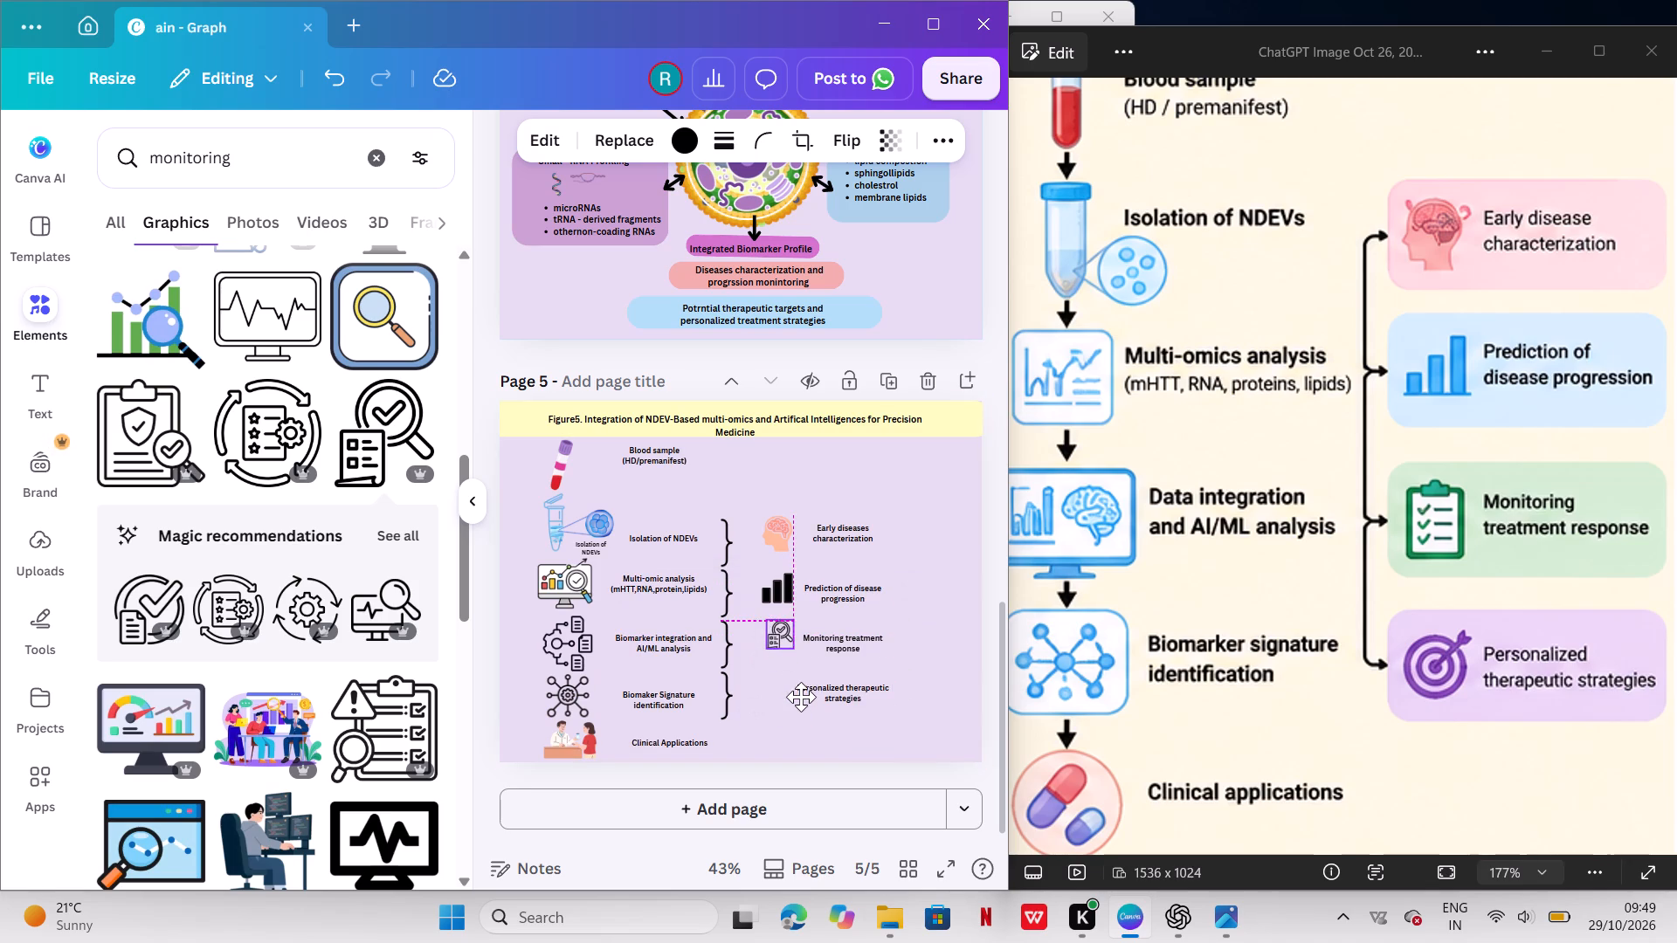
pyautogui.moveTo(801, 697); pyautogui.dragTo(801, 699)
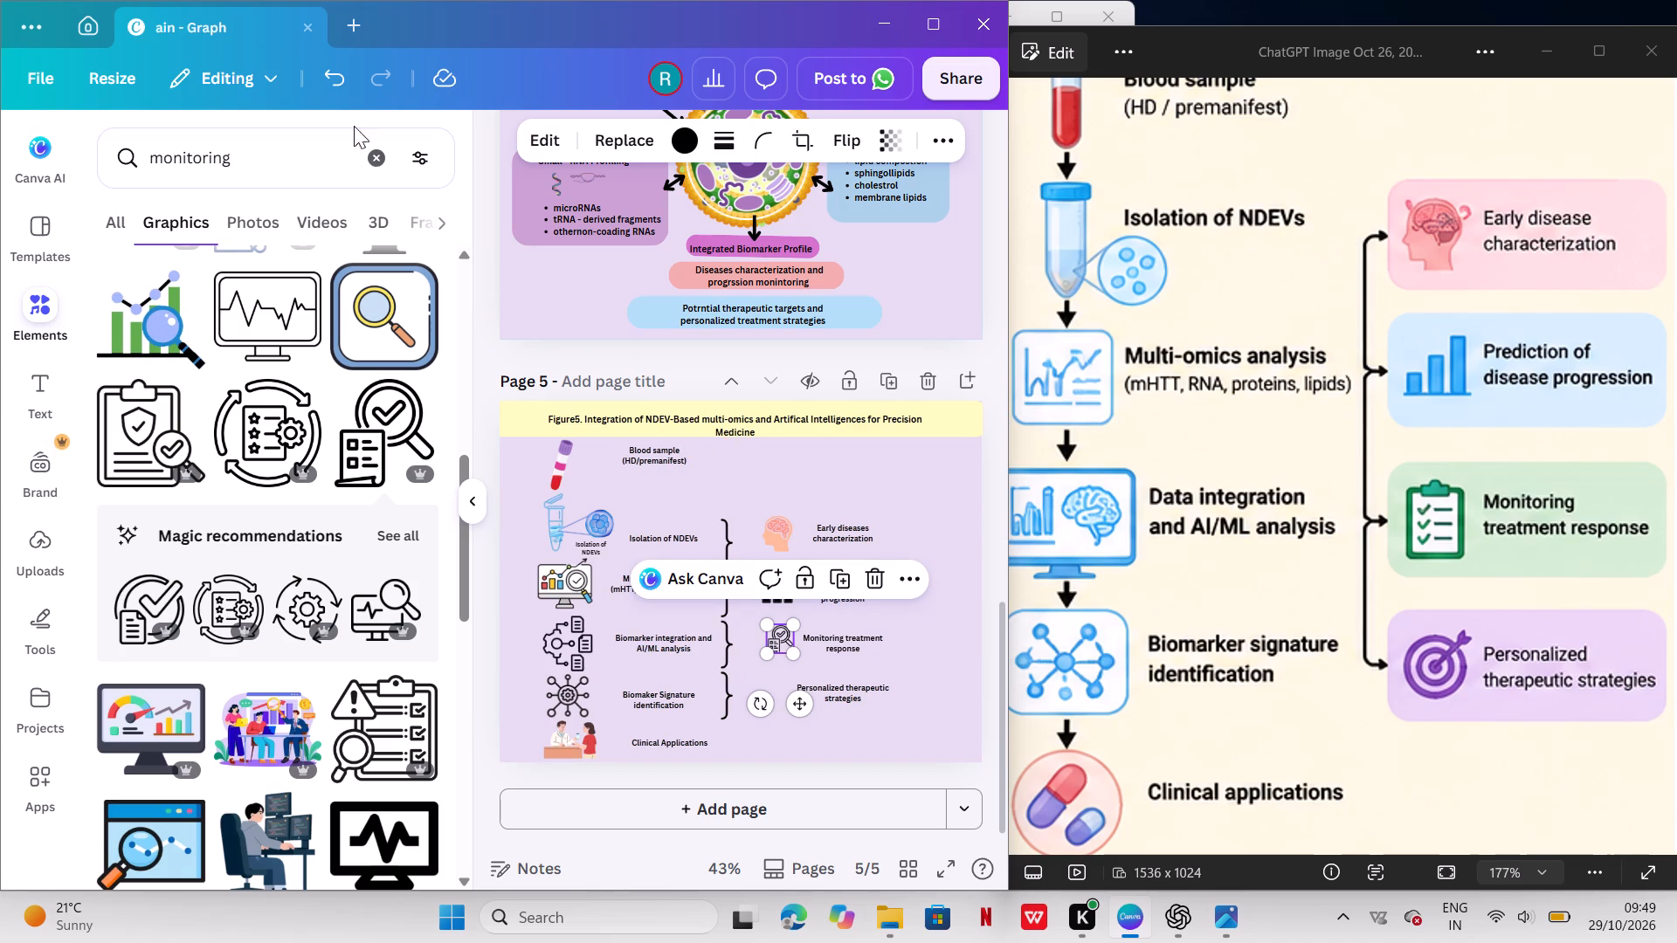
# Replace the monitoring search with a search of the elements library for "goal".
pyautogui.click(378, 149)
pyautogui.click(336, 146)
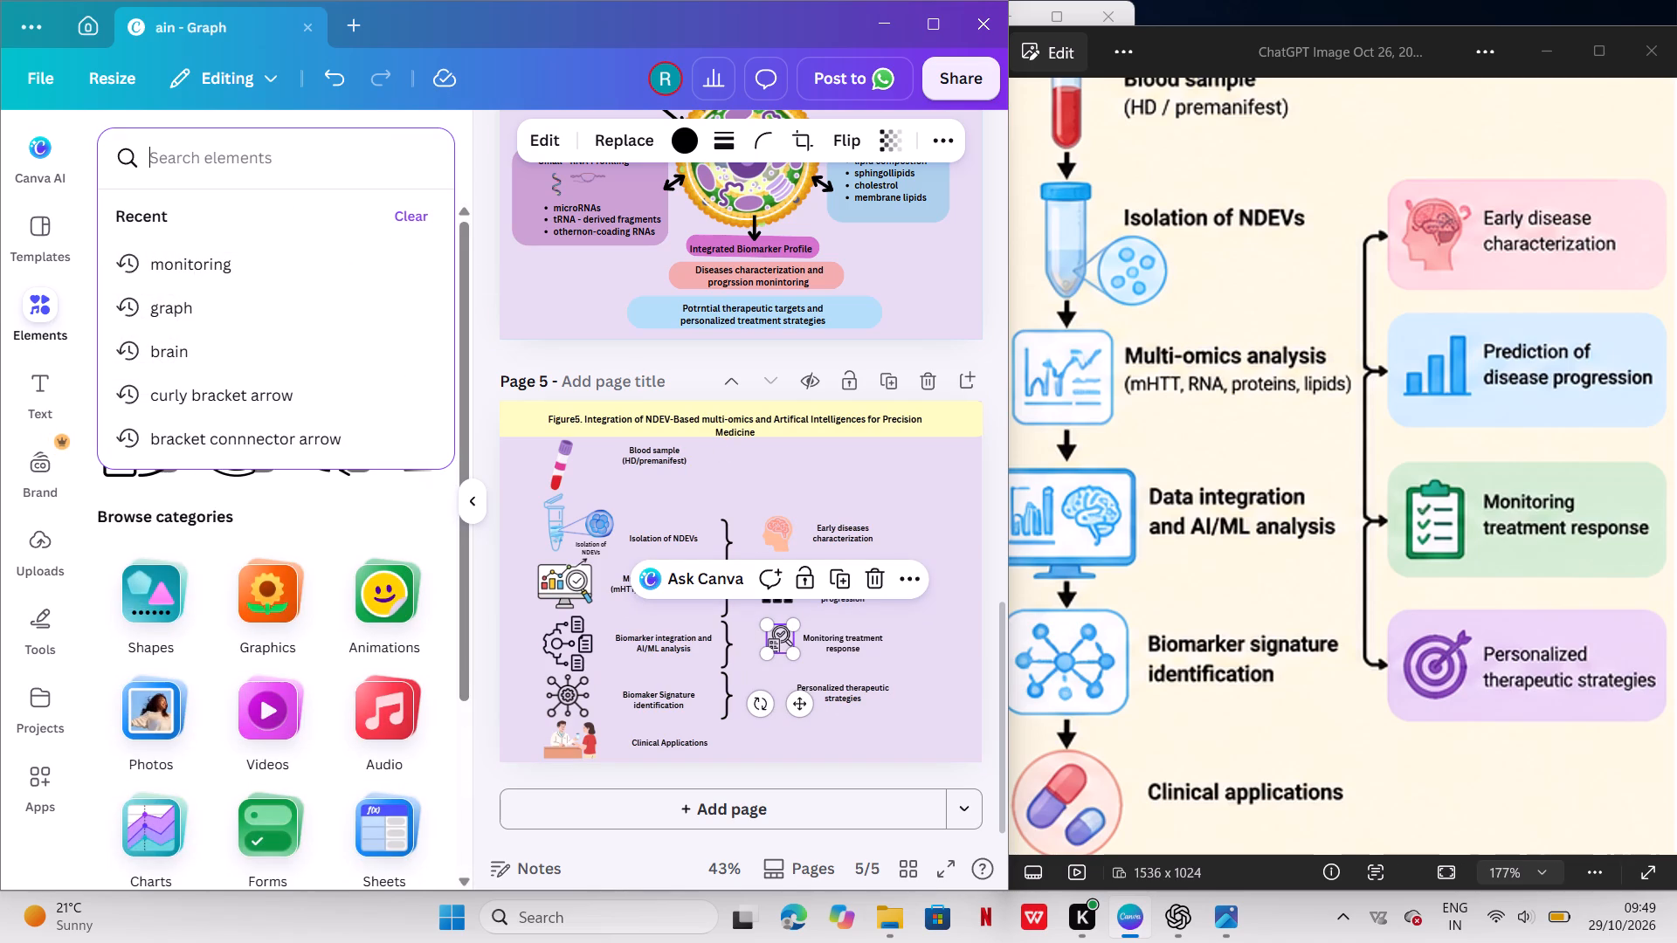
pyautogui.write('go')
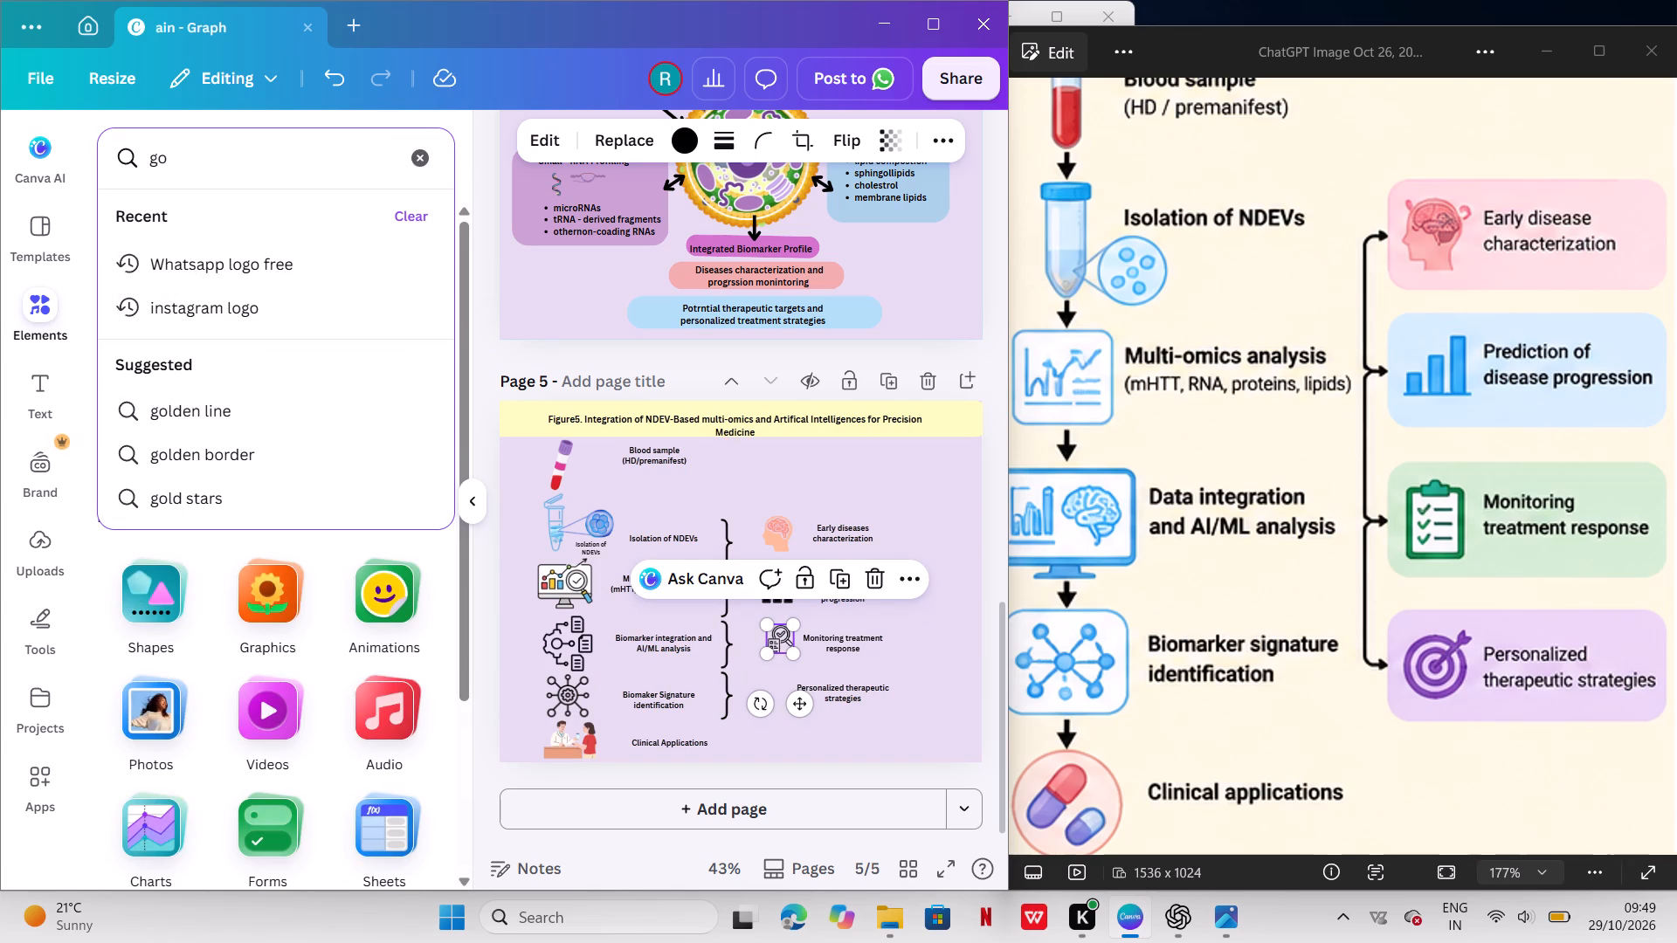
pyautogui.write('al')
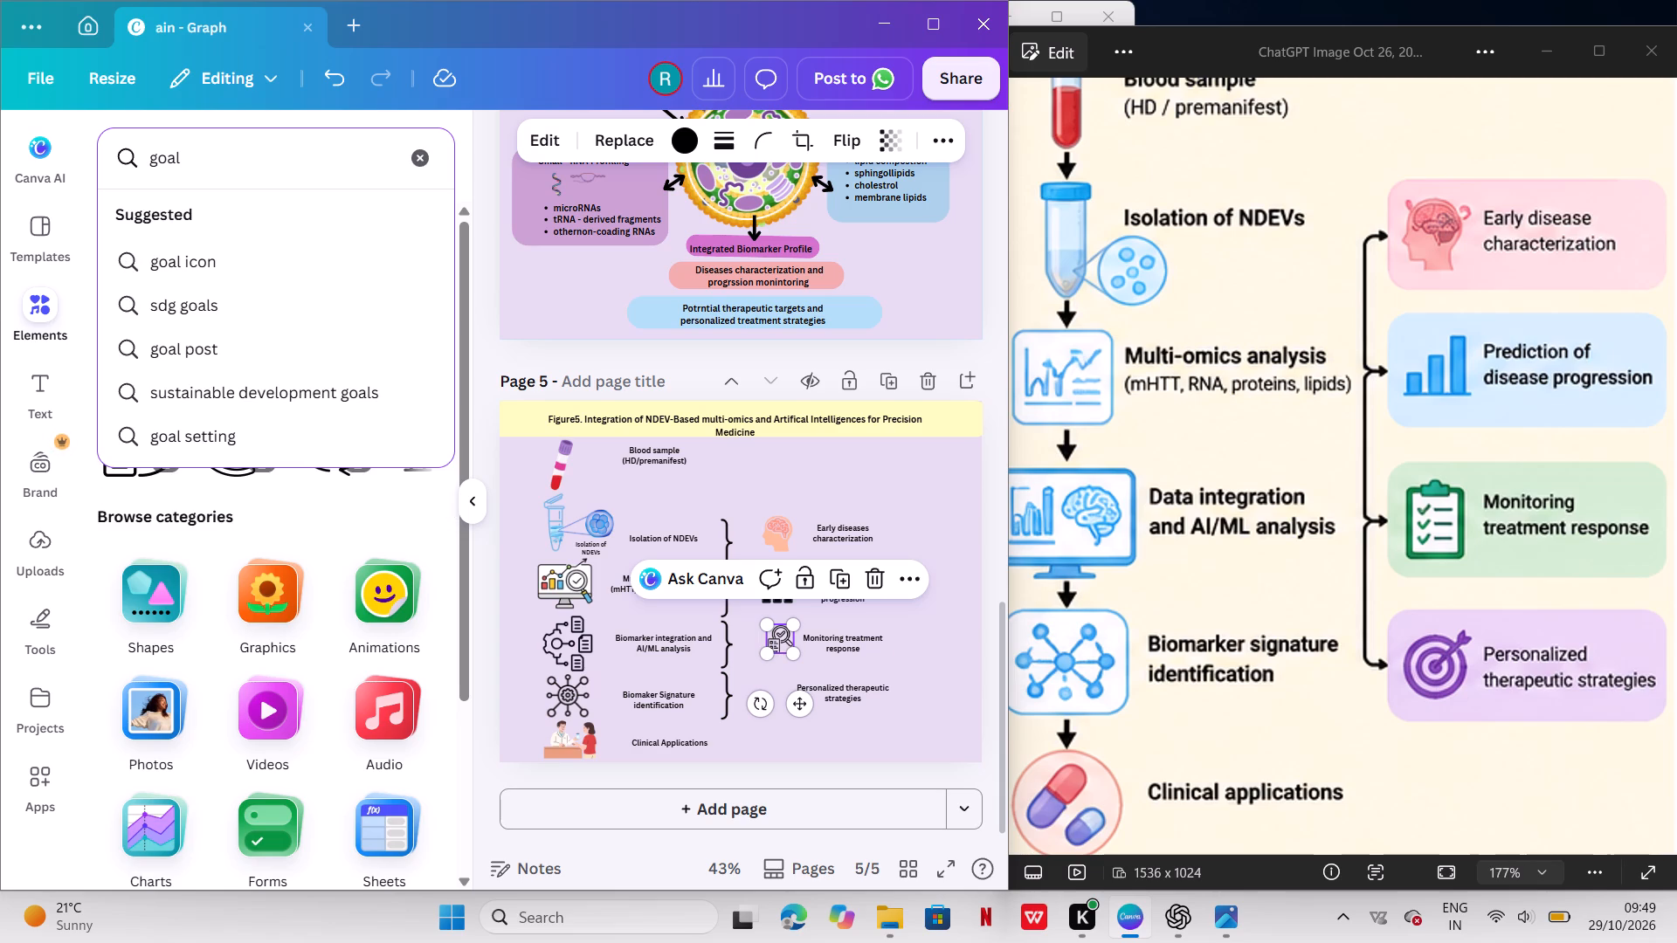
pyautogui.press('Return')
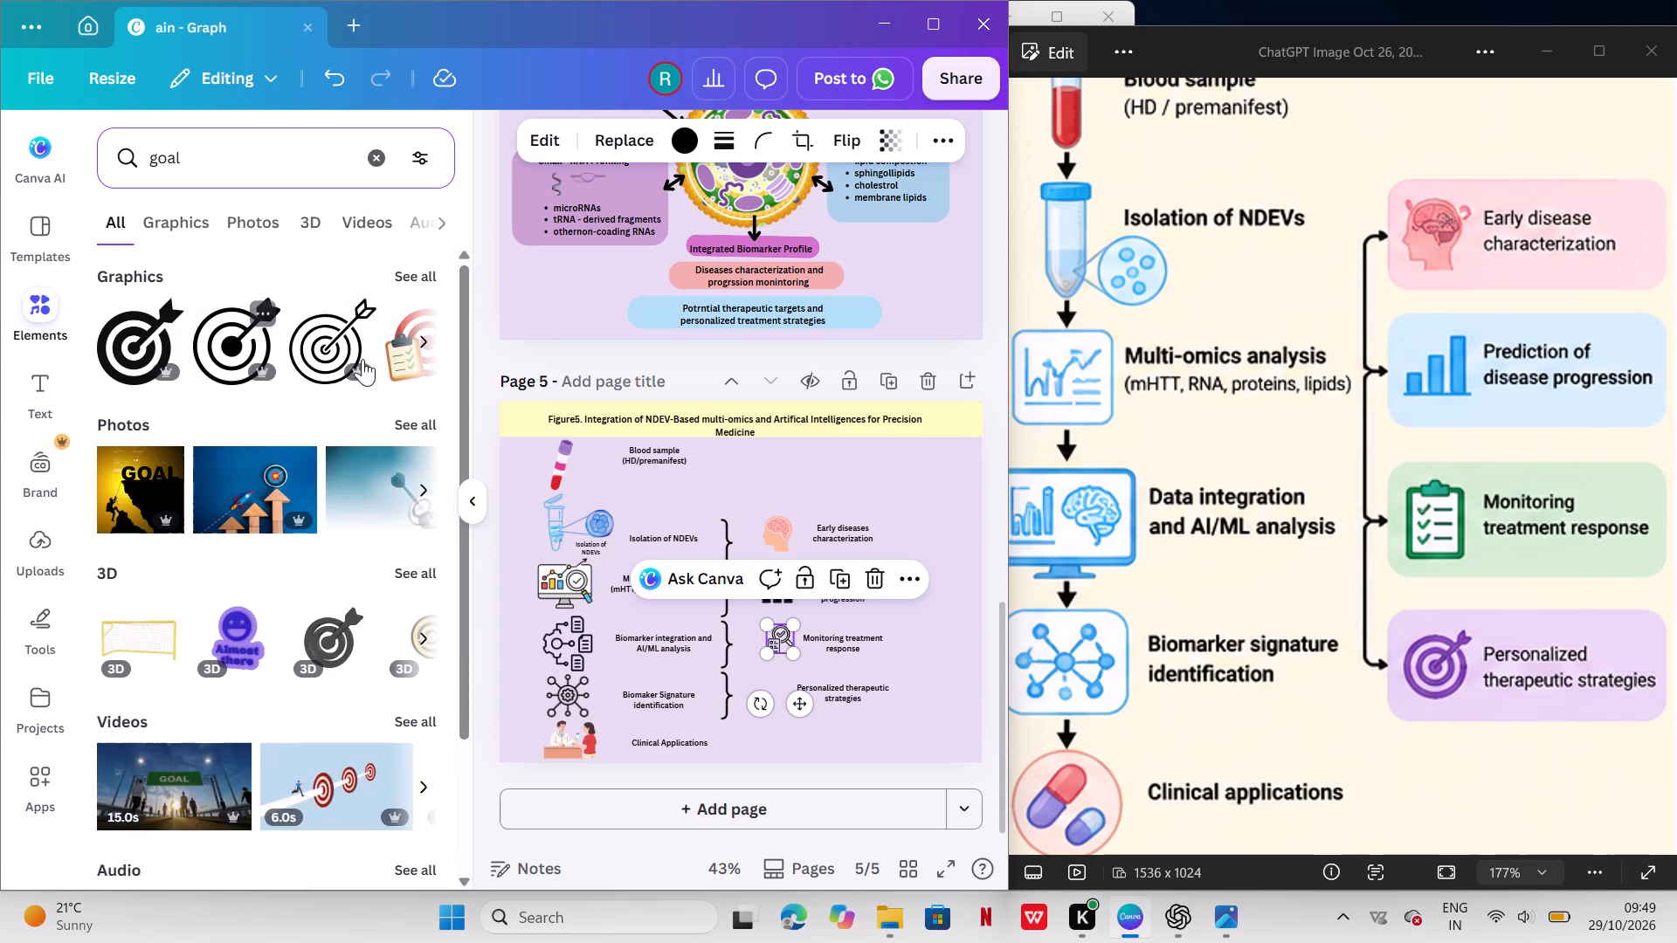
# Look through the goal graphics and add the red target with an arrow and clipboard checklist to the page.
pyautogui.hscroll(-3, 376, 351)
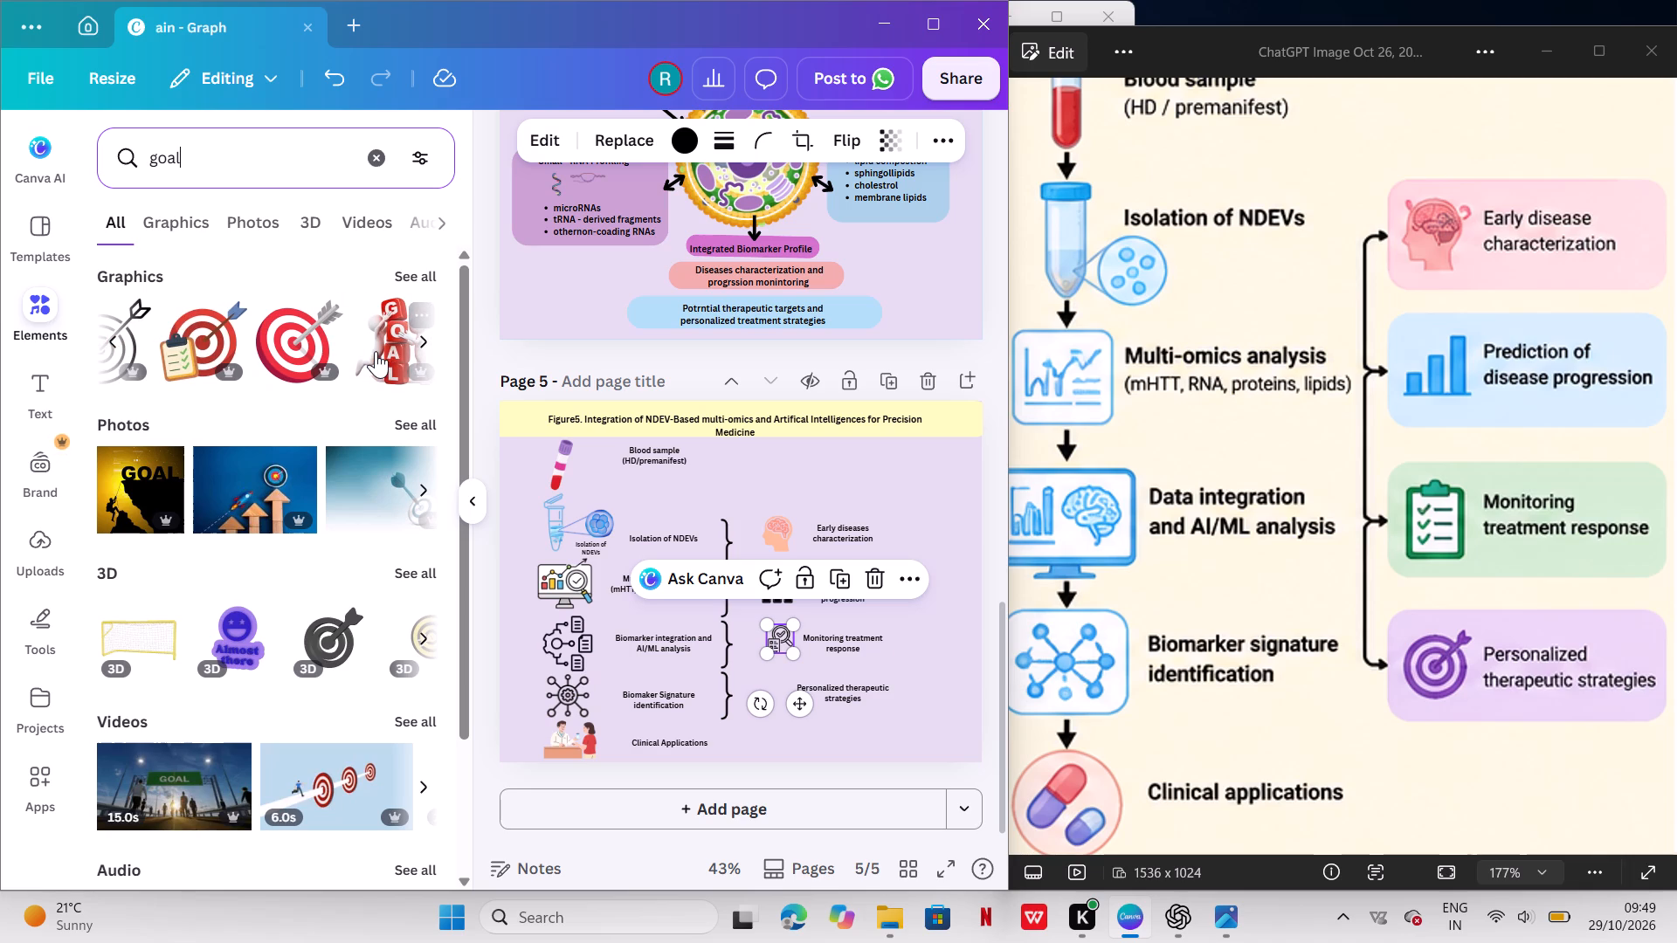
pyautogui.hscroll(1, 190, 354)
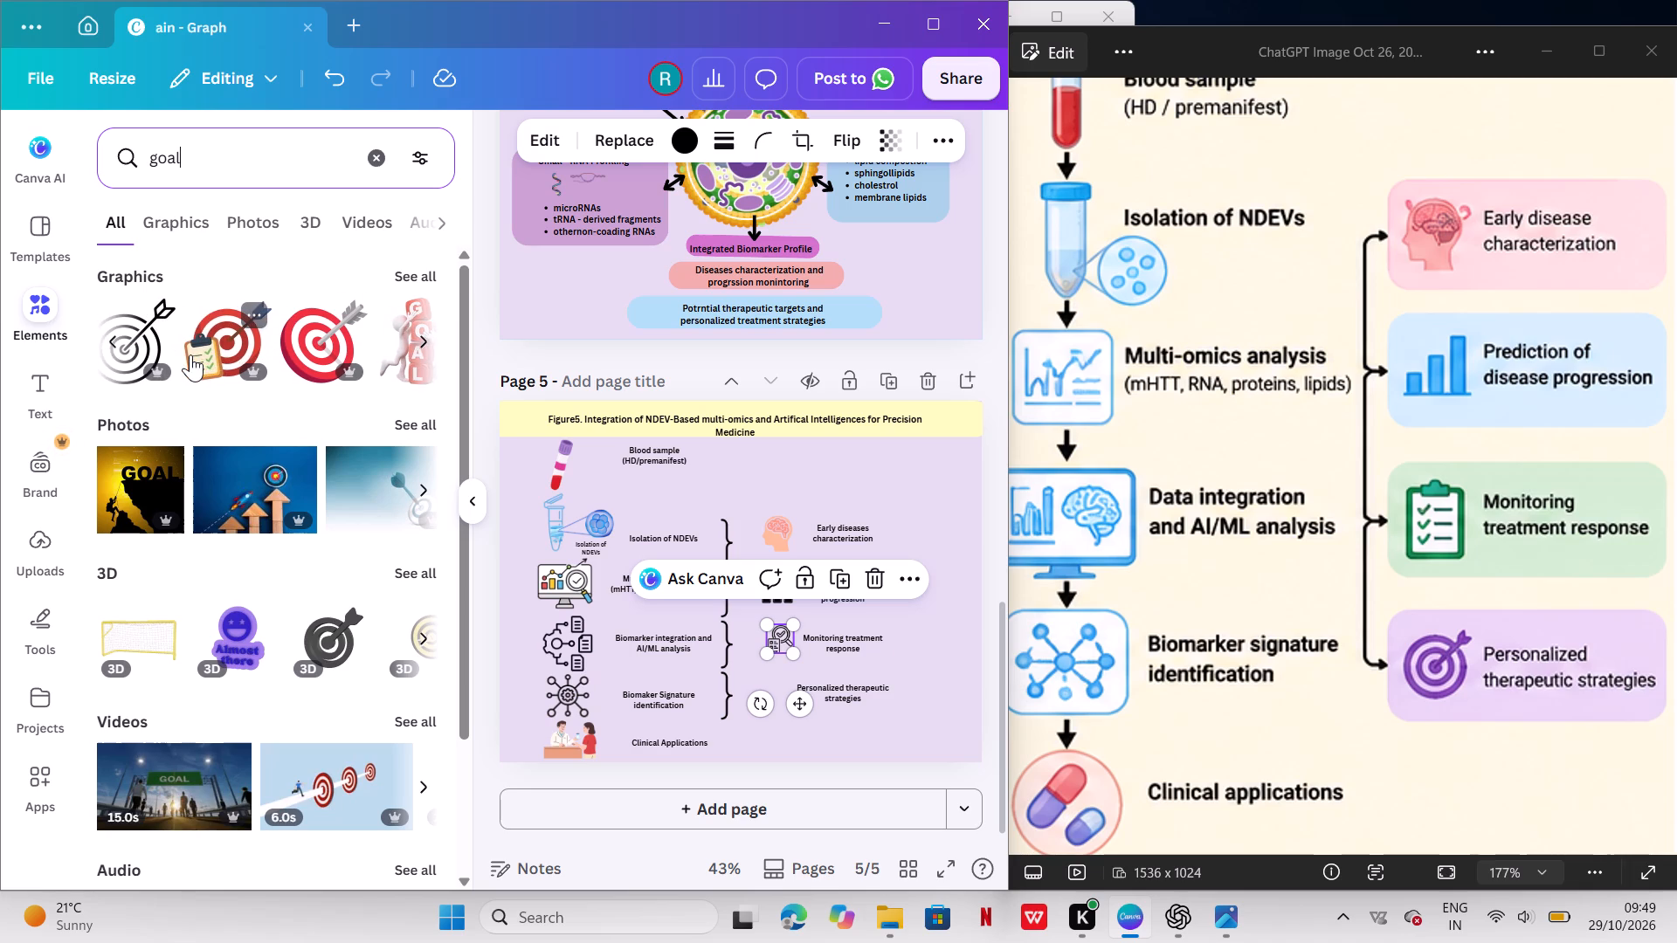
pyautogui.hscroll(1, 190, 354)
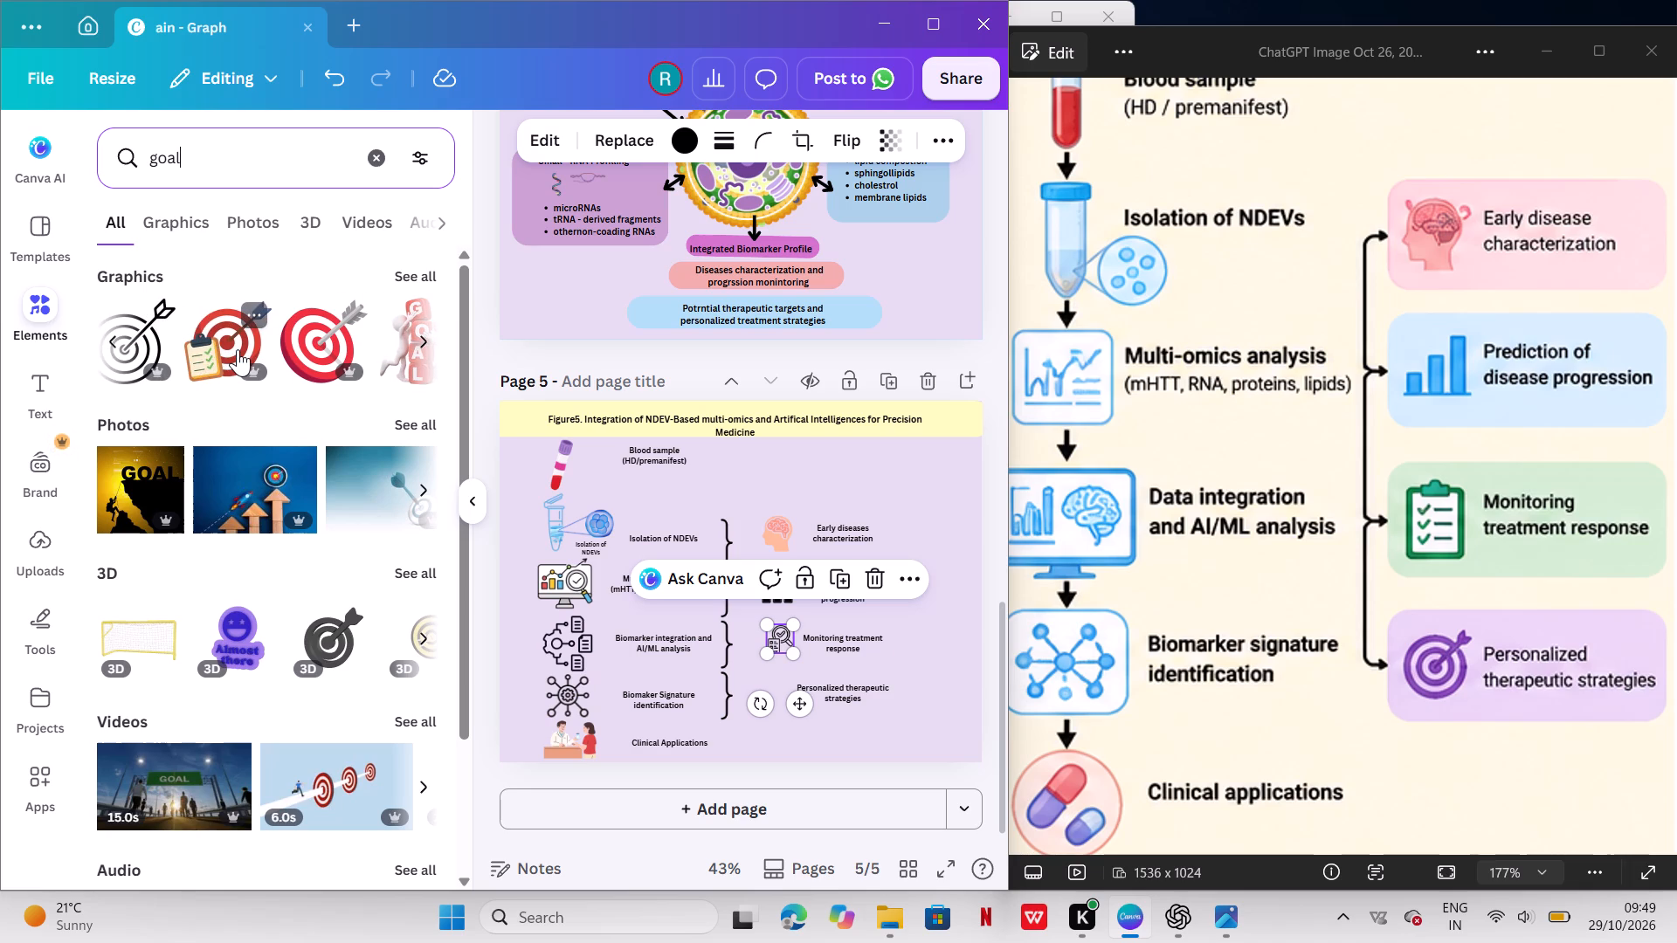
pyautogui.click(238, 349)
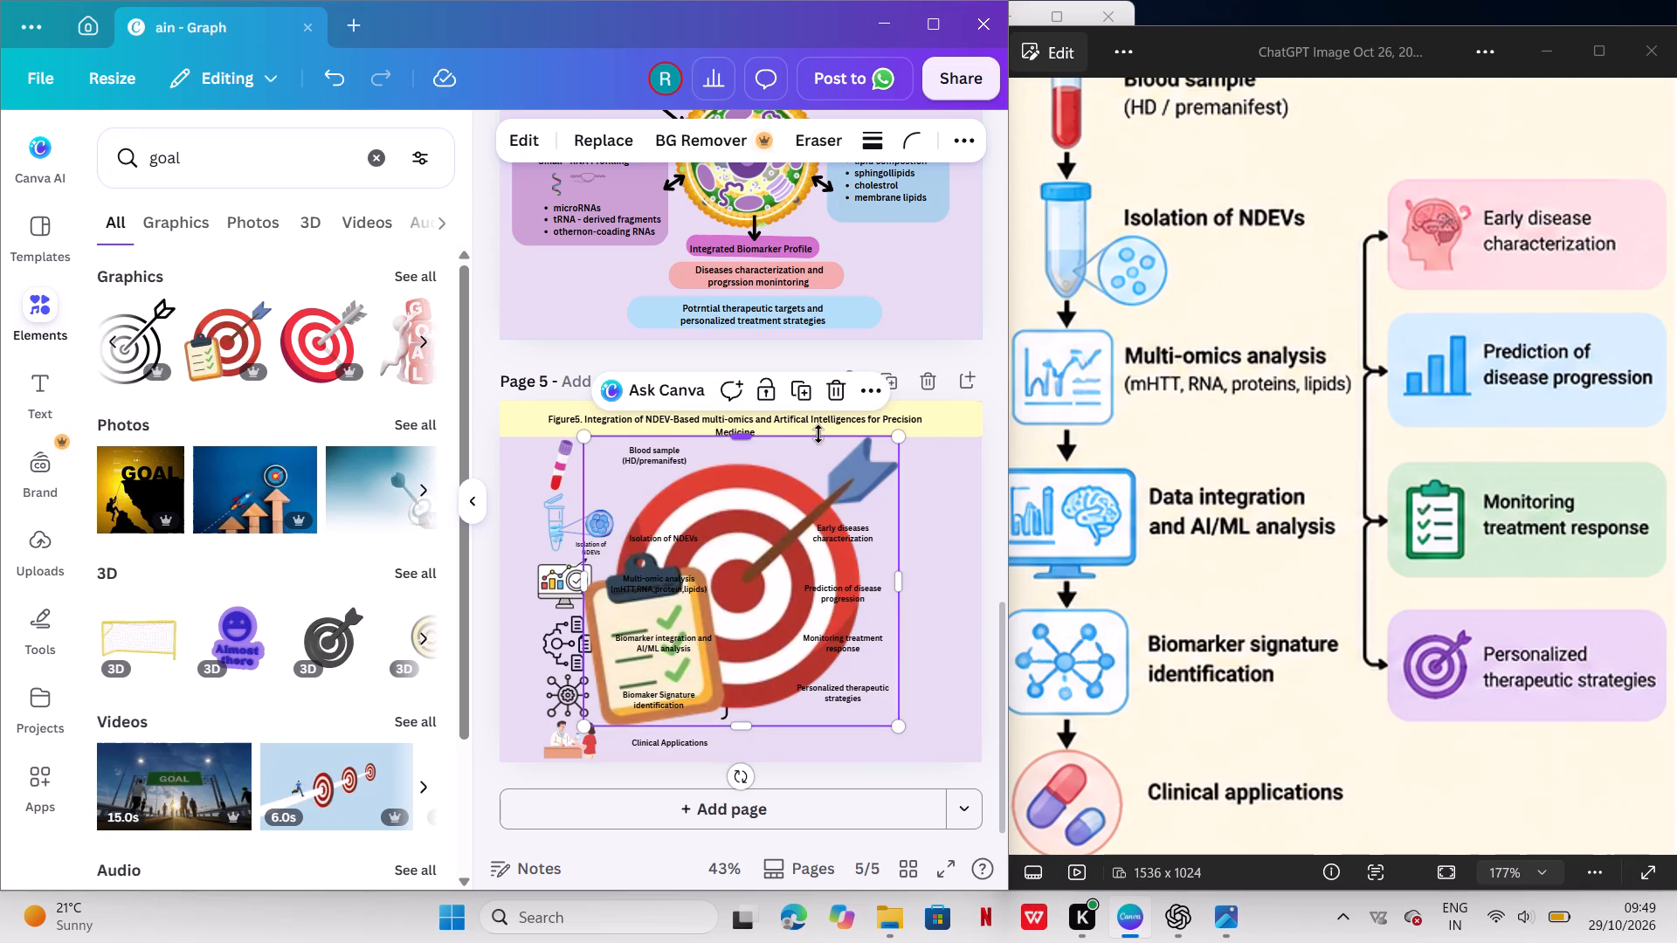
# Shrink the red target graphic to icon size and place it beneath the checklist icon, just before the "Personalized therapeutic strategies" label.
pyautogui.moveTo(899, 444); pyautogui.dragTo(833, 520)
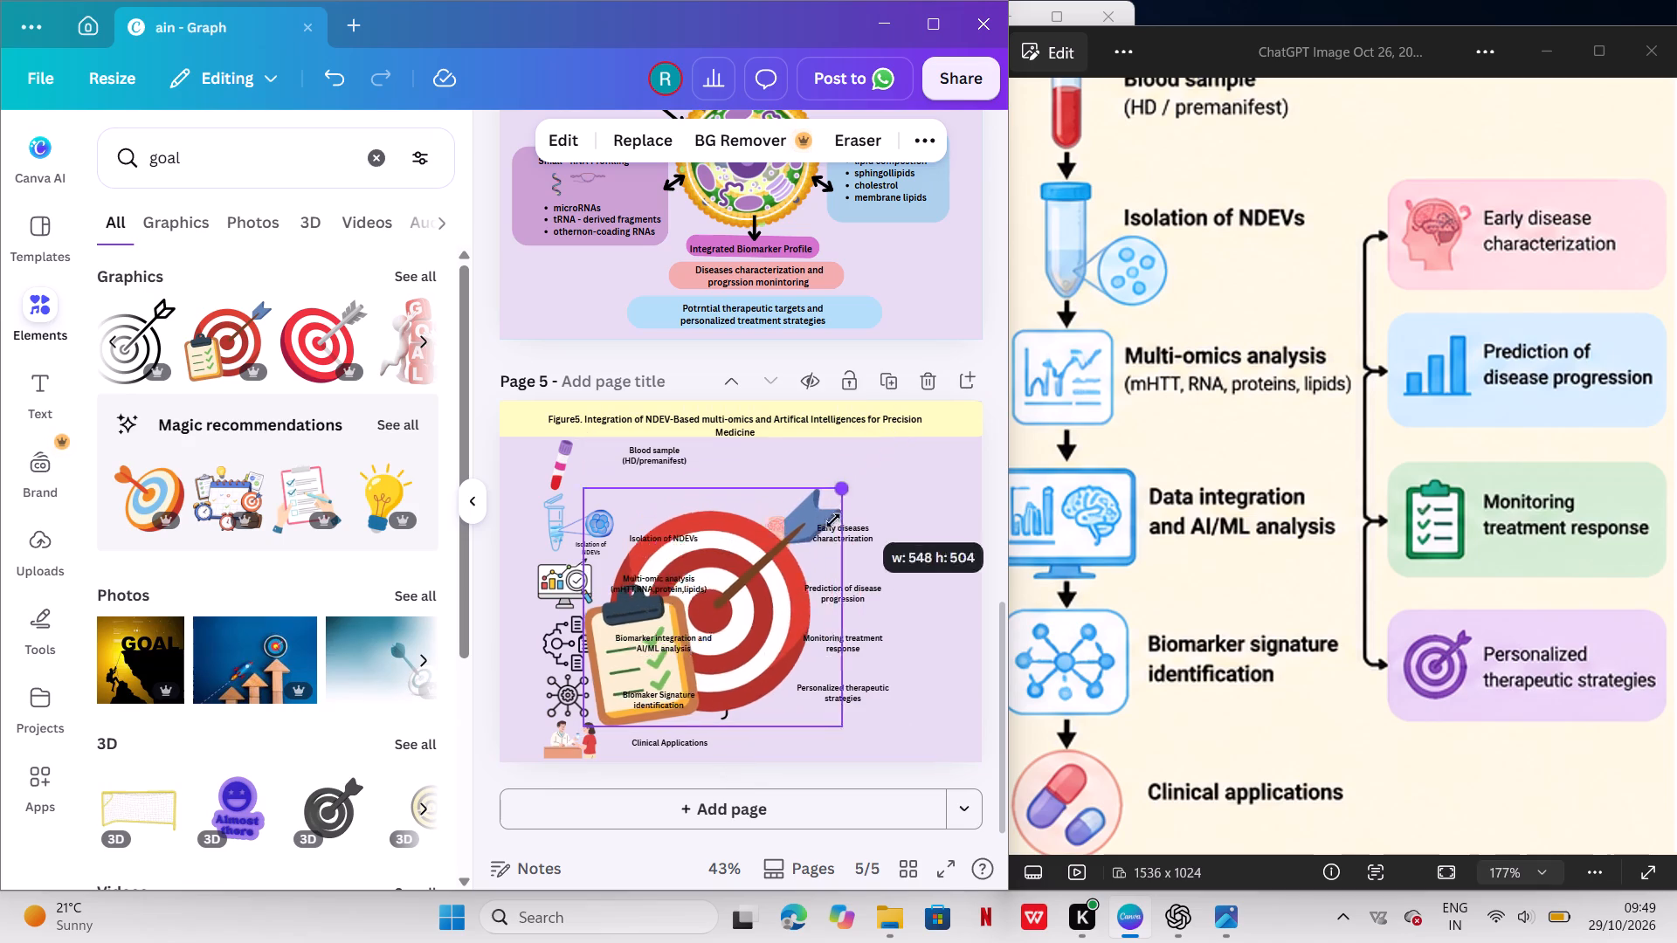
pyautogui.moveTo(833, 520); pyautogui.dragTo(732, 697)
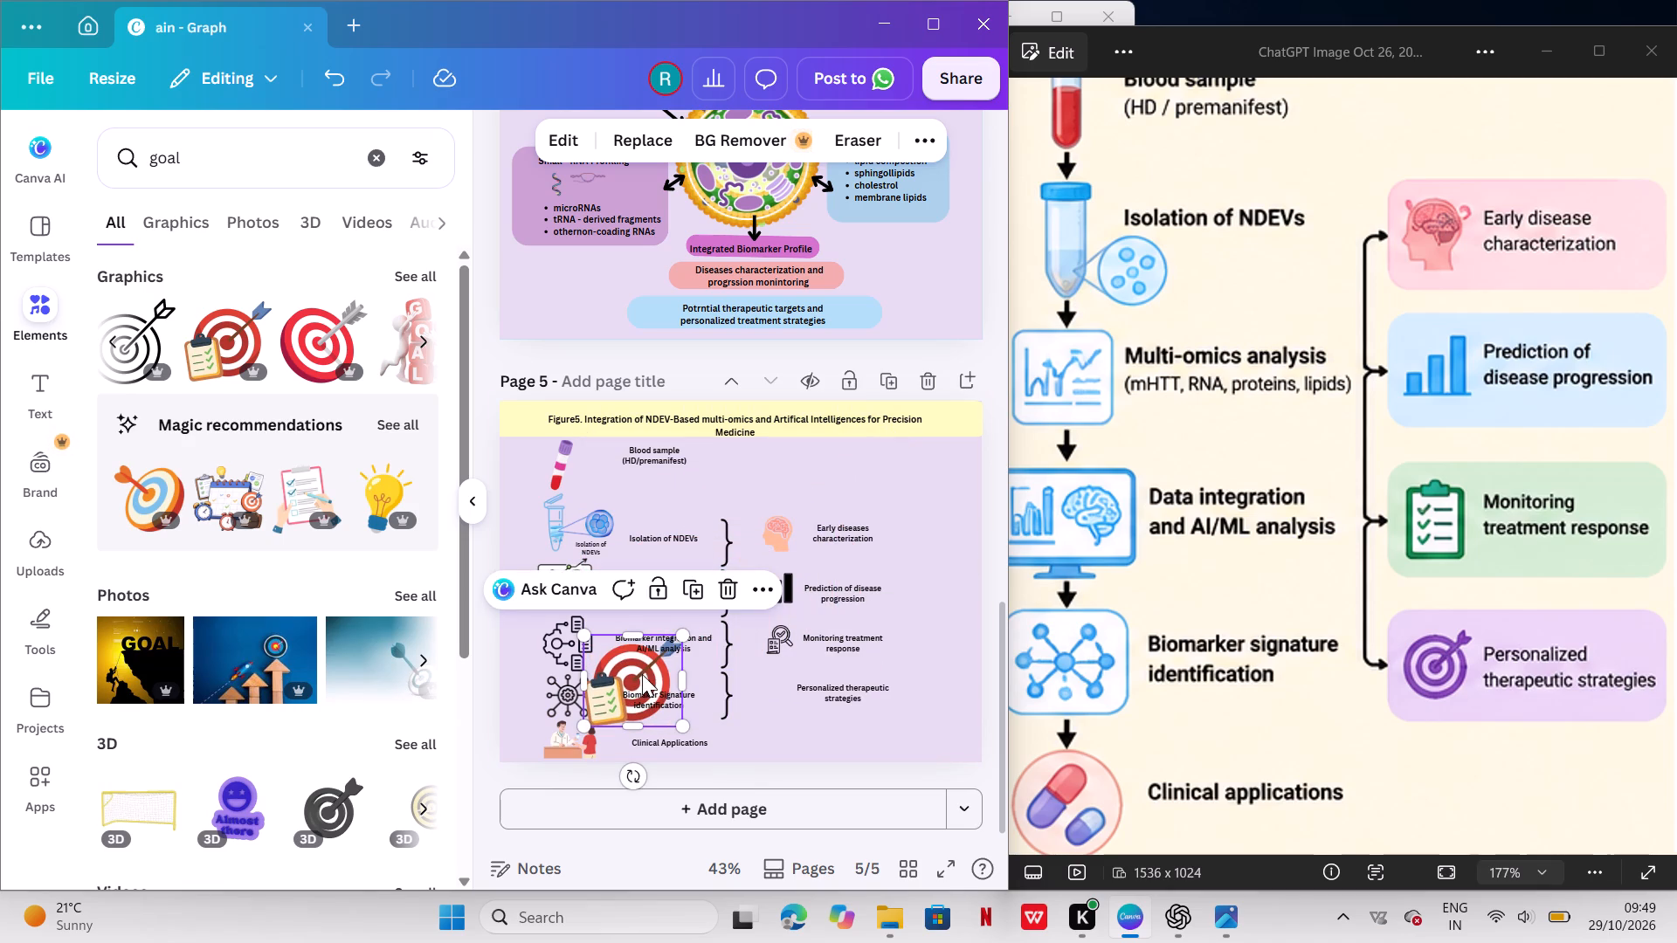
pyautogui.moveTo(642, 674); pyautogui.dragTo(791, 684)
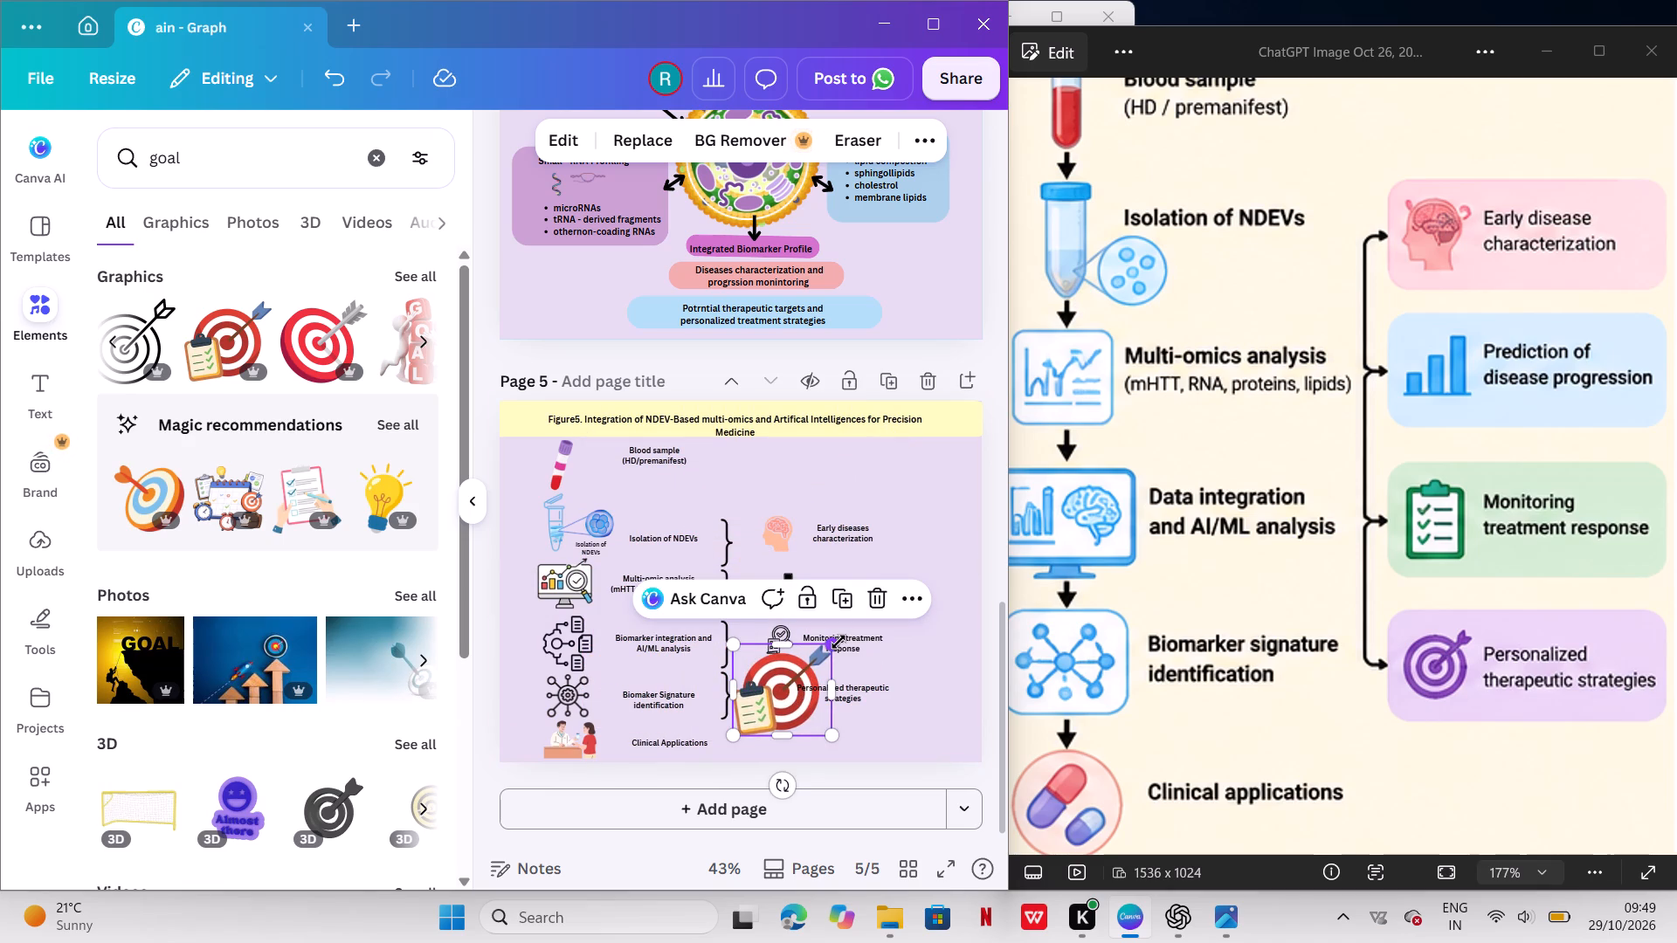
pyautogui.moveTo(838, 642); pyautogui.dragTo(786, 701)
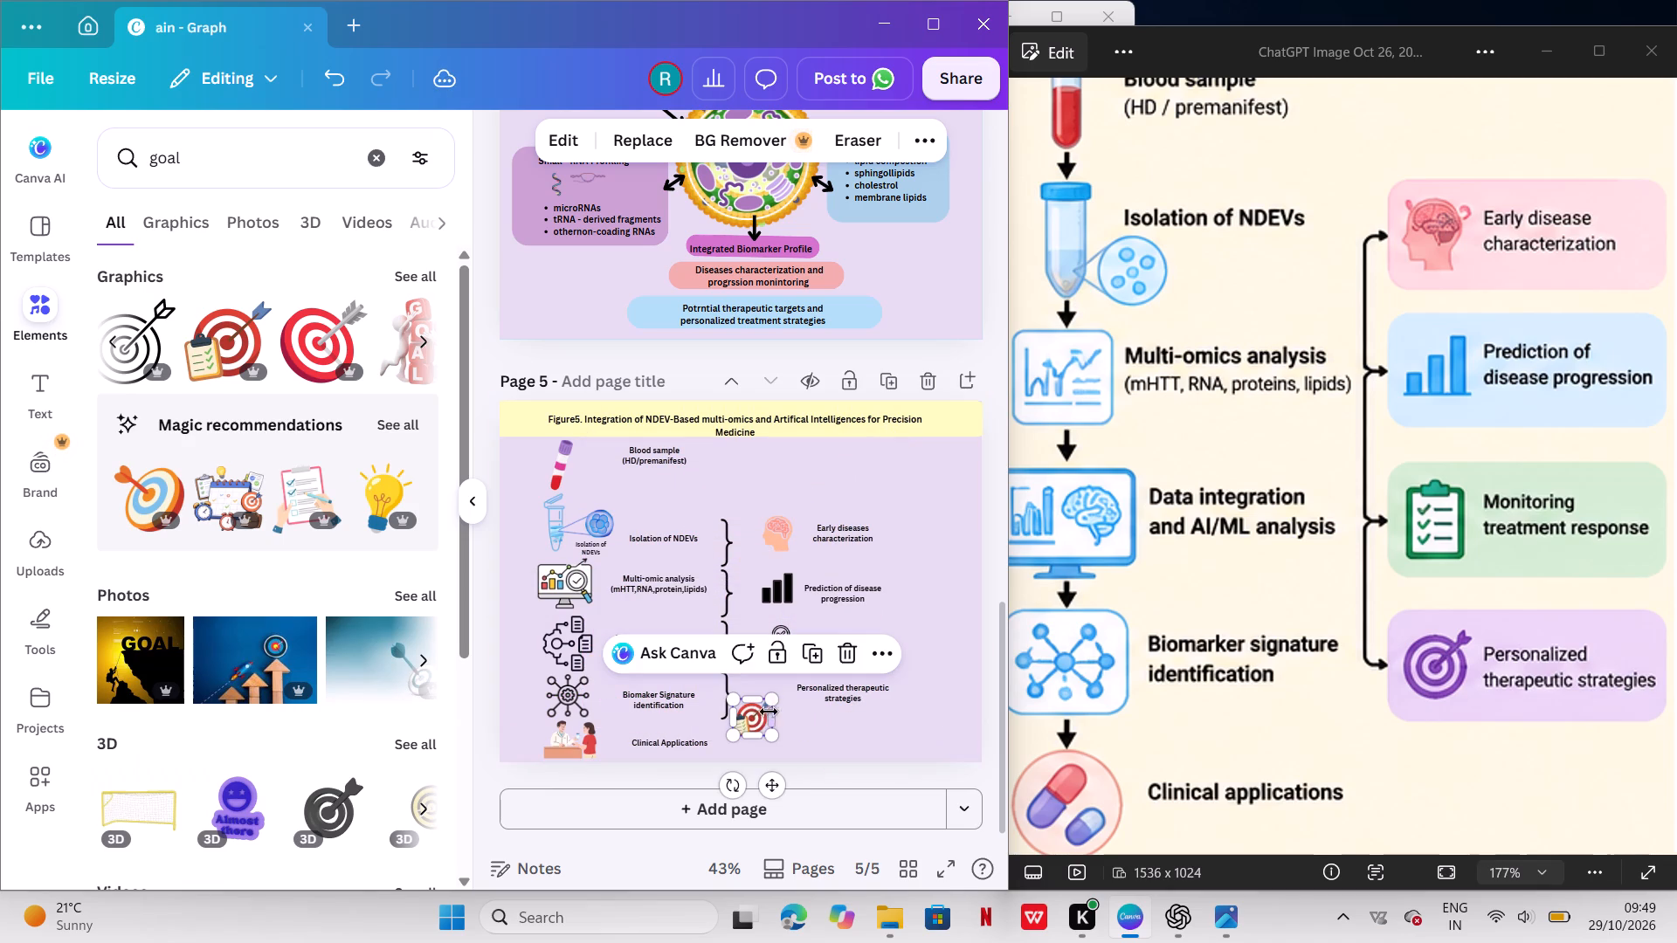
pyautogui.moveTo(749, 714); pyautogui.dragTo(772, 691)
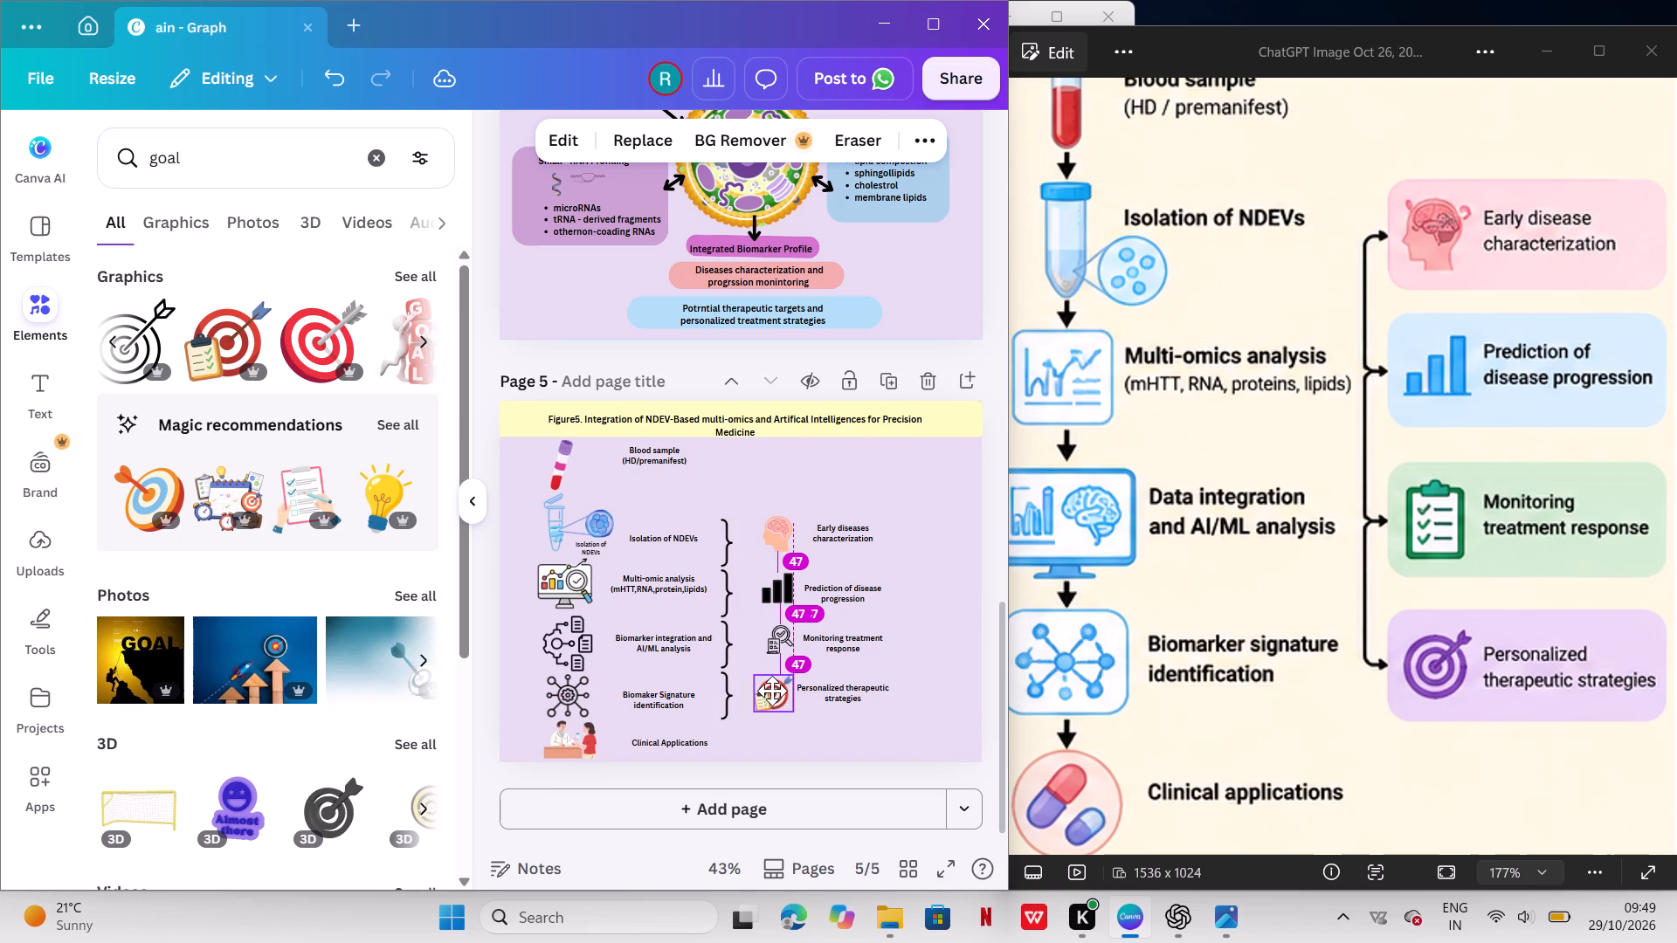
pyautogui.moveTo(772, 691); pyautogui.dragTo(776, 692)
pyautogui.moveTo(797, 677); pyautogui.dragTo(789, 679)
pyautogui.moveTo(783, 697); pyautogui.dragTo(784, 687)
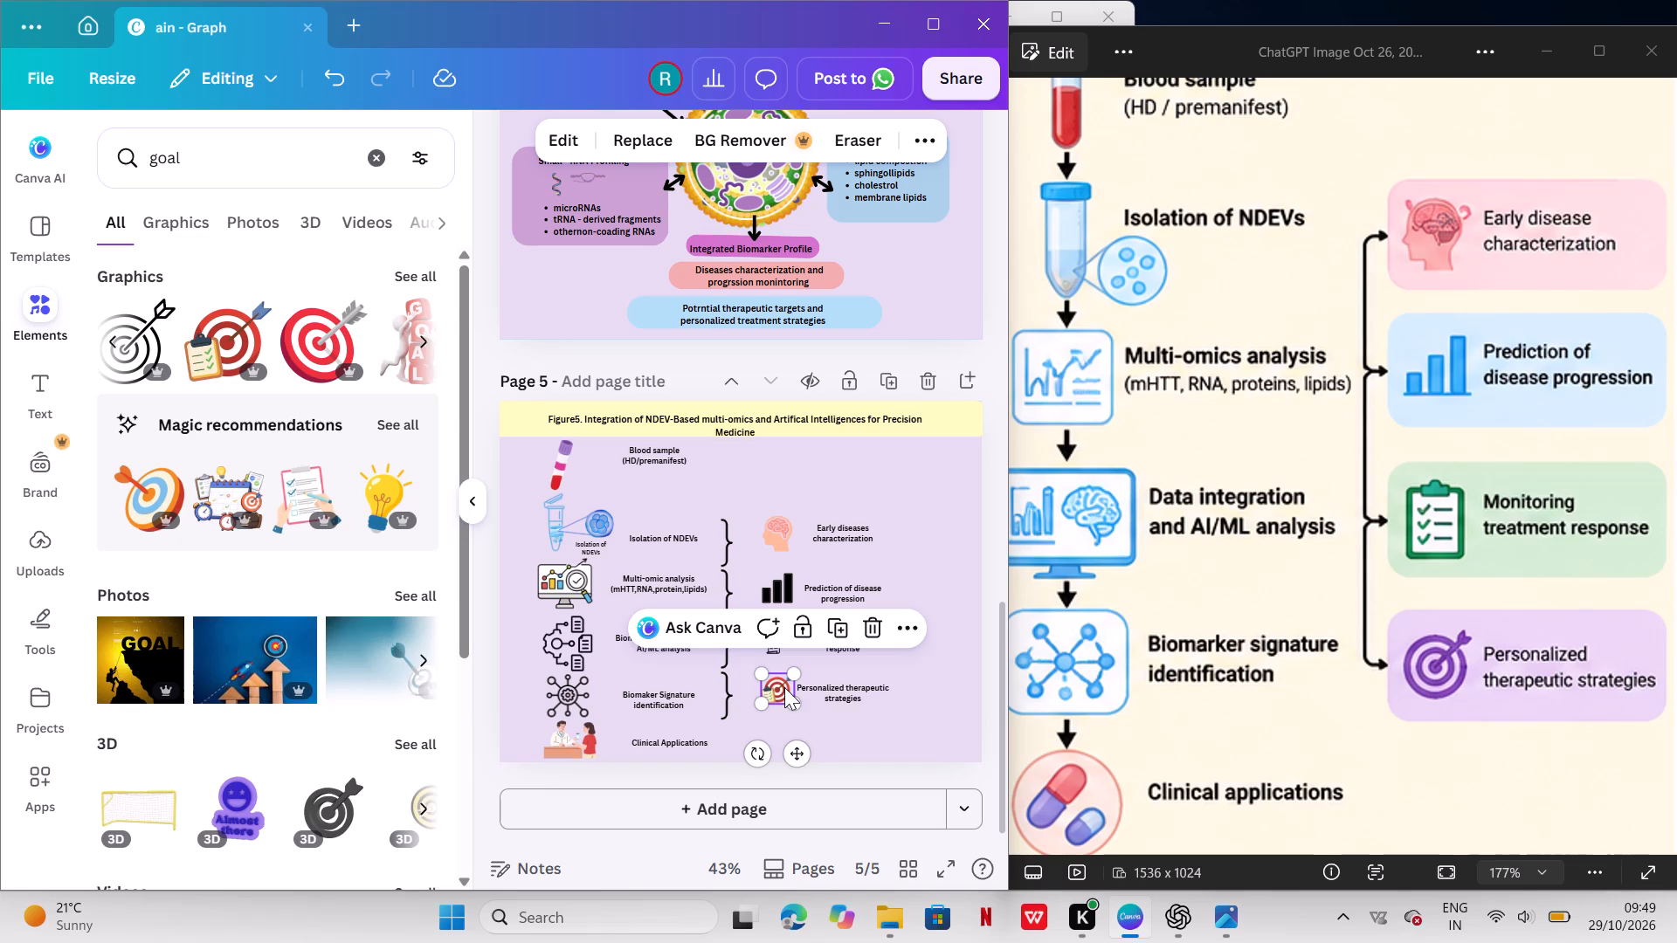
pyautogui.click(912, 699)
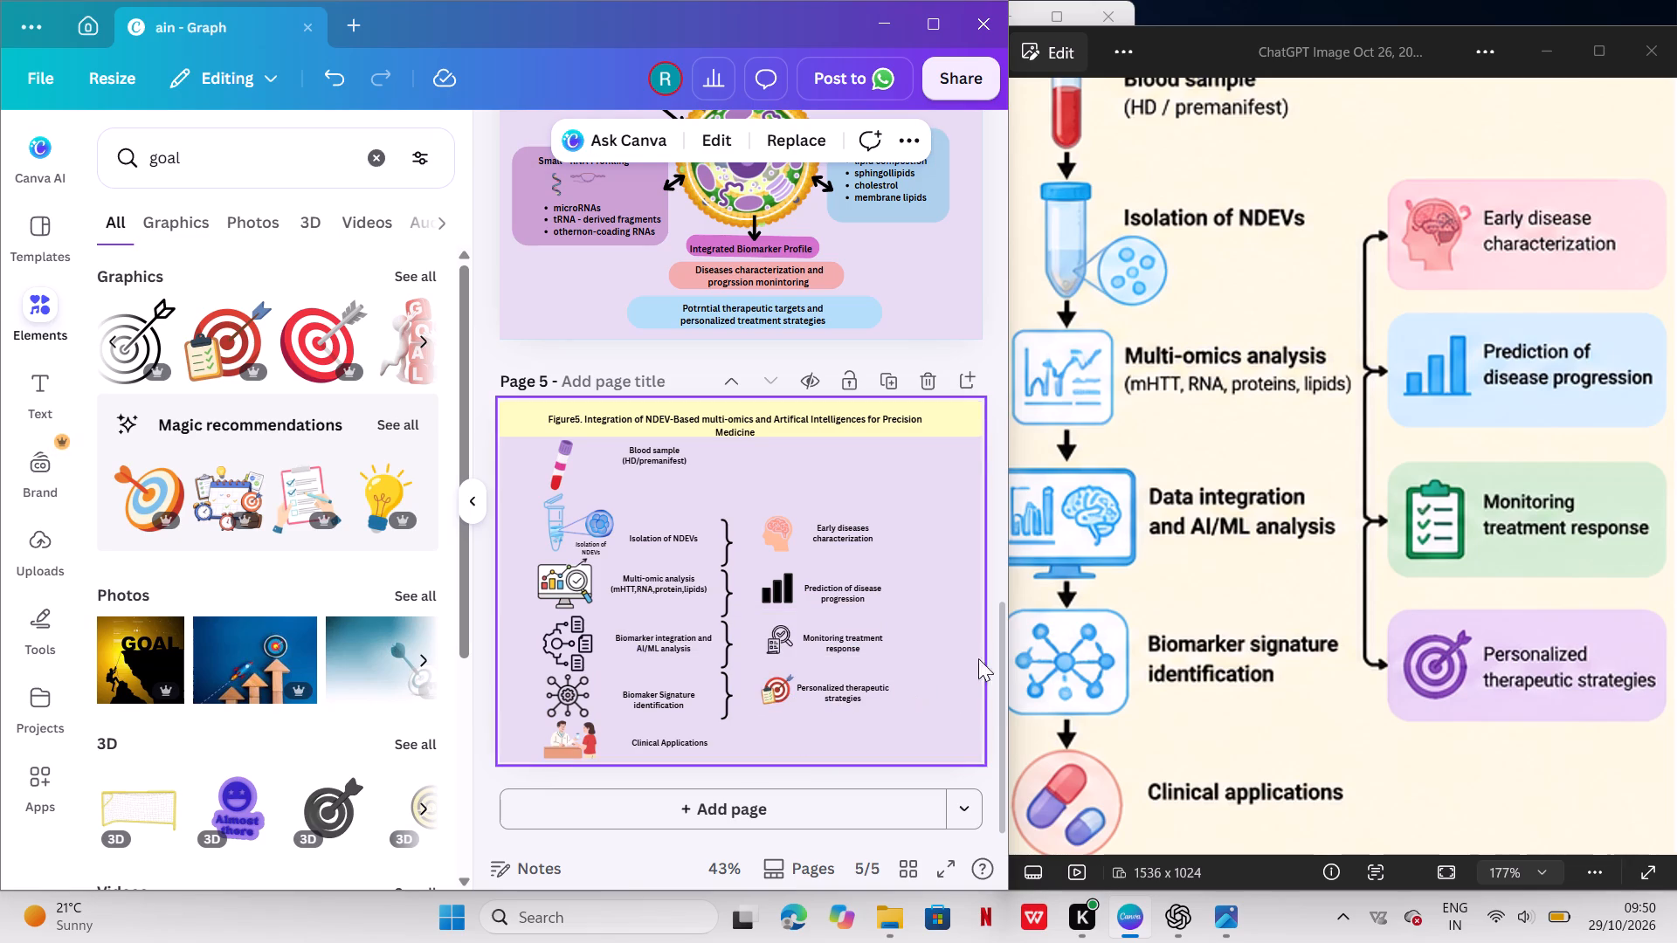
pyautogui.click(960, 558)
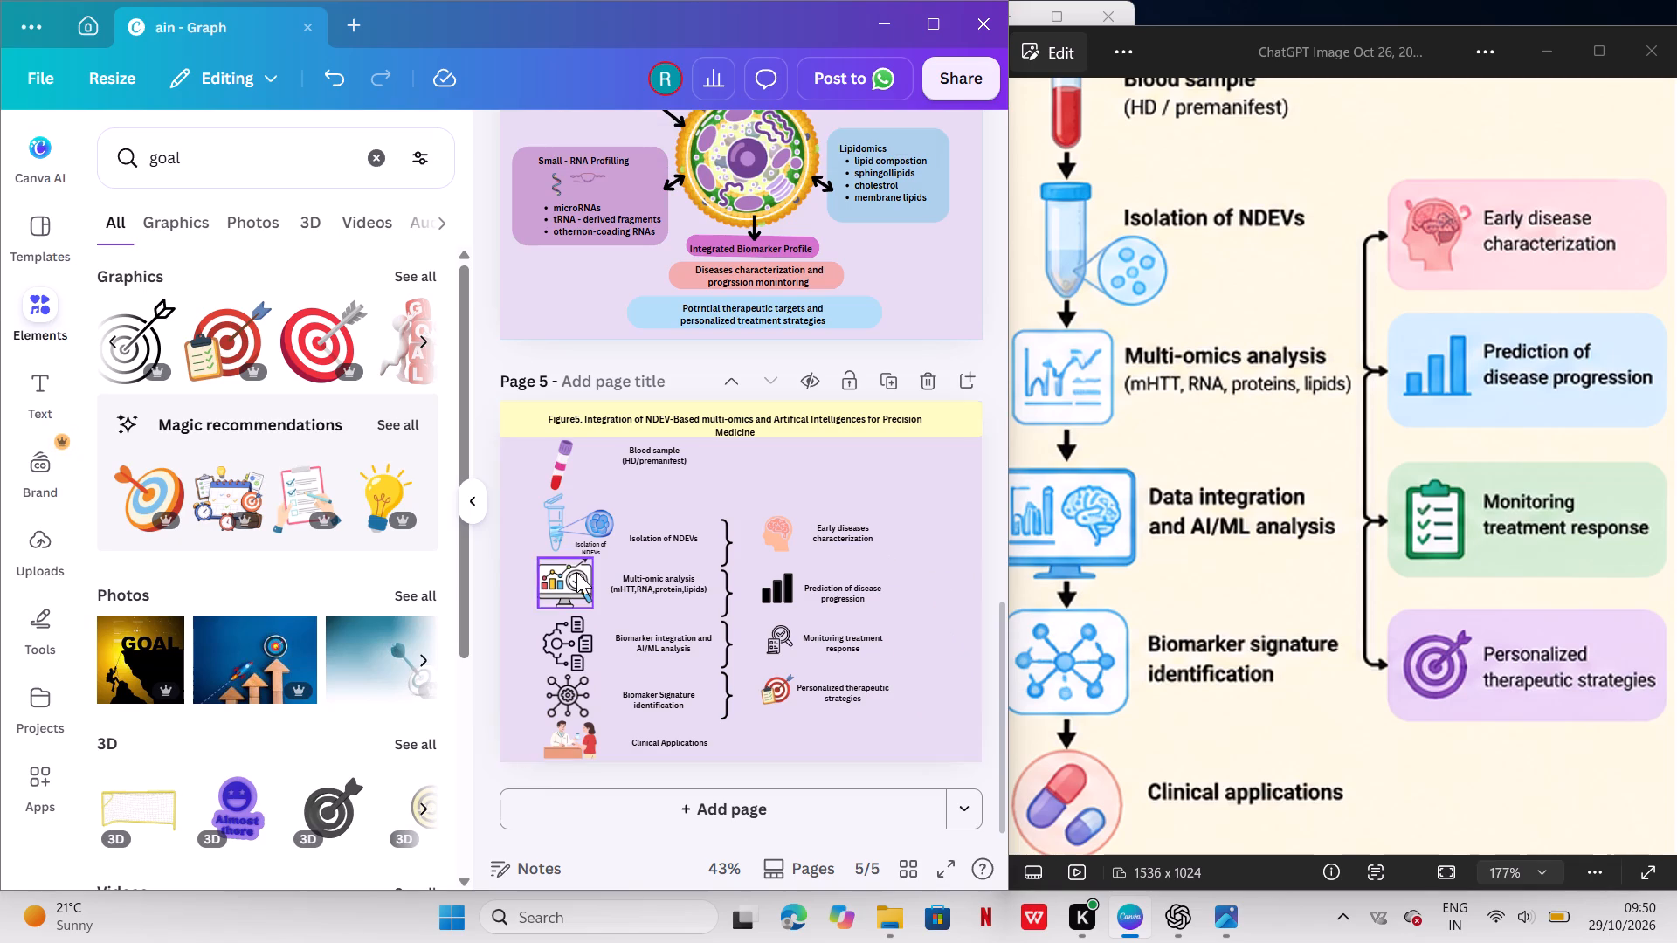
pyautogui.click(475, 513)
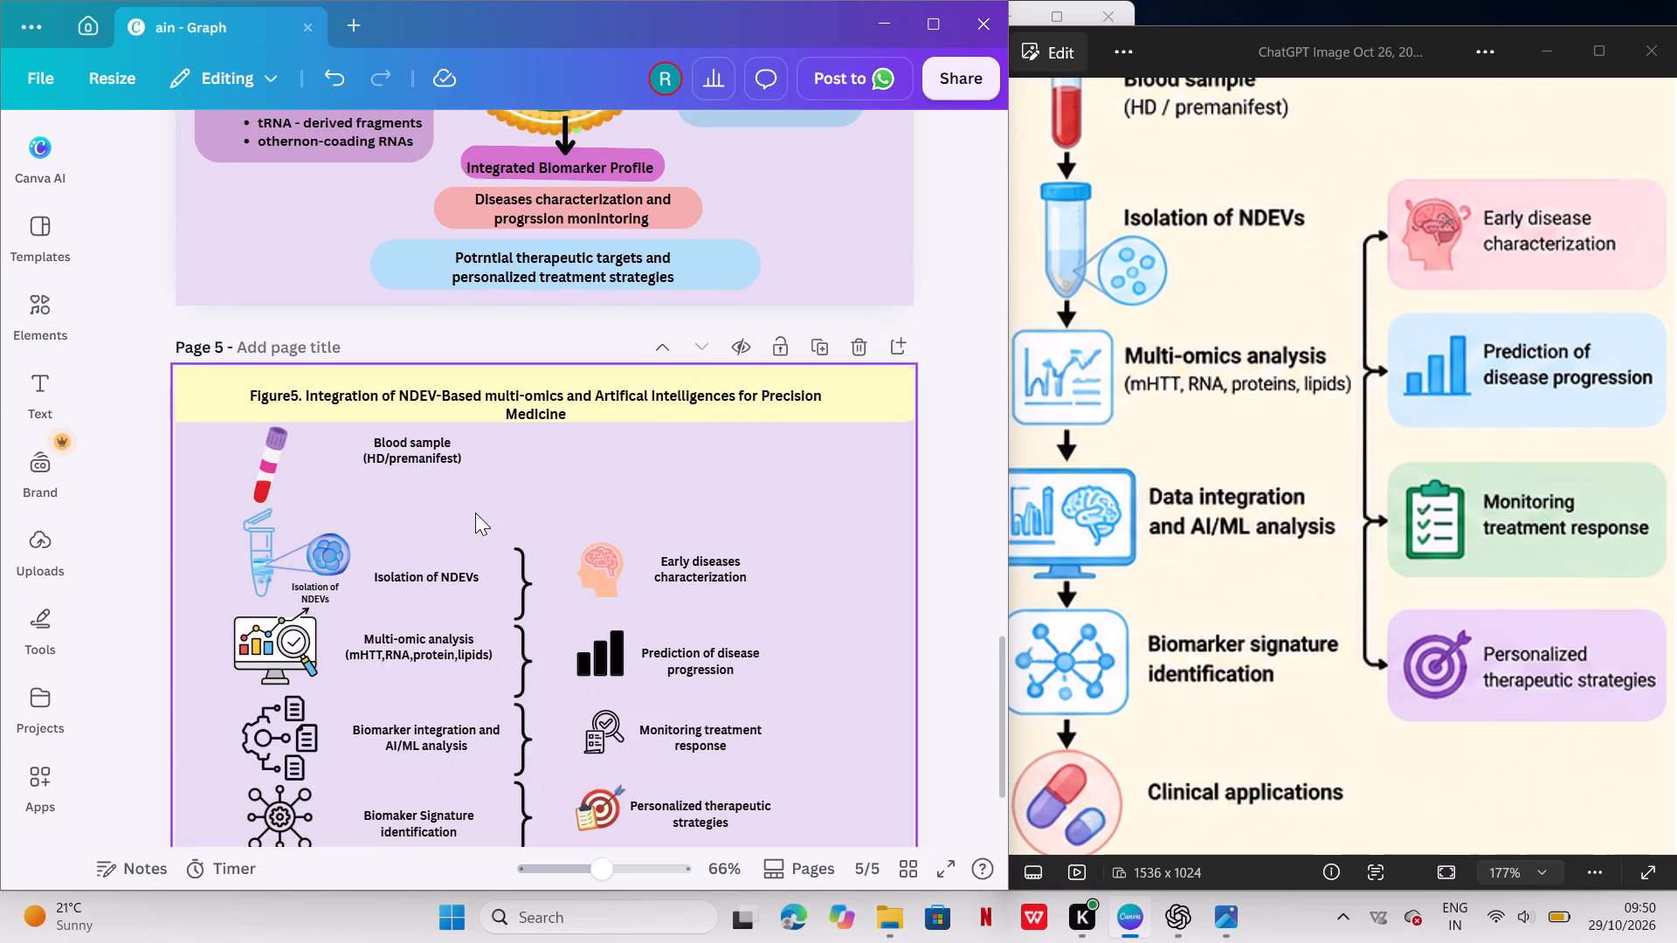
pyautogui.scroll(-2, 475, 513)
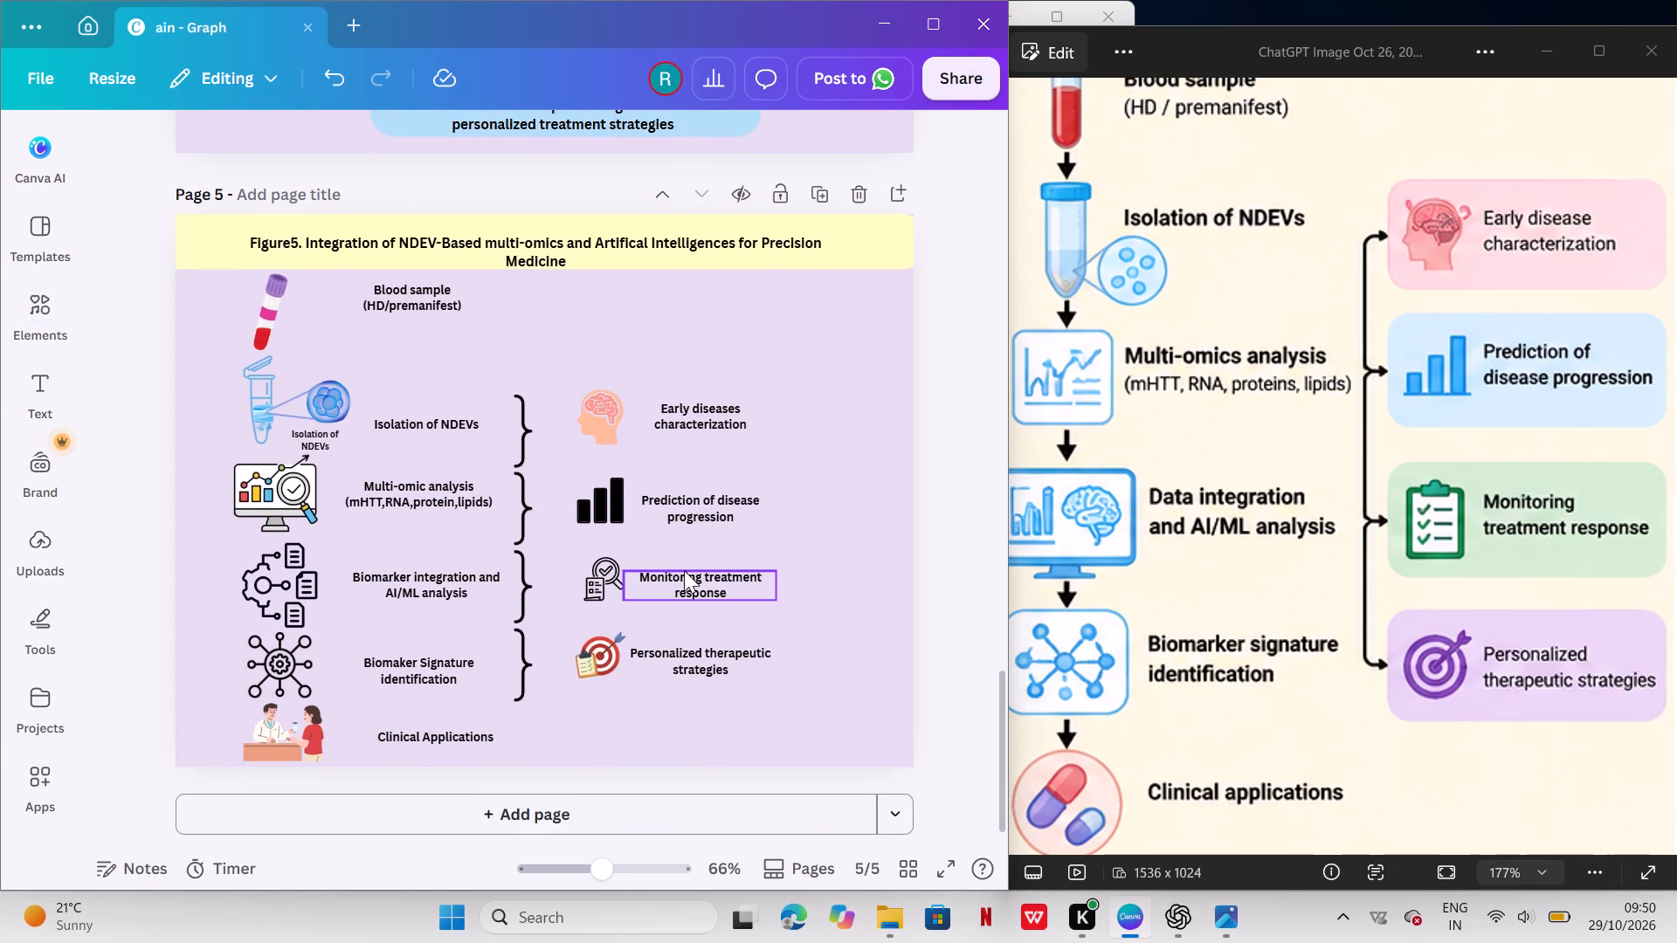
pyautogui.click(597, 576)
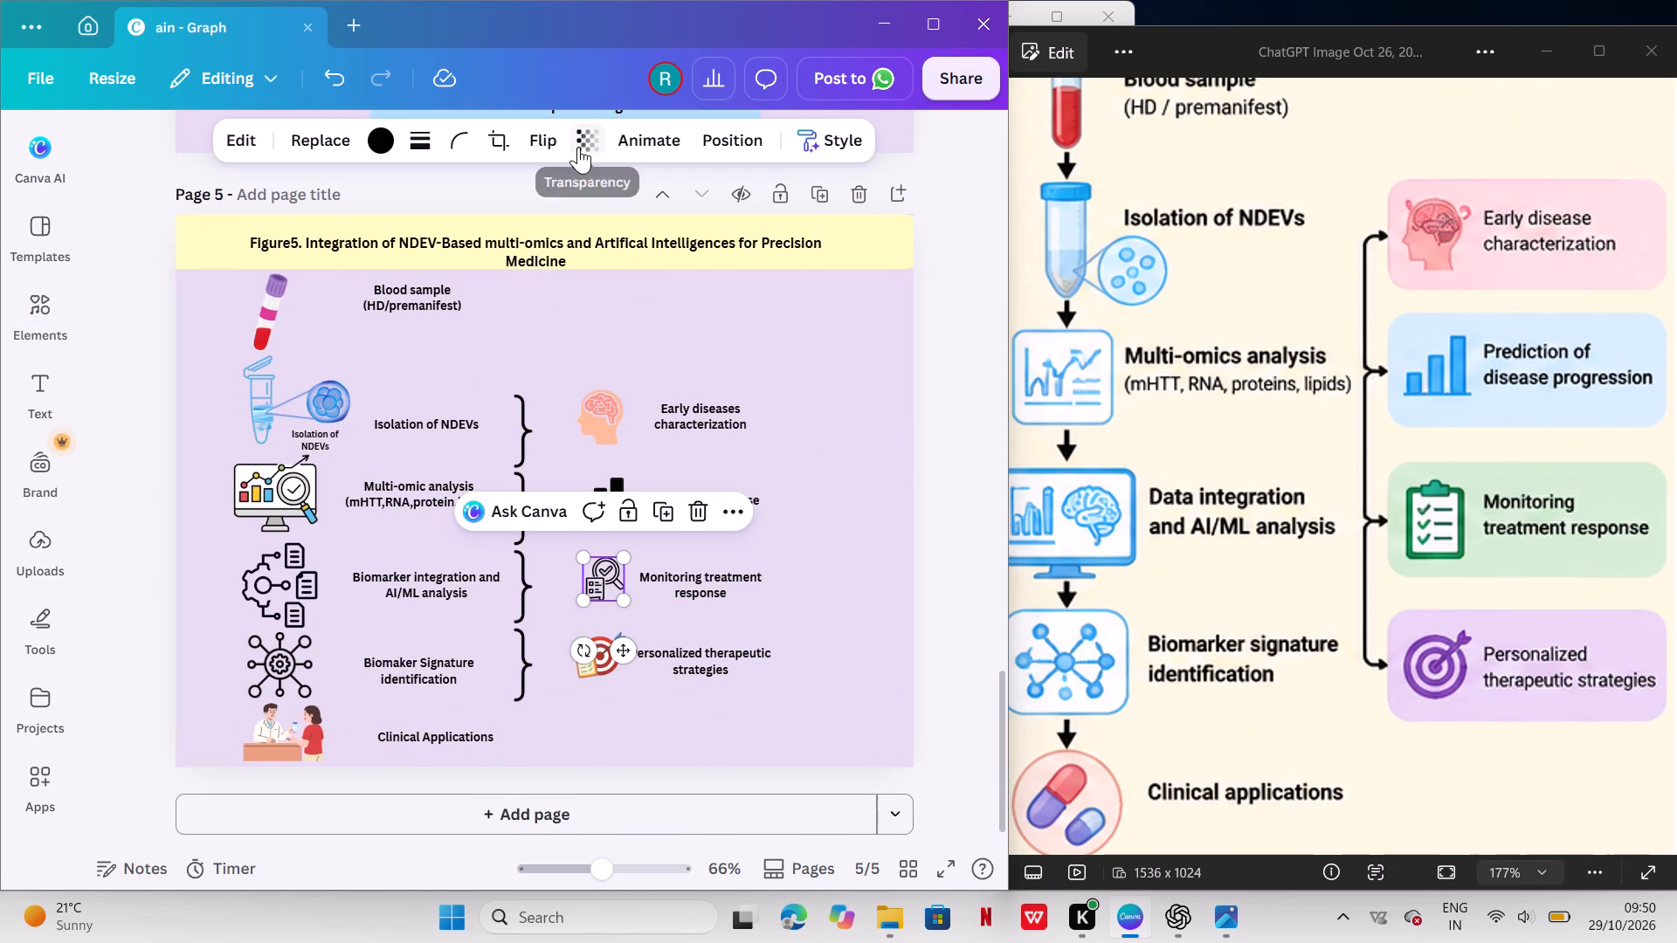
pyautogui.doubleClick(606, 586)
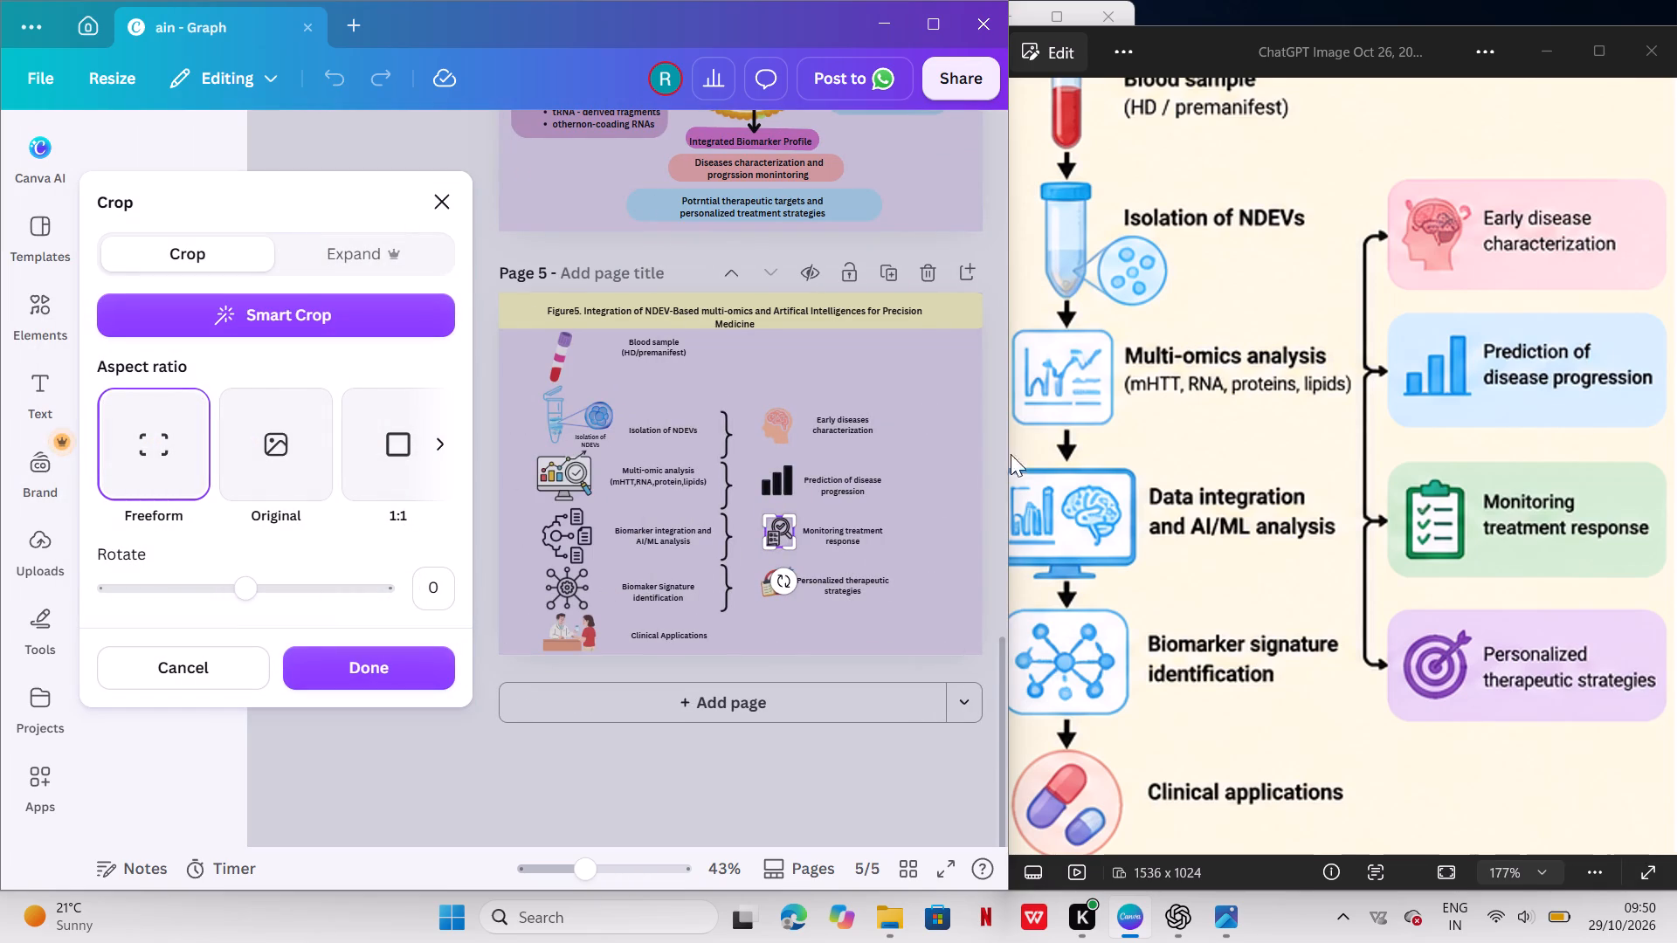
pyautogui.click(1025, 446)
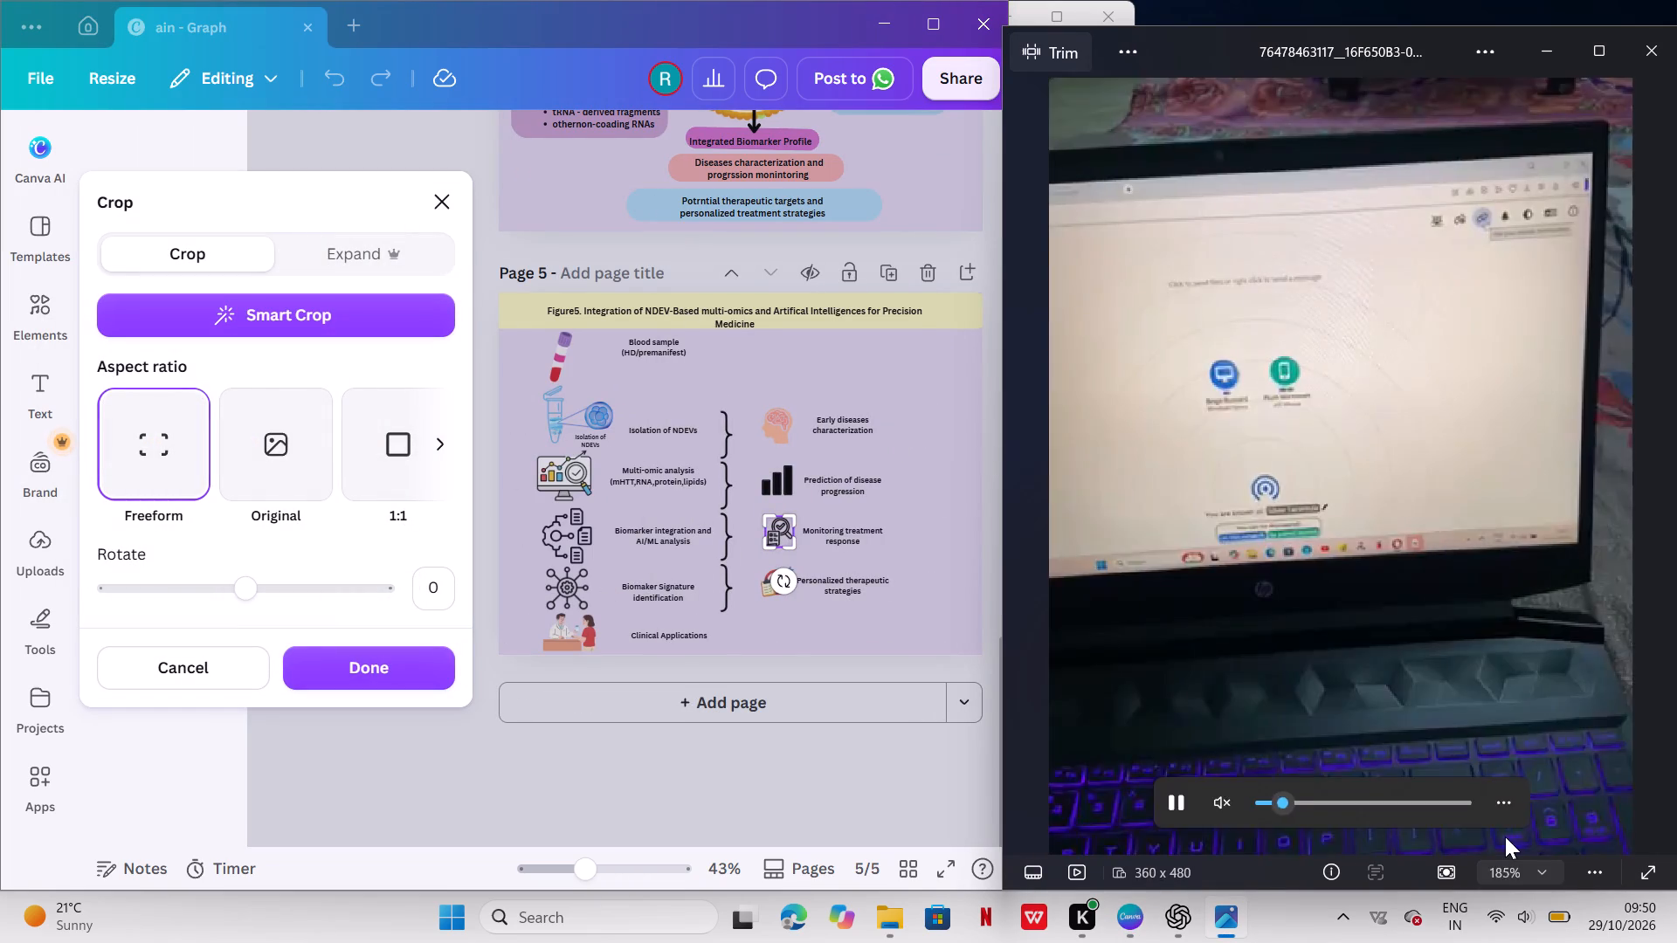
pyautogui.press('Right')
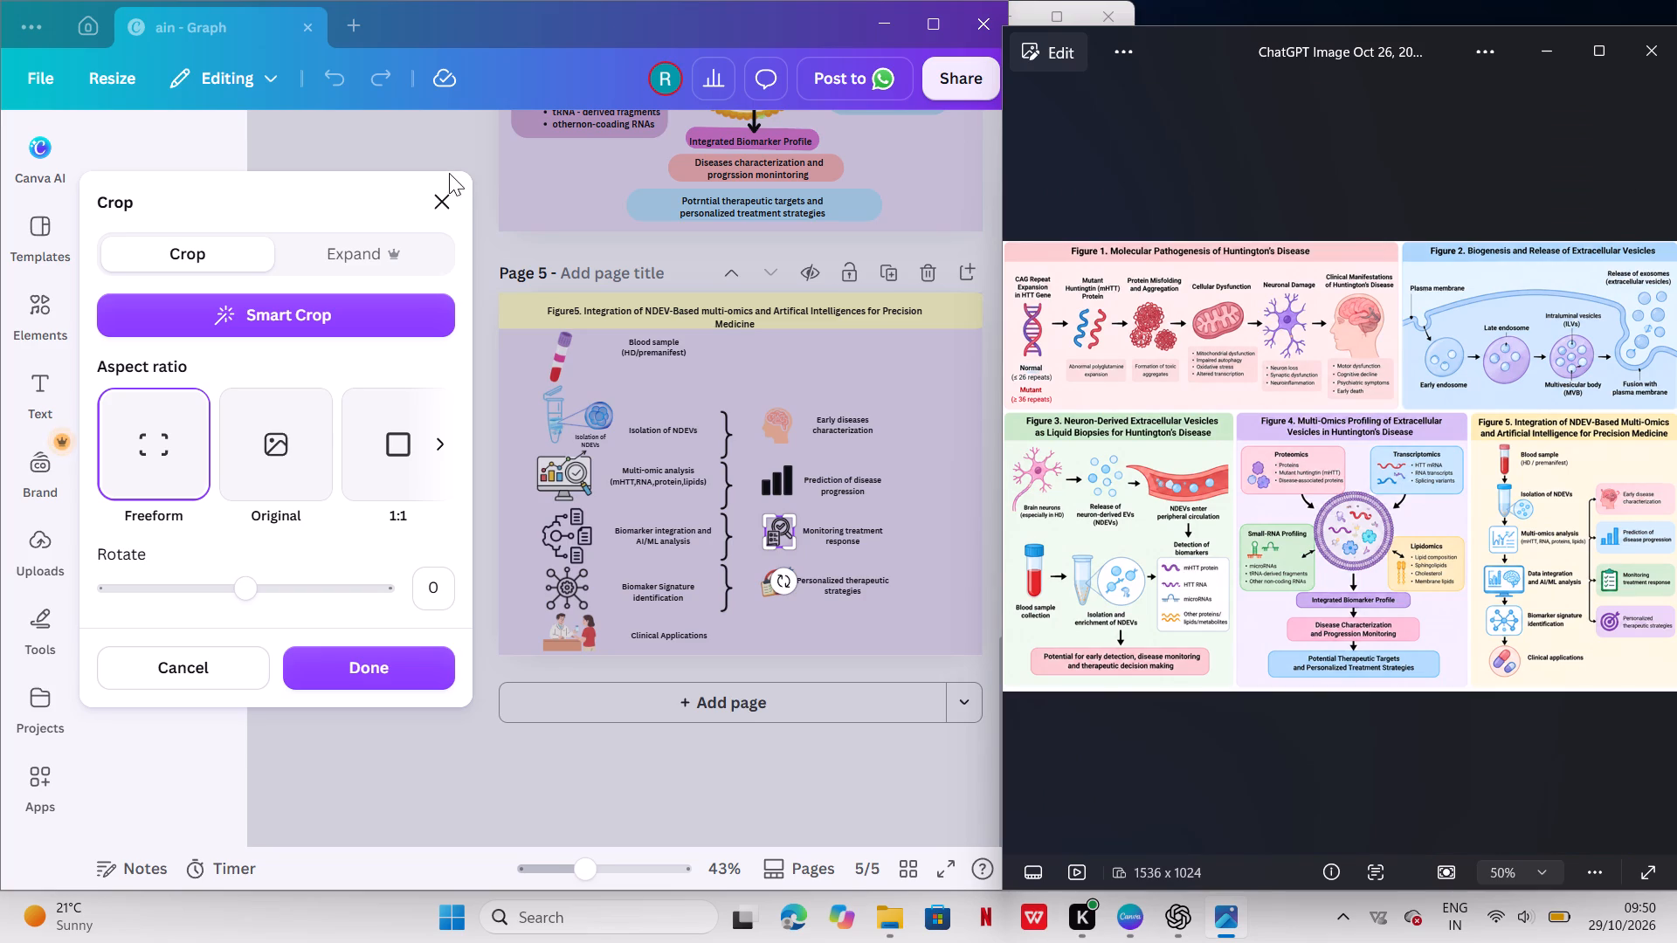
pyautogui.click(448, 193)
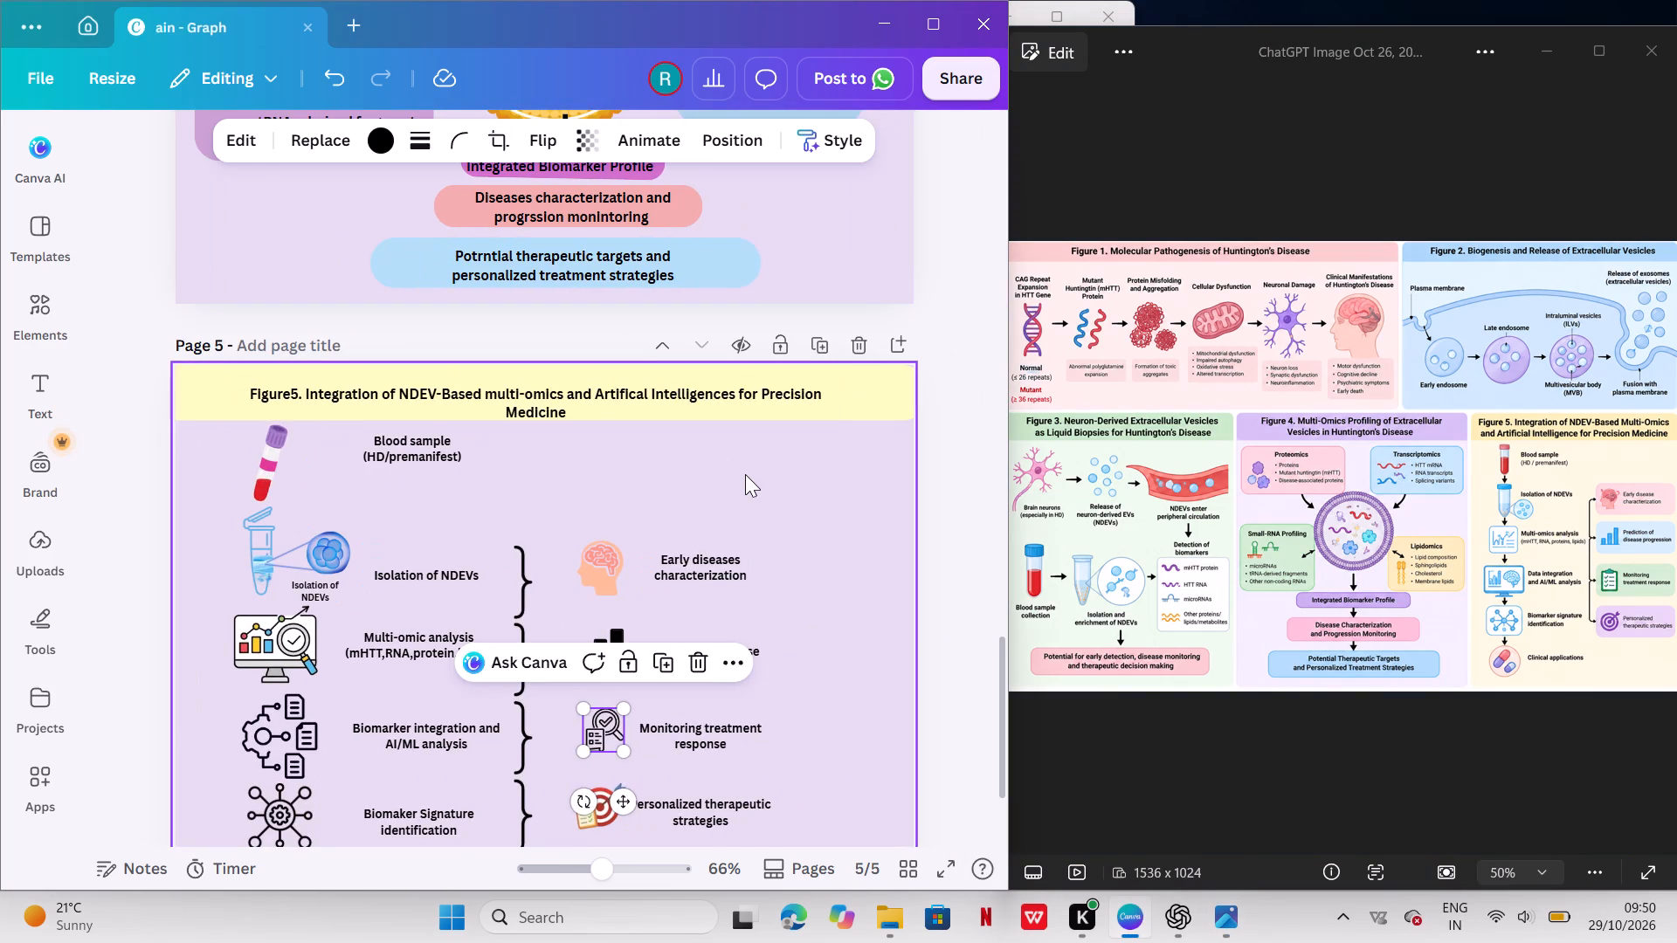
# Move the "Blood sample (HD/premanifest)" label slightly lower beside the blood tube, roughly centred above the "Isolation of NDEVs" label.
pyautogui.scroll(-2, 745, 474)
pyautogui.moveTo(398, 275); pyautogui.dragTo(398, 305)
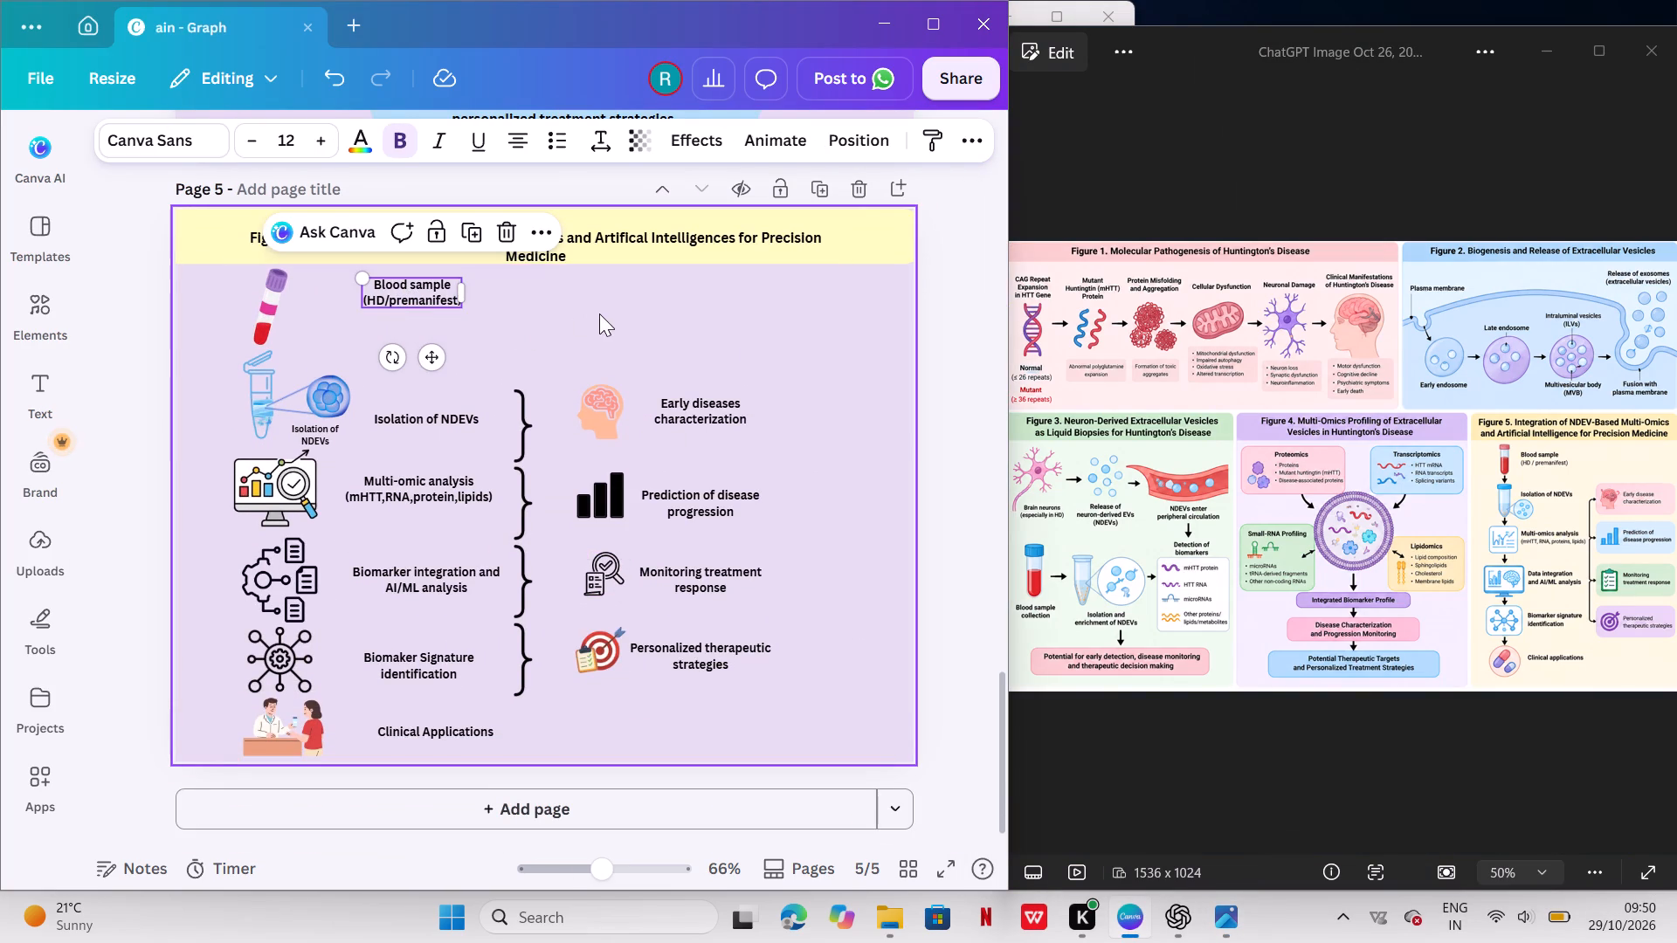
pyautogui.click(592, 317)
pyautogui.click(401, 282)
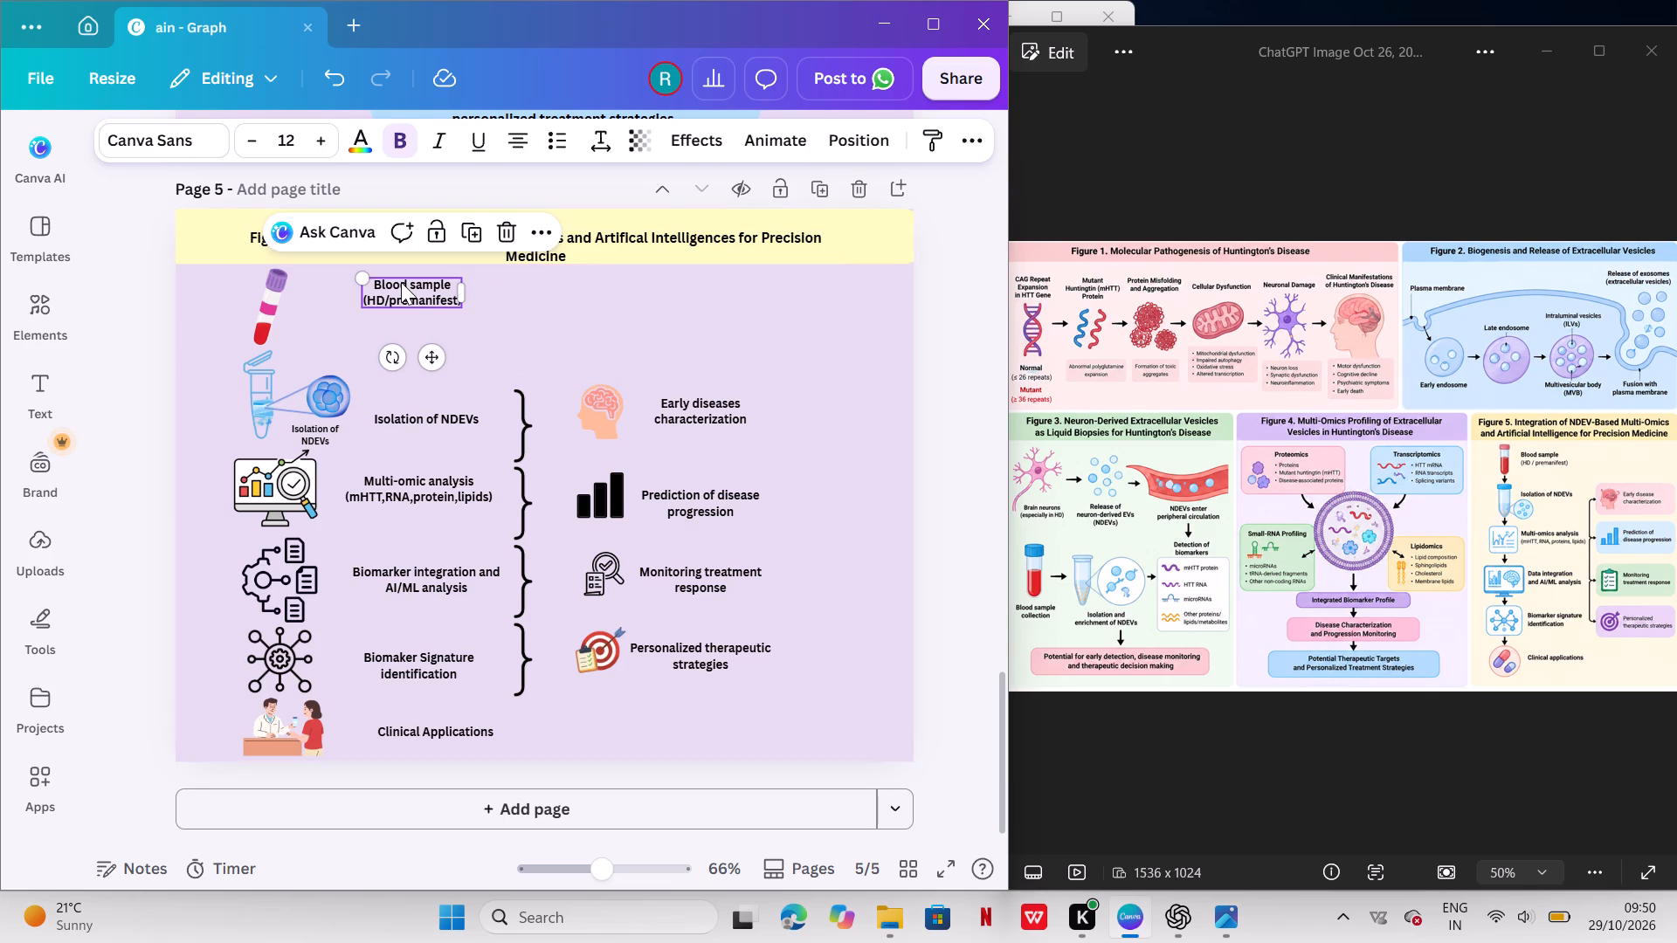
pyautogui.moveTo(436, 366); pyautogui.dragTo(431, 375)
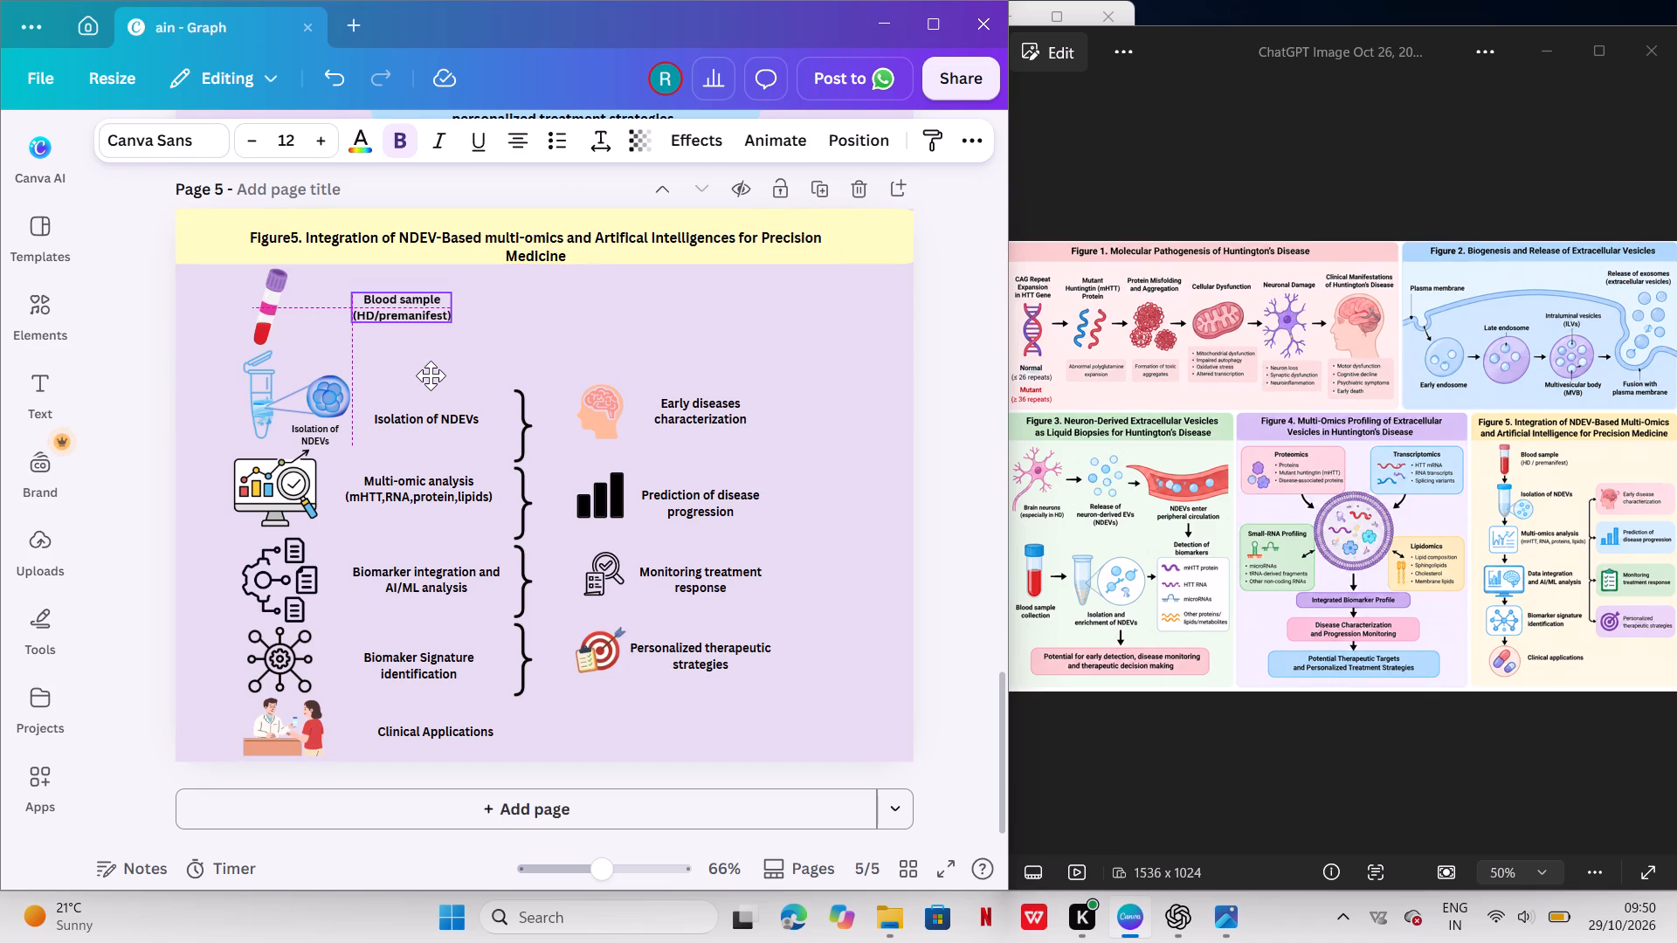
pyautogui.moveTo(431, 375); pyautogui.dragTo(439, 380)
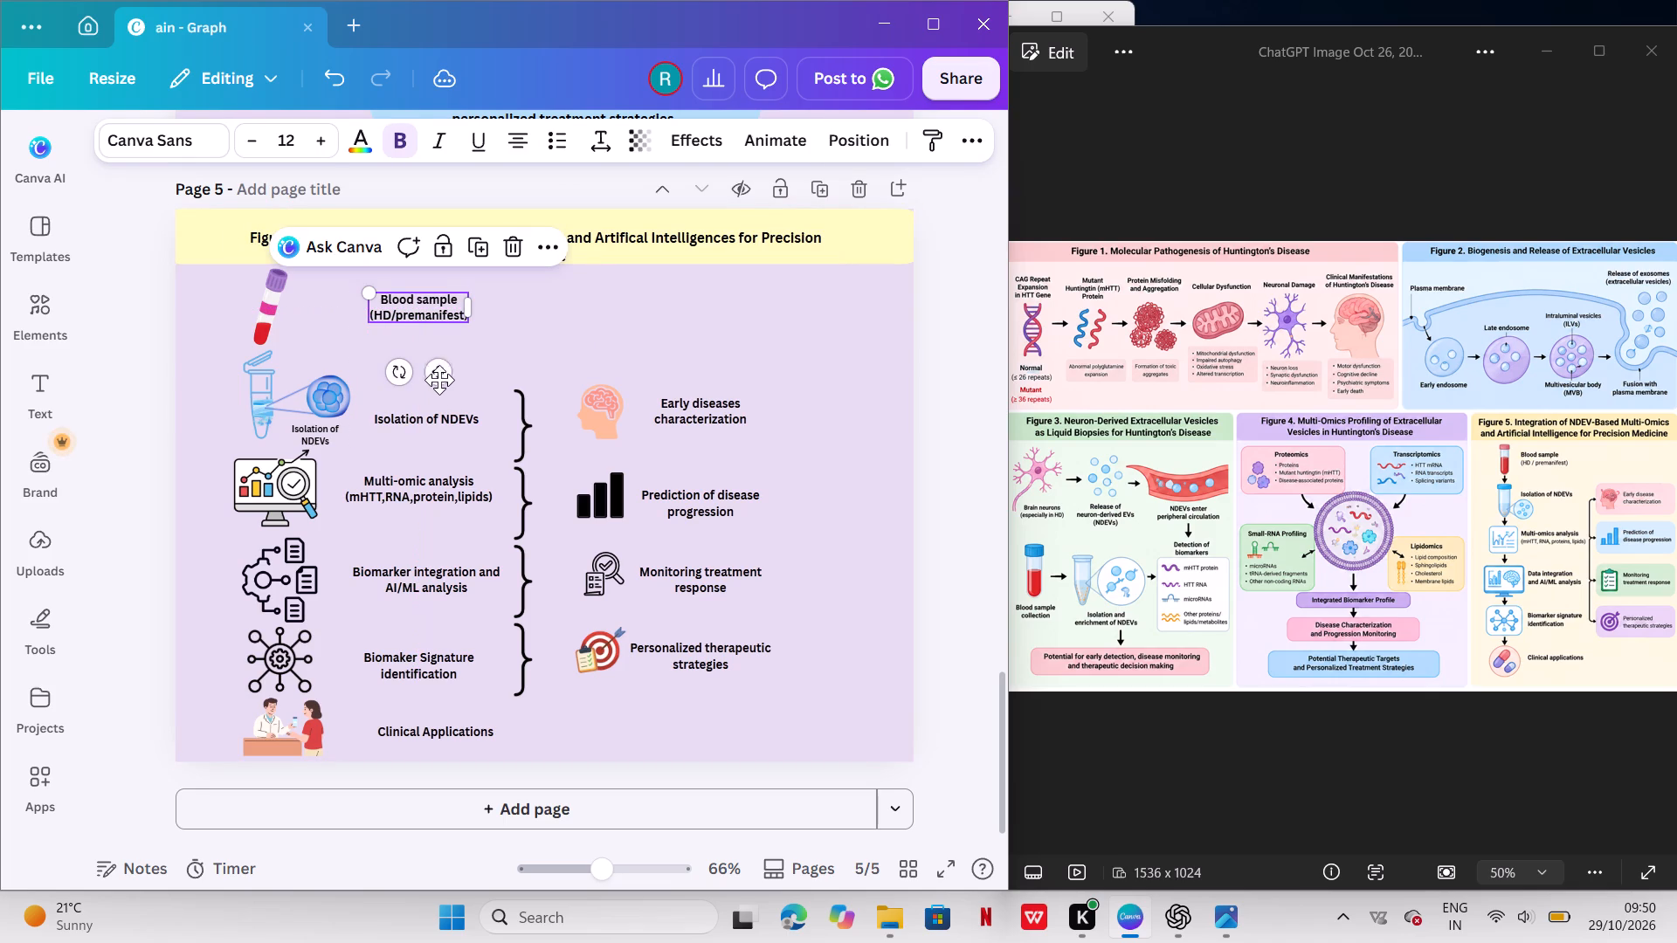
pyautogui.click(577, 314)
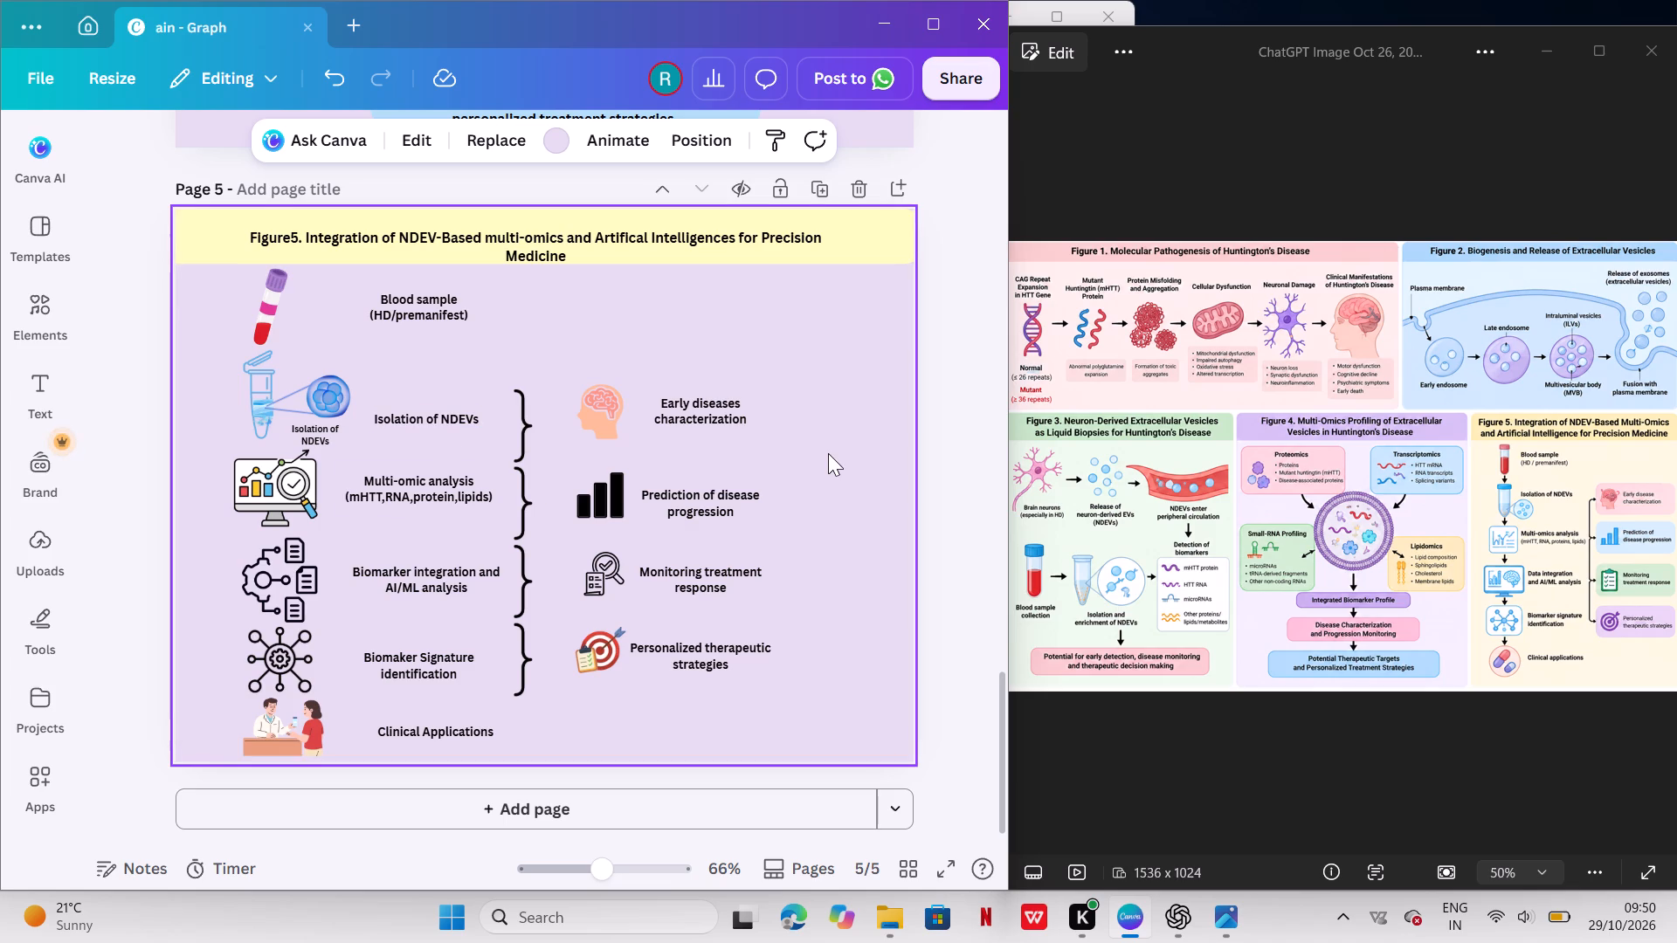
# Shift the "Clinical Applications" label slightly closer to the consultation illustration, in line with the labels above it.
pyautogui.click(428, 736)
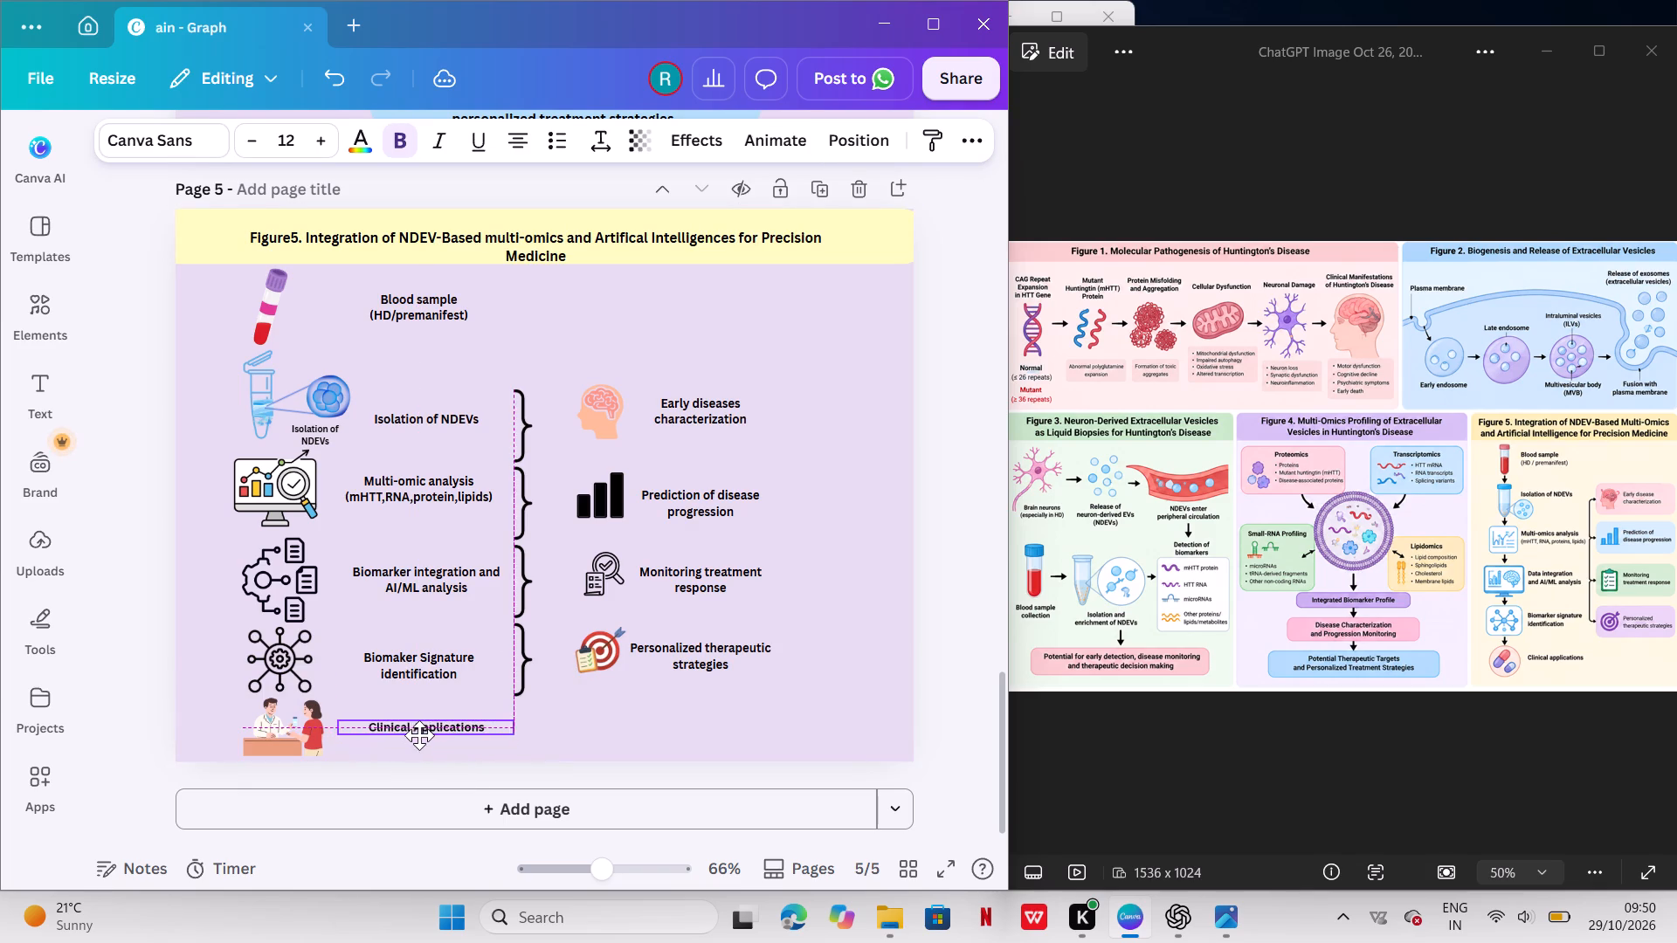
pyautogui.click(533, 730)
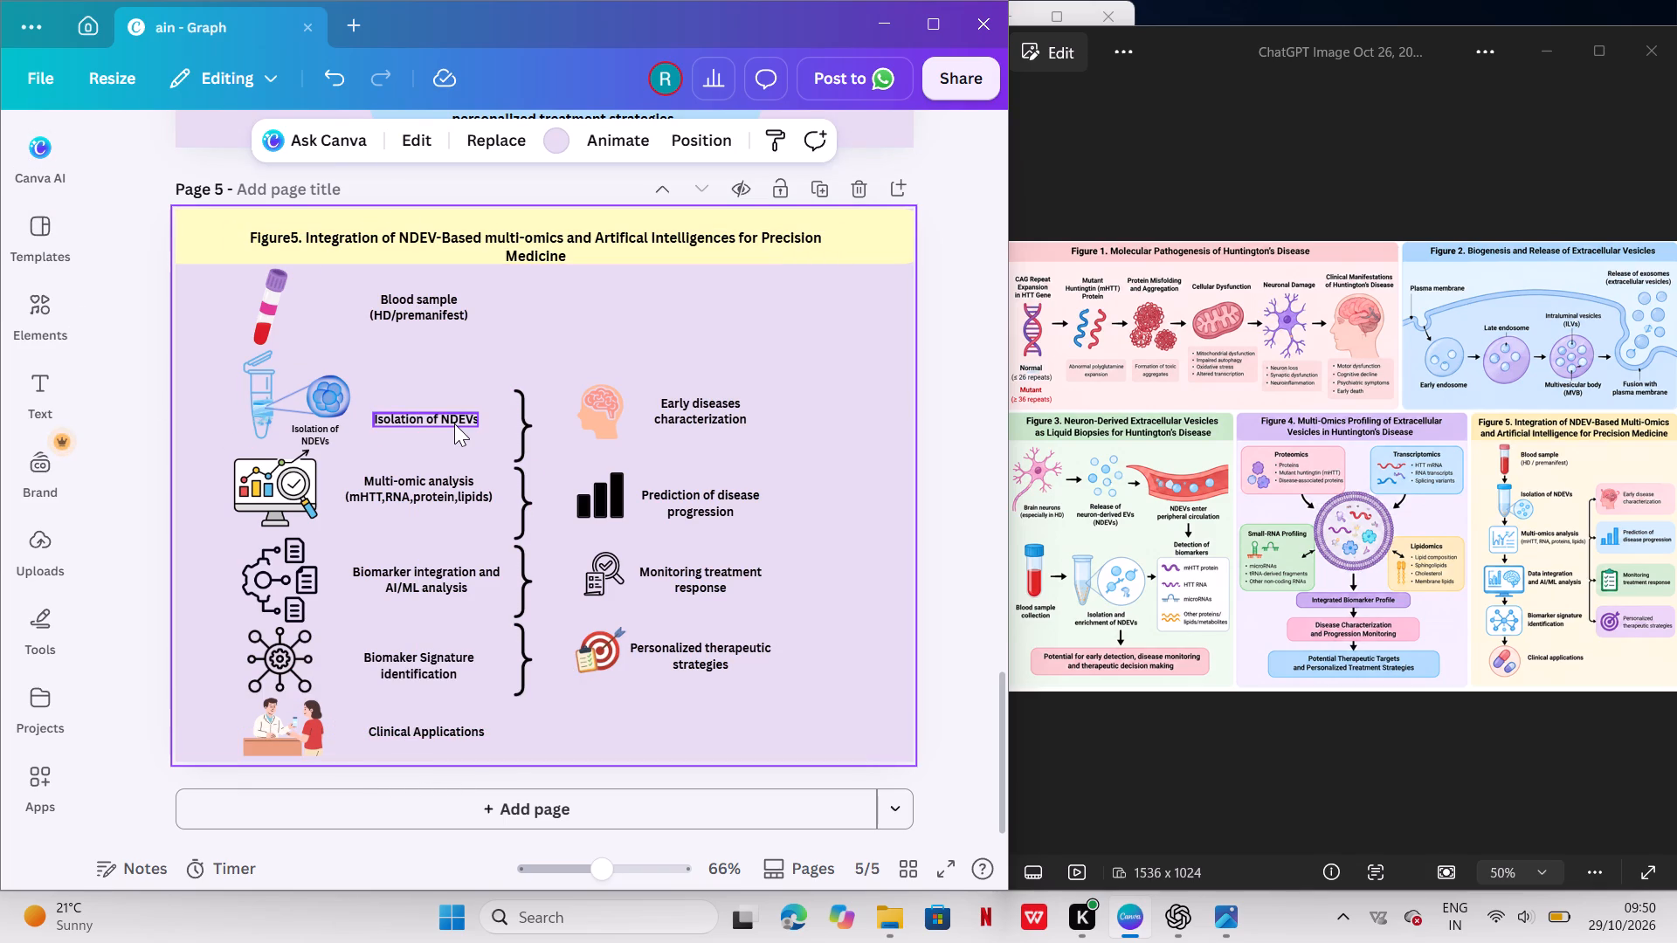
# Compare with Figure 5 in the reference image and flip the upper two curly brackets on page 5 horizontally.
pyautogui.hscroll(-1, 1514, 485)
pyautogui.tripleClick(1480, 471)
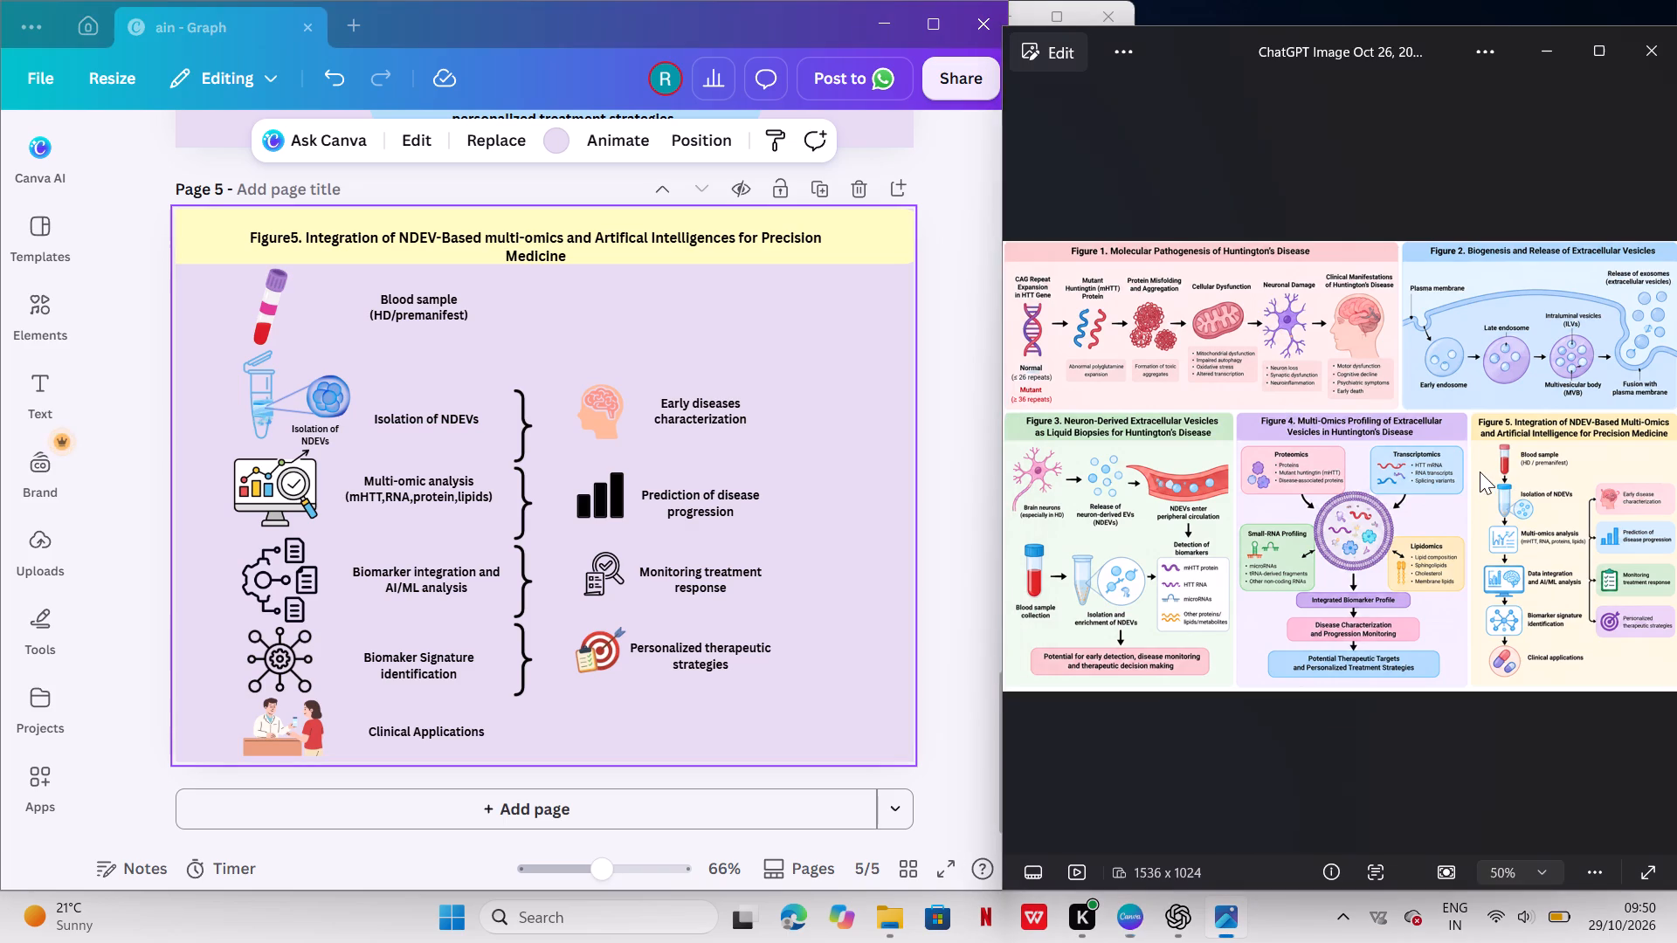
pyautogui.hscroll(-2, 1480, 471)
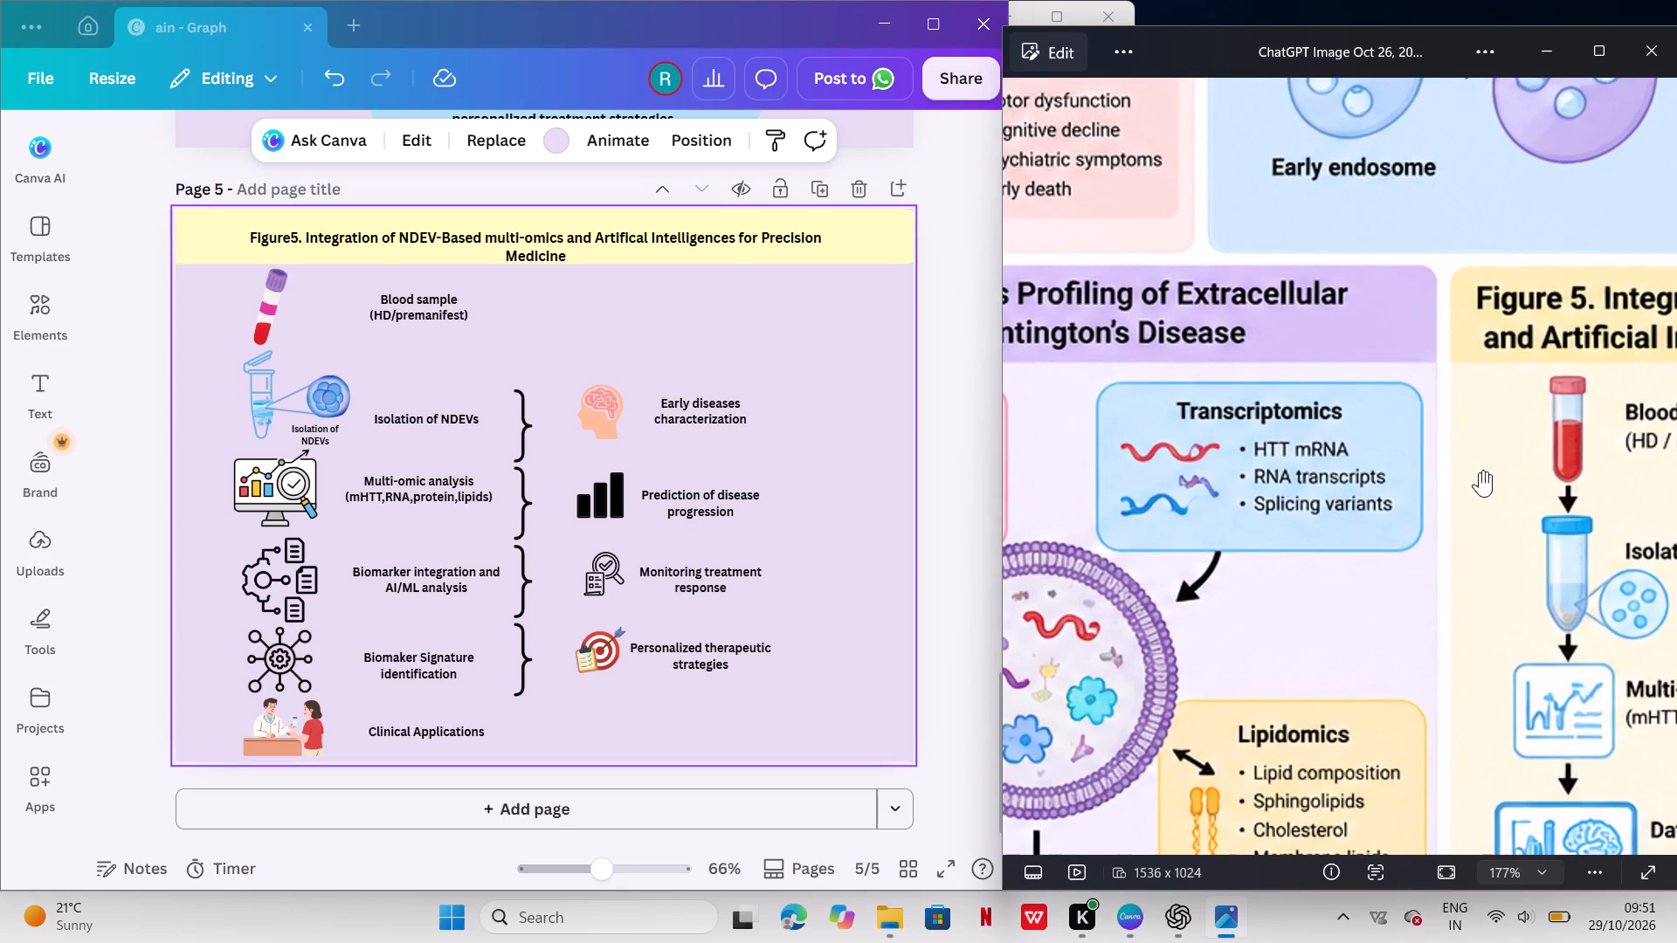
pyautogui.scroll(-3, 1480, 471)
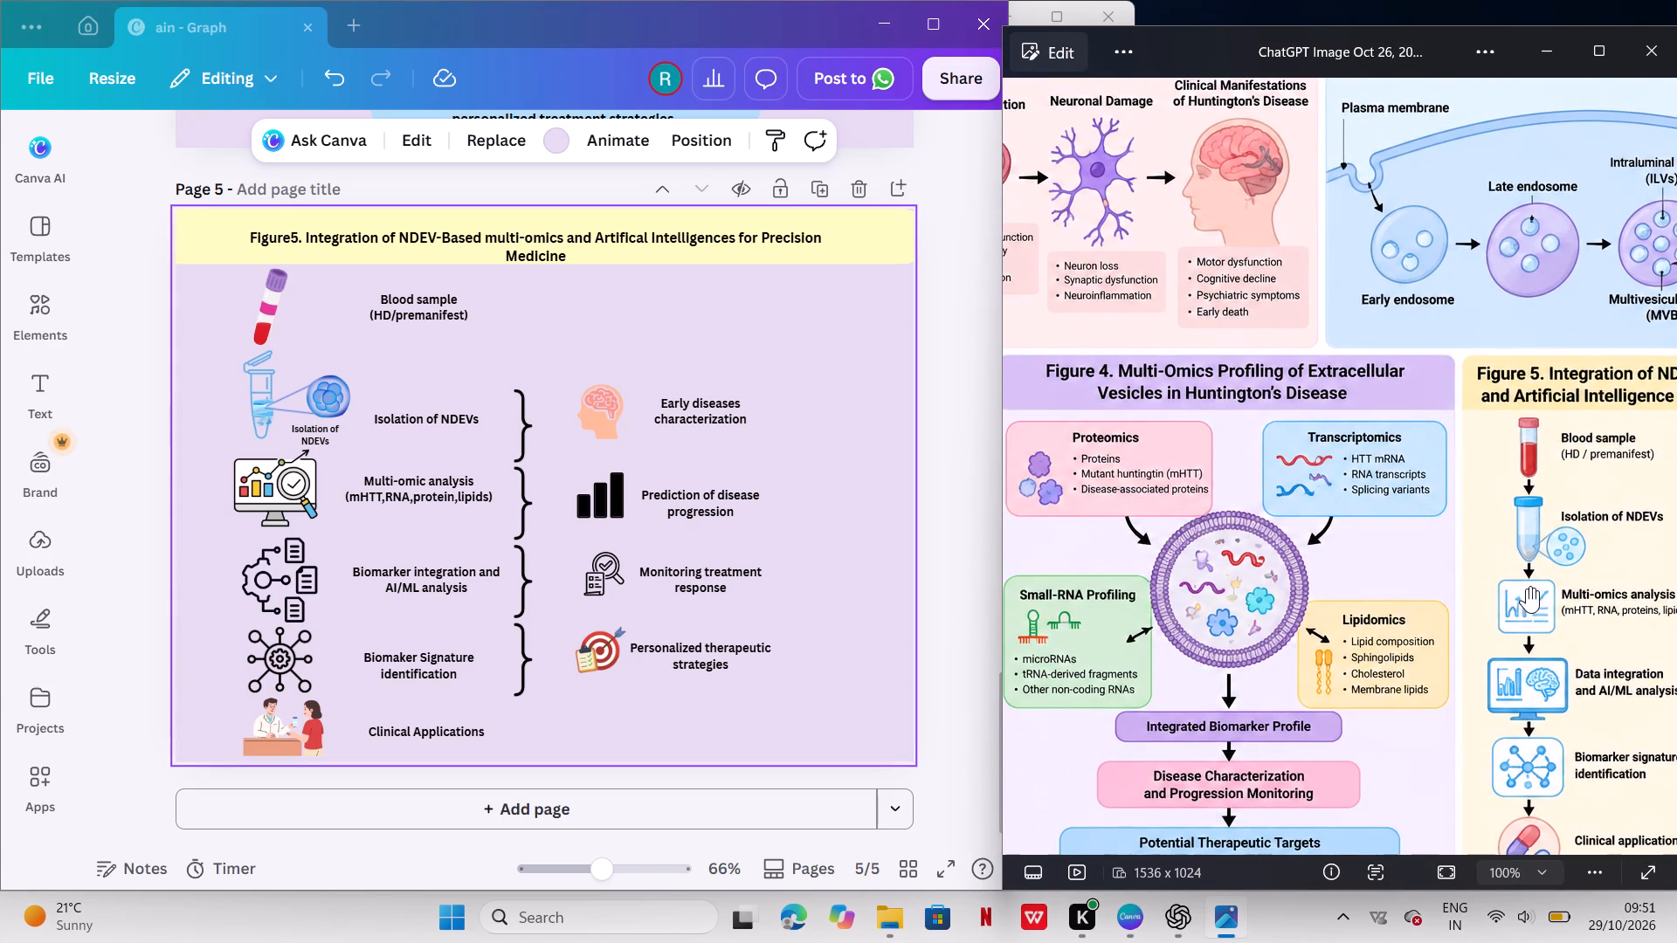
pyautogui.moveTo(1529, 588); pyautogui.dragTo(1214, 449)
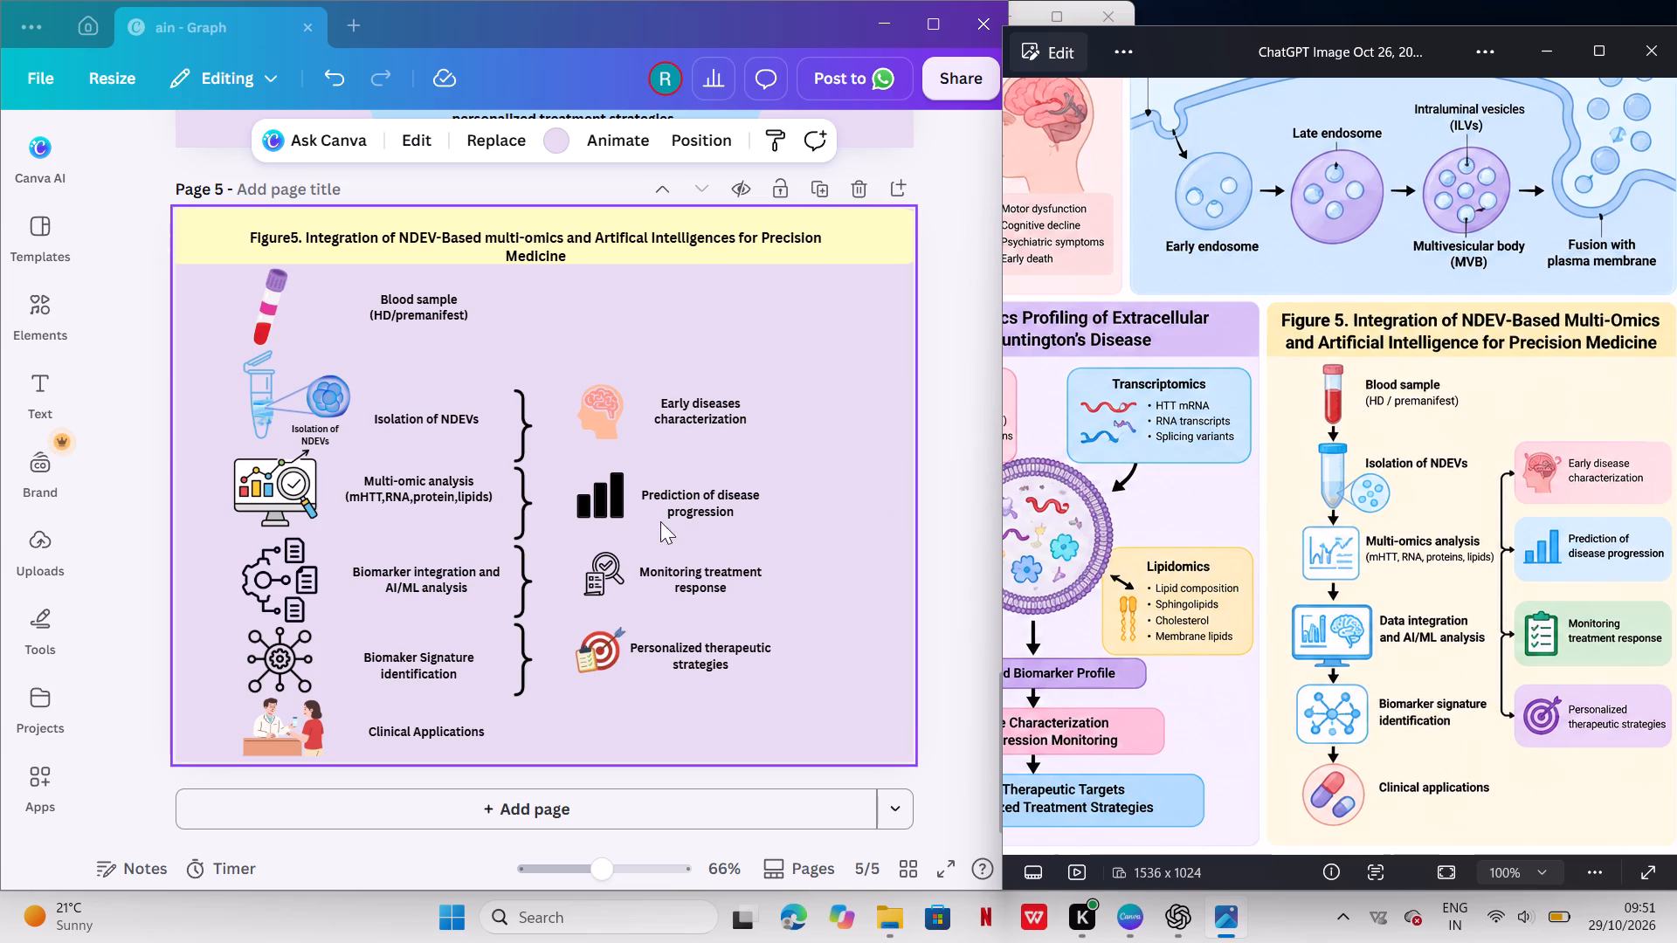
pyautogui.click(515, 447)
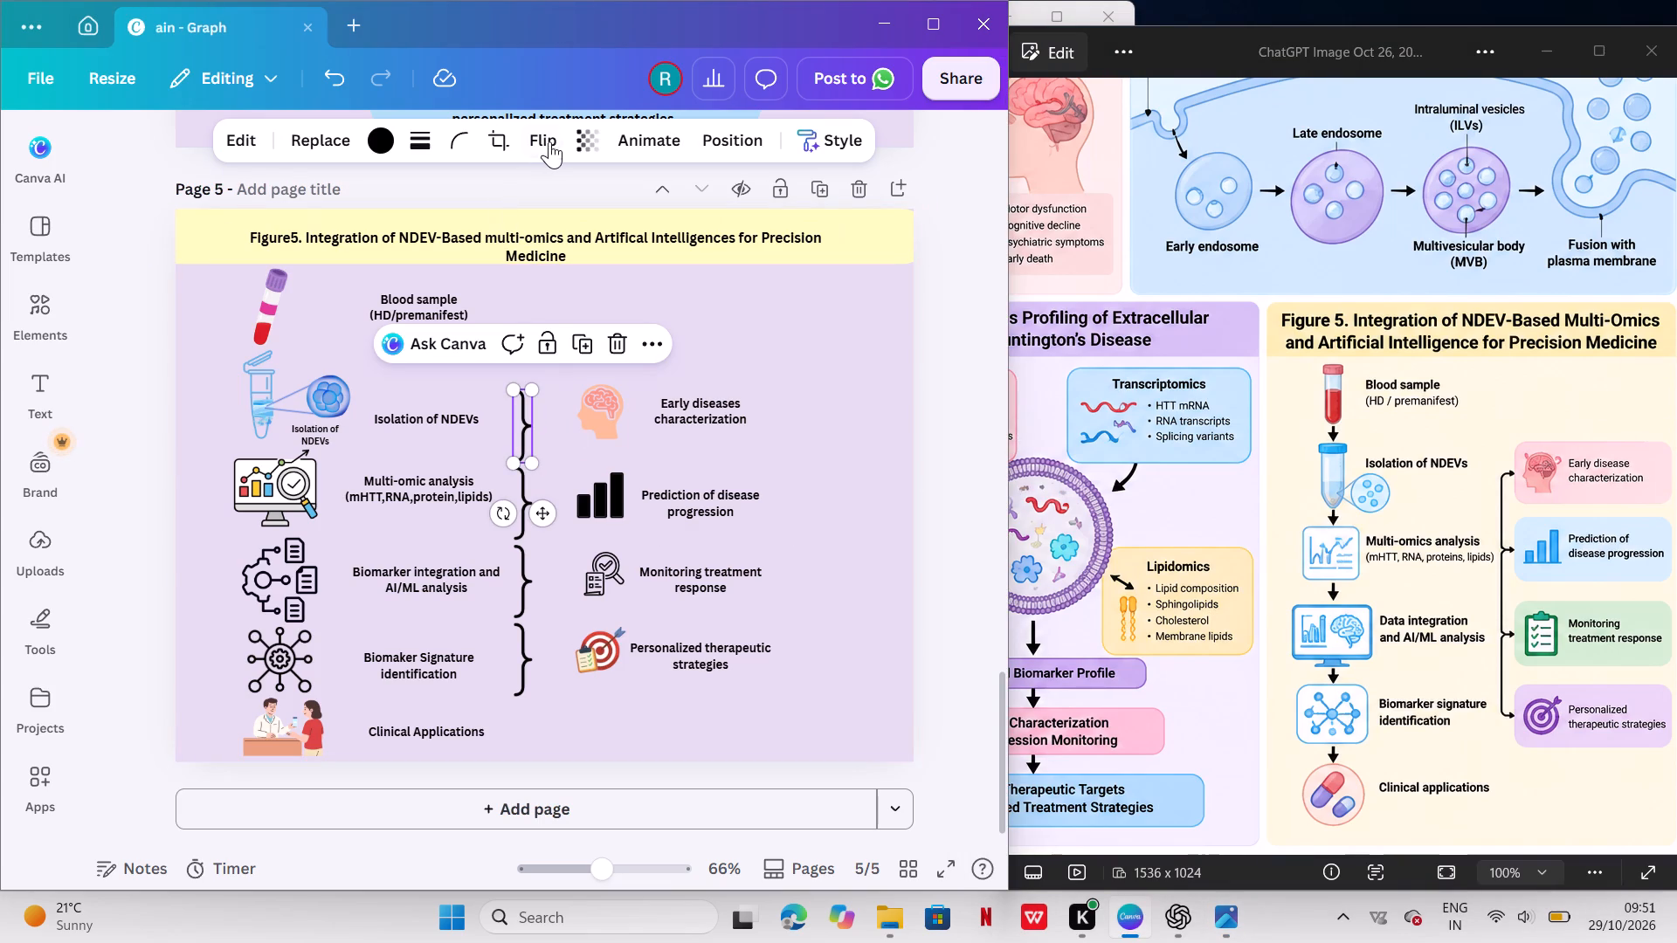
pyautogui.click(557, 141)
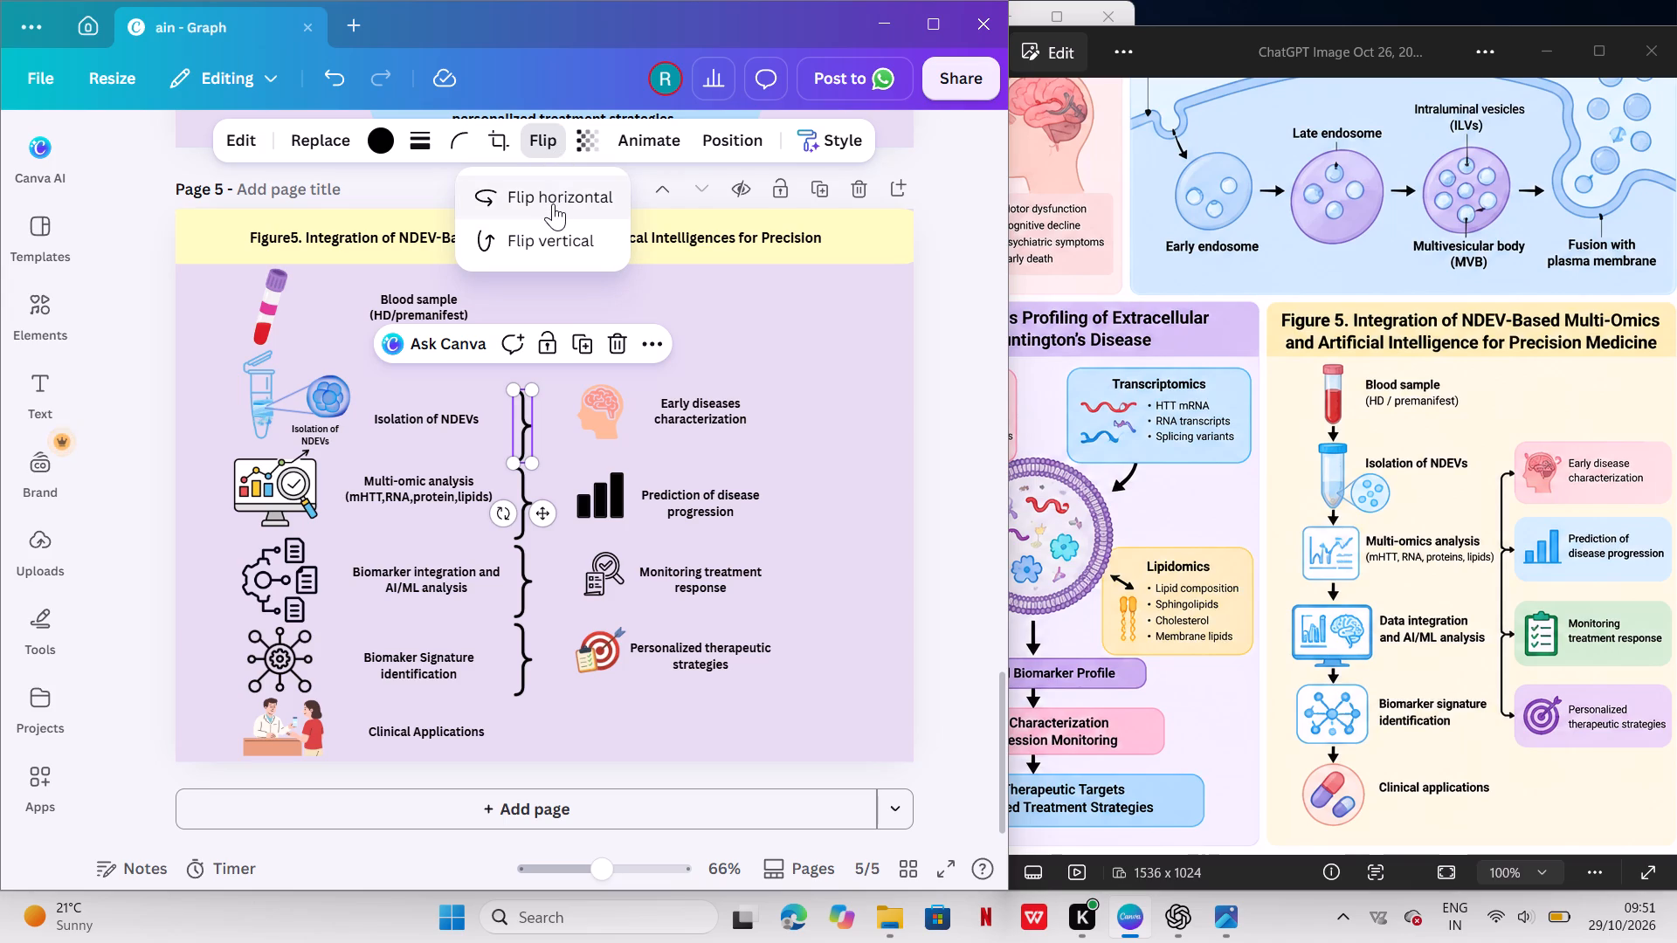
pyautogui.click(553, 203)
pyautogui.click(529, 526)
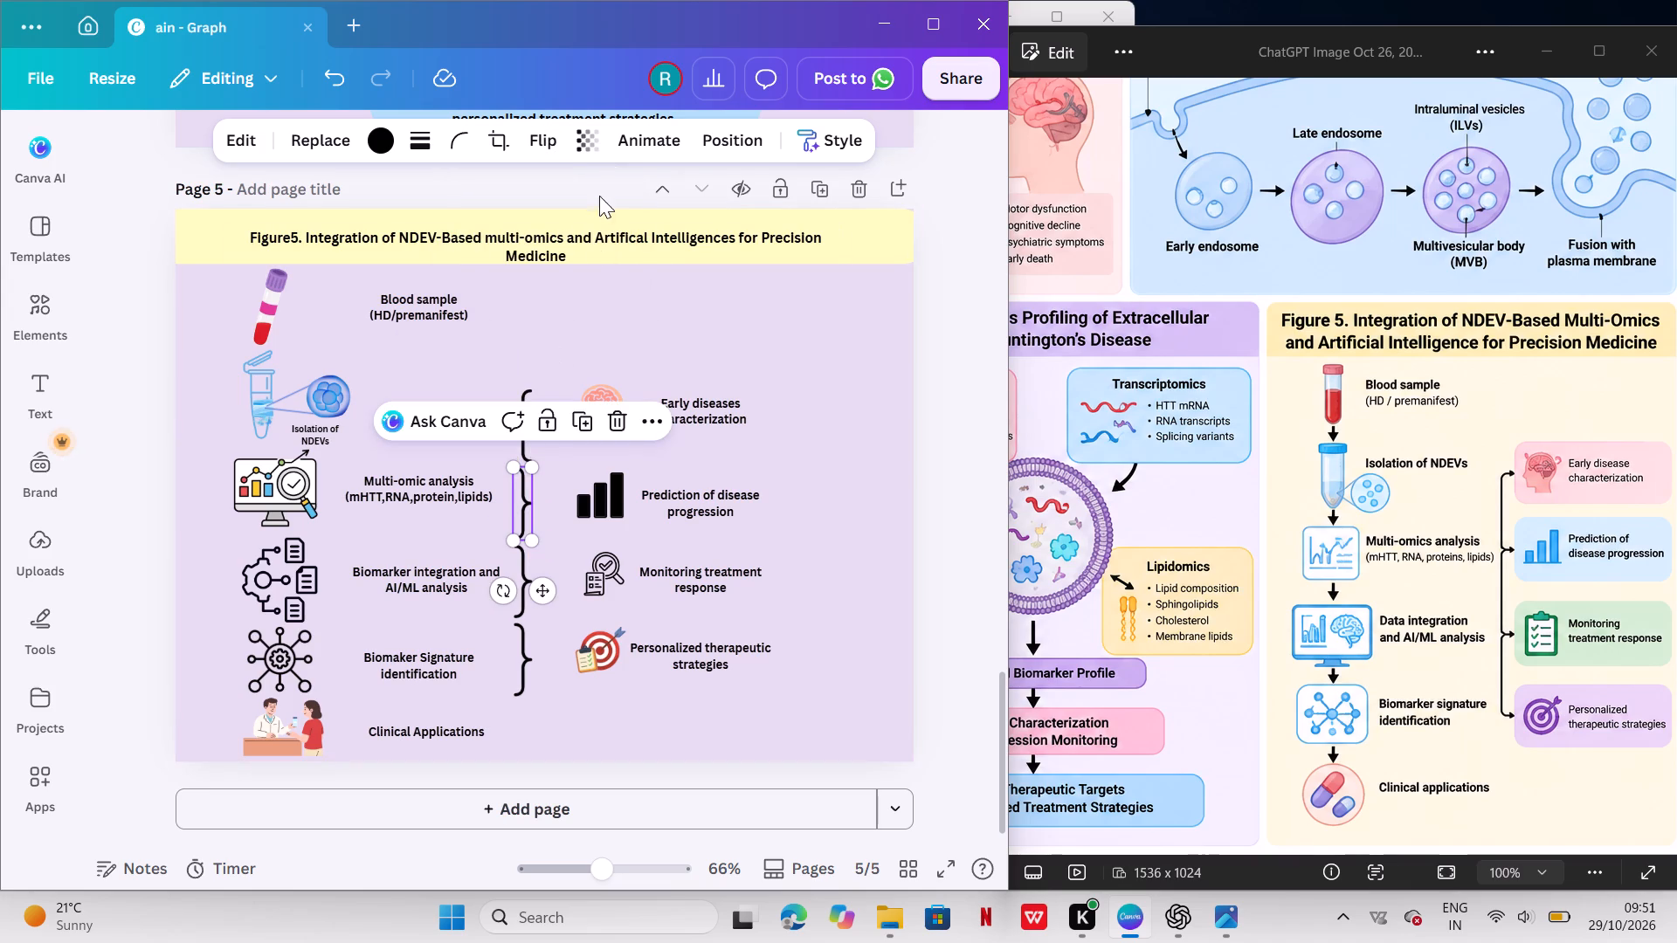
pyautogui.click(552, 152)
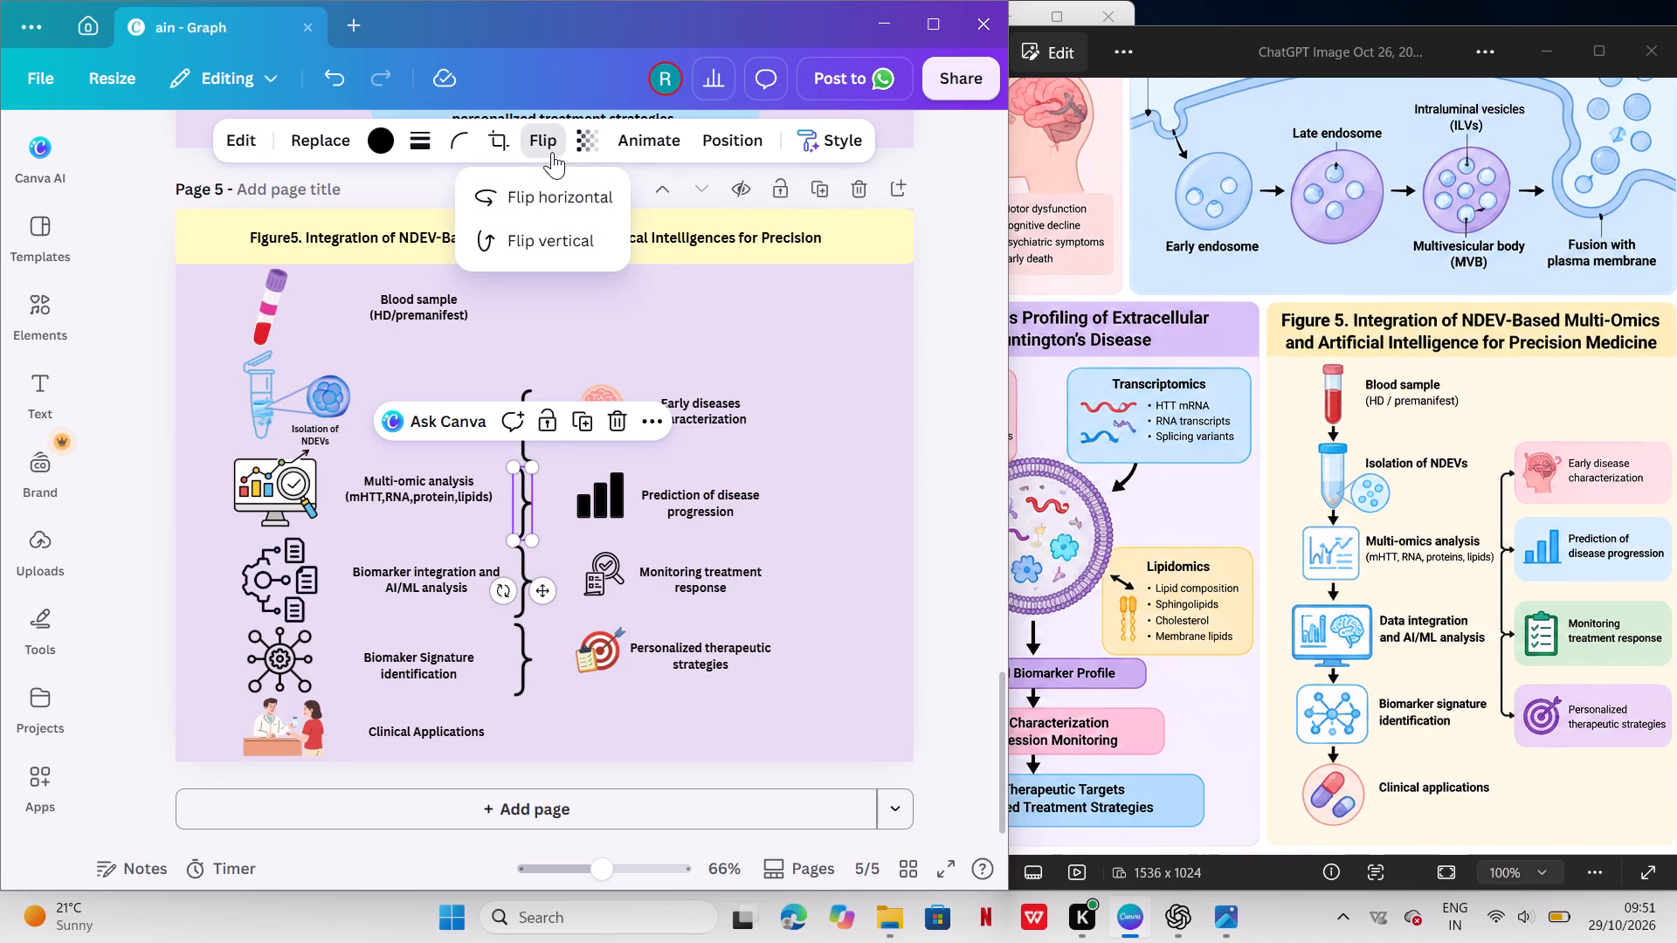
pyautogui.click(556, 186)
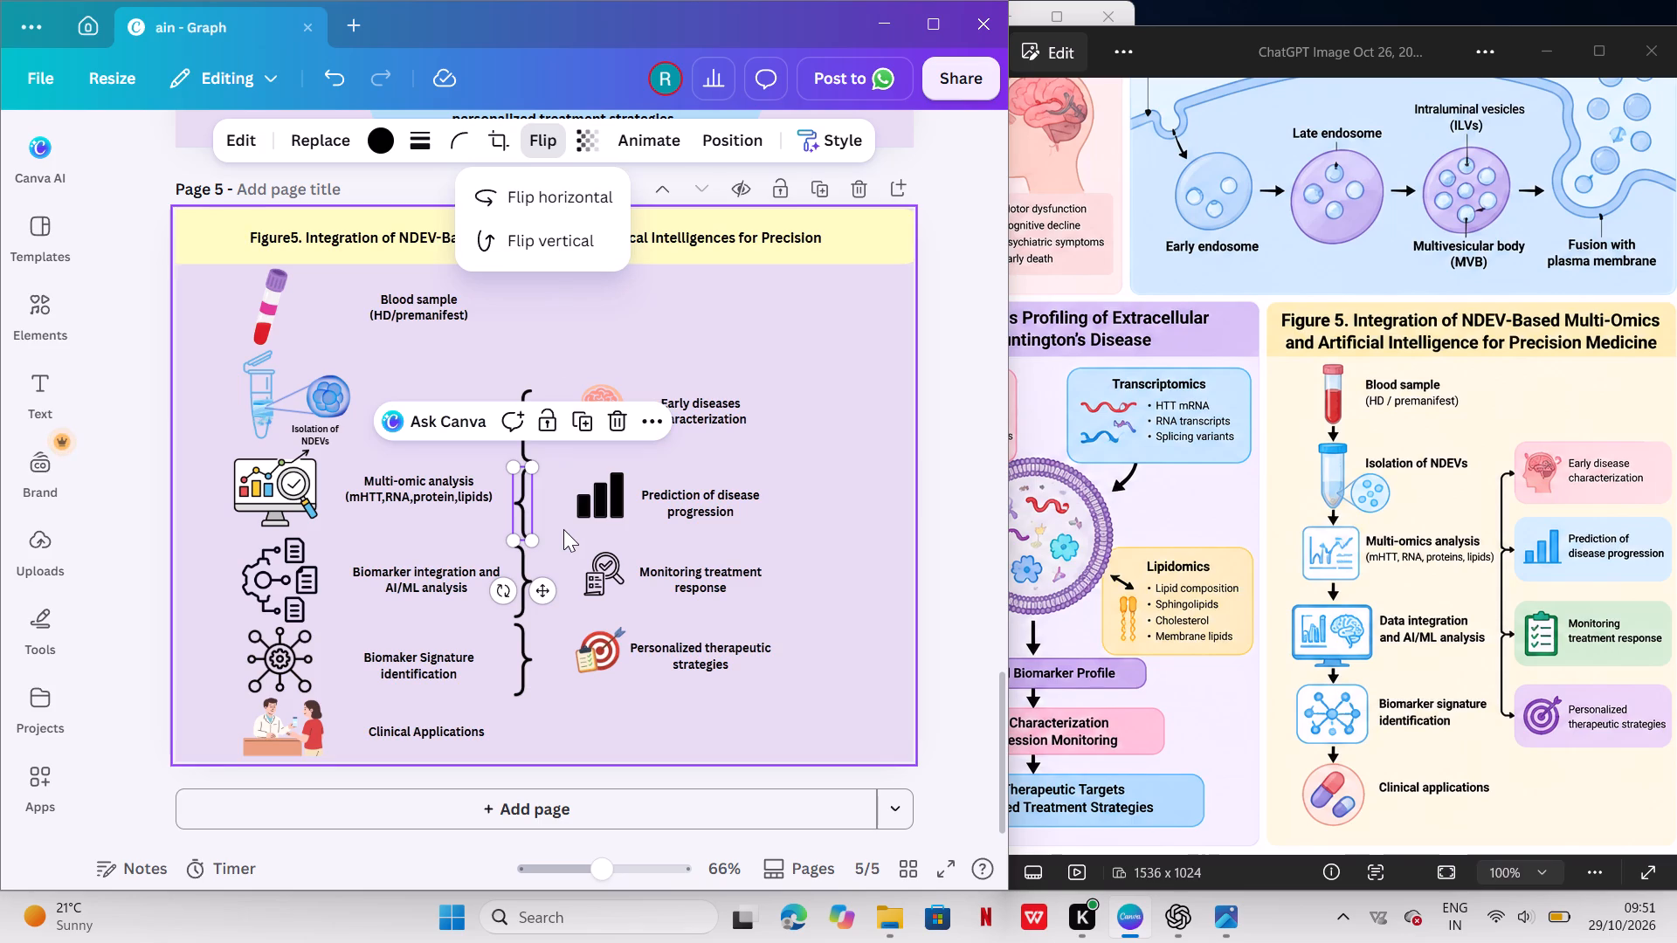
# Flip the lower two curly brackets horizontally so they open toward the outcome icons like the upper two.
pyautogui.click(524, 599)
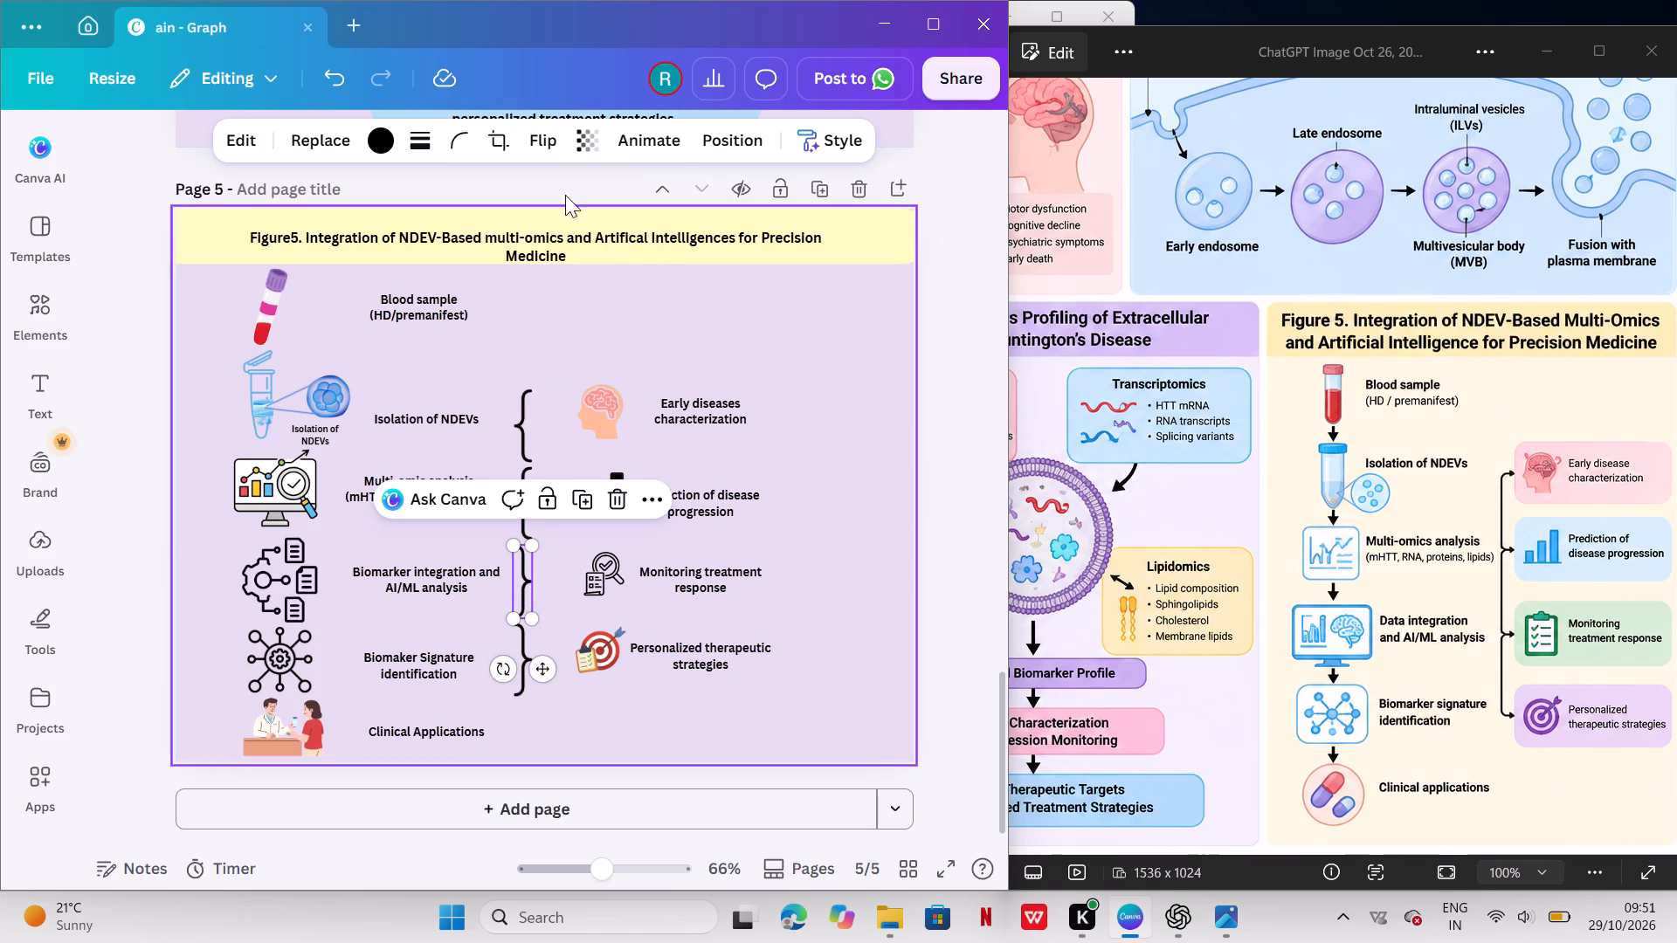
pyautogui.click(548, 137)
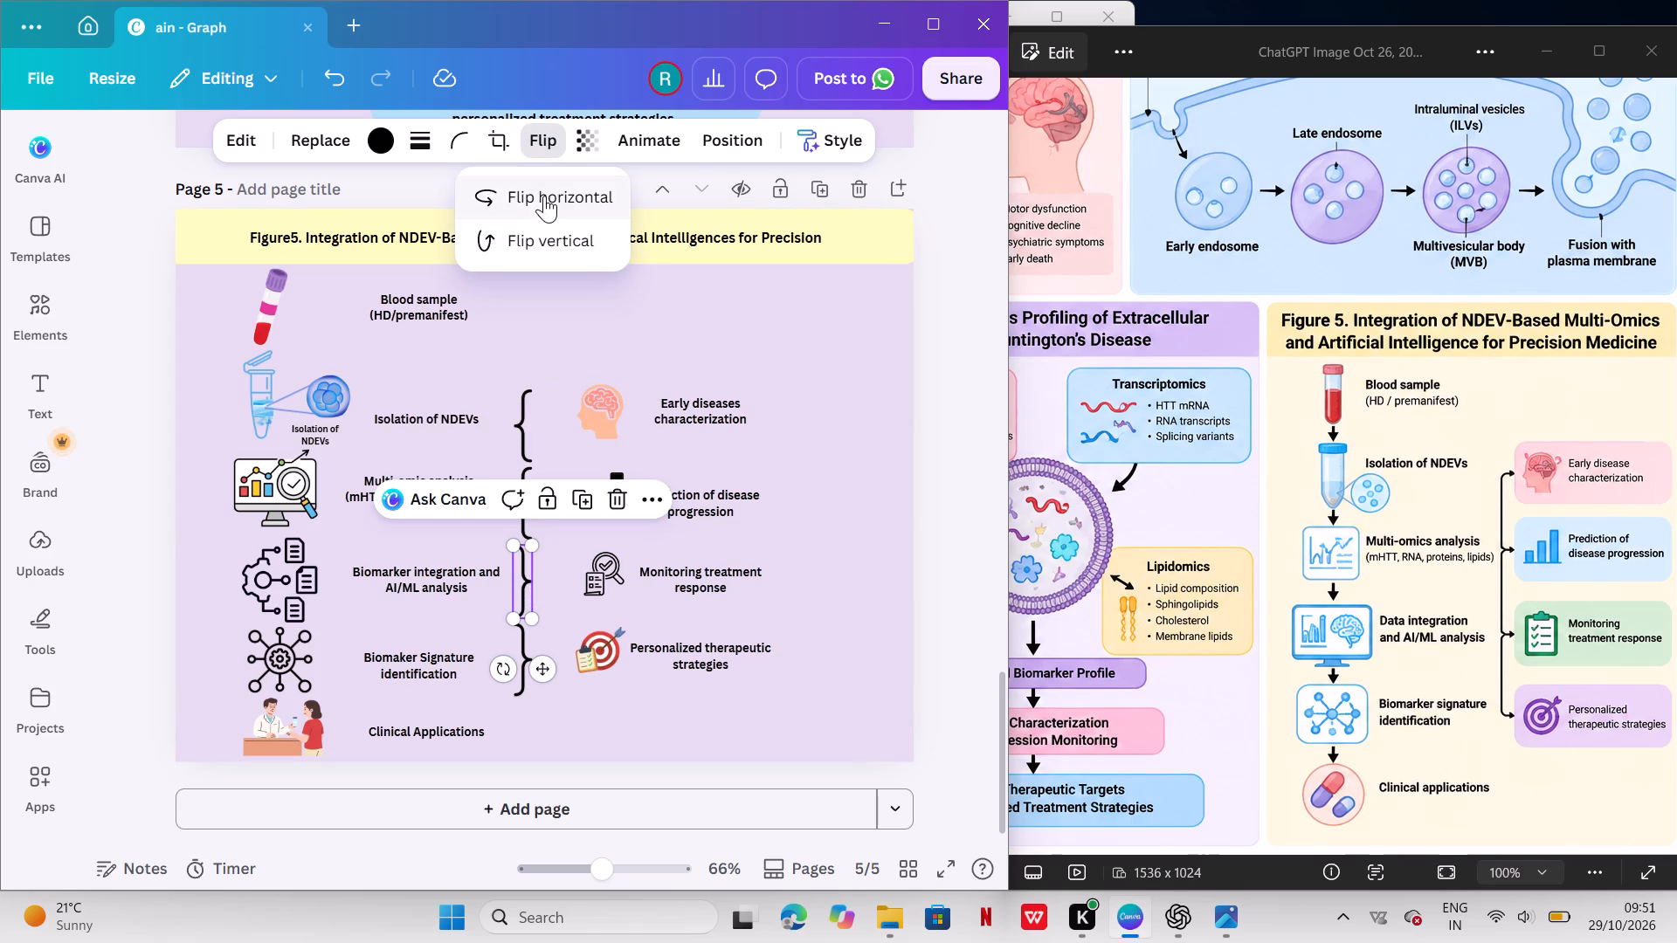
pyautogui.click(544, 197)
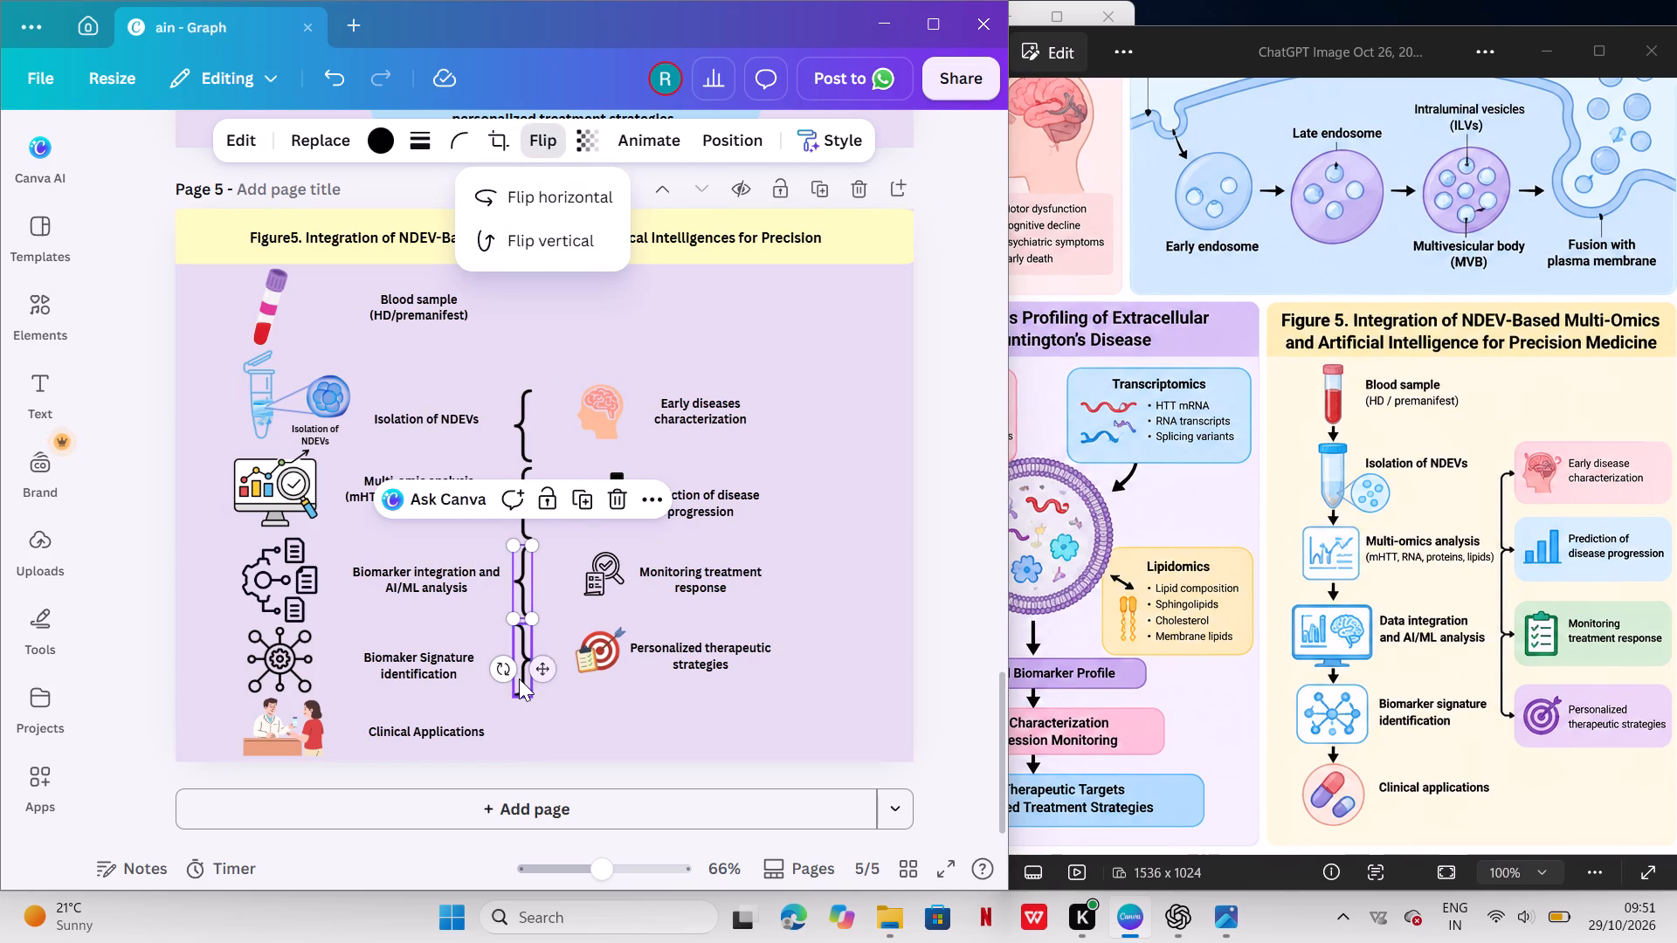
pyautogui.click(518, 678)
pyautogui.click(551, 145)
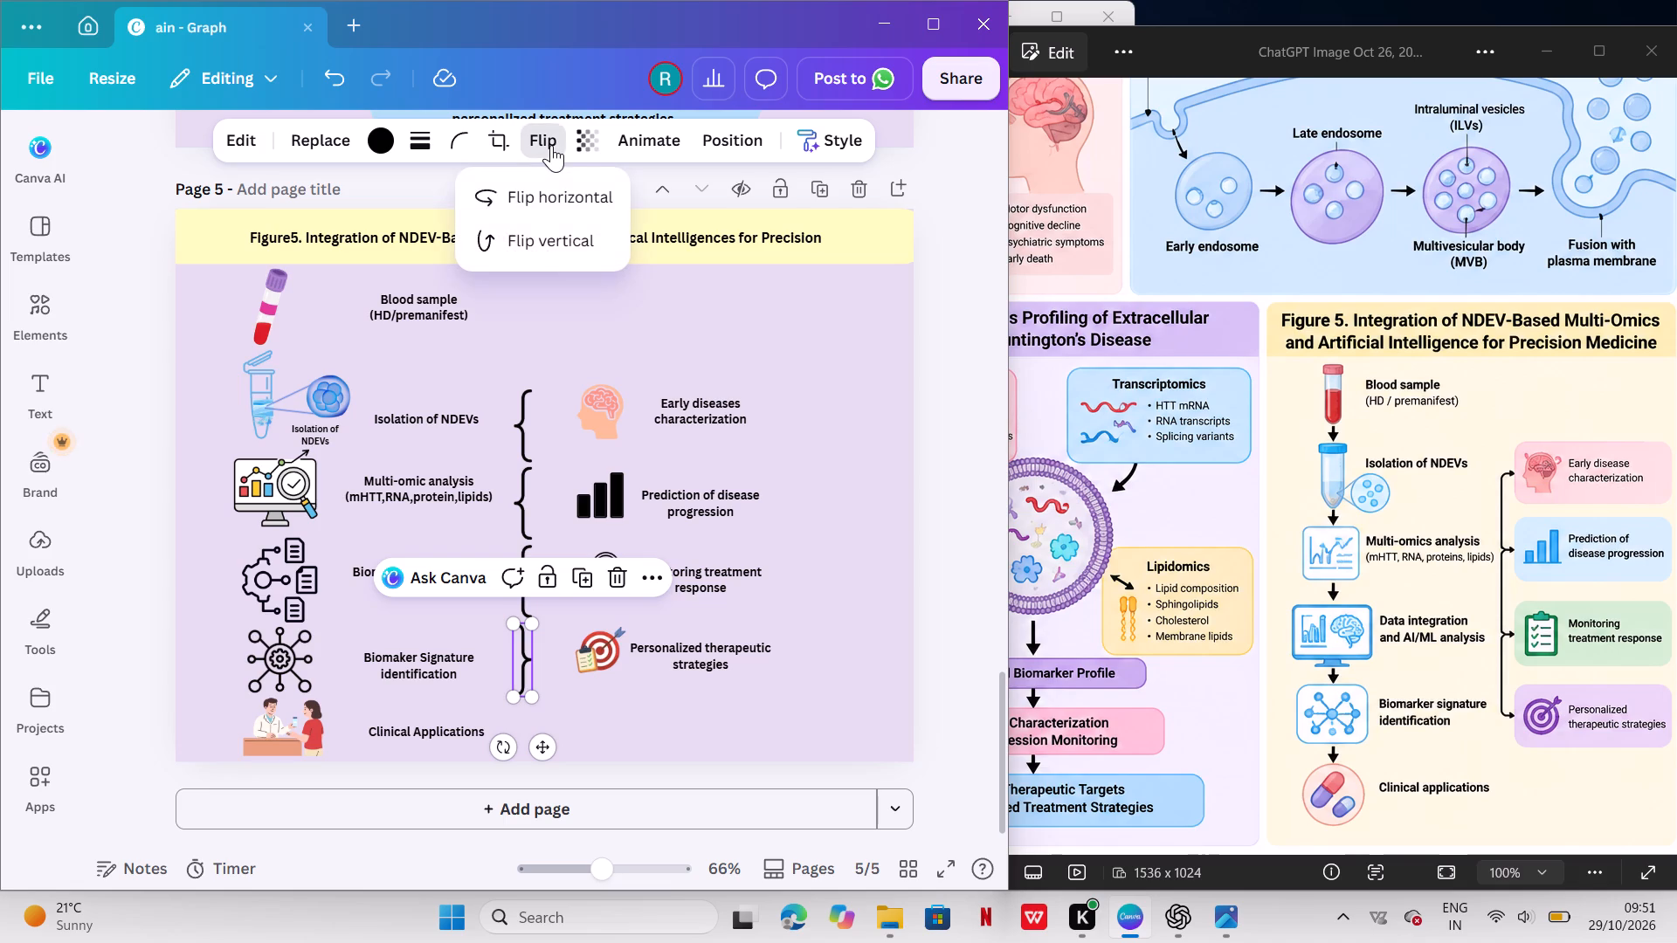
pyautogui.click(553, 206)
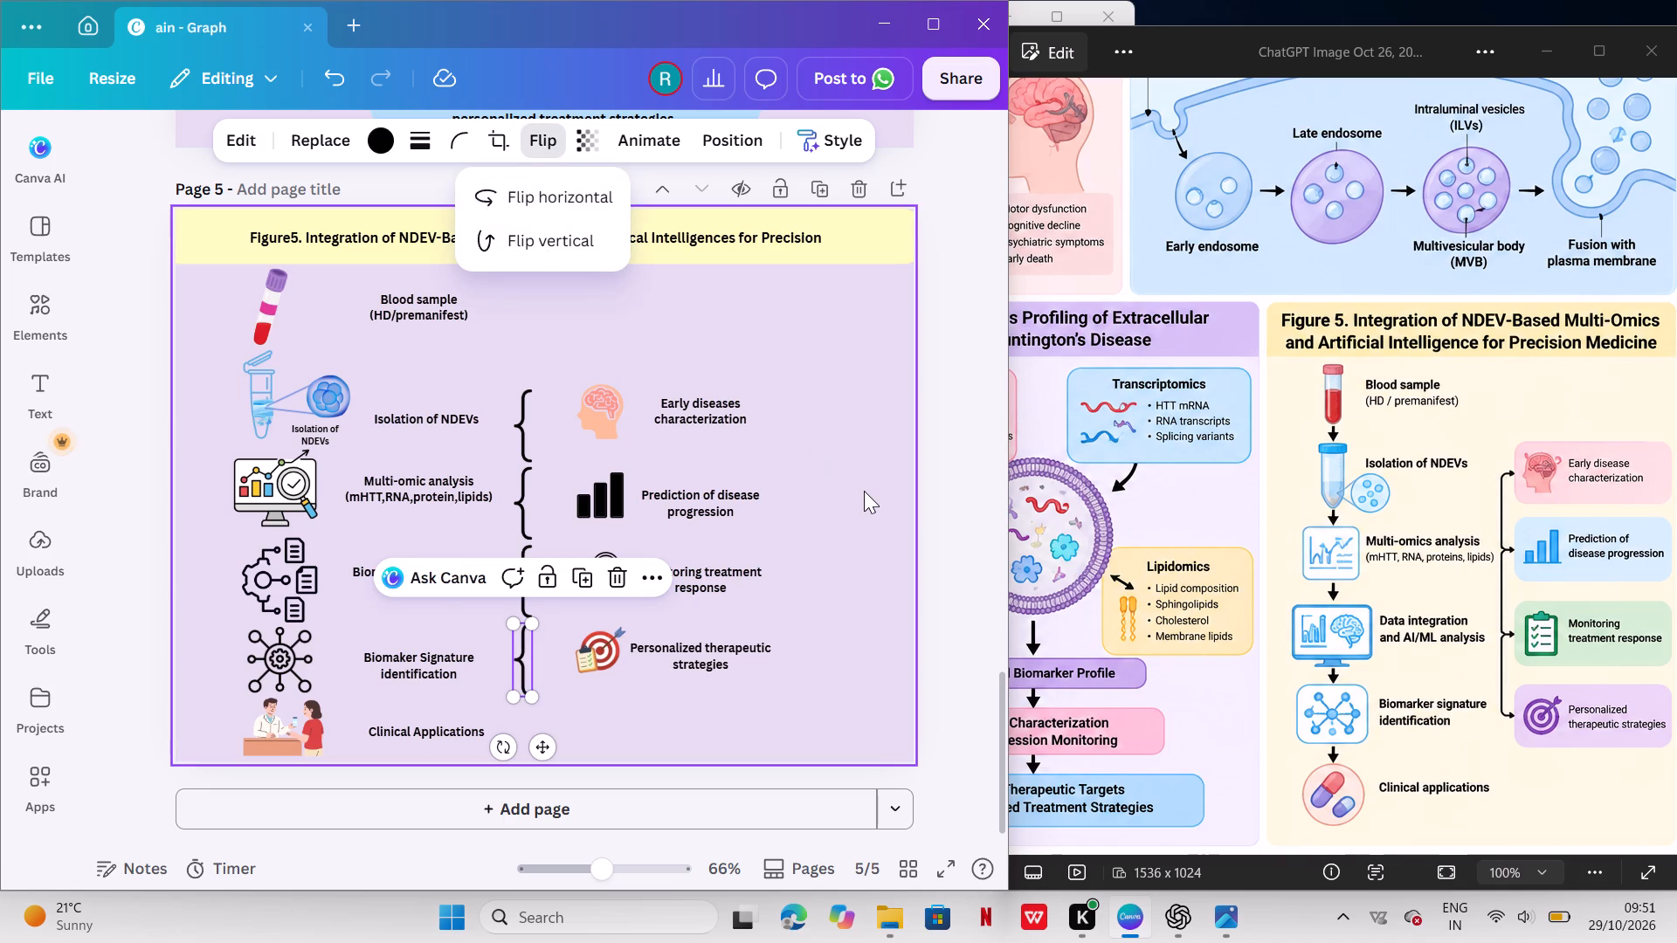
pyautogui.click(864, 491)
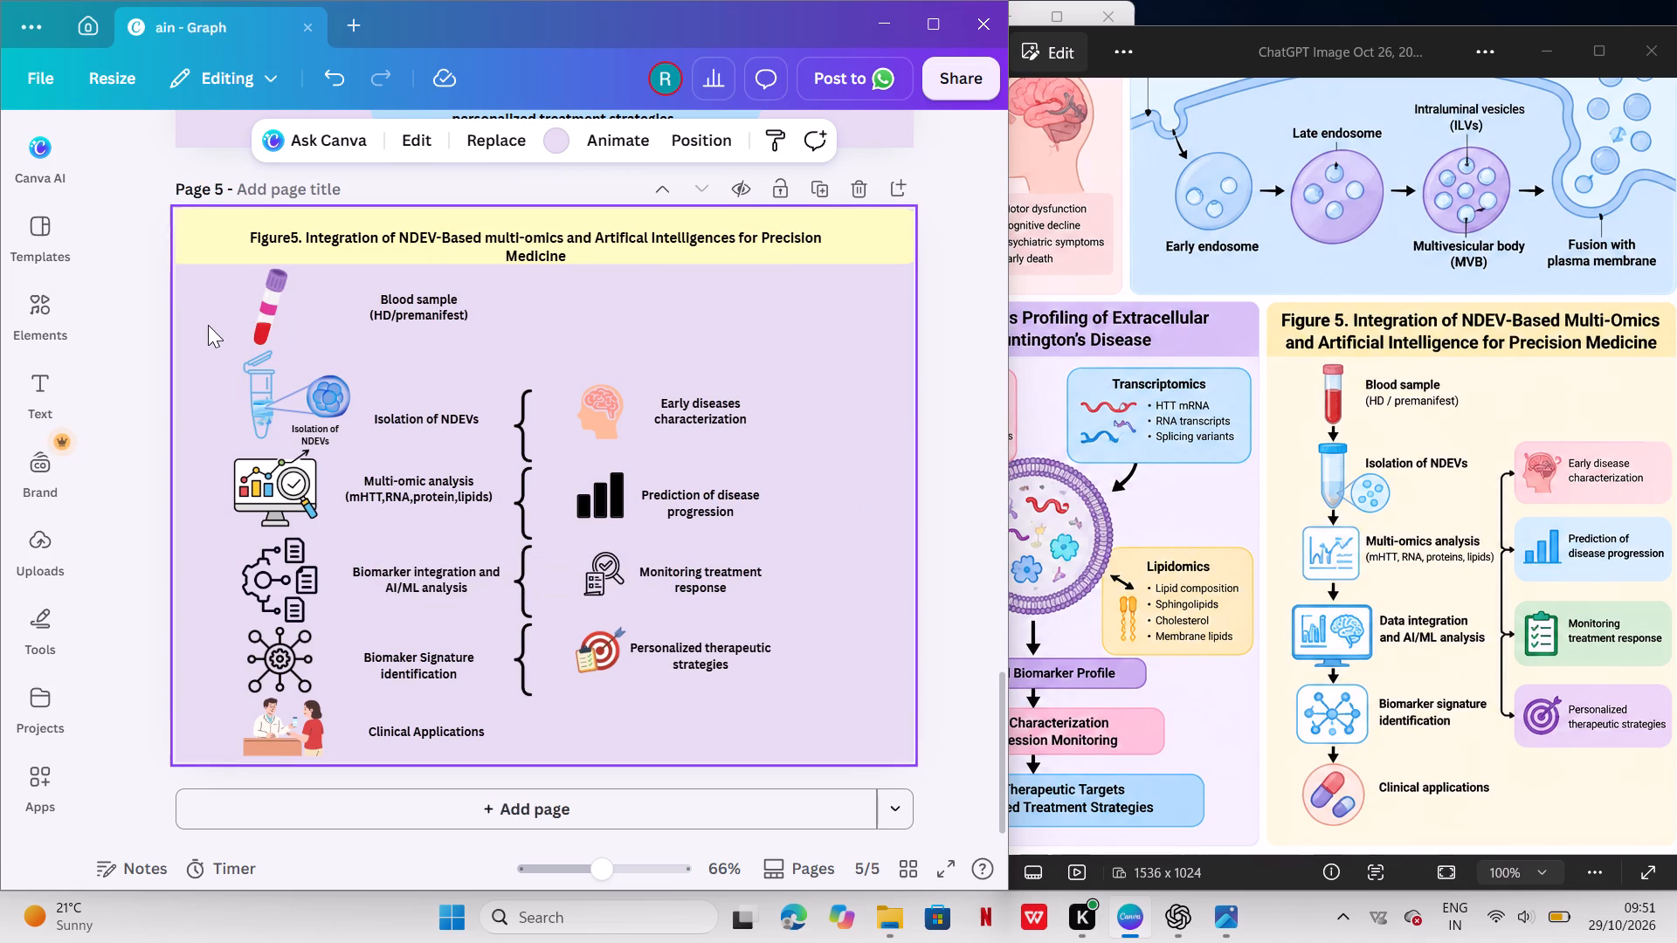
# Add a rounded square from the basic shapes to page 5.
pyautogui.click(25, 216)
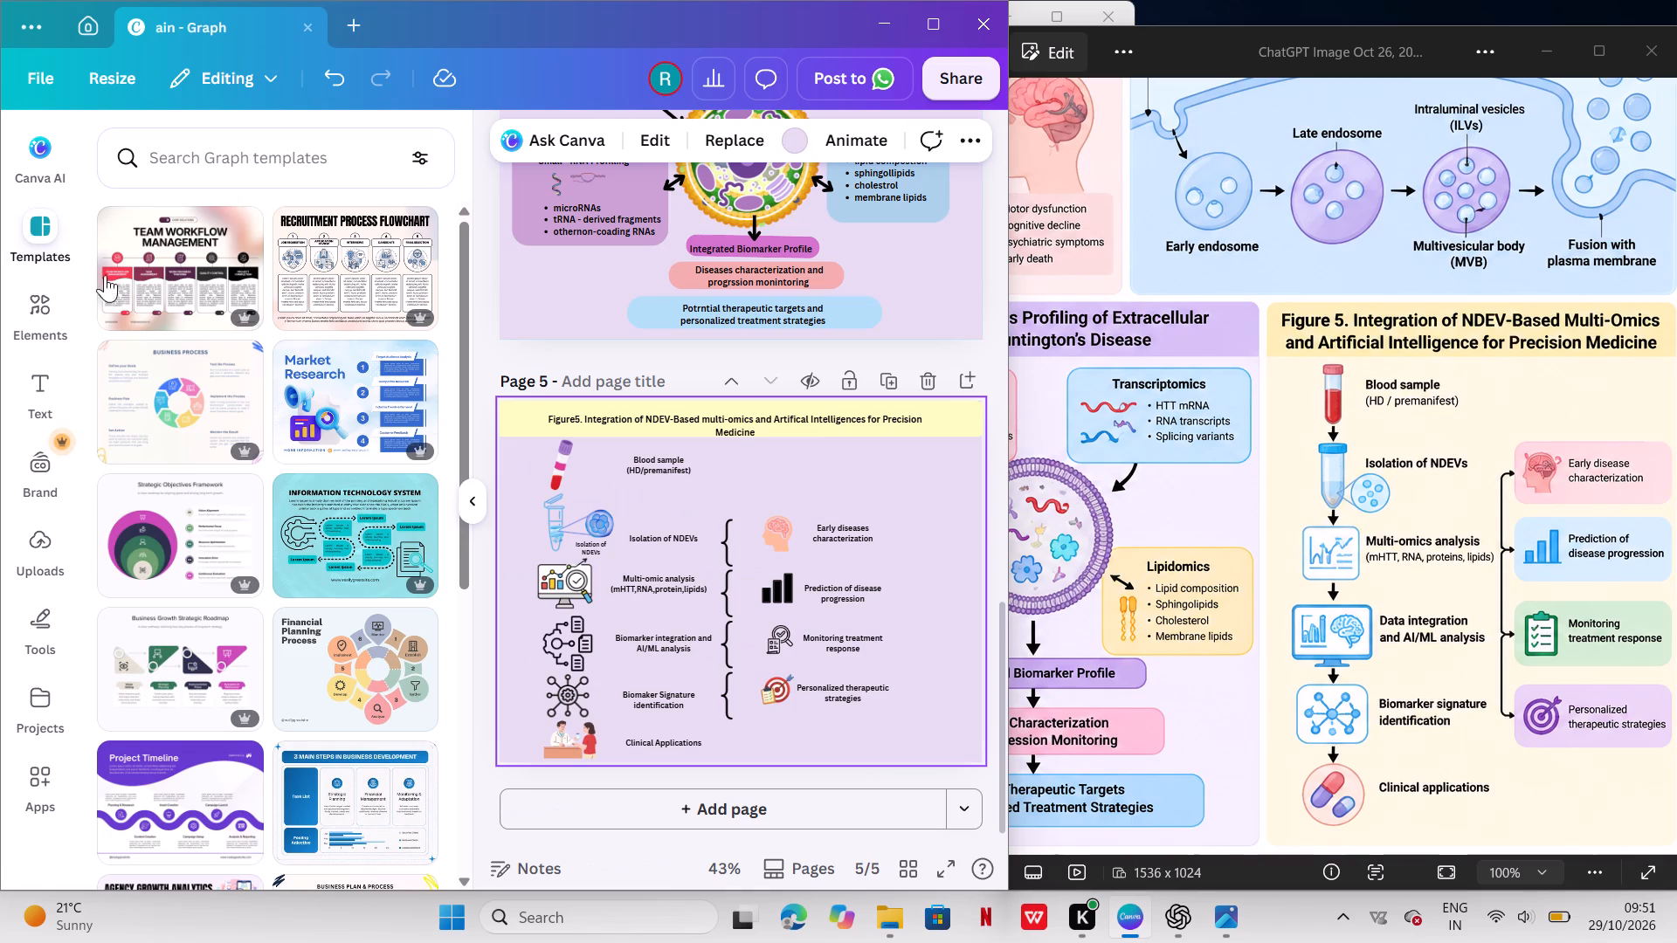
pyautogui.click(56, 242)
pyautogui.click(47, 336)
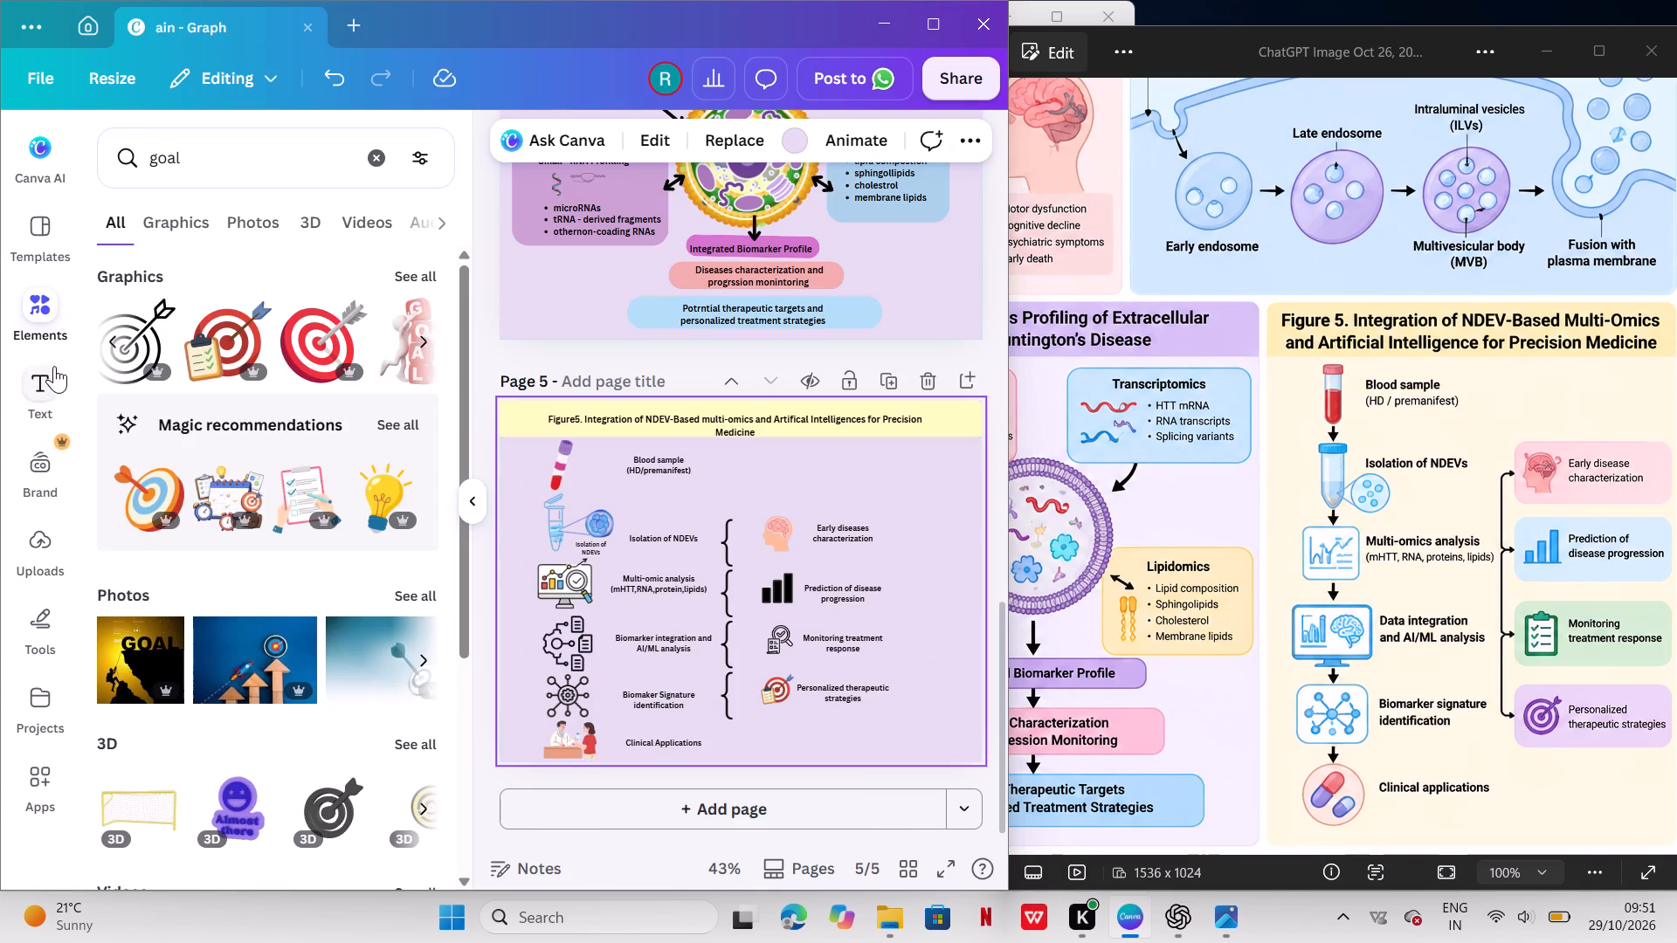
pyautogui.click(40, 315)
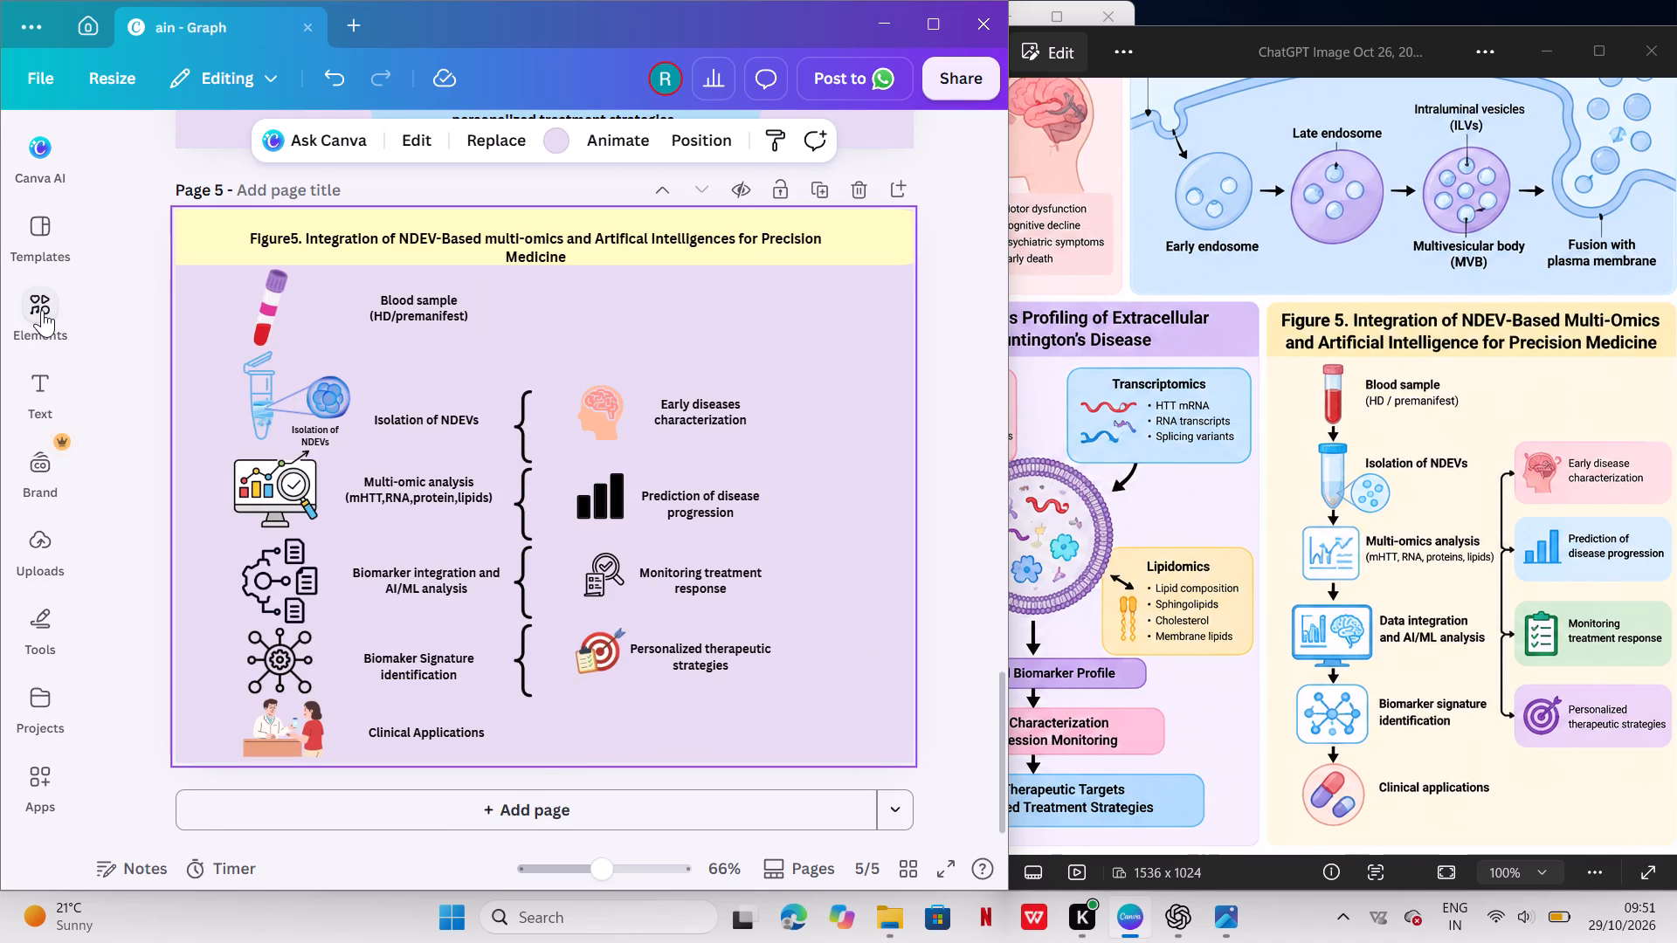
pyautogui.click(42, 310)
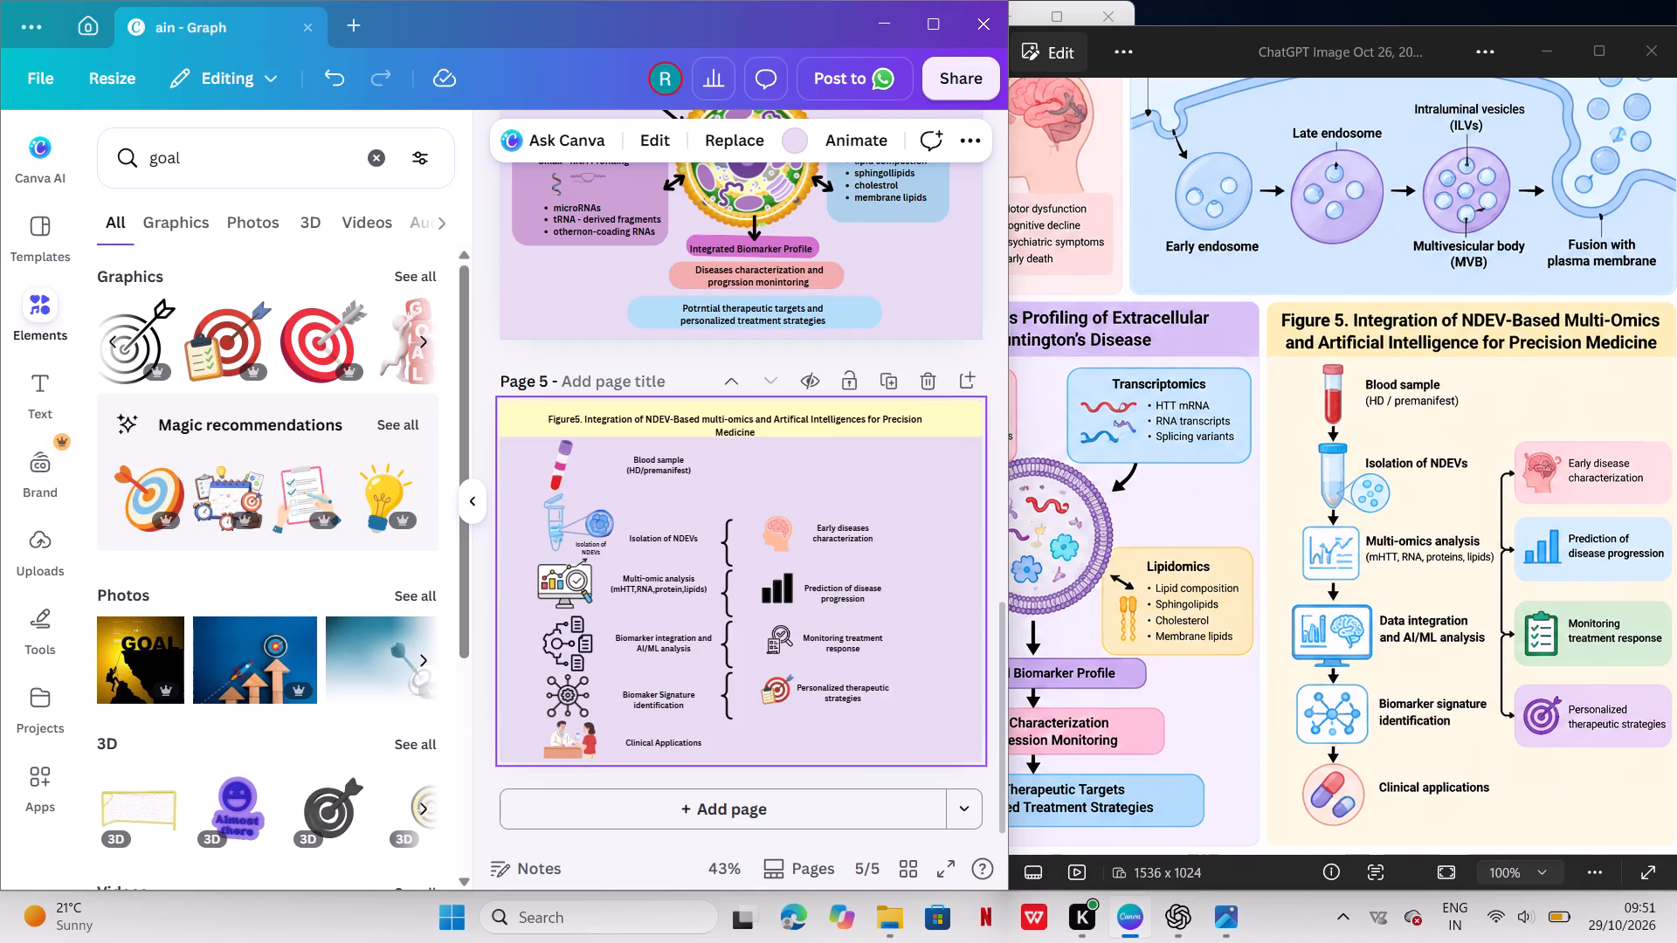
pyautogui.click(367, 148)
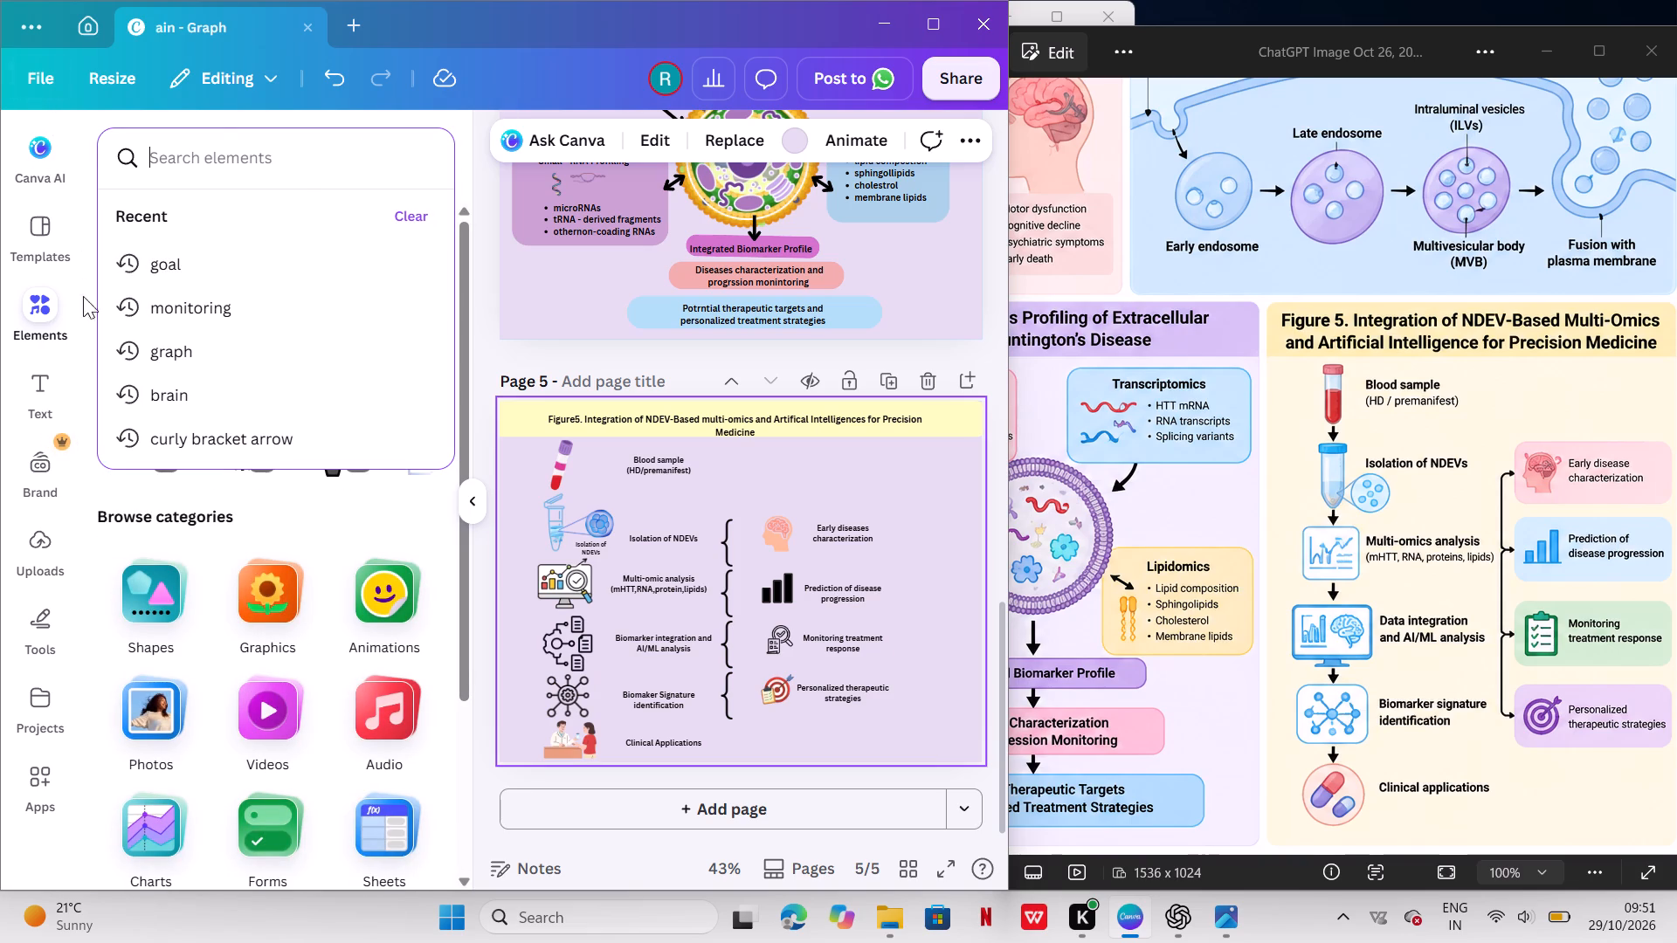
pyautogui.doubleClick(49, 327)
pyautogui.click(49, 327)
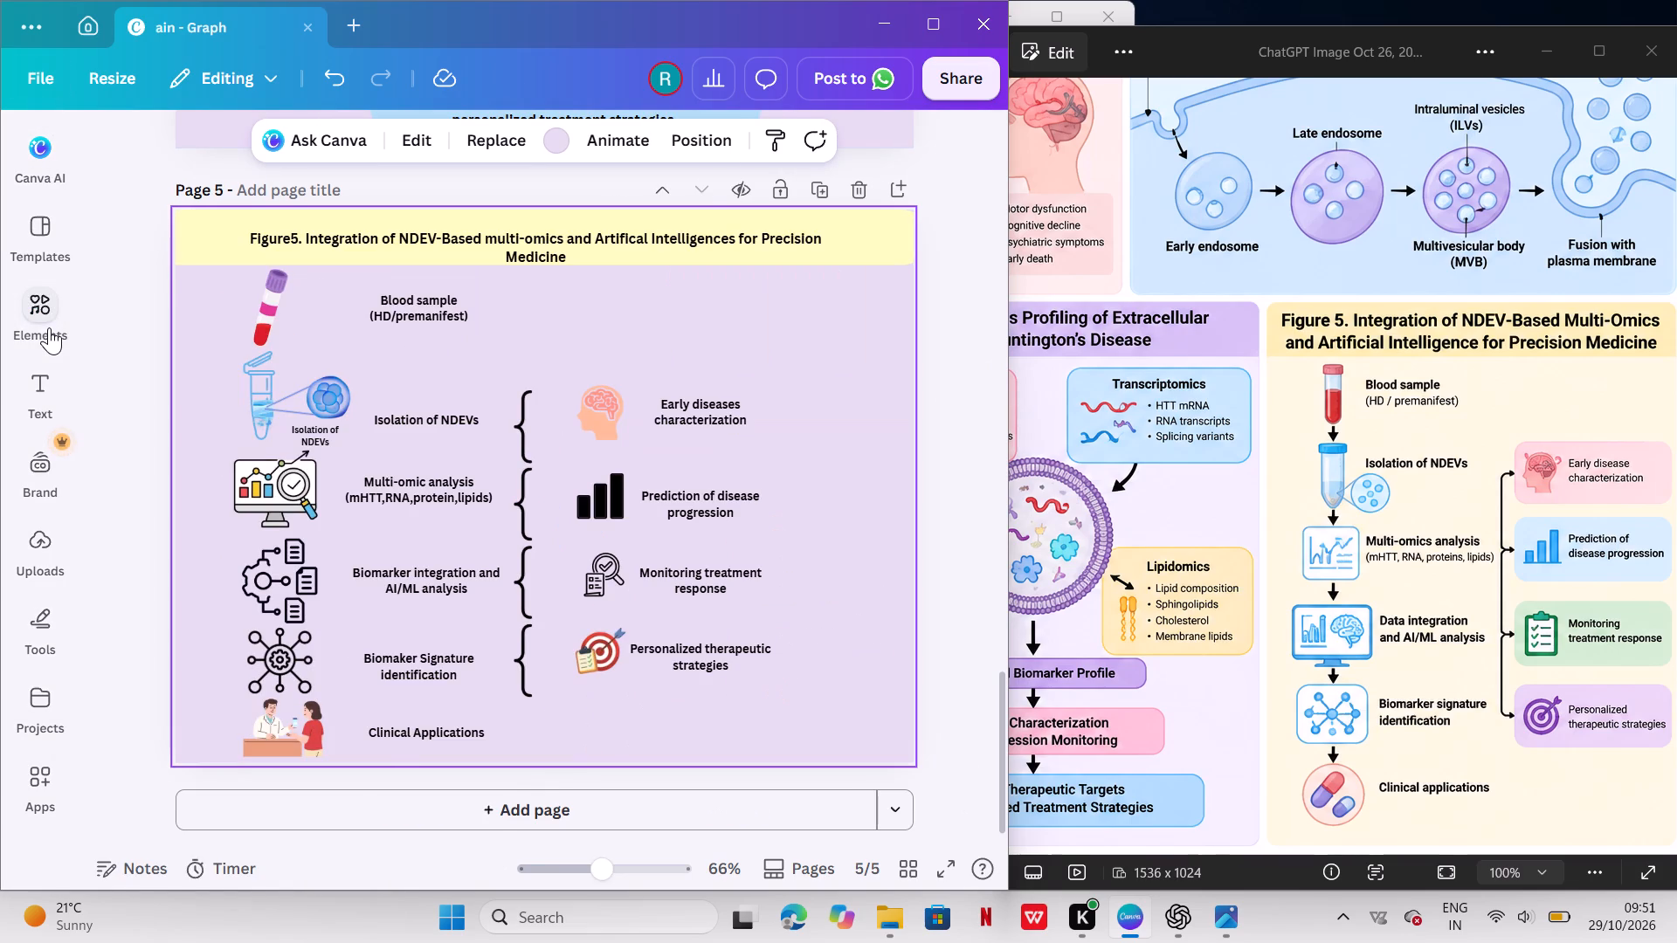
pyautogui.click(148, 611)
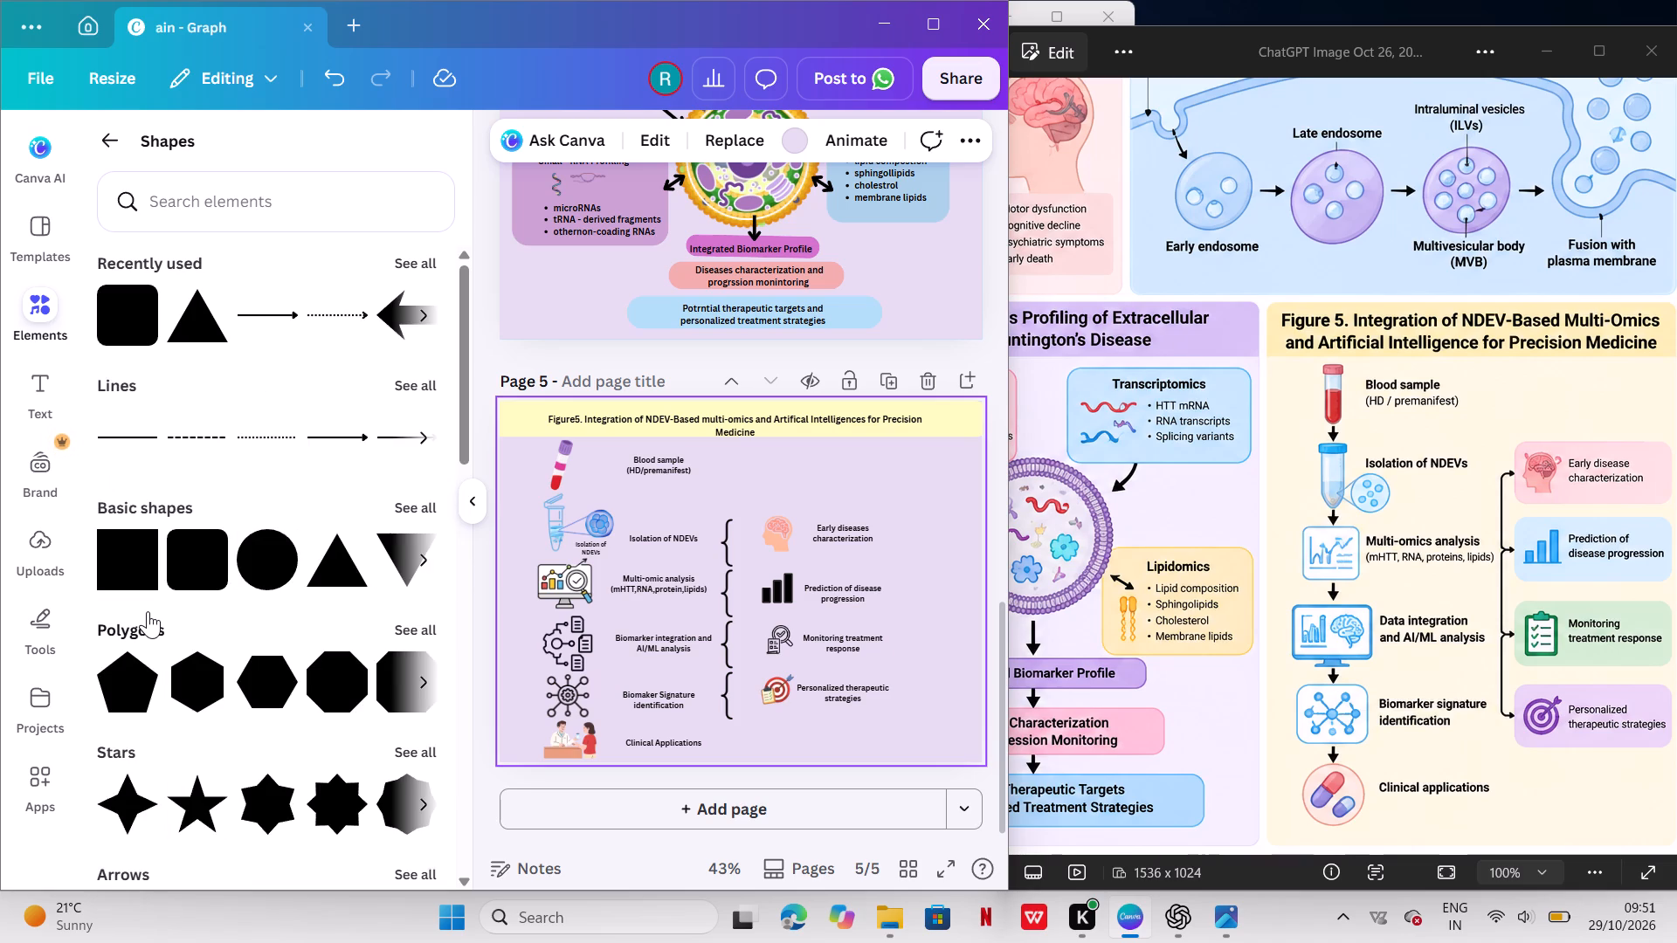
pyautogui.click(178, 569)
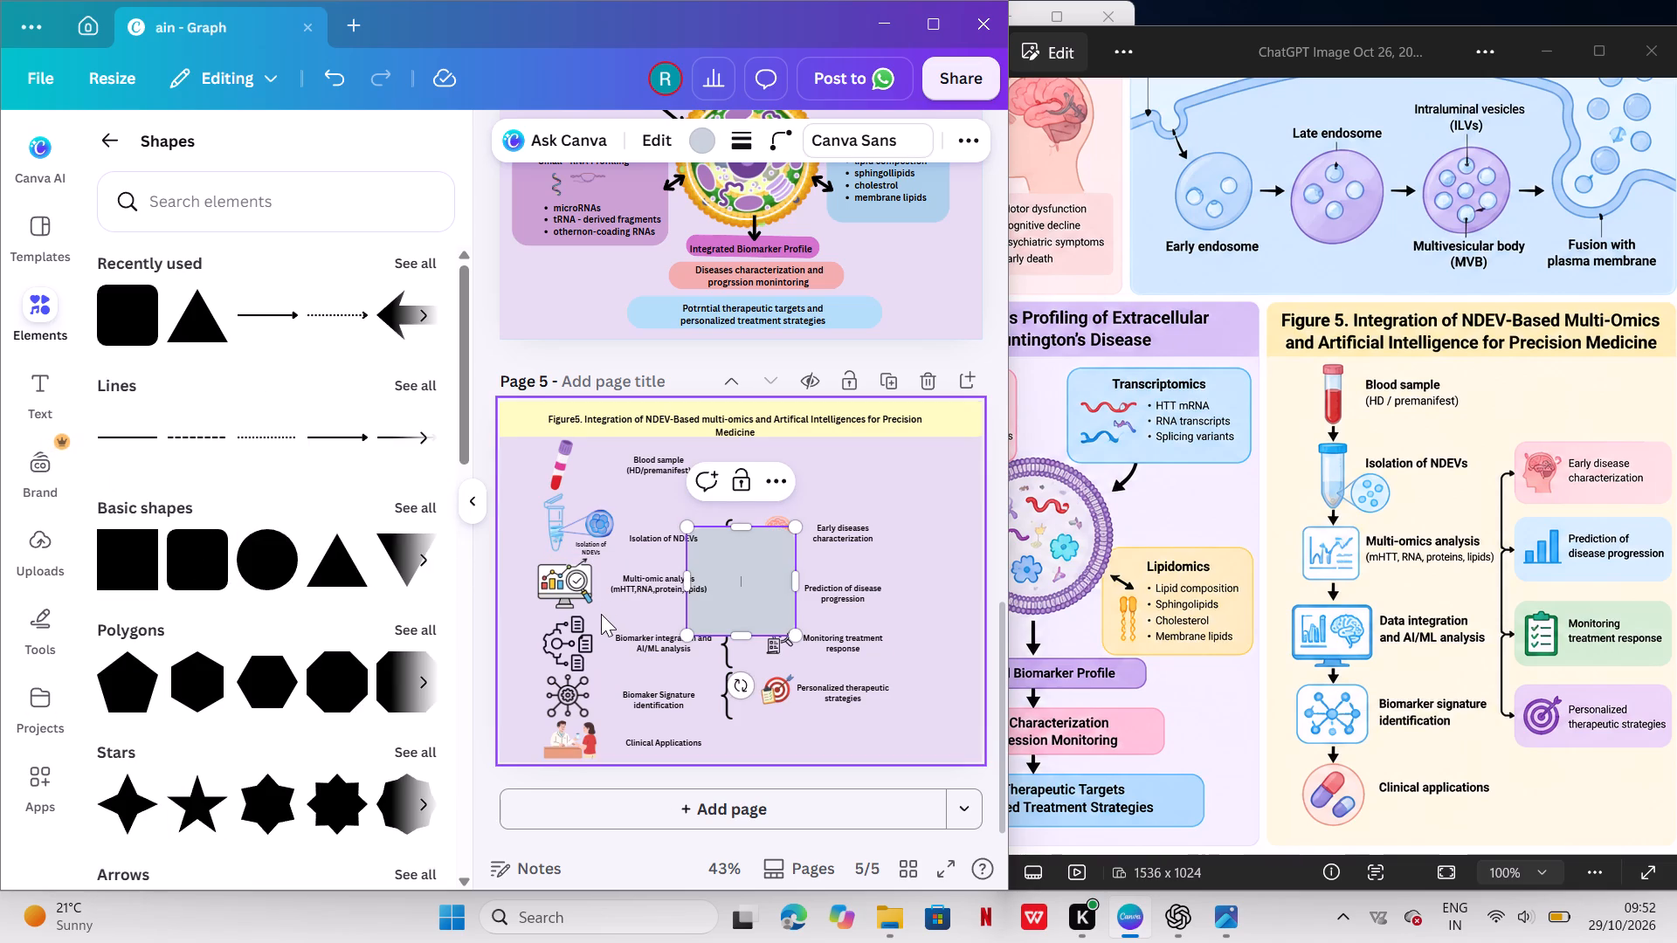
# Move the rounded square over the brain icon and "Early diseases characterization" label and resize it to a rectangle about 259 wide enclosing both.
pyautogui.moveTo(744, 582); pyautogui.dragTo(767, 556)
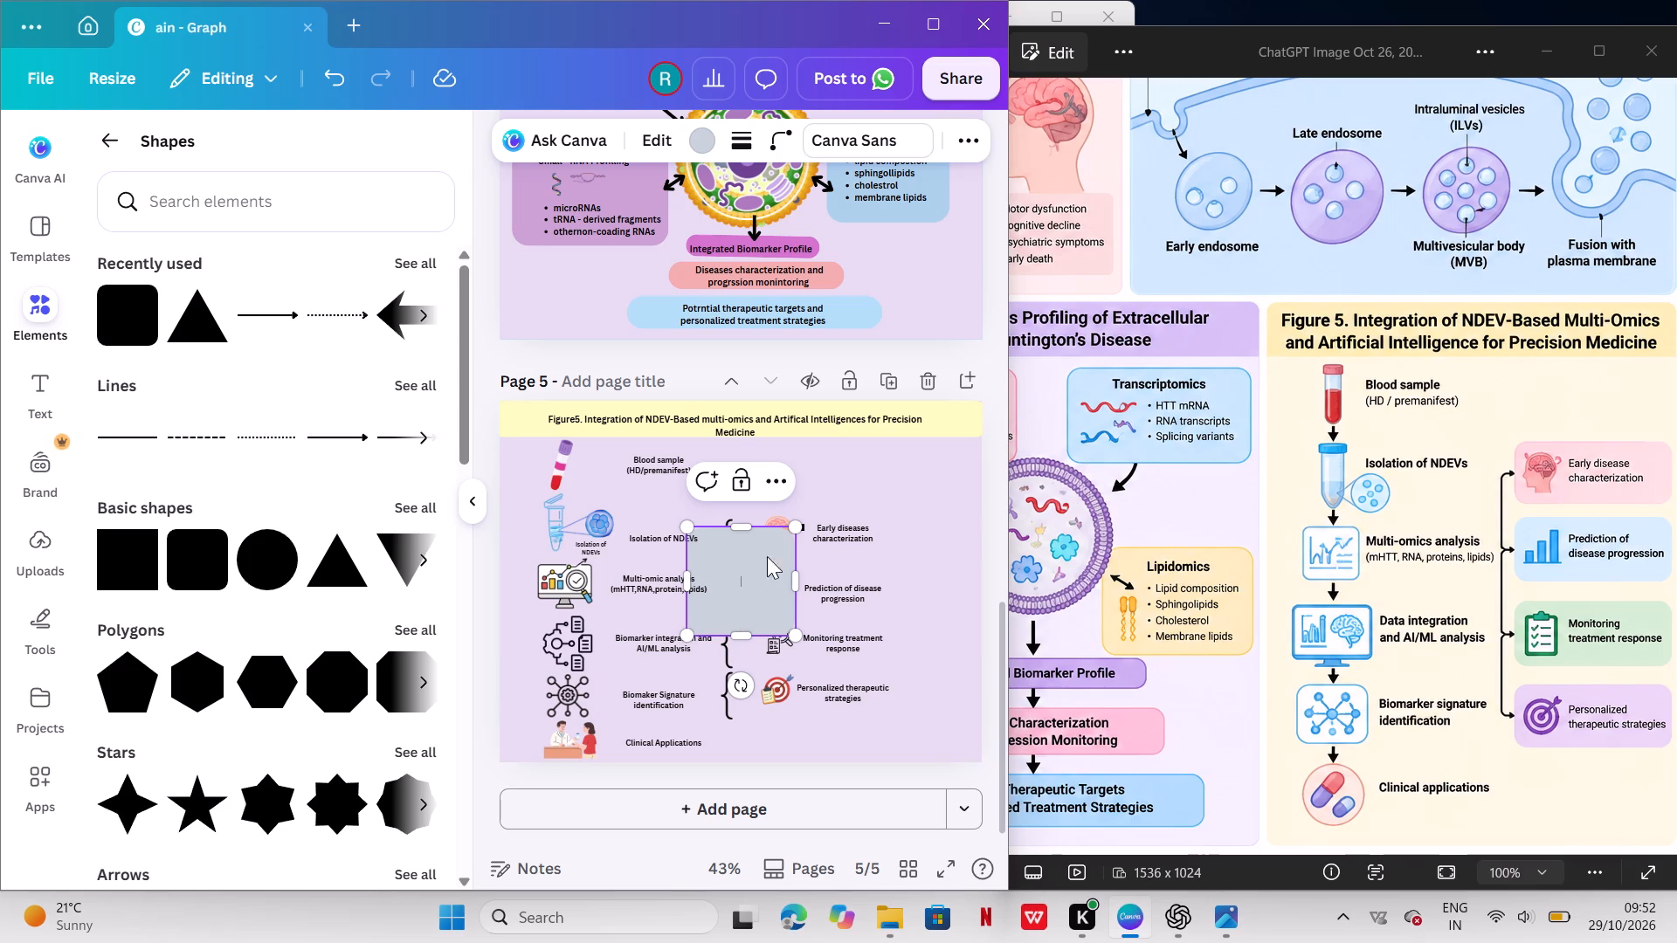
pyautogui.moveTo(767, 556); pyautogui.dragTo(798, 520)
pyautogui.moveTo(756, 613); pyautogui.dragTo(818, 561)
pyautogui.moveTo(859, 529); pyautogui.dragTo(880, 531)
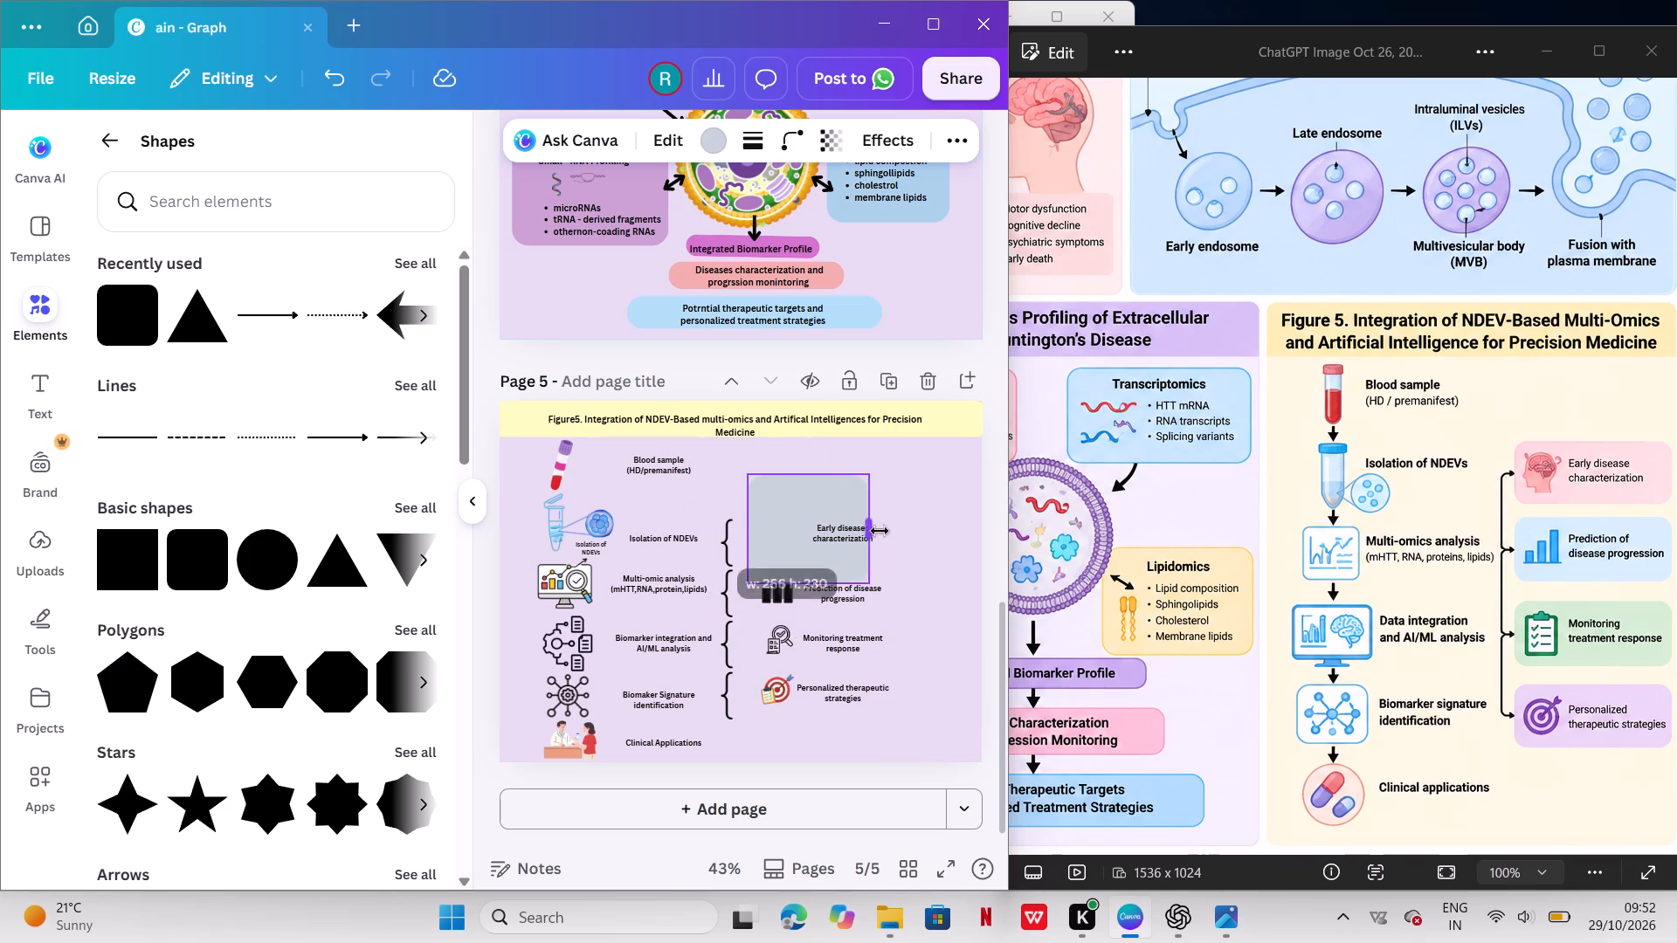
pyautogui.moveTo(880, 531); pyautogui.dragTo(893, 532)
pyautogui.moveTo(894, 473); pyautogui.dragTo(875, 497)
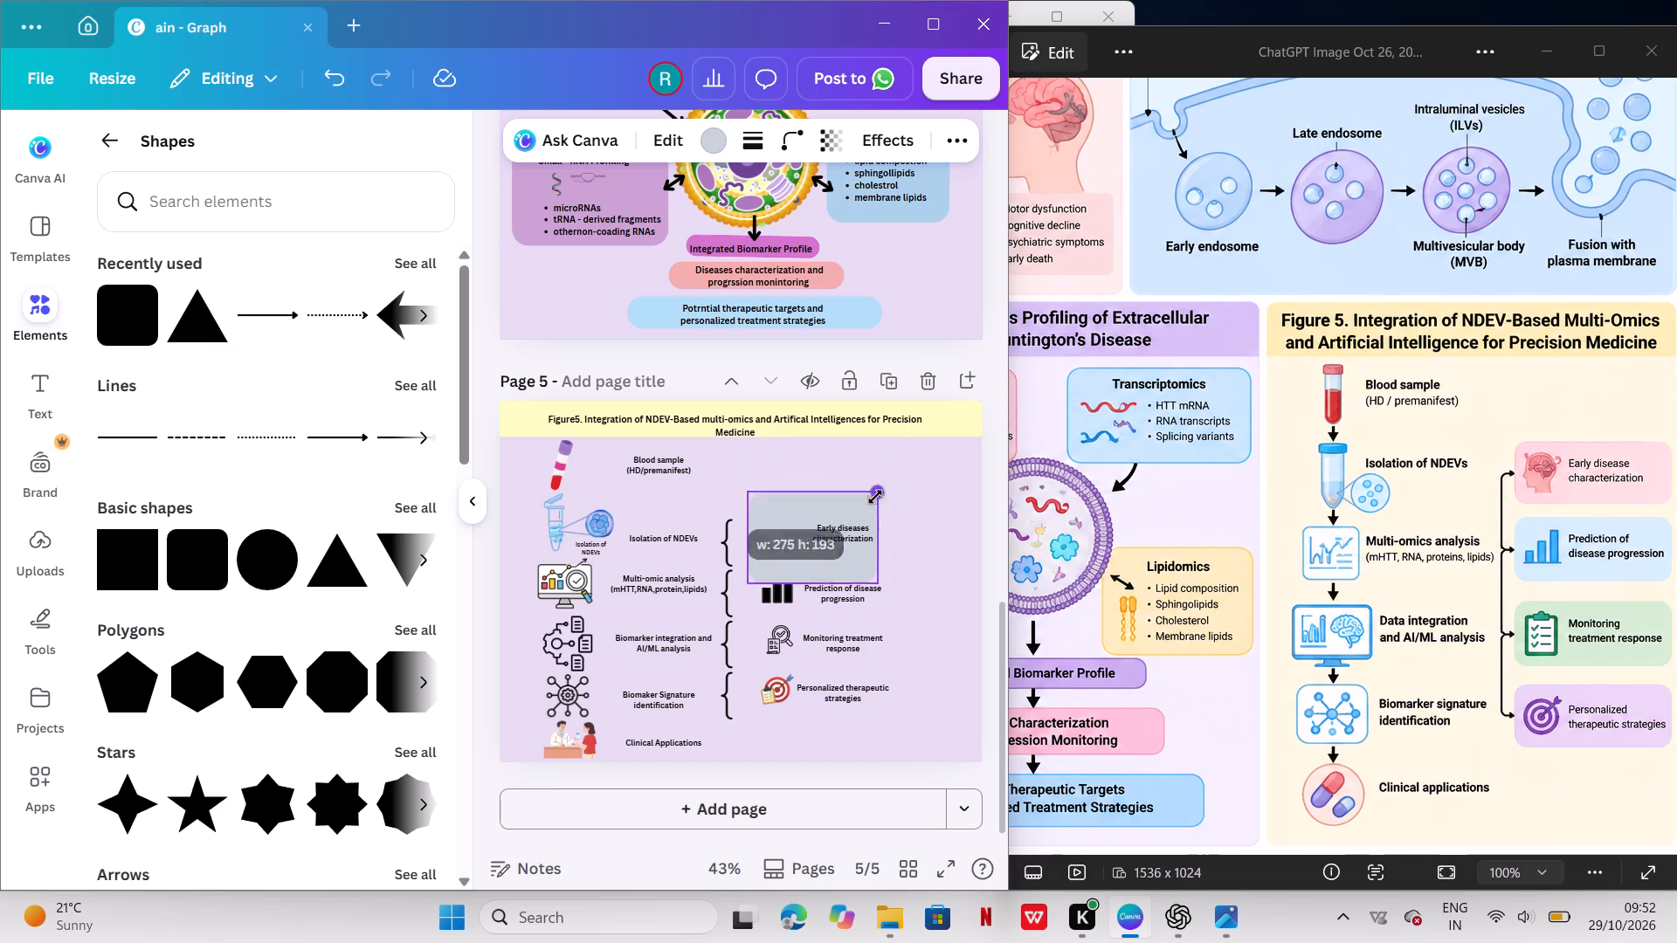
pyautogui.moveTo(875, 497); pyautogui.dragTo(872, 502)
pyautogui.moveTo(815, 560); pyautogui.dragTo(828, 547)
pyautogui.click(828, 547)
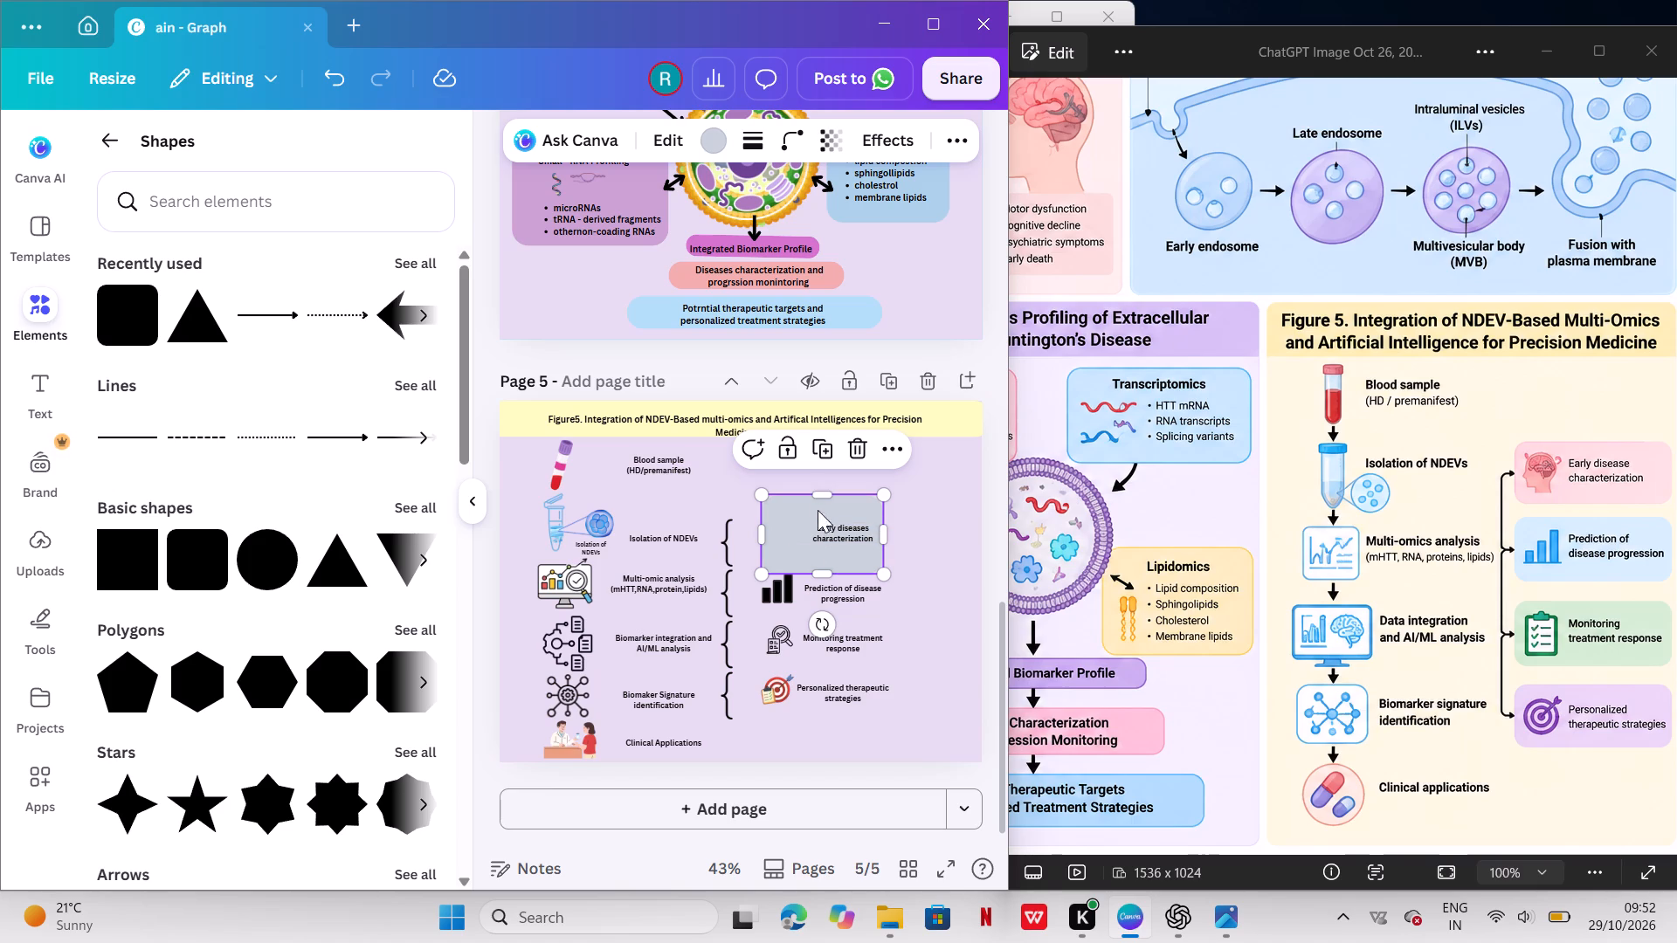
pyautogui.moveTo(817, 487); pyautogui.dragTo(818, 501)
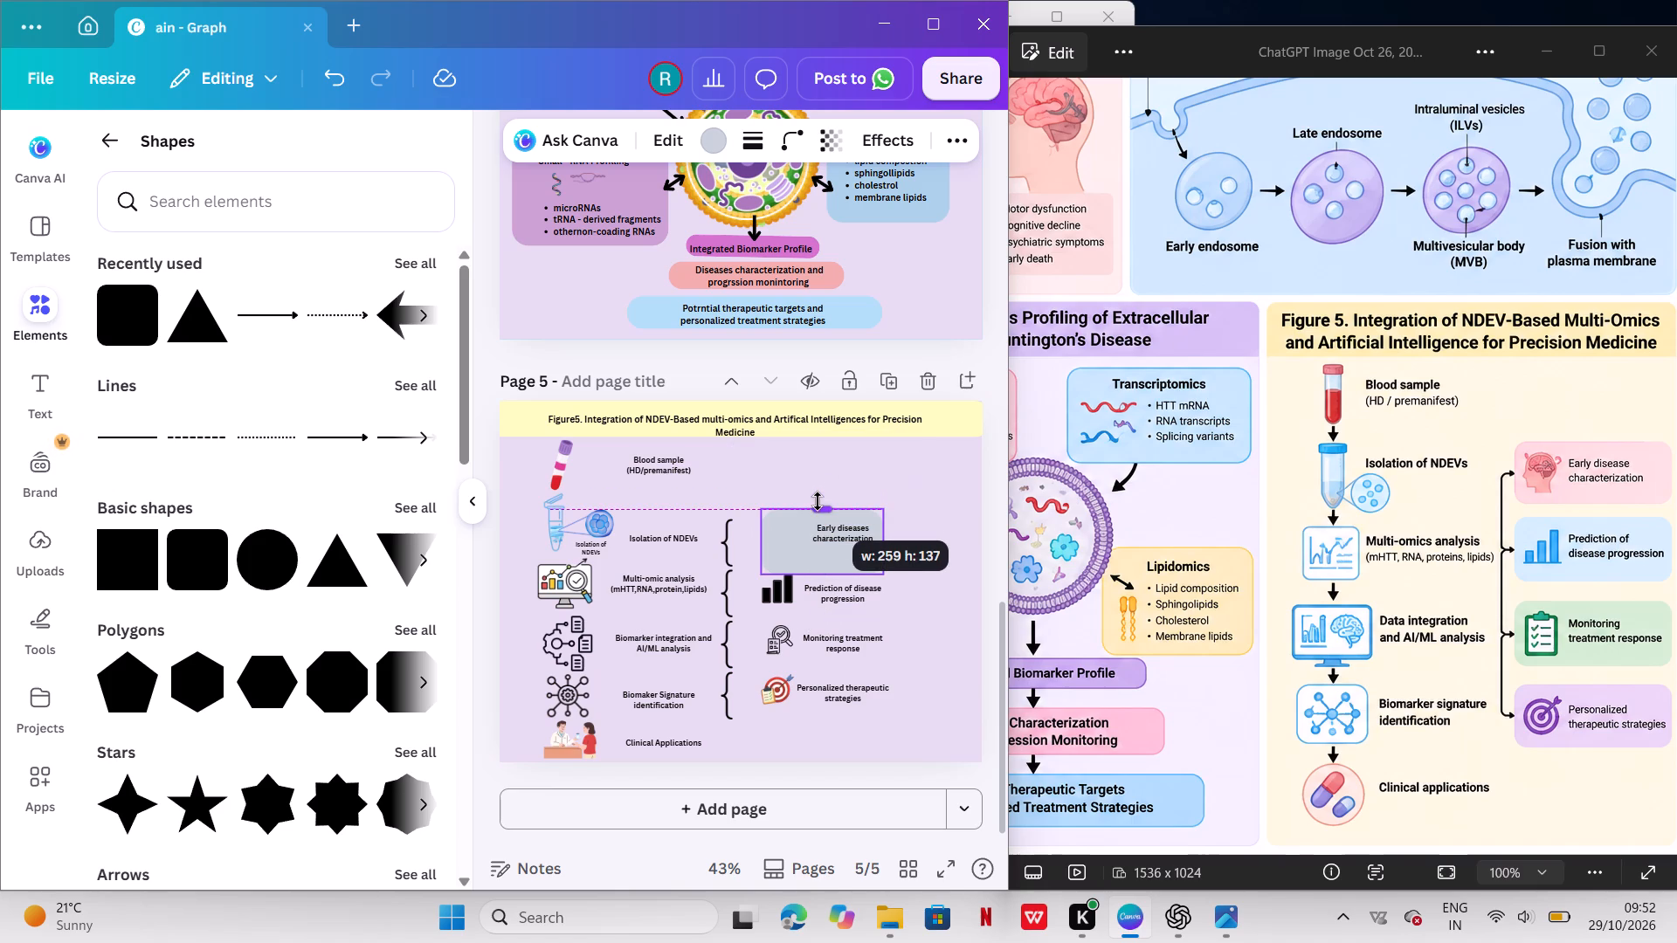
pyautogui.moveTo(818, 501); pyautogui.dragTo(817, 499)
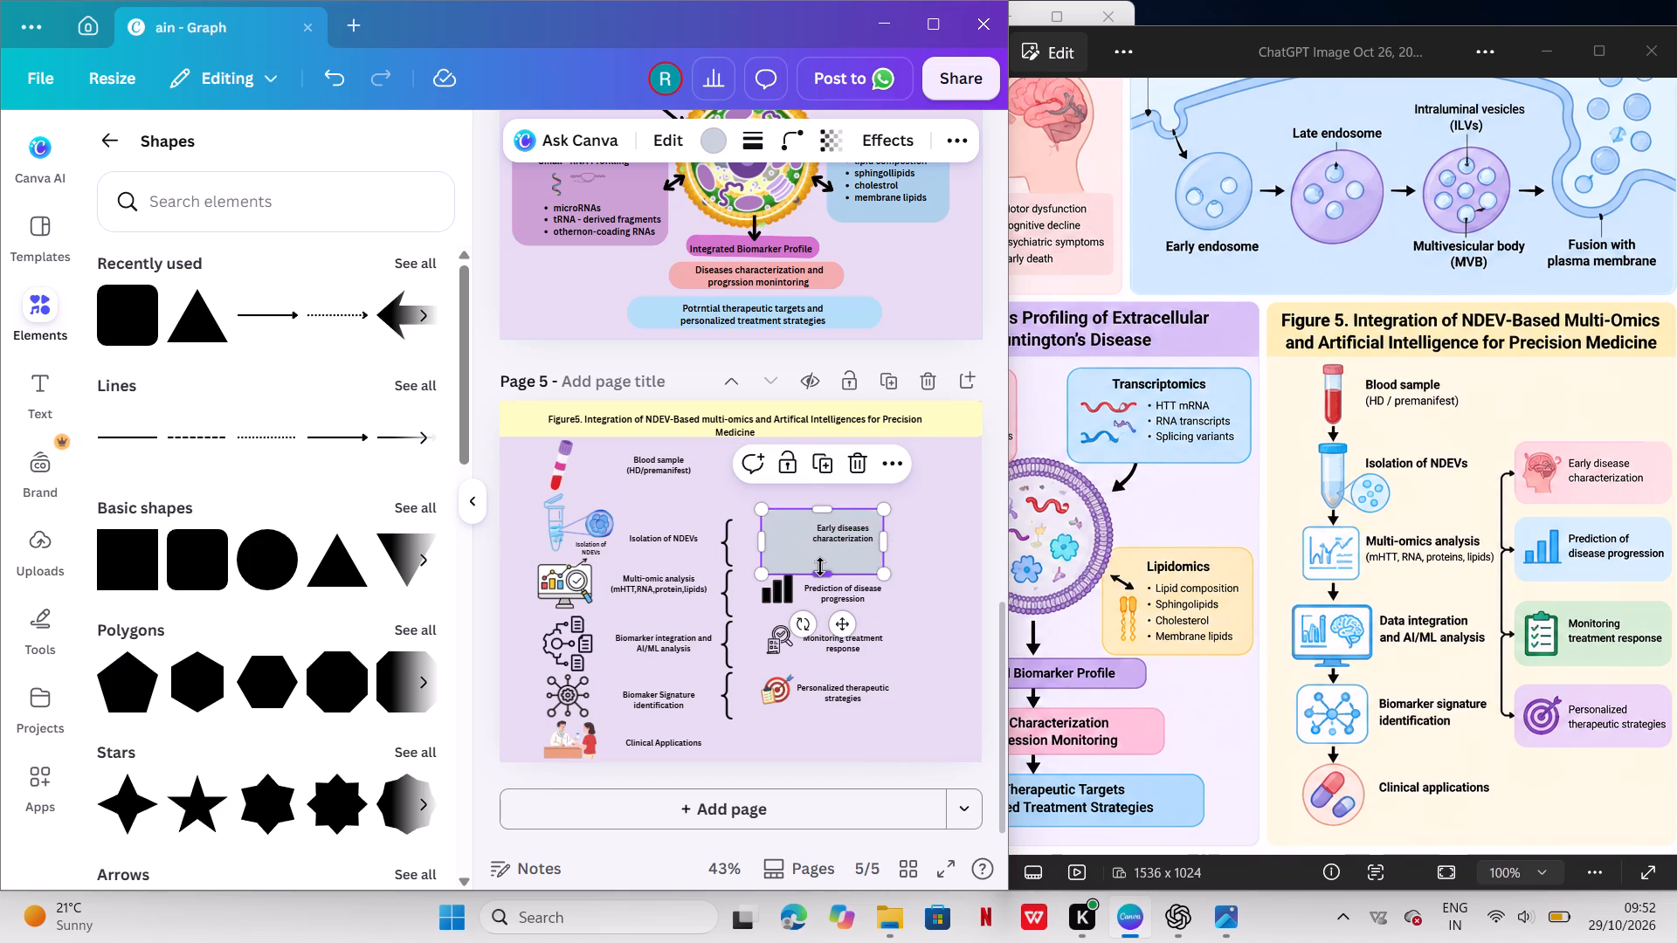
pyautogui.click(820, 567)
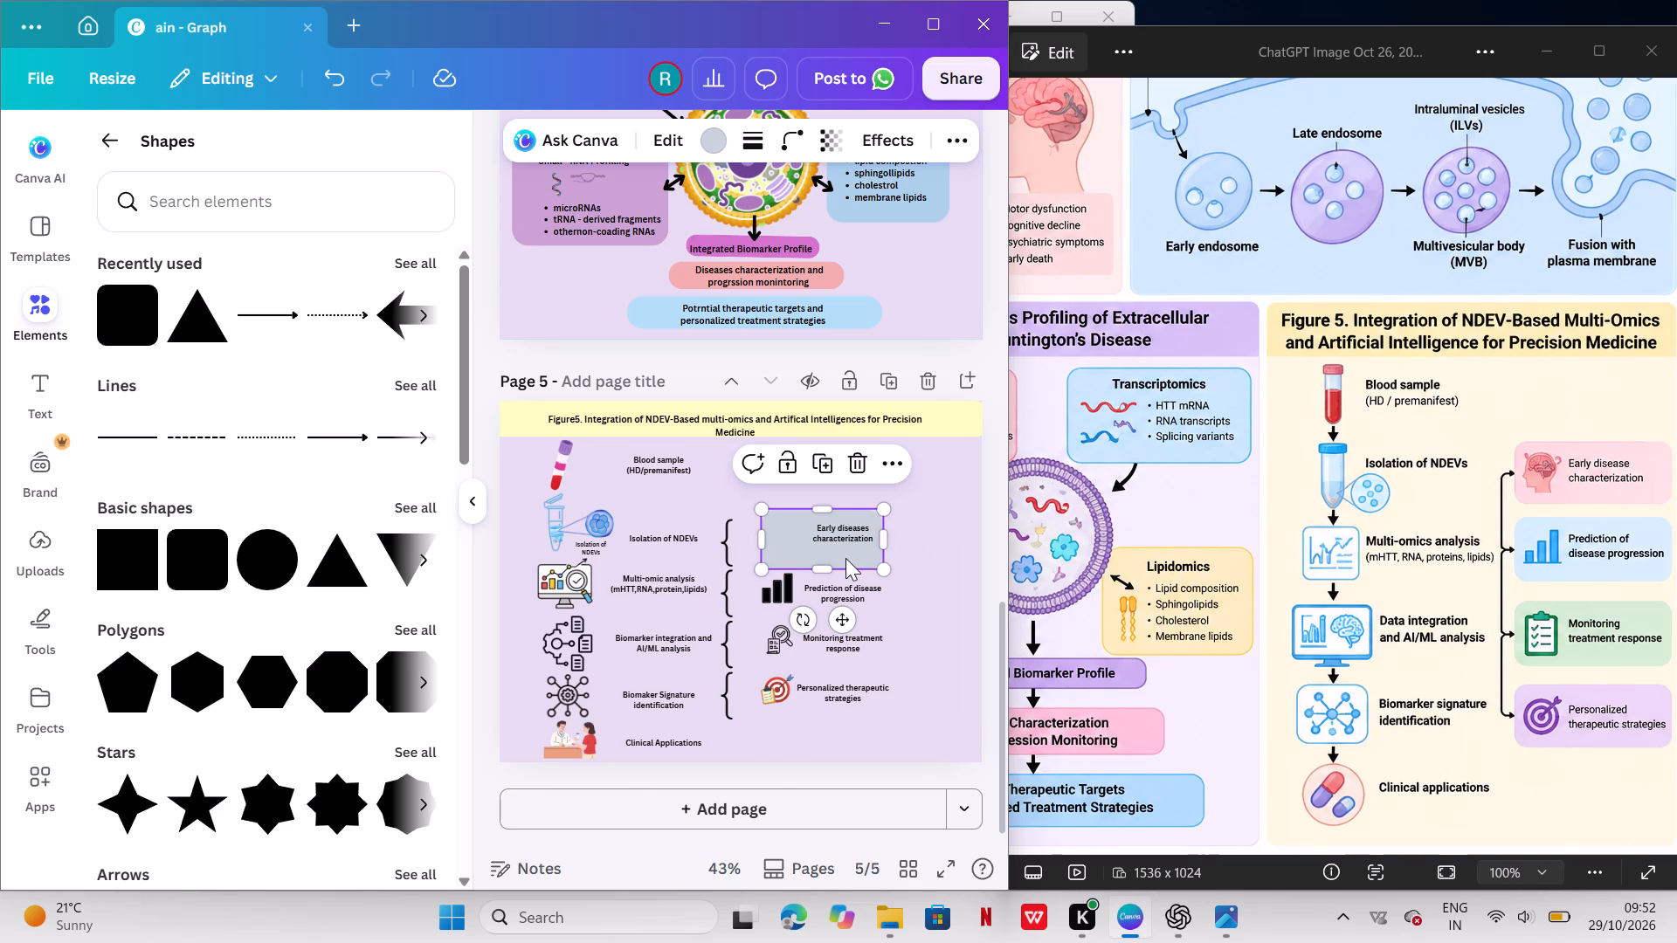
# Send the rounded rectangle to the back, behind the brain icon and "Early diseases characterization" label.
pyautogui.rightClick(845, 558)
pyautogui.click(738, 503)
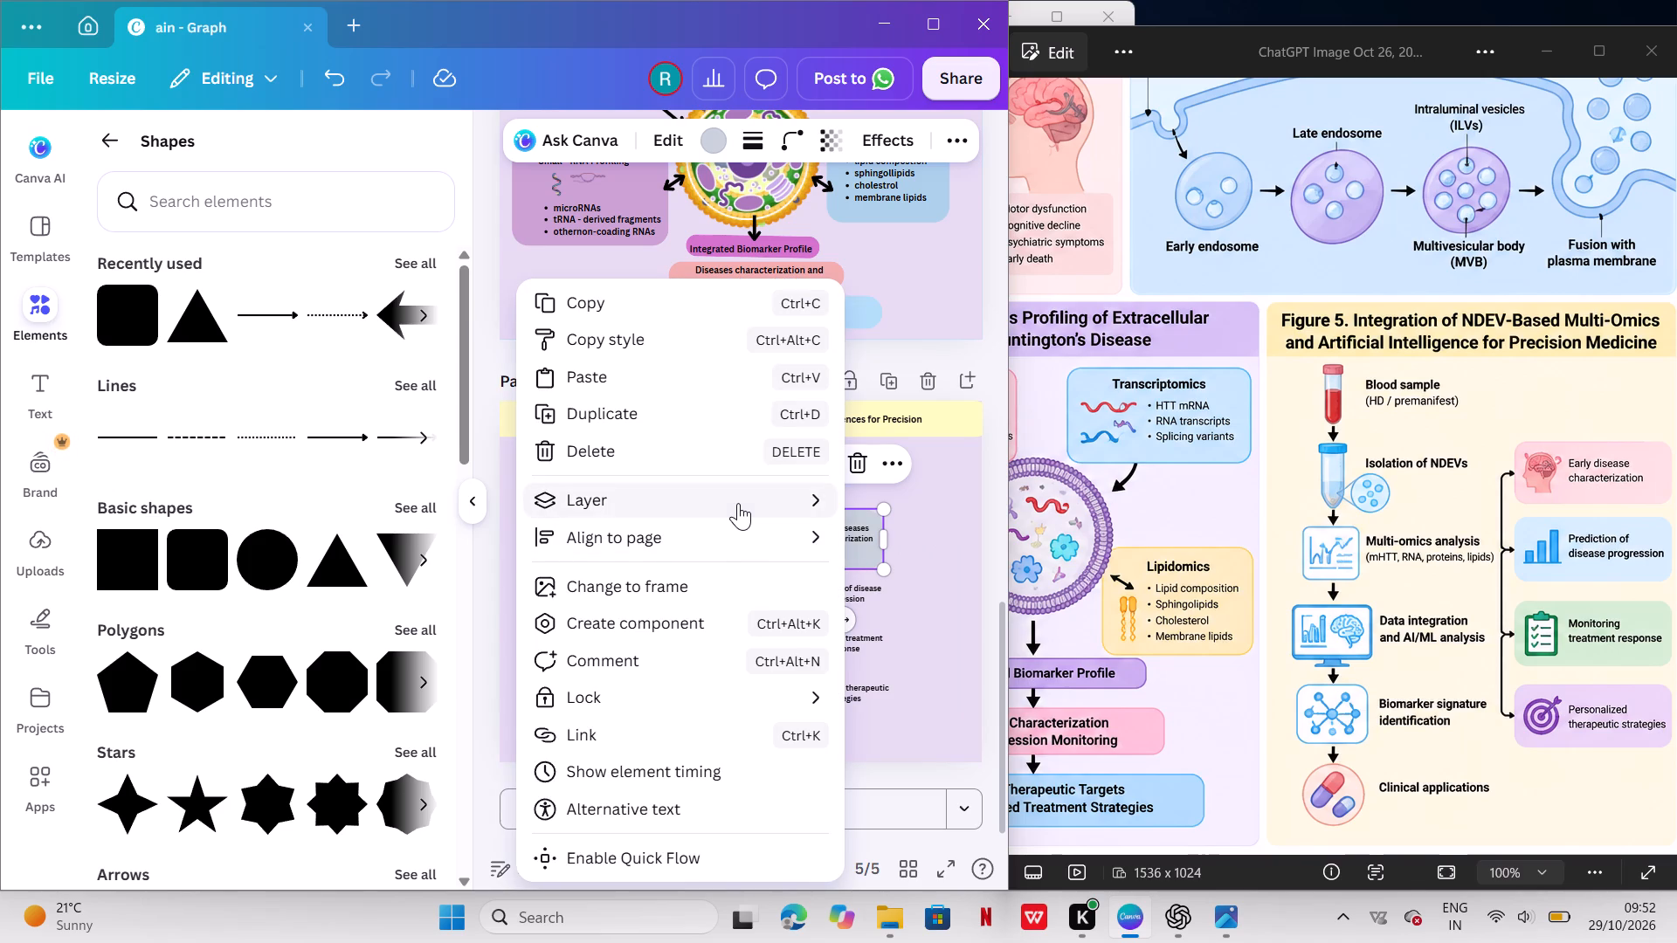
pyautogui.click(339, 612)
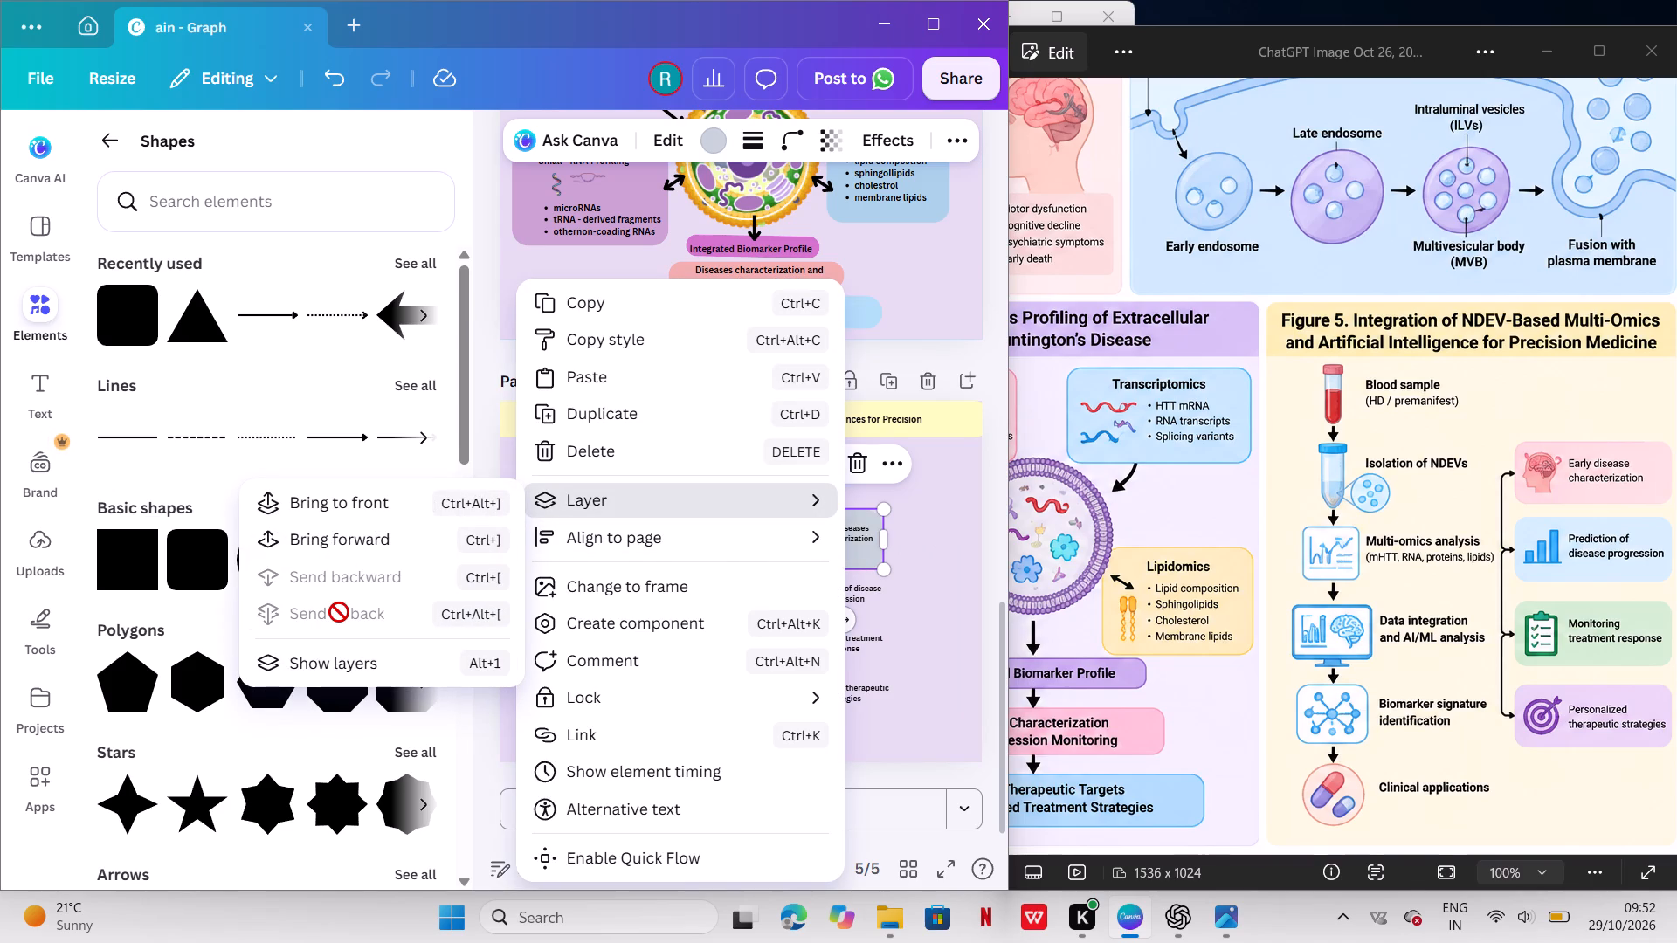
pyautogui.click(858, 571)
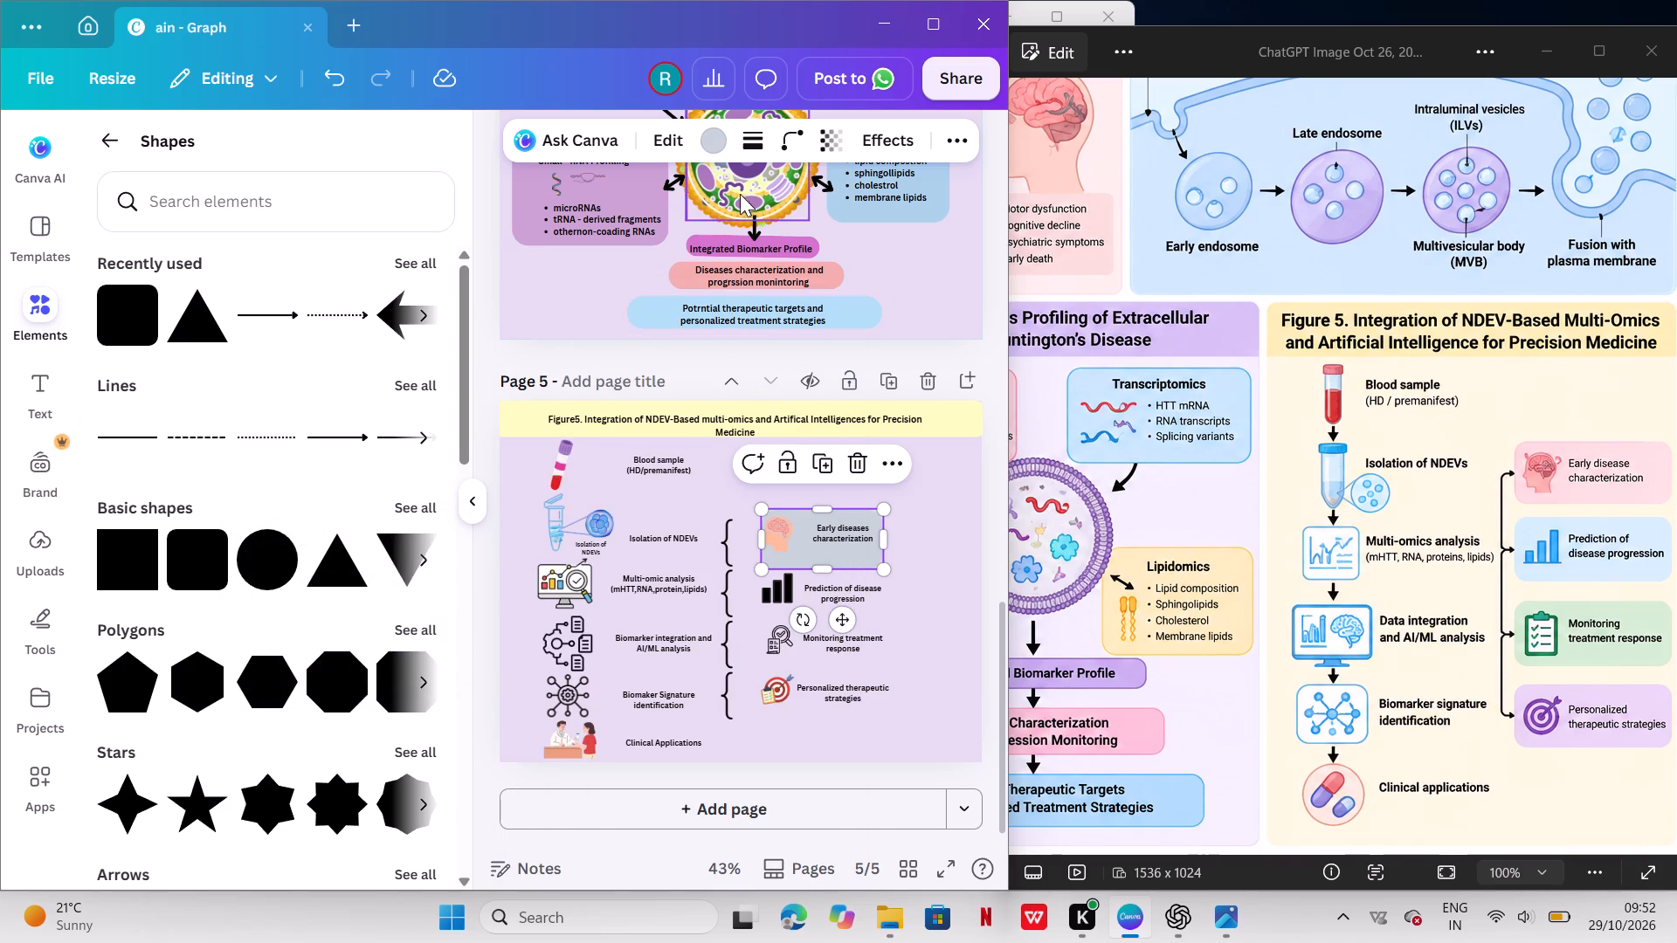
# Fill the rounded rectangle behind "Early diseases characterization" with the pale yellow used in the title banner.
pyautogui.click(711, 145)
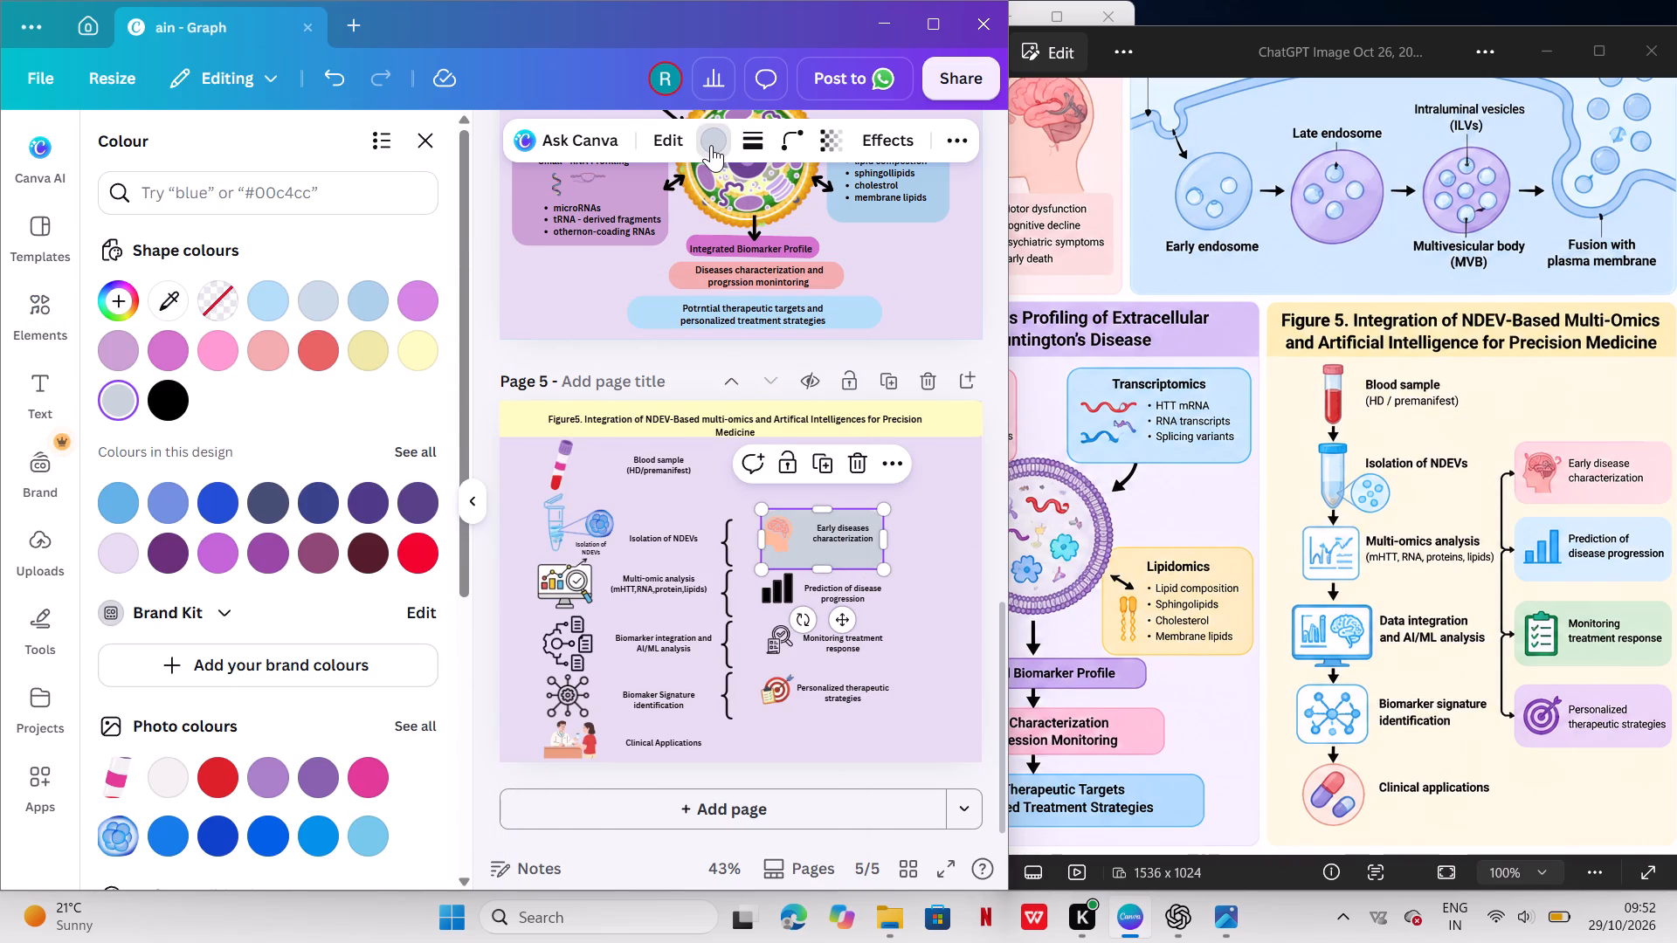
pyautogui.click(711, 143)
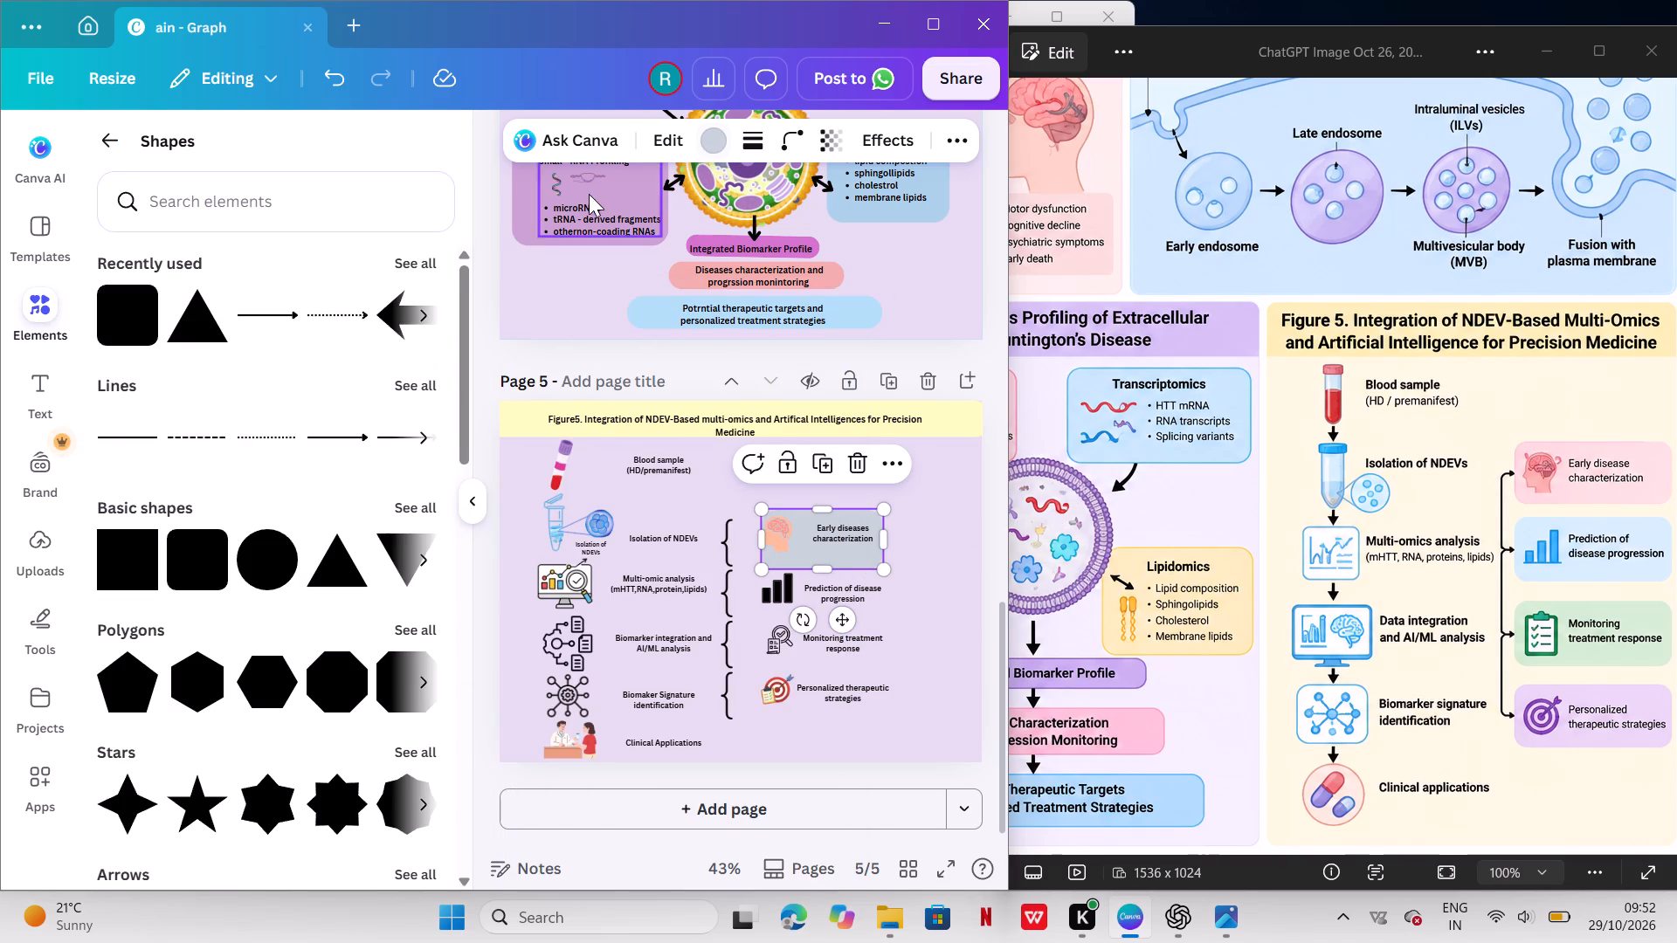
pyautogui.click(715, 134)
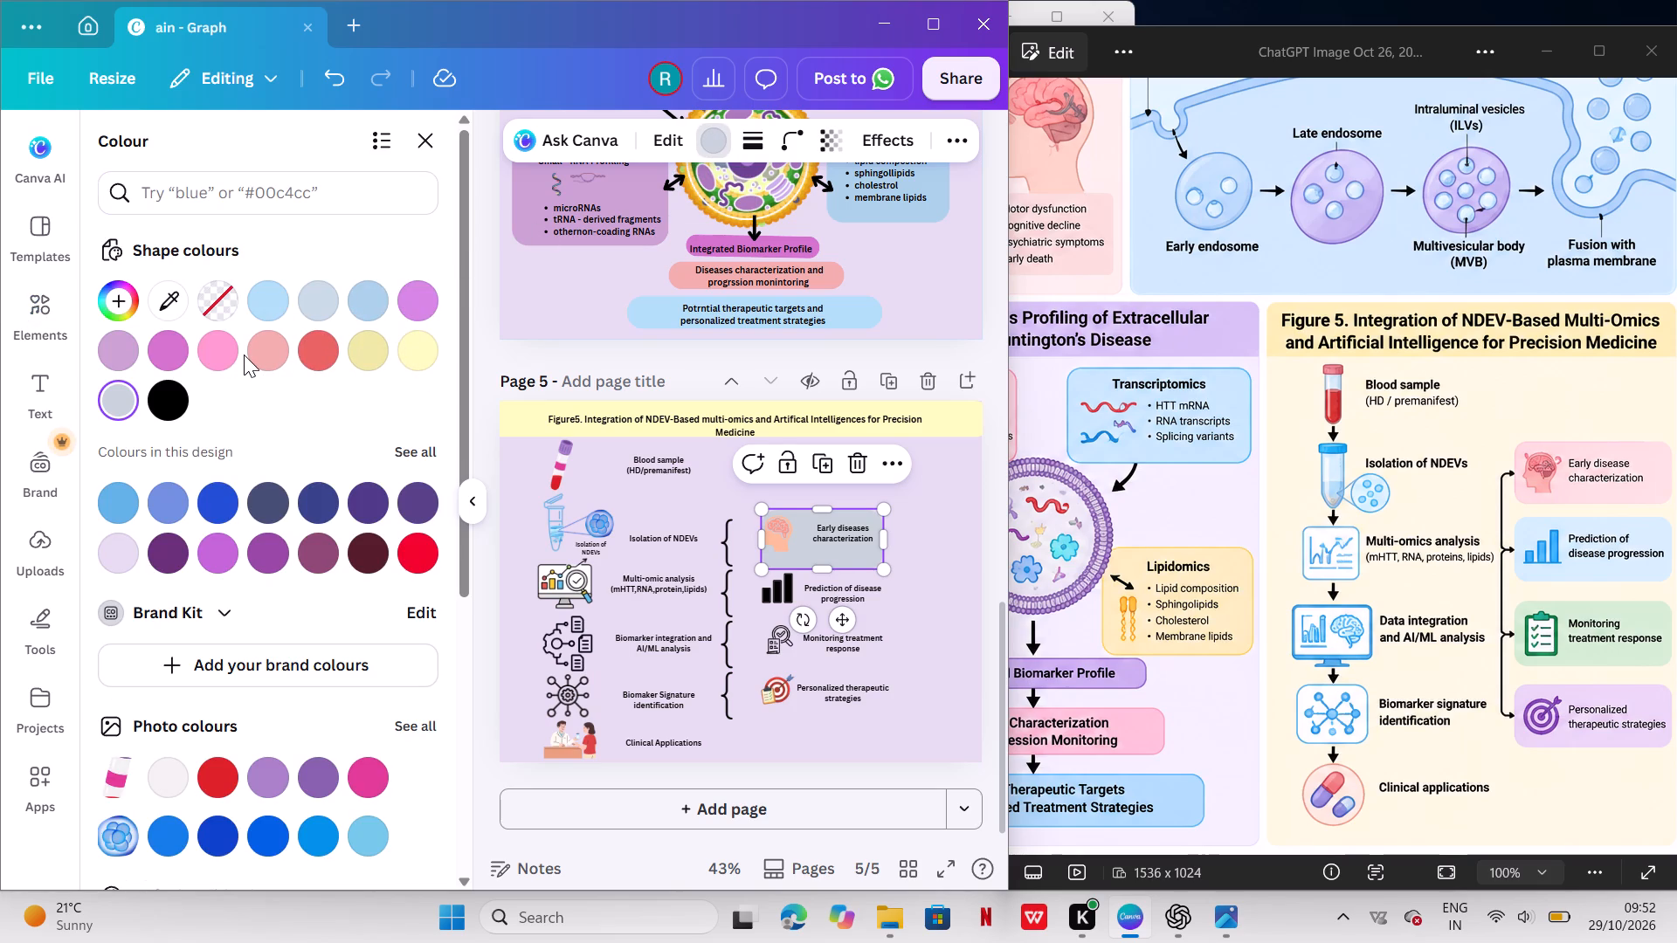
pyautogui.click(264, 343)
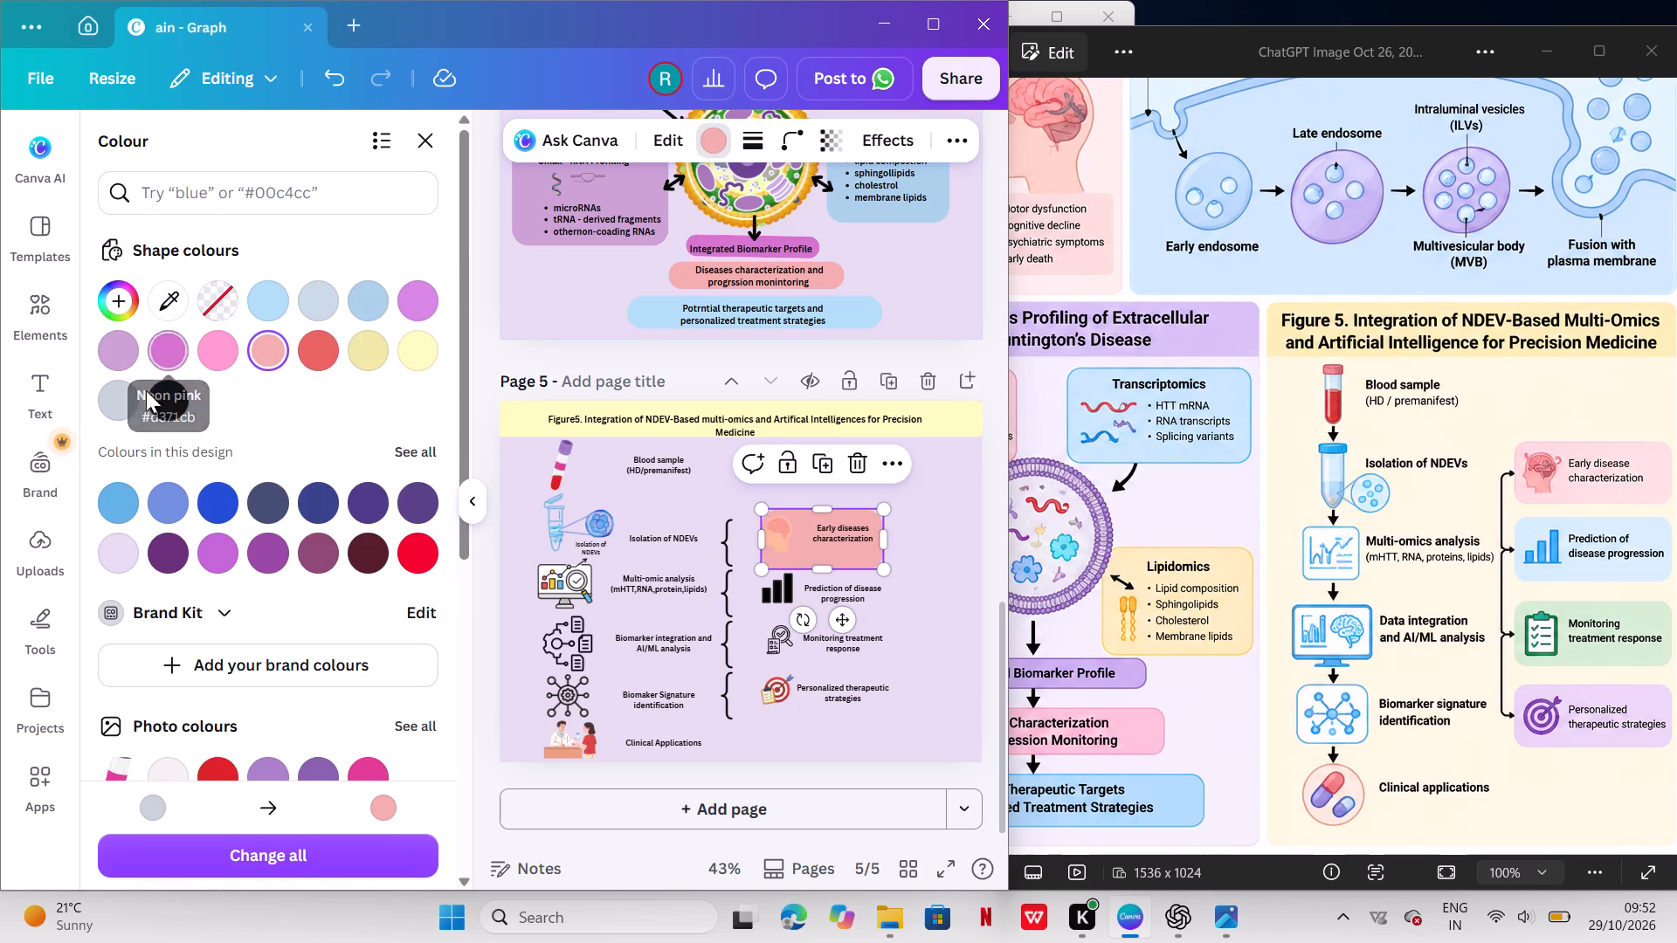
pyautogui.click(411, 351)
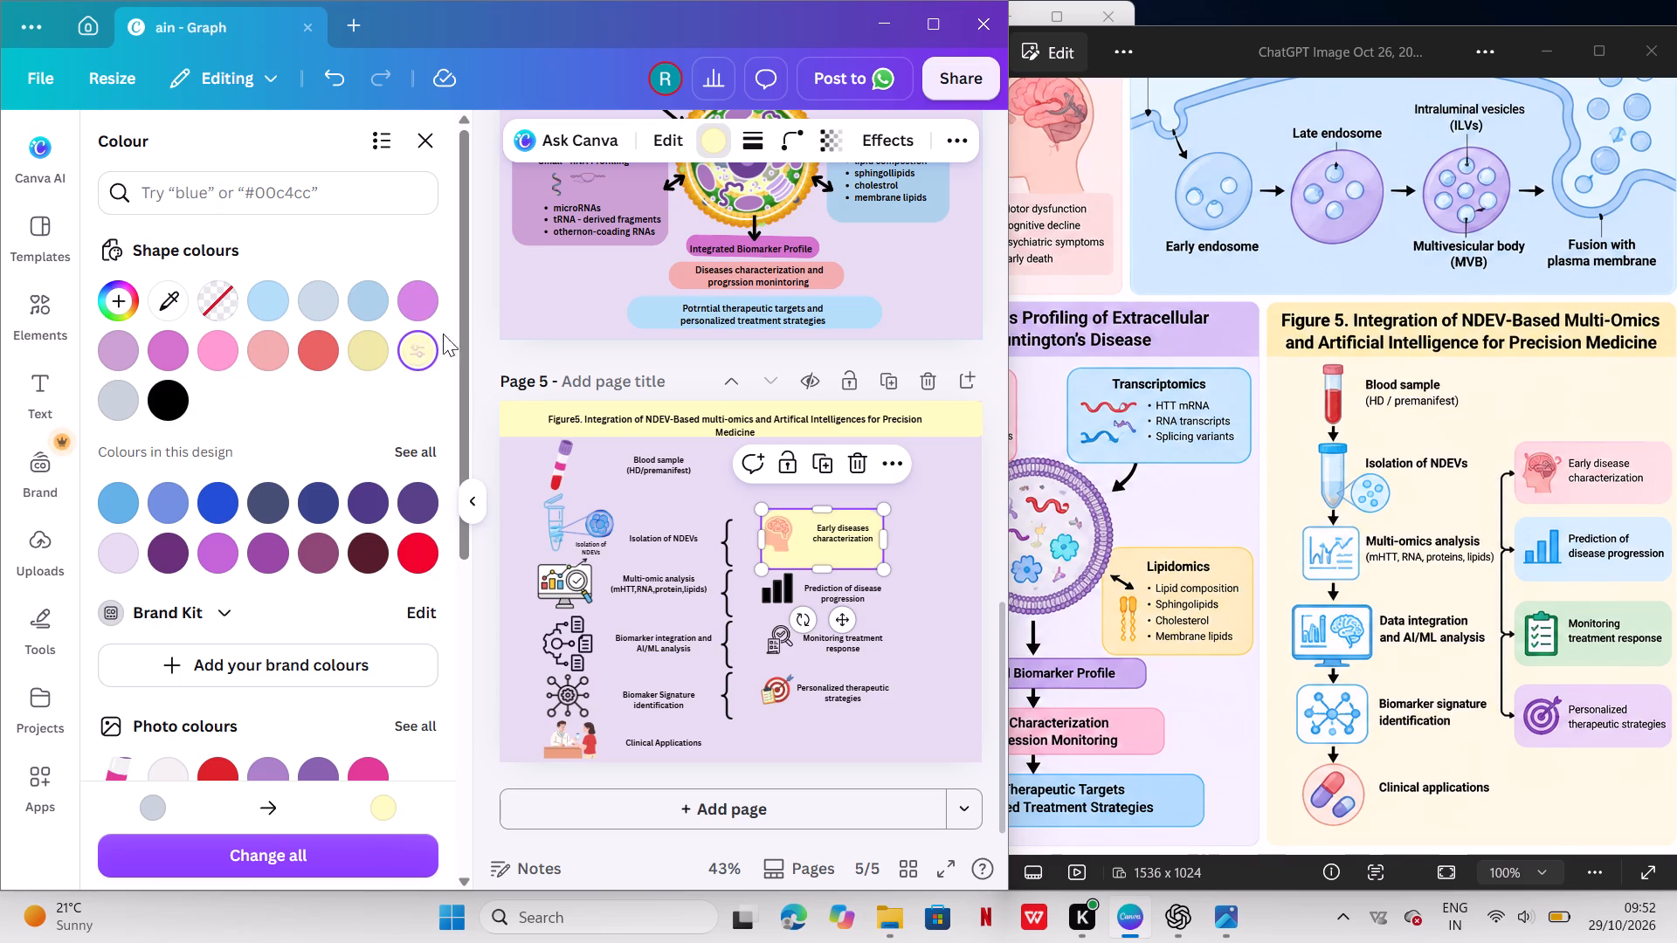
# Duplicate the pale yellow rectangle and place the copy directly below it, over the bar chart icon and "Prediction of disease progression" label.
pyautogui.click(817, 464)
pyautogui.moveTo(824, 561); pyautogui.dragTo(820, 587)
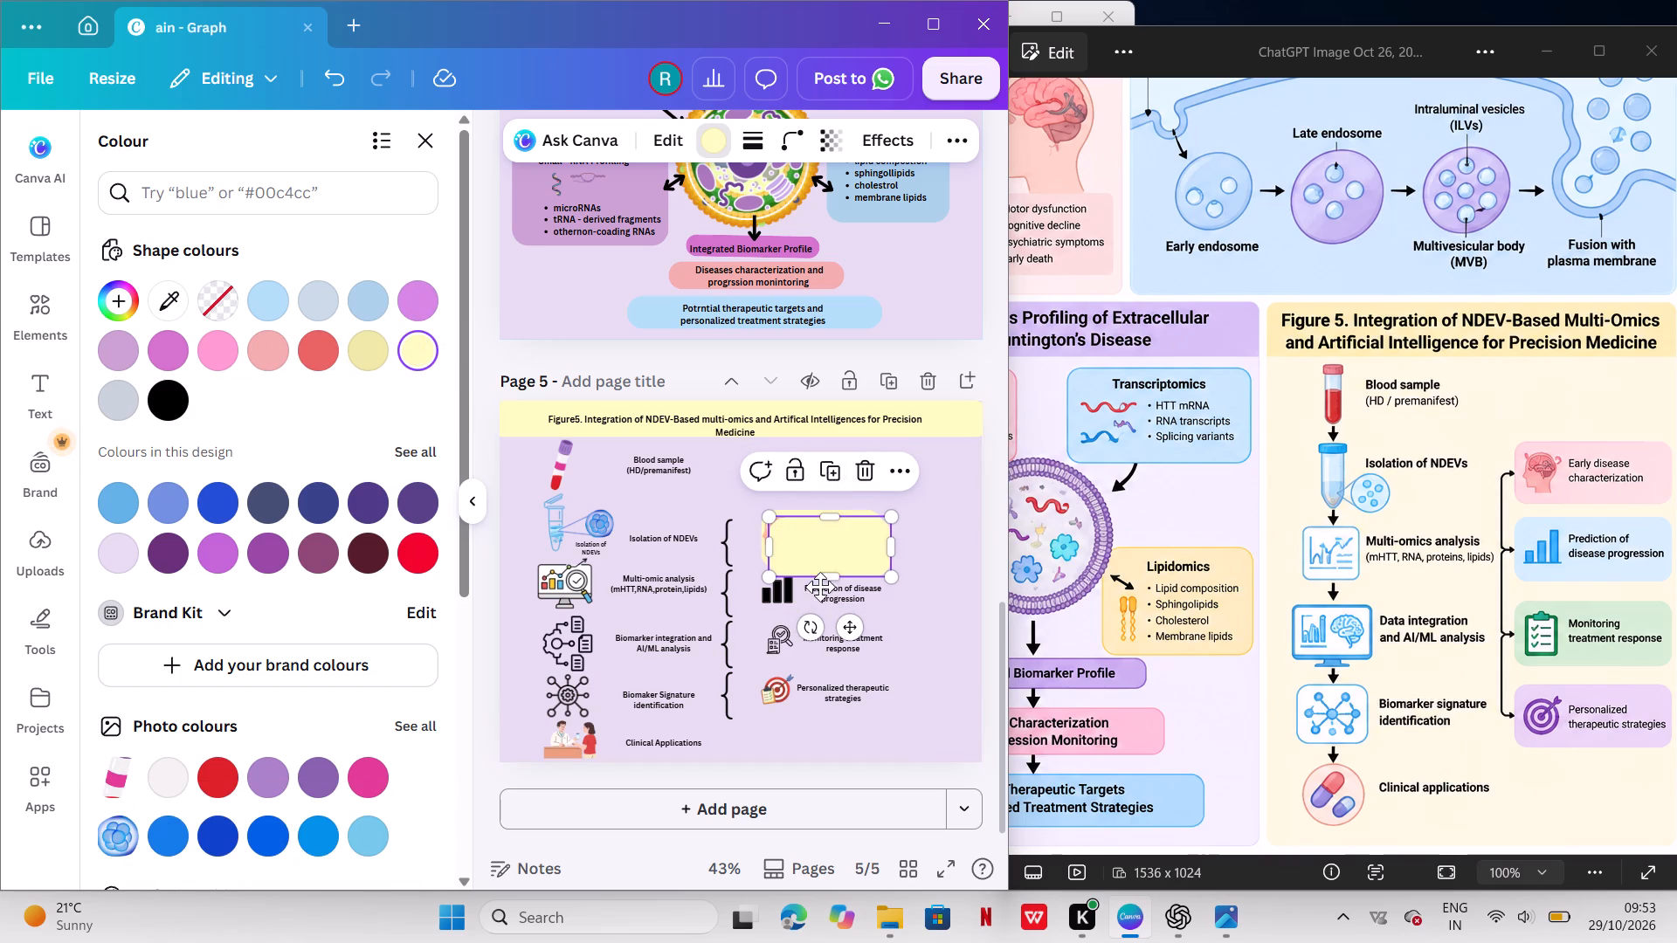
pyautogui.moveTo(820, 587); pyautogui.dragTo(824, 611)
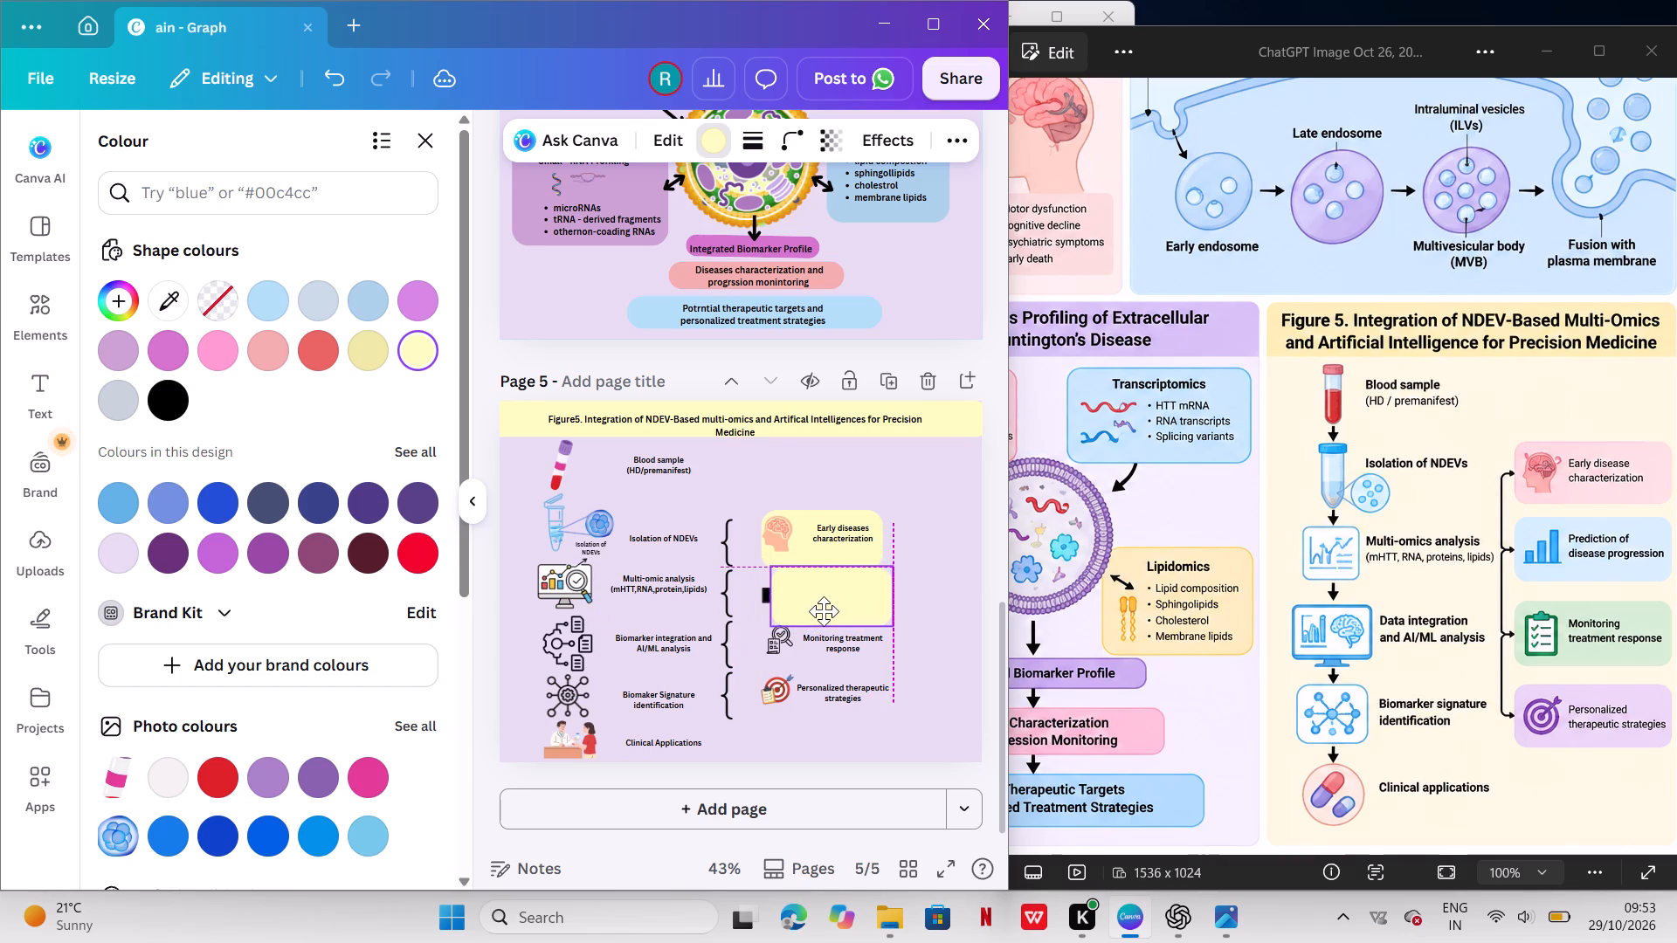
pyautogui.moveTo(824, 611); pyautogui.dragTo(815, 614)
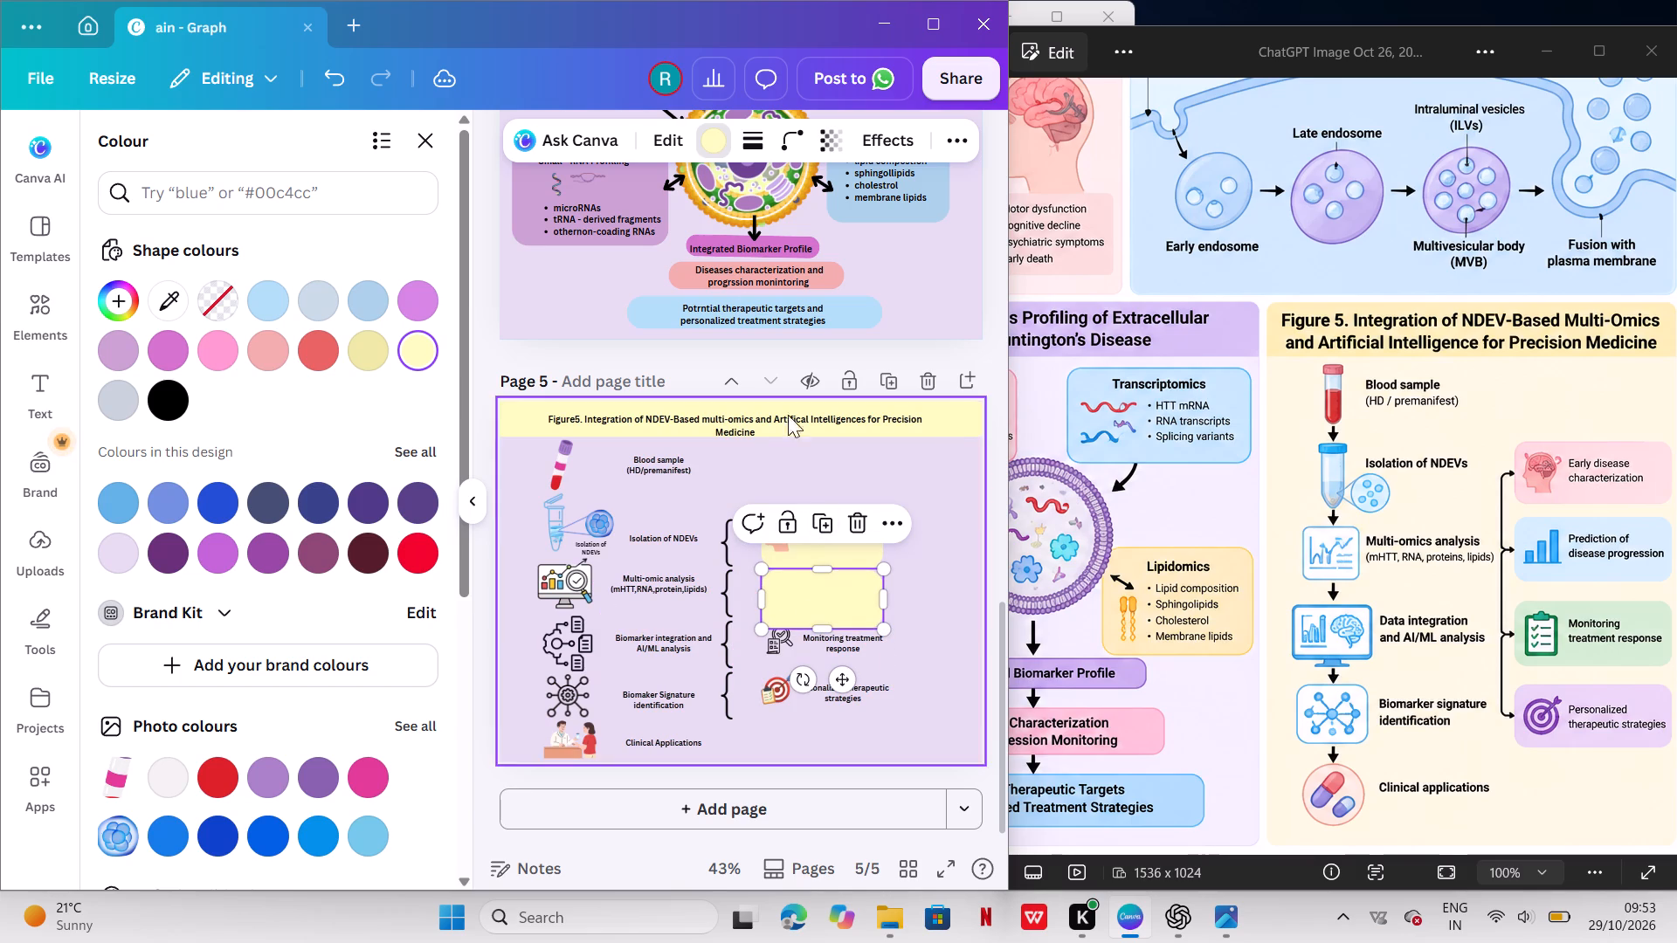
# Change the fill of the rectangle over "Prediction of disease progression" to light blue.
pyautogui.moveTo(721, 162); pyautogui.dragTo(709, 127)
pyautogui.click(709, 127)
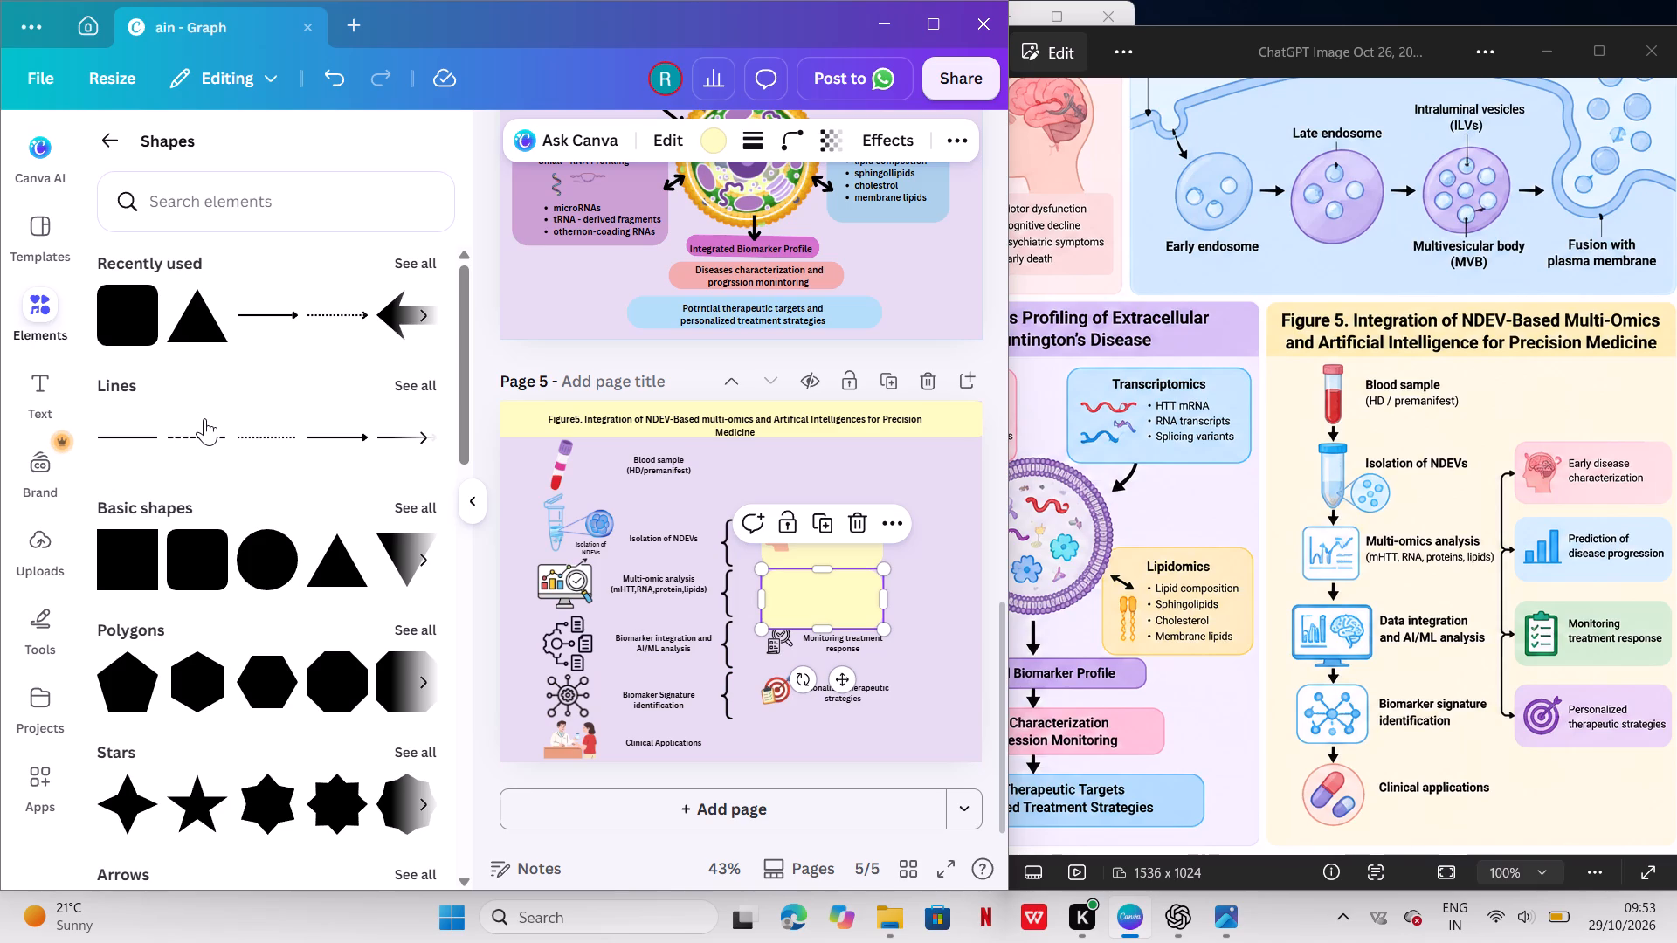
pyautogui.click(713, 159)
pyautogui.click(713, 151)
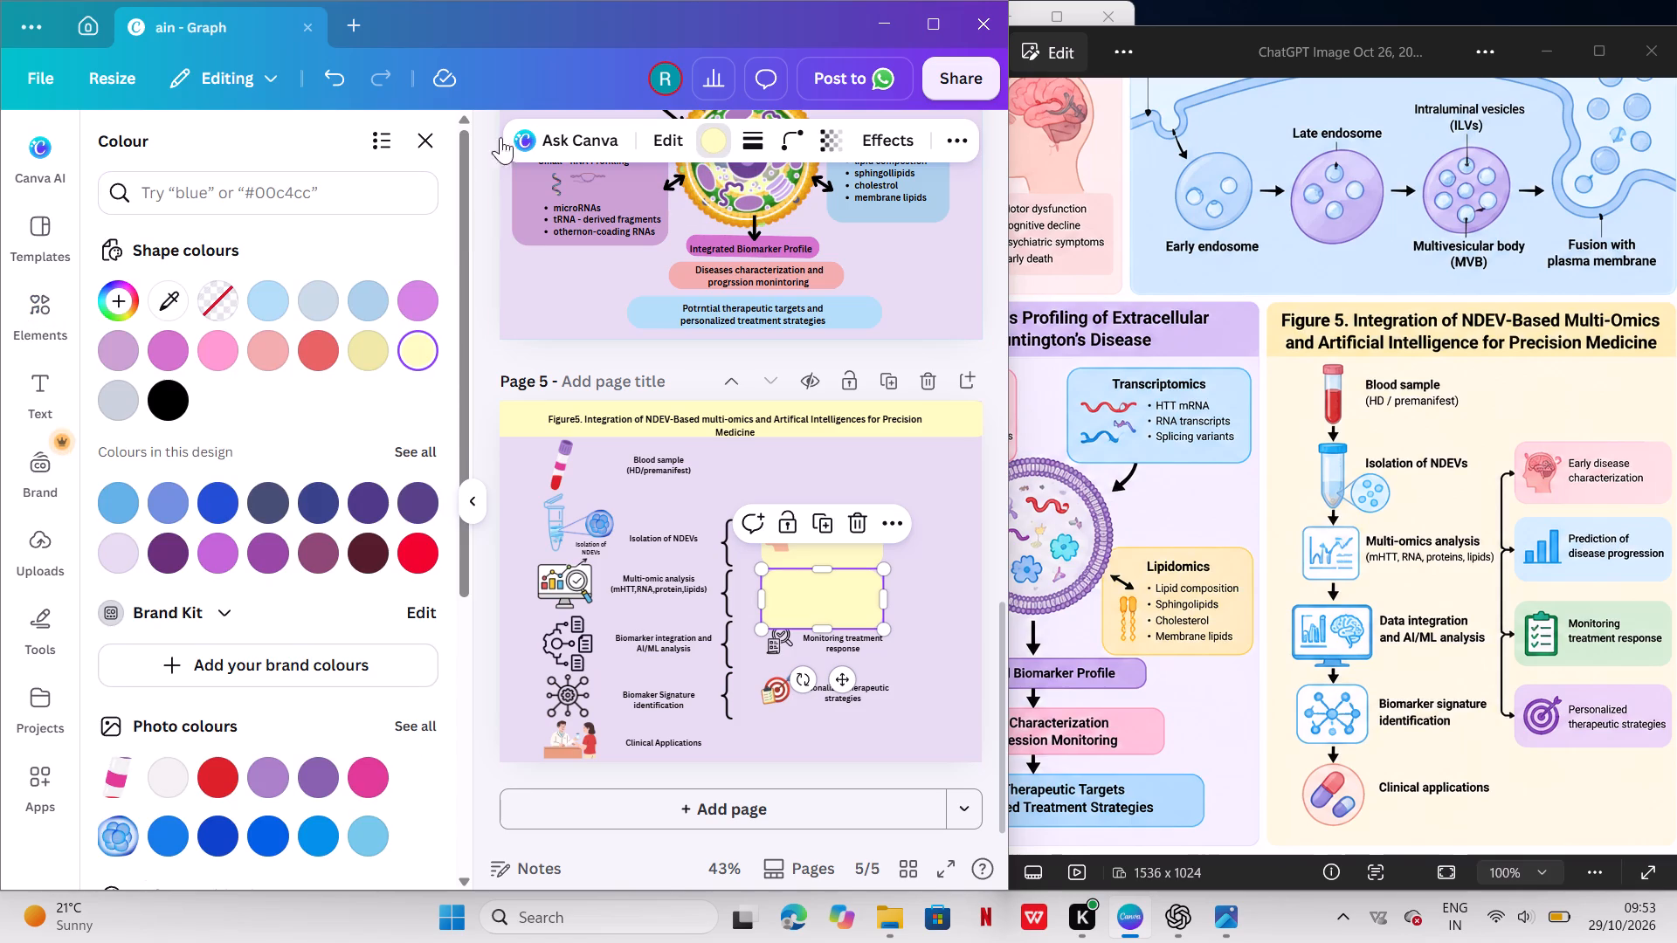
pyautogui.click(314, 312)
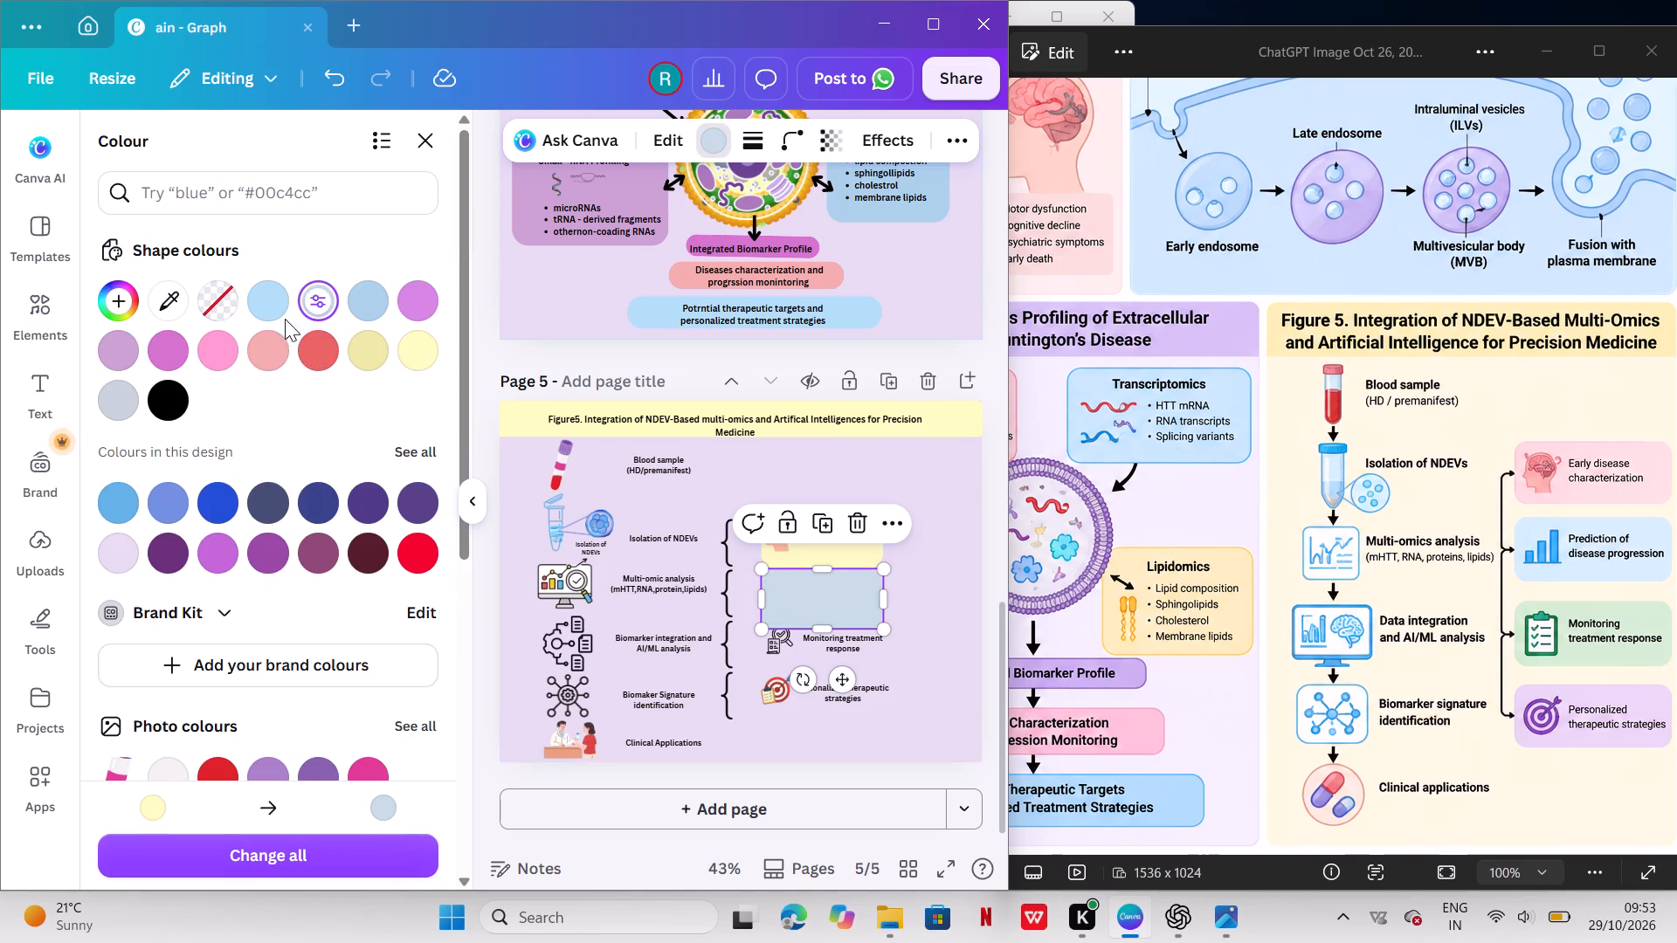
pyautogui.click(259, 301)
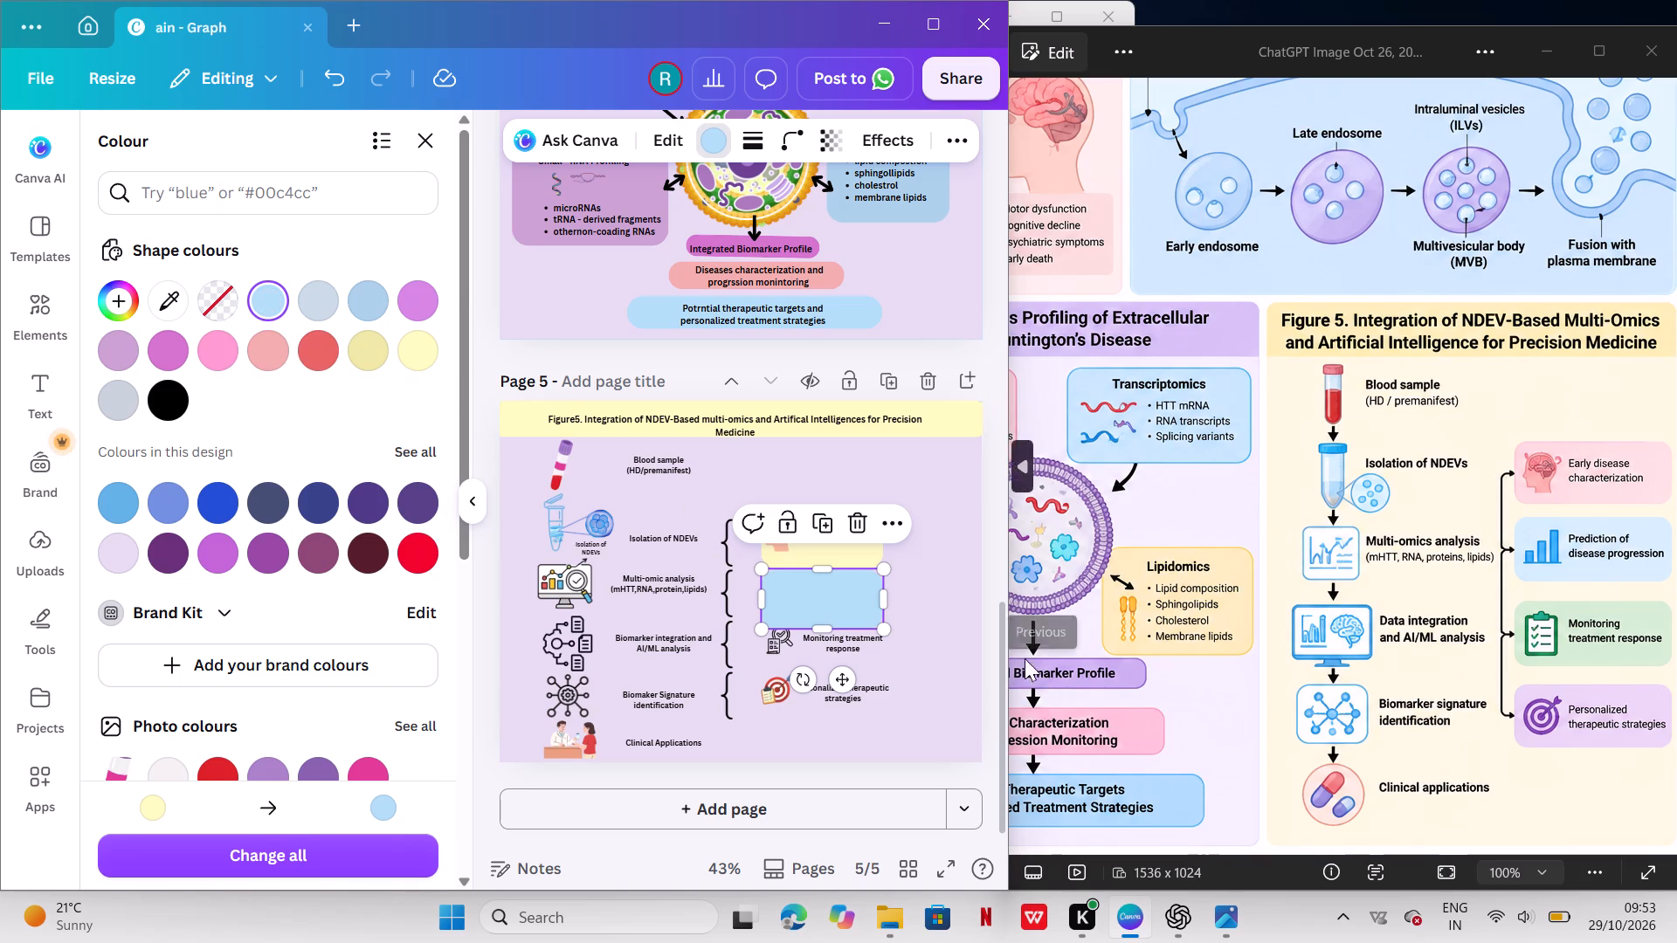
# Send the light blue rectangle to the back, behind the bar chart icon and "Prediction of disease progression" label.
pyautogui.rightClick(810, 620)
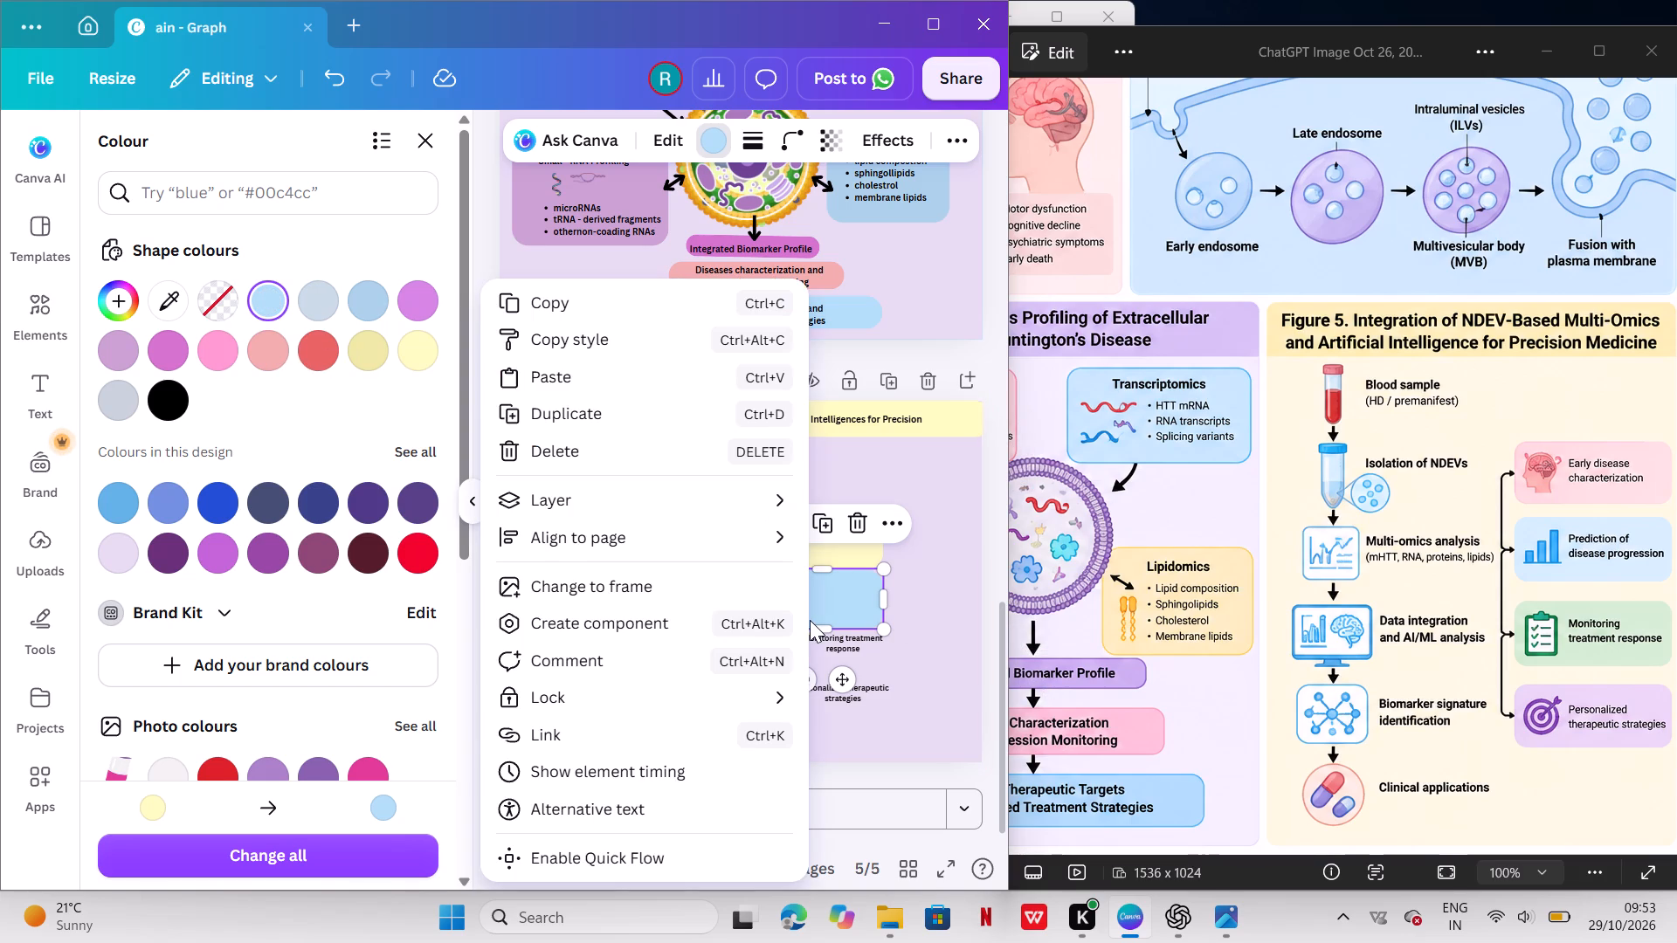
pyautogui.click(591, 497)
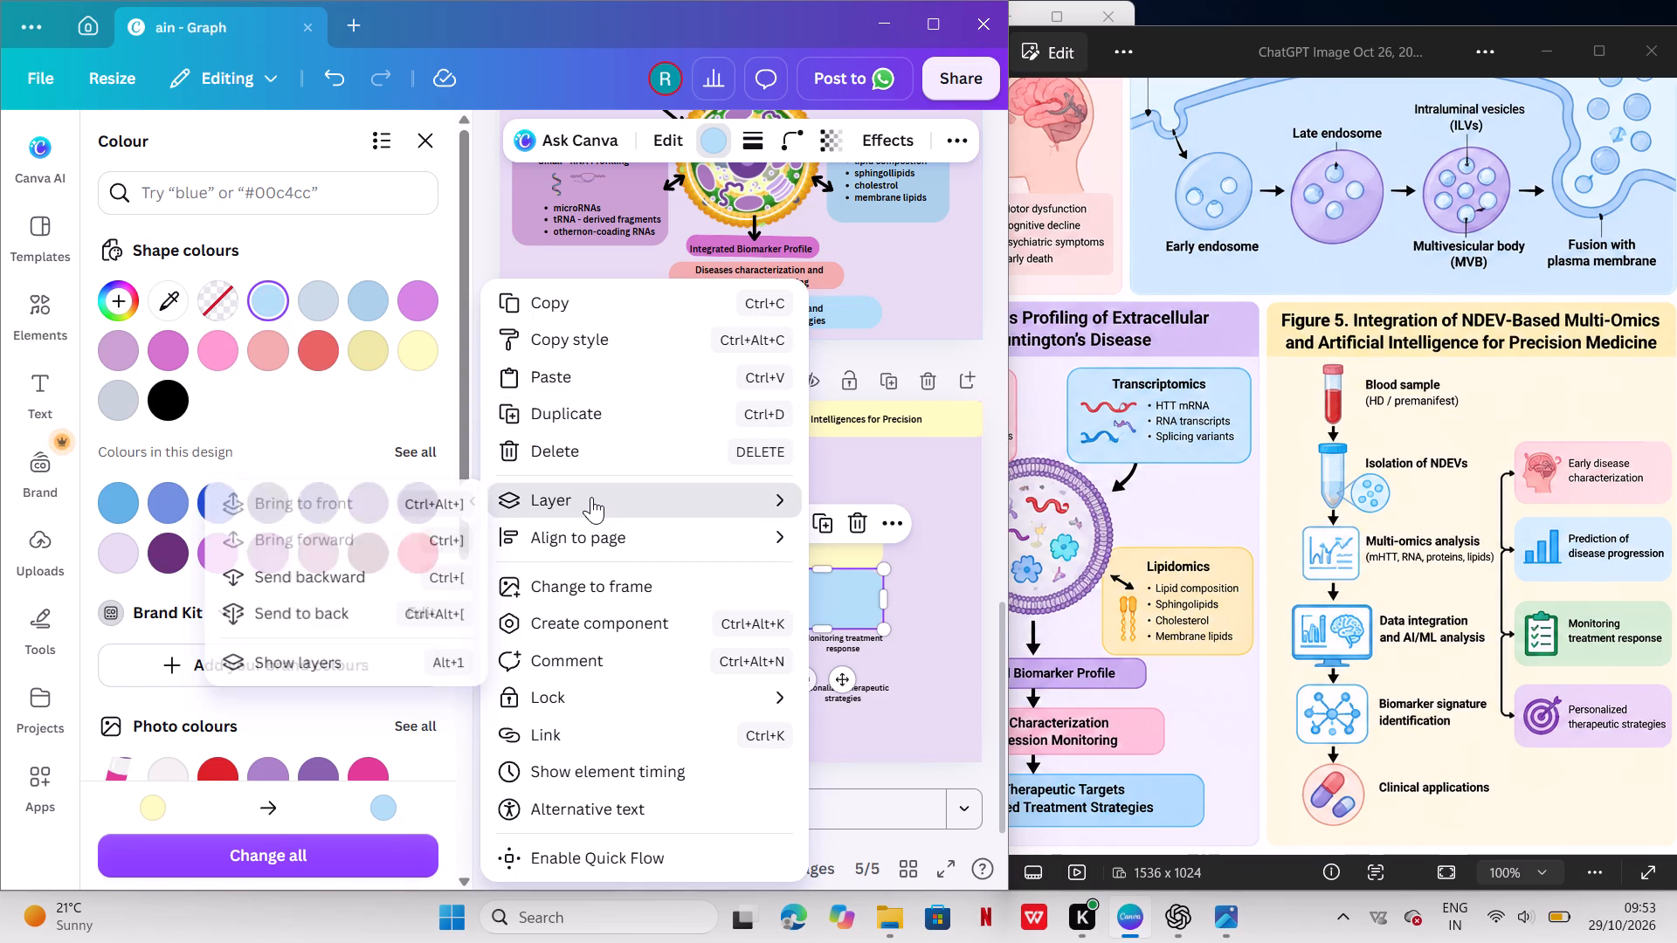
pyautogui.click(377, 623)
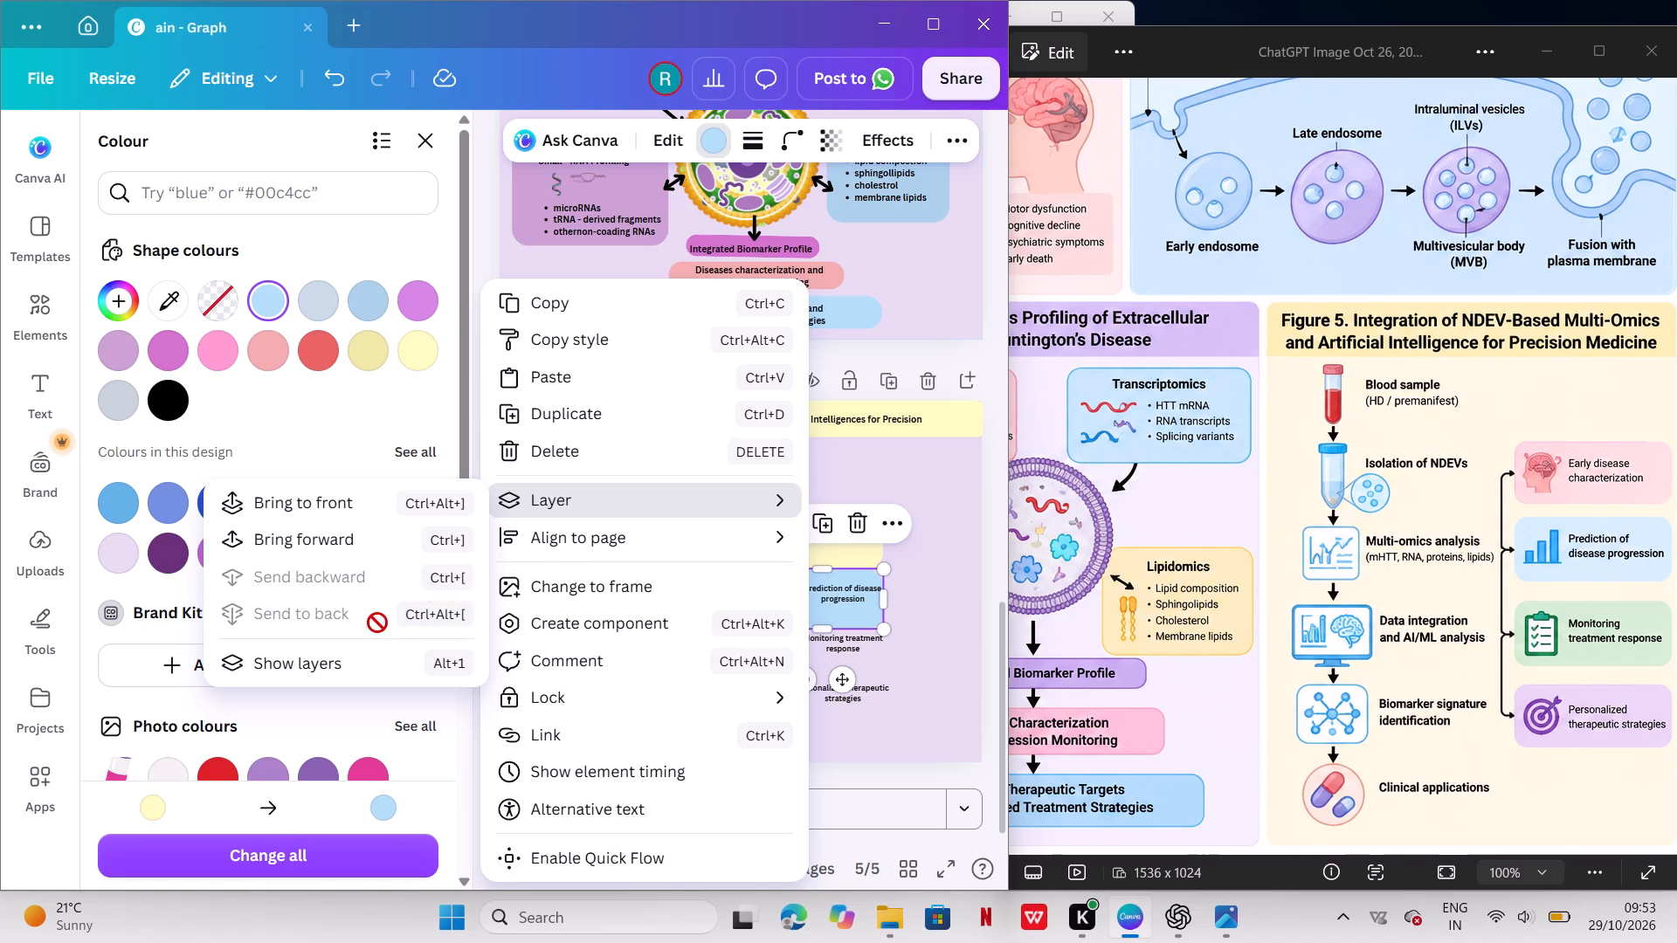
pyautogui.click(949, 697)
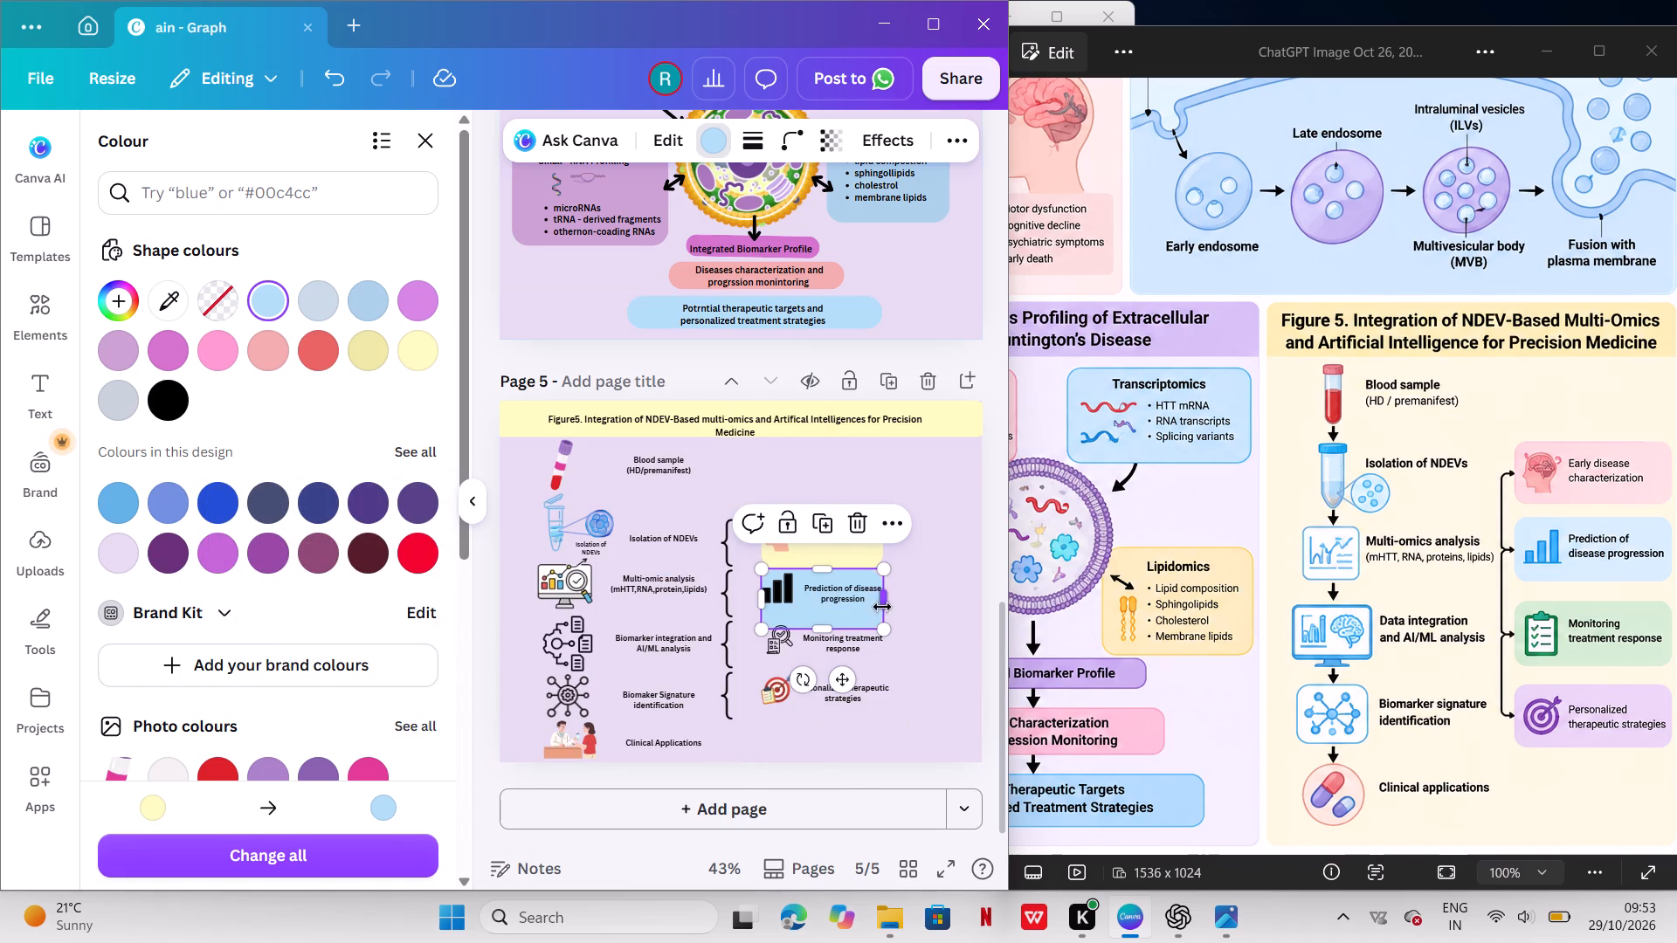
# Resize the light blue rectangle behind "Prediction of disease progression" to about 279 wide by 108 high.
pyautogui.click(830, 569)
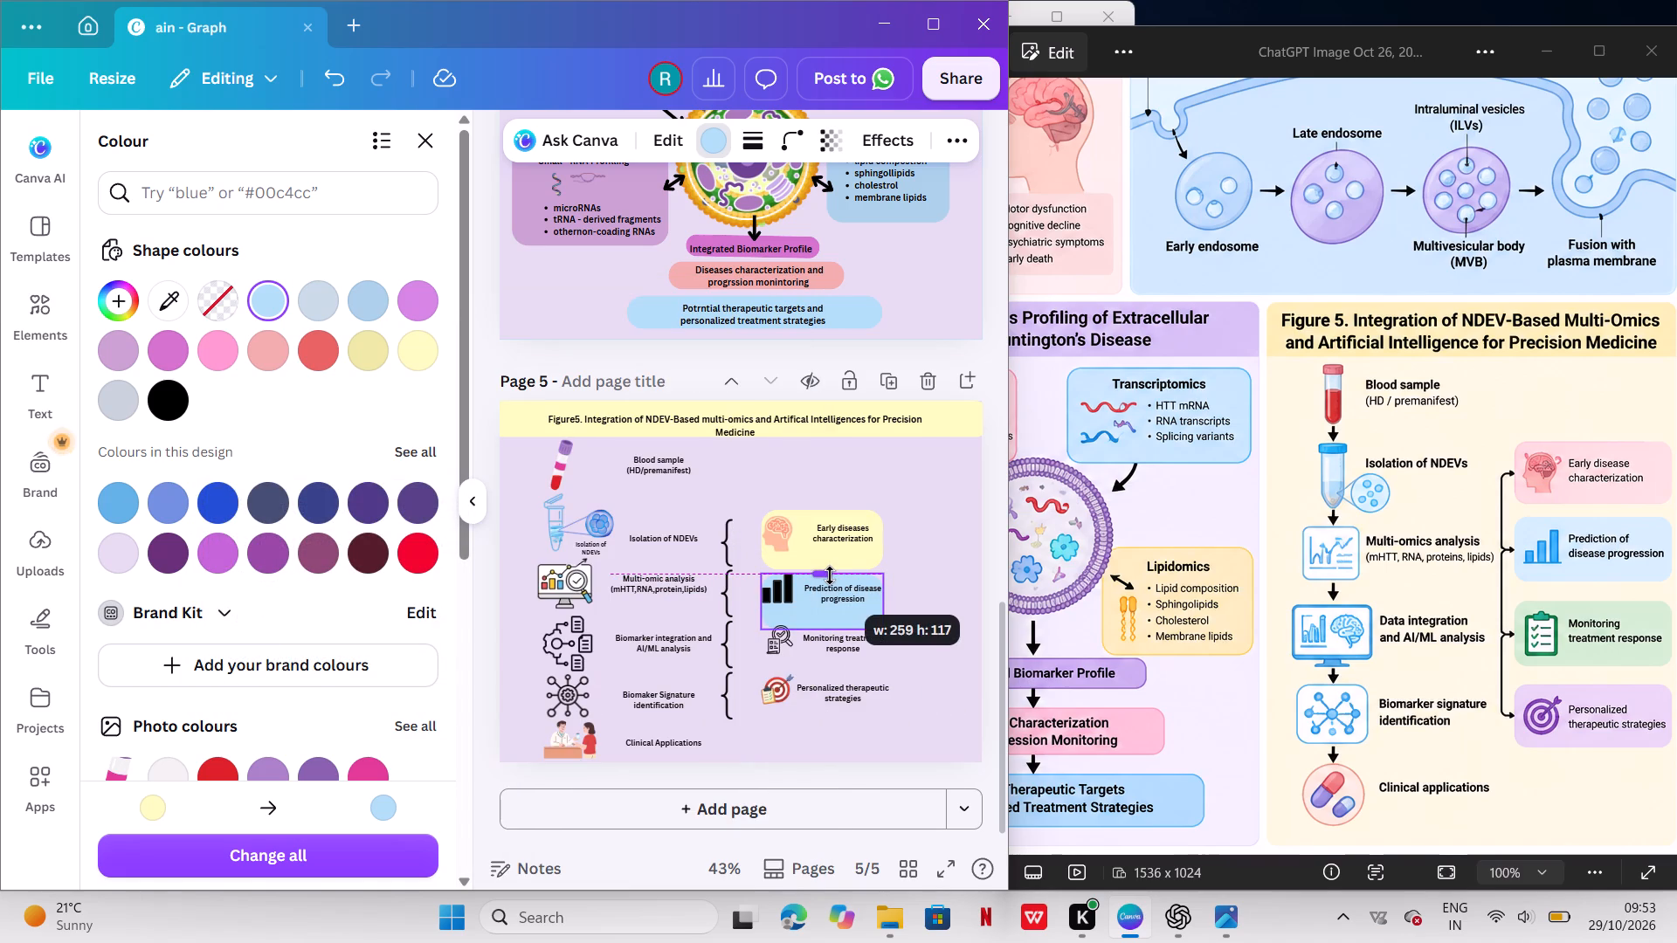
pyautogui.click(818, 626)
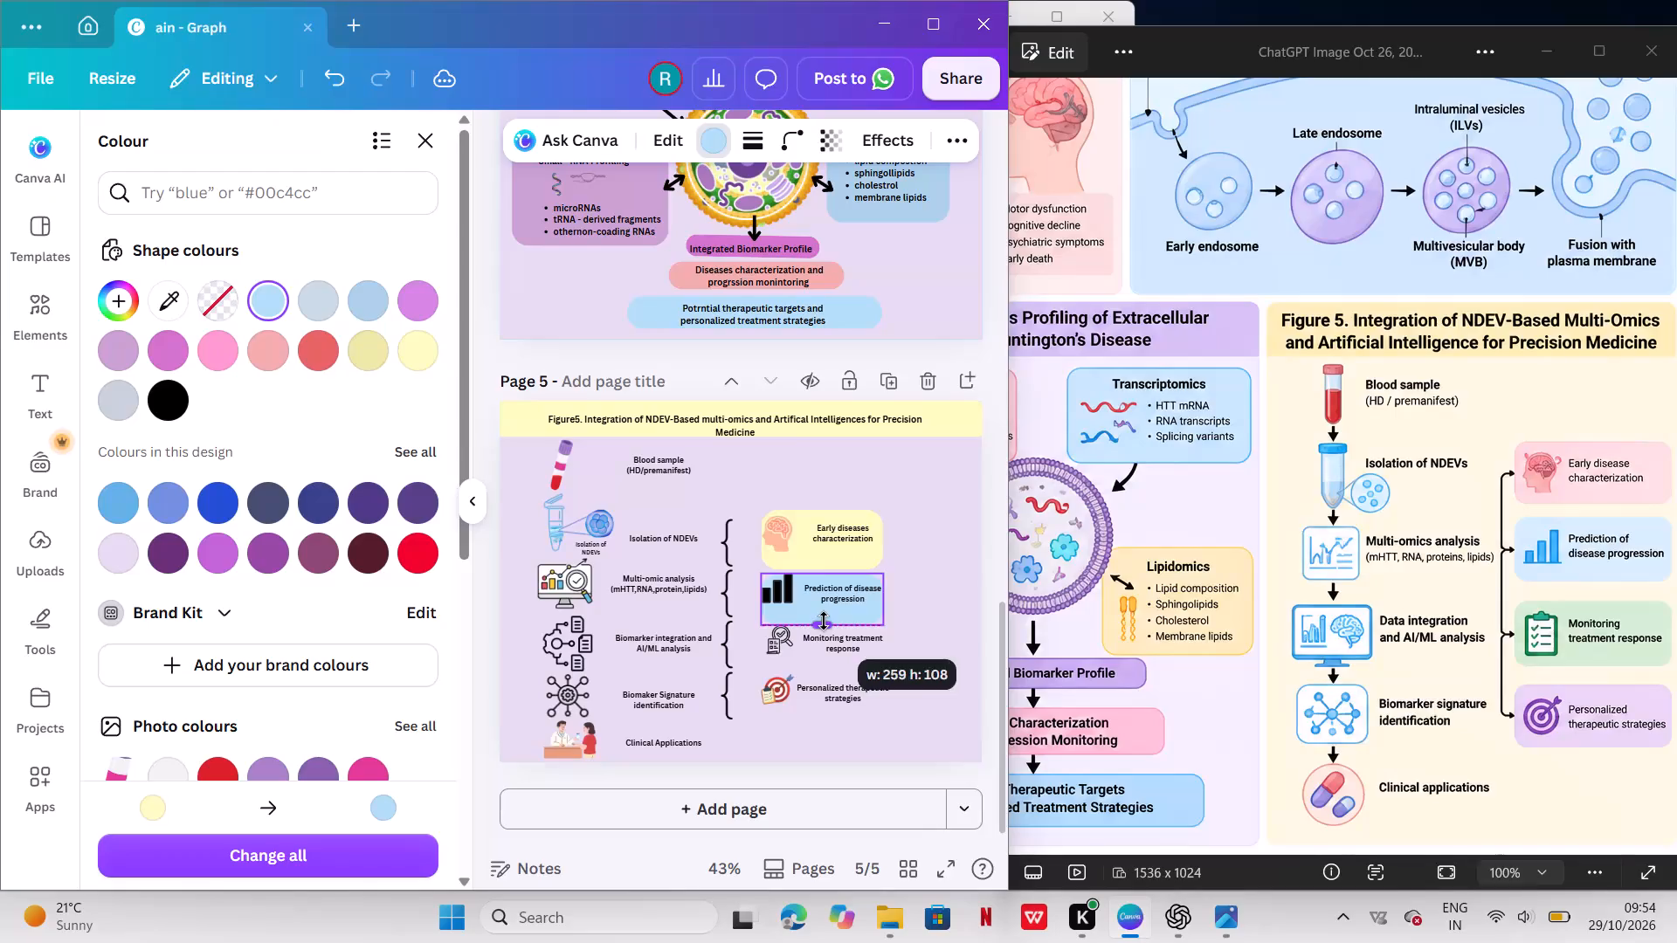
pyautogui.click(884, 595)
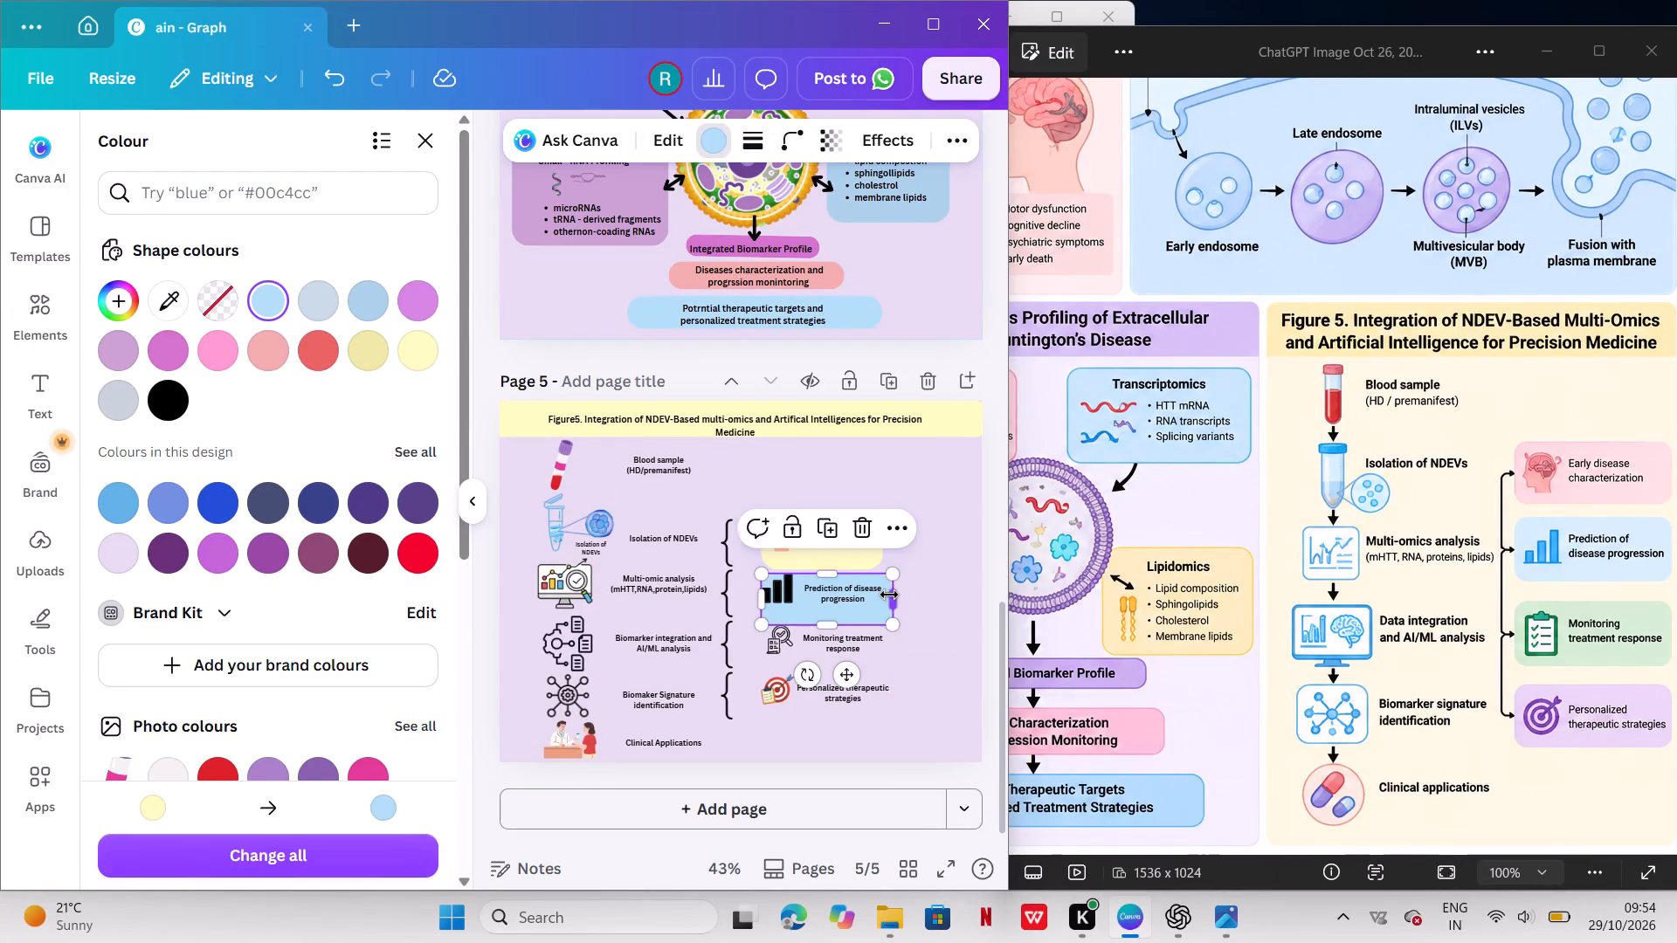
# Widen the pale yellow rectangle behind "Early diseases characterization" so its right edge aligns with the light blue one.
pyautogui.click(883, 556)
pyautogui.click(883, 535)
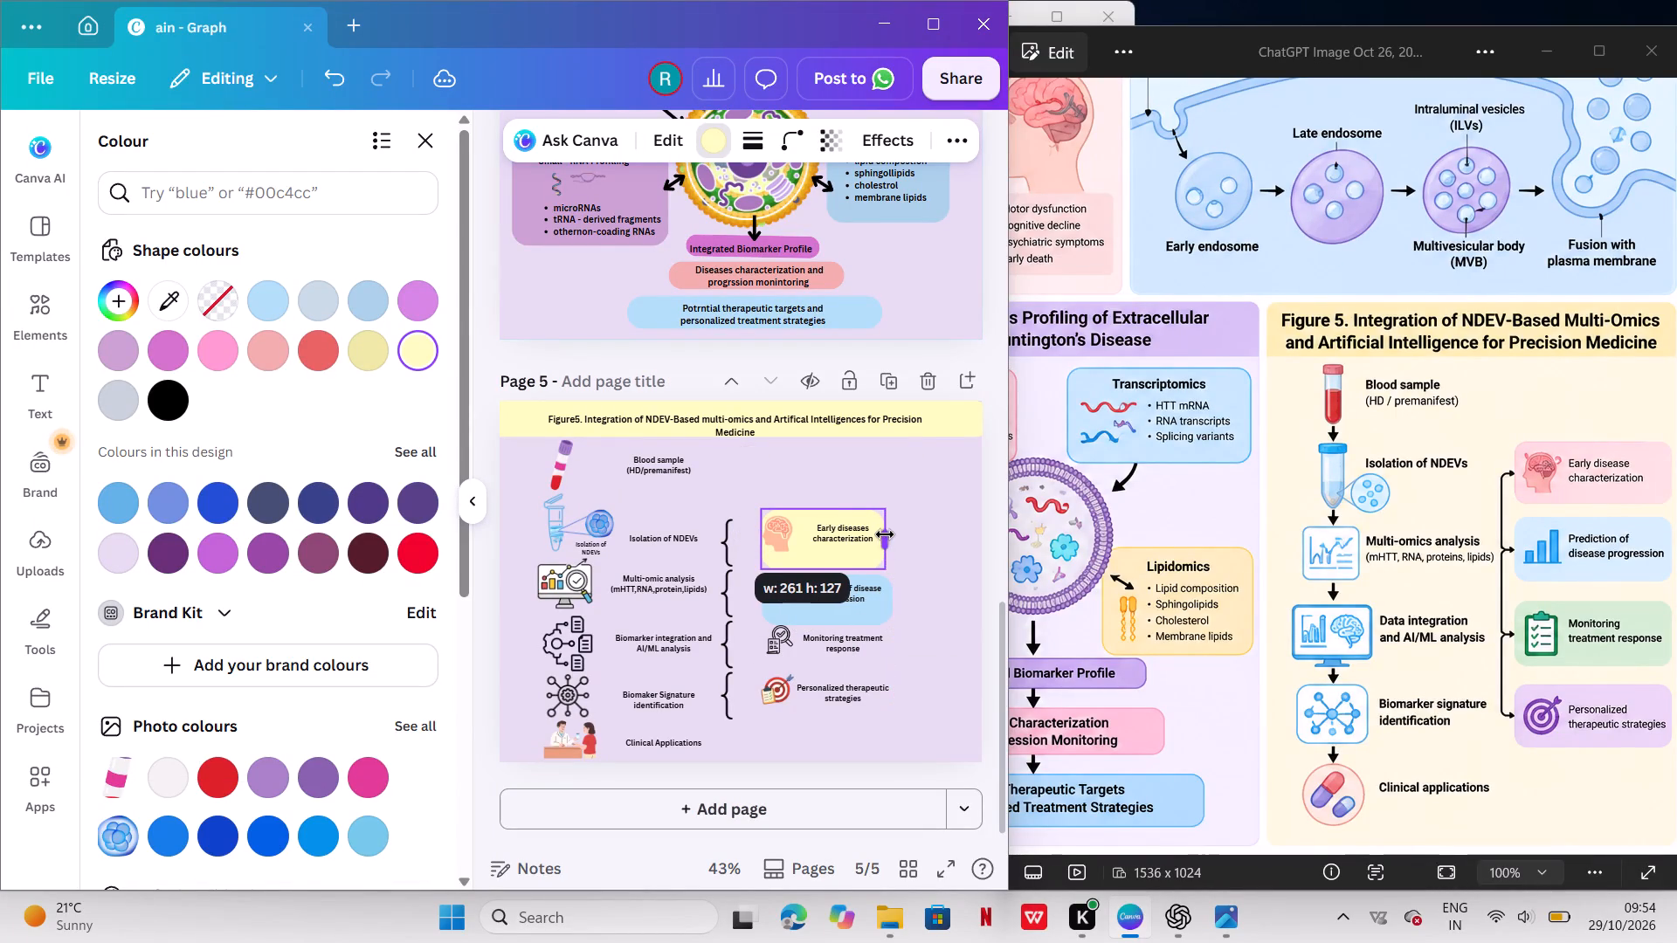
pyautogui.click(957, 547)
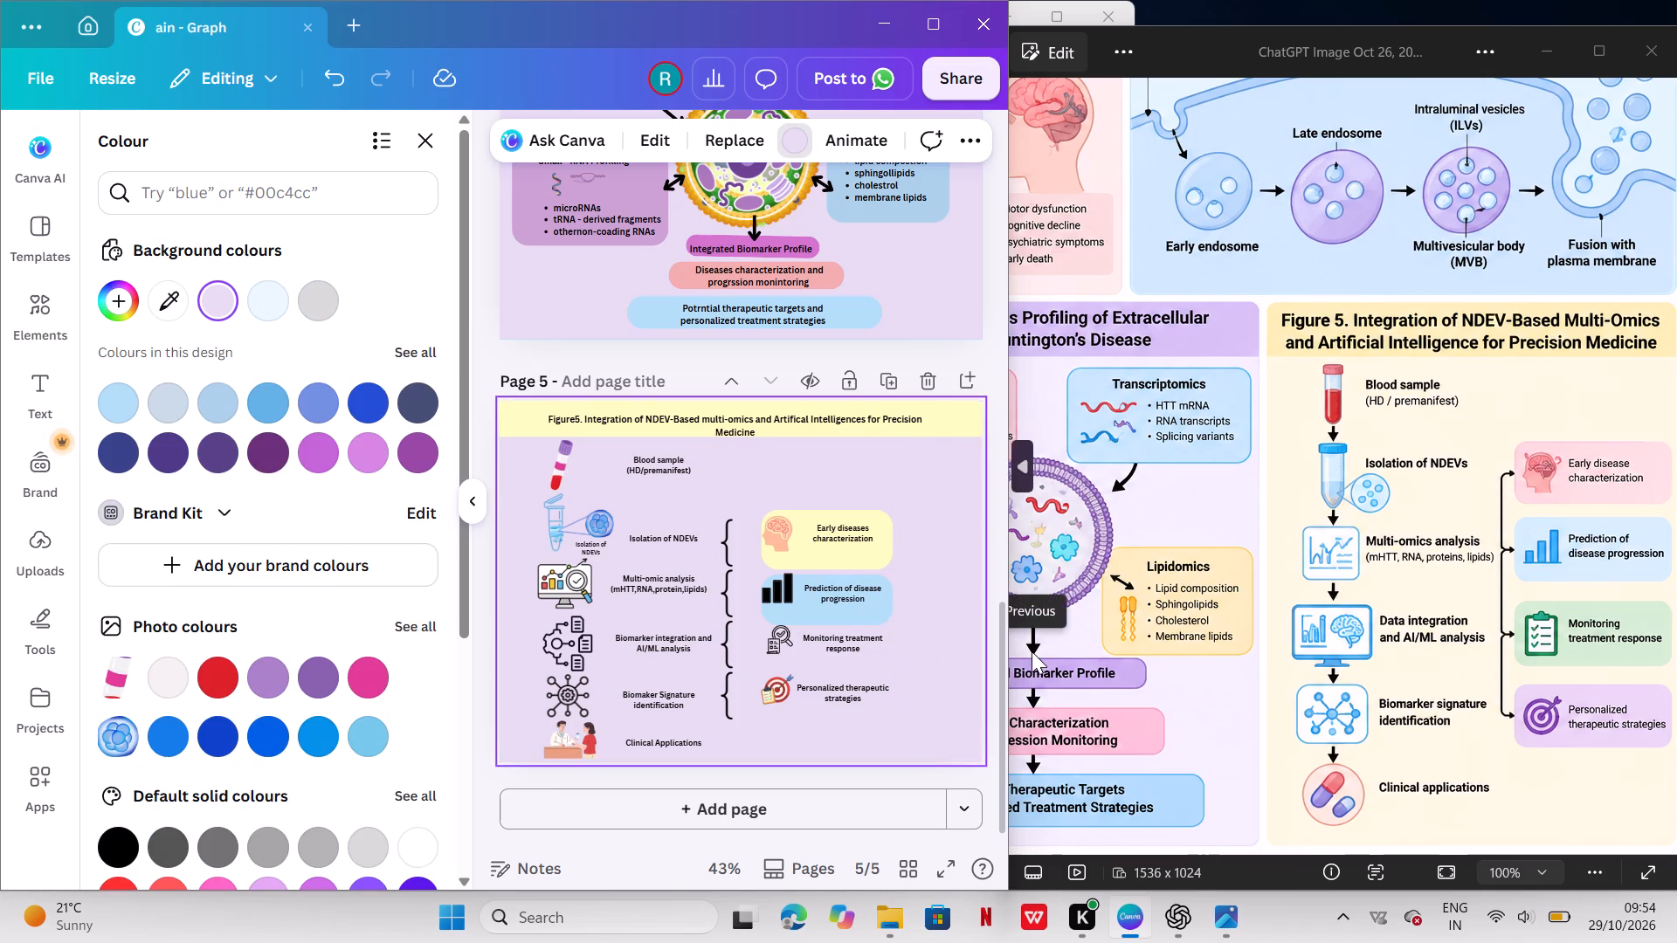
# Extend the light blue rectangle's left edge slightly outwards beyond the bar chart icon.
pyautogui.click(876, 617)
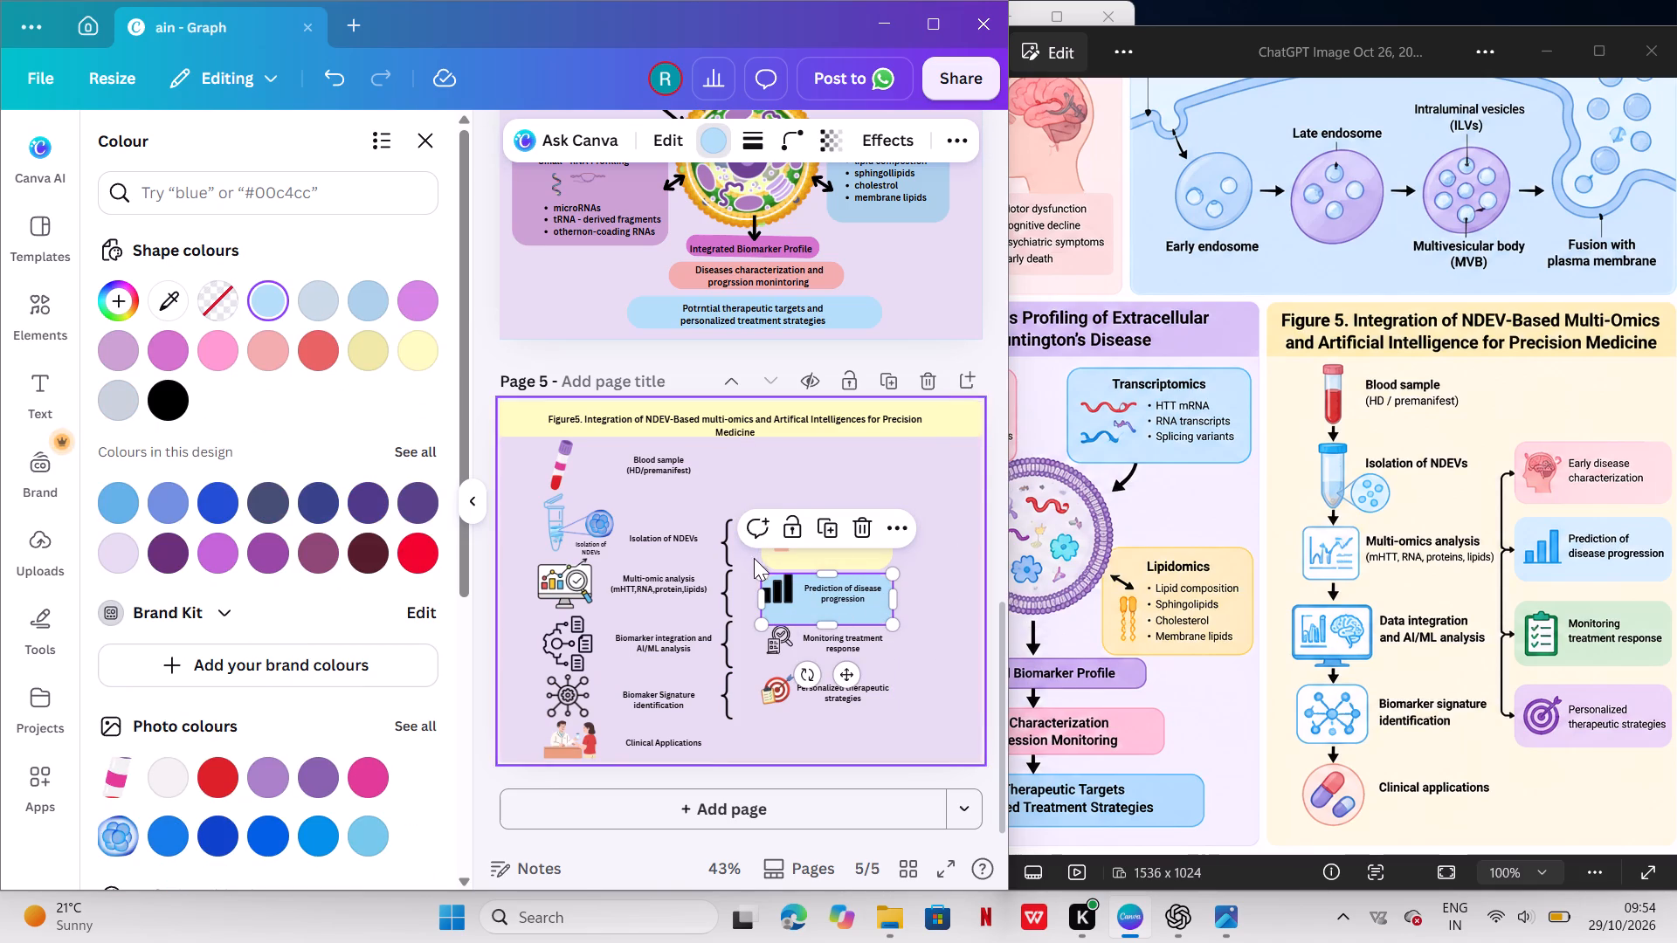
pyautogui.click(760, 568)
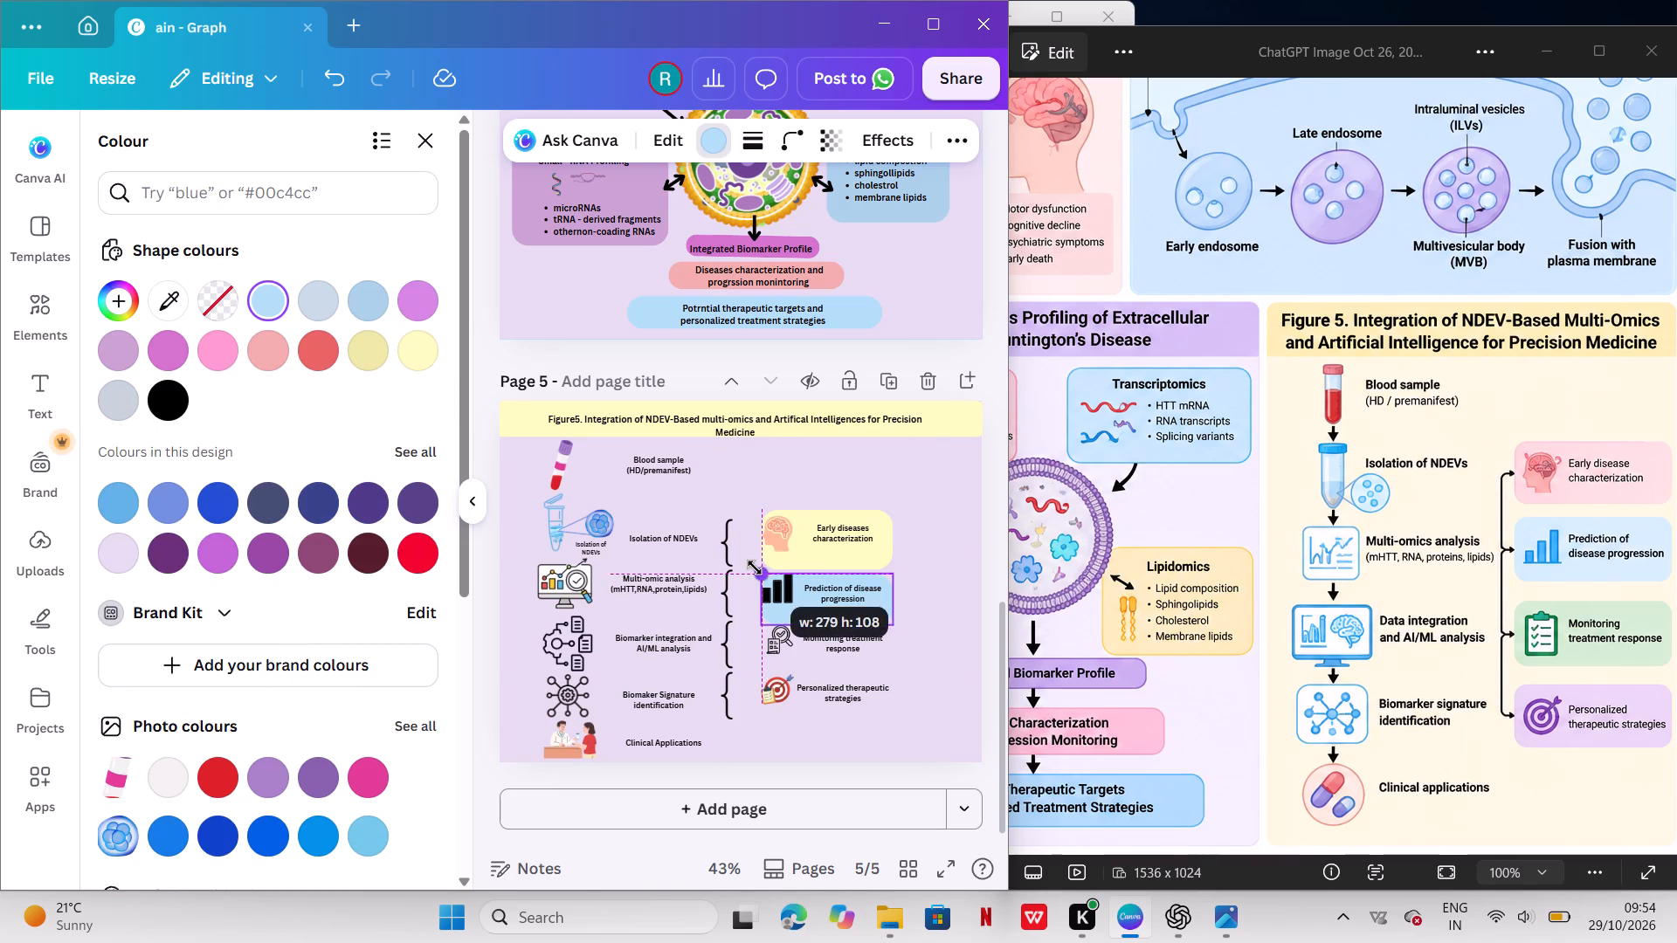
pyautogui.click(1075, 597)
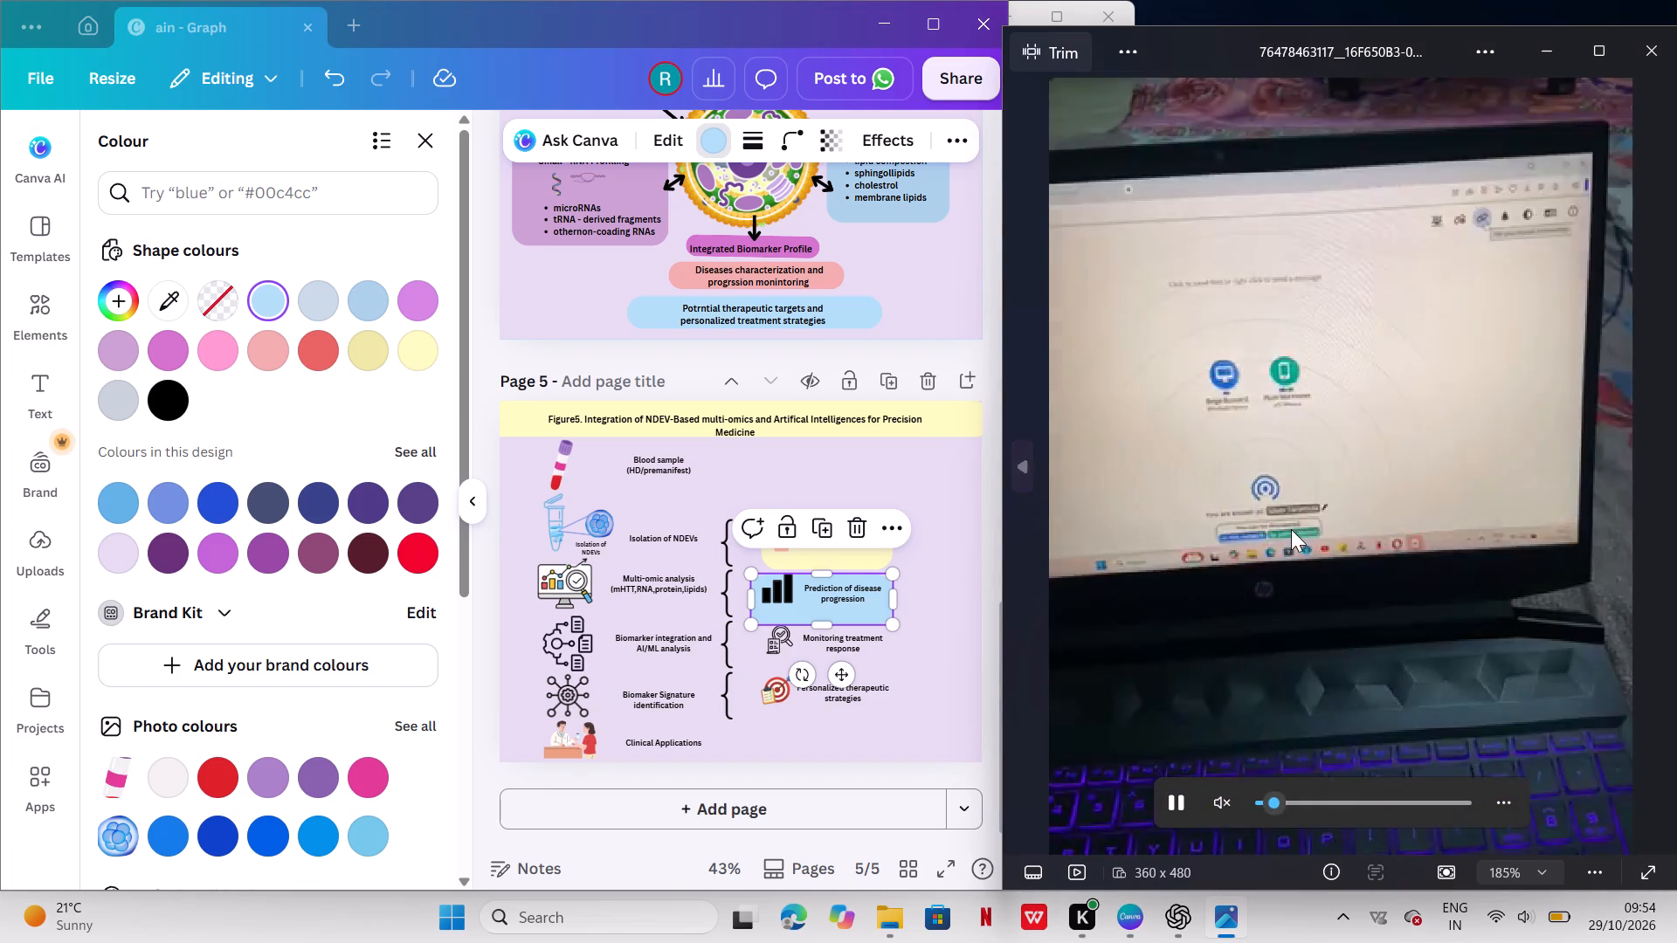
pyautogui.press('Right')
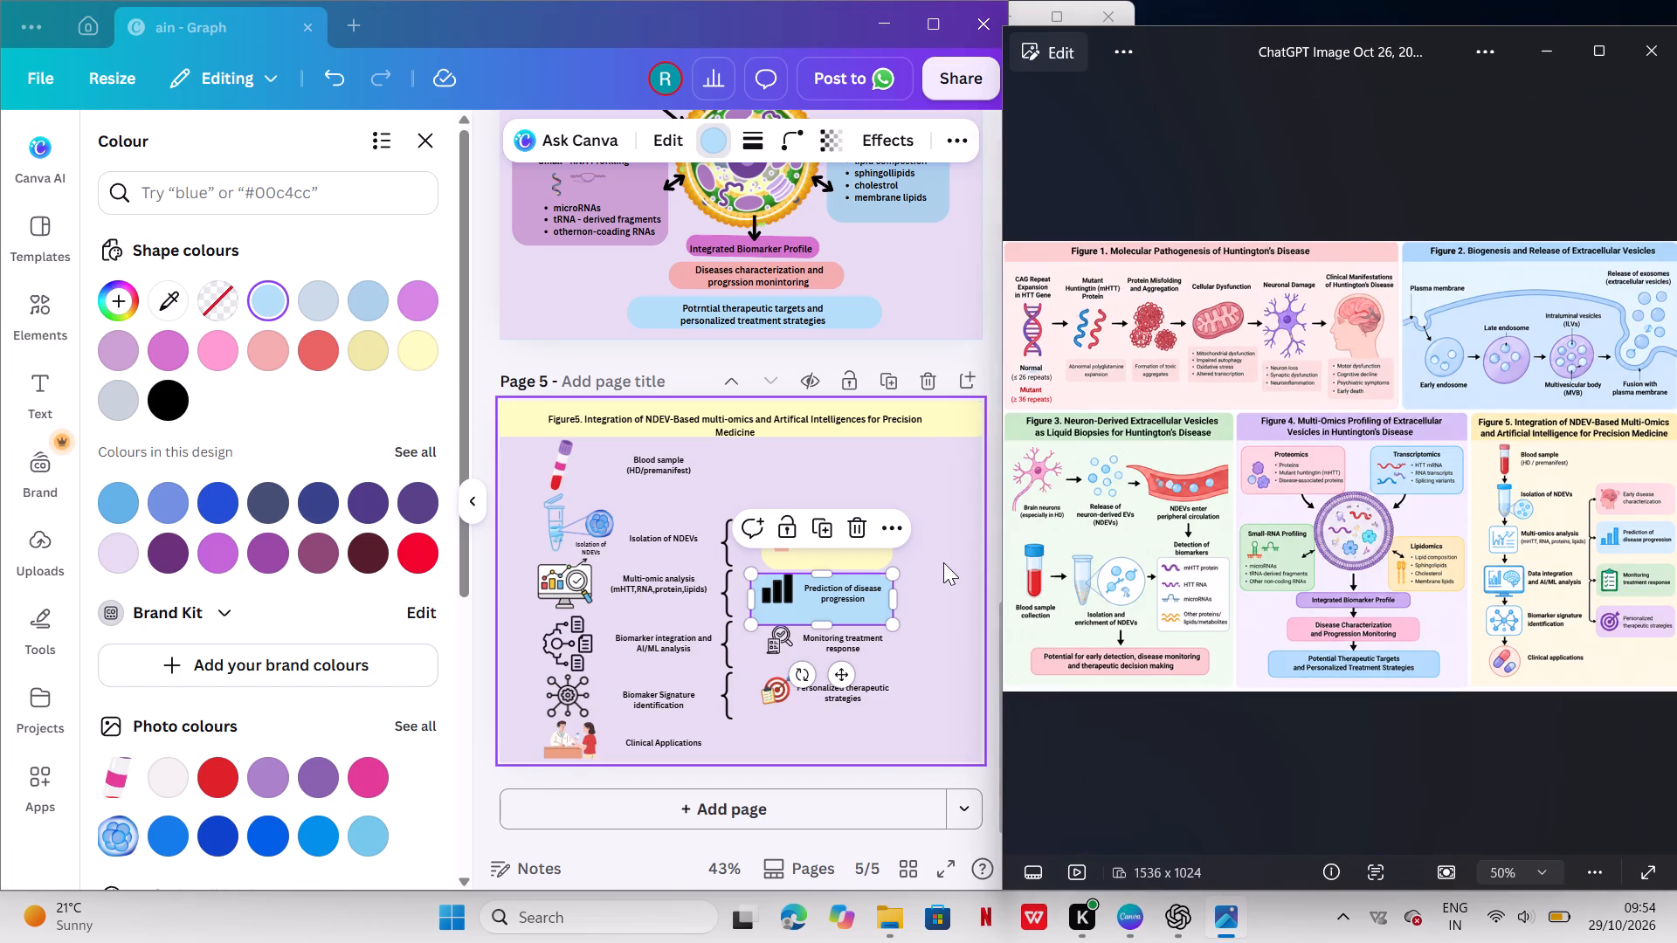
pyautogui.click(942, 564)
# Extend the pale yellow rectangle's left edge to align with the light blue one, about 301 wide.
pyautogui.click(862, 547)
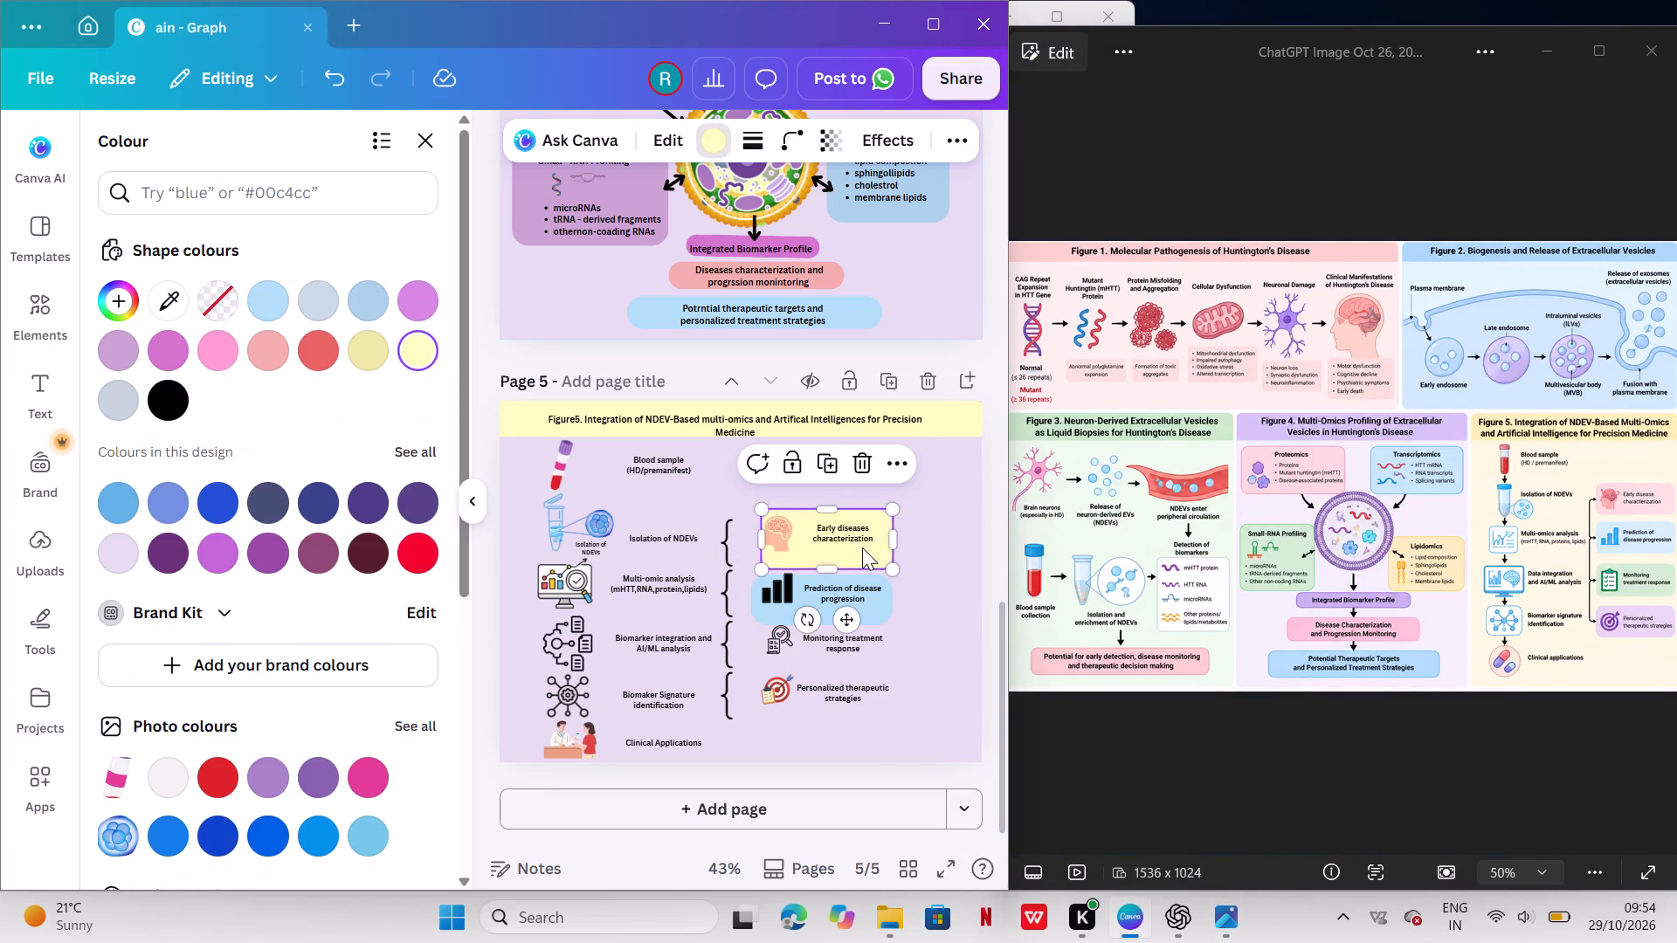
pyautogui.moveTo(759, 509); pyautogui.dragTo(749, 507)
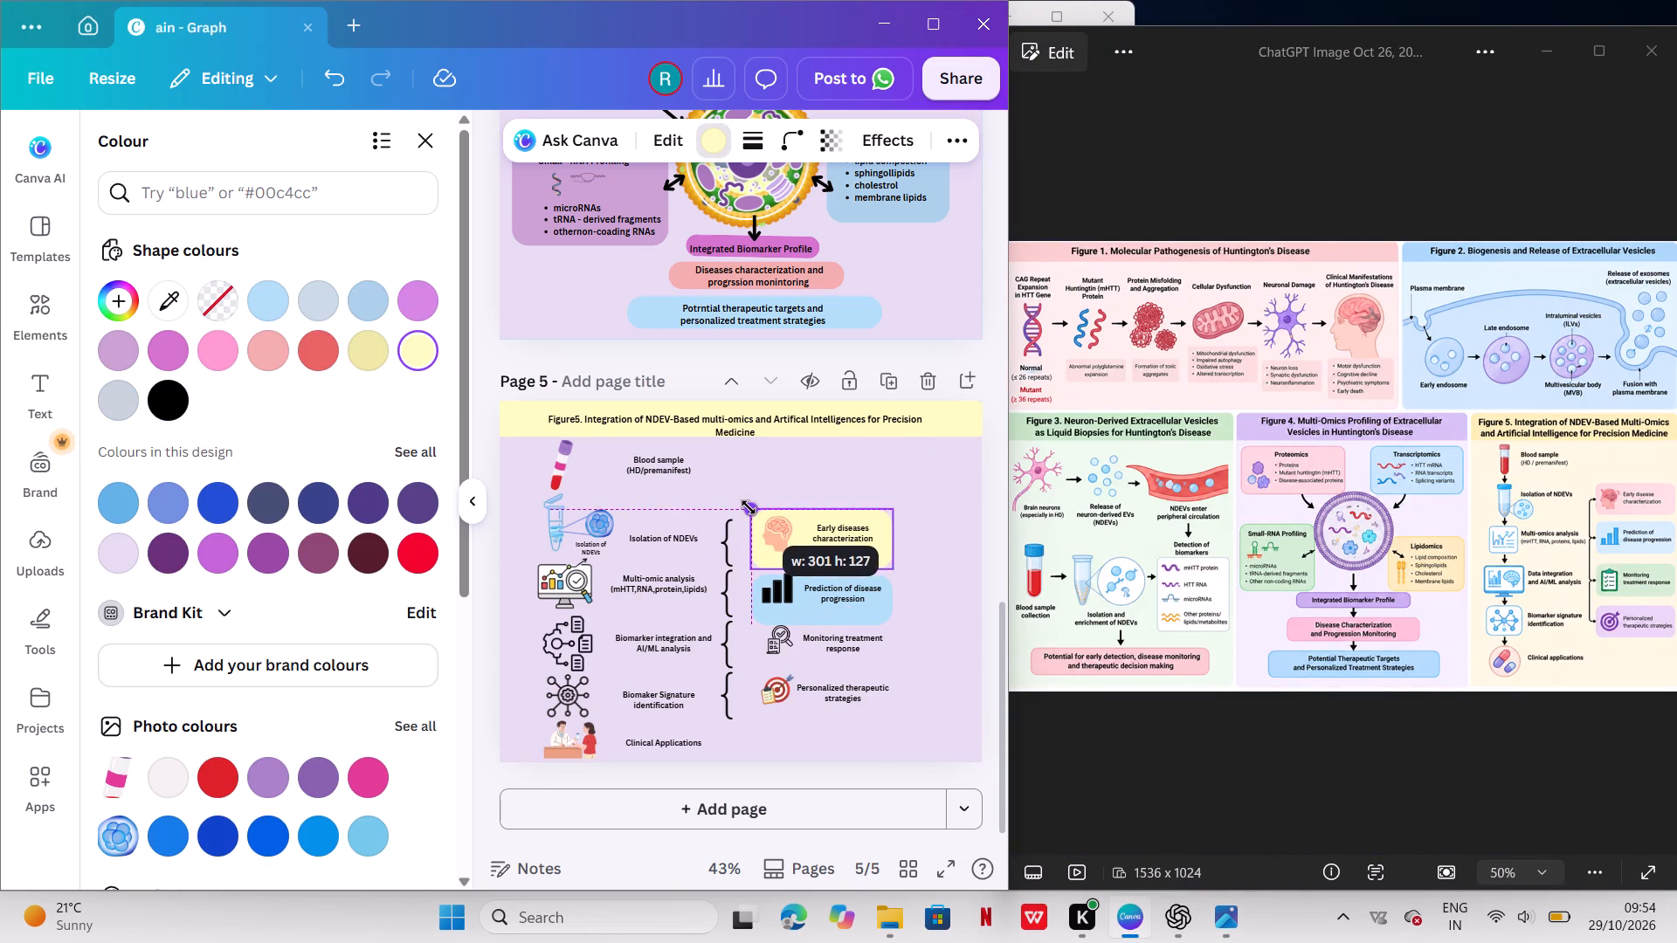
pyautogui.click(914, 545)
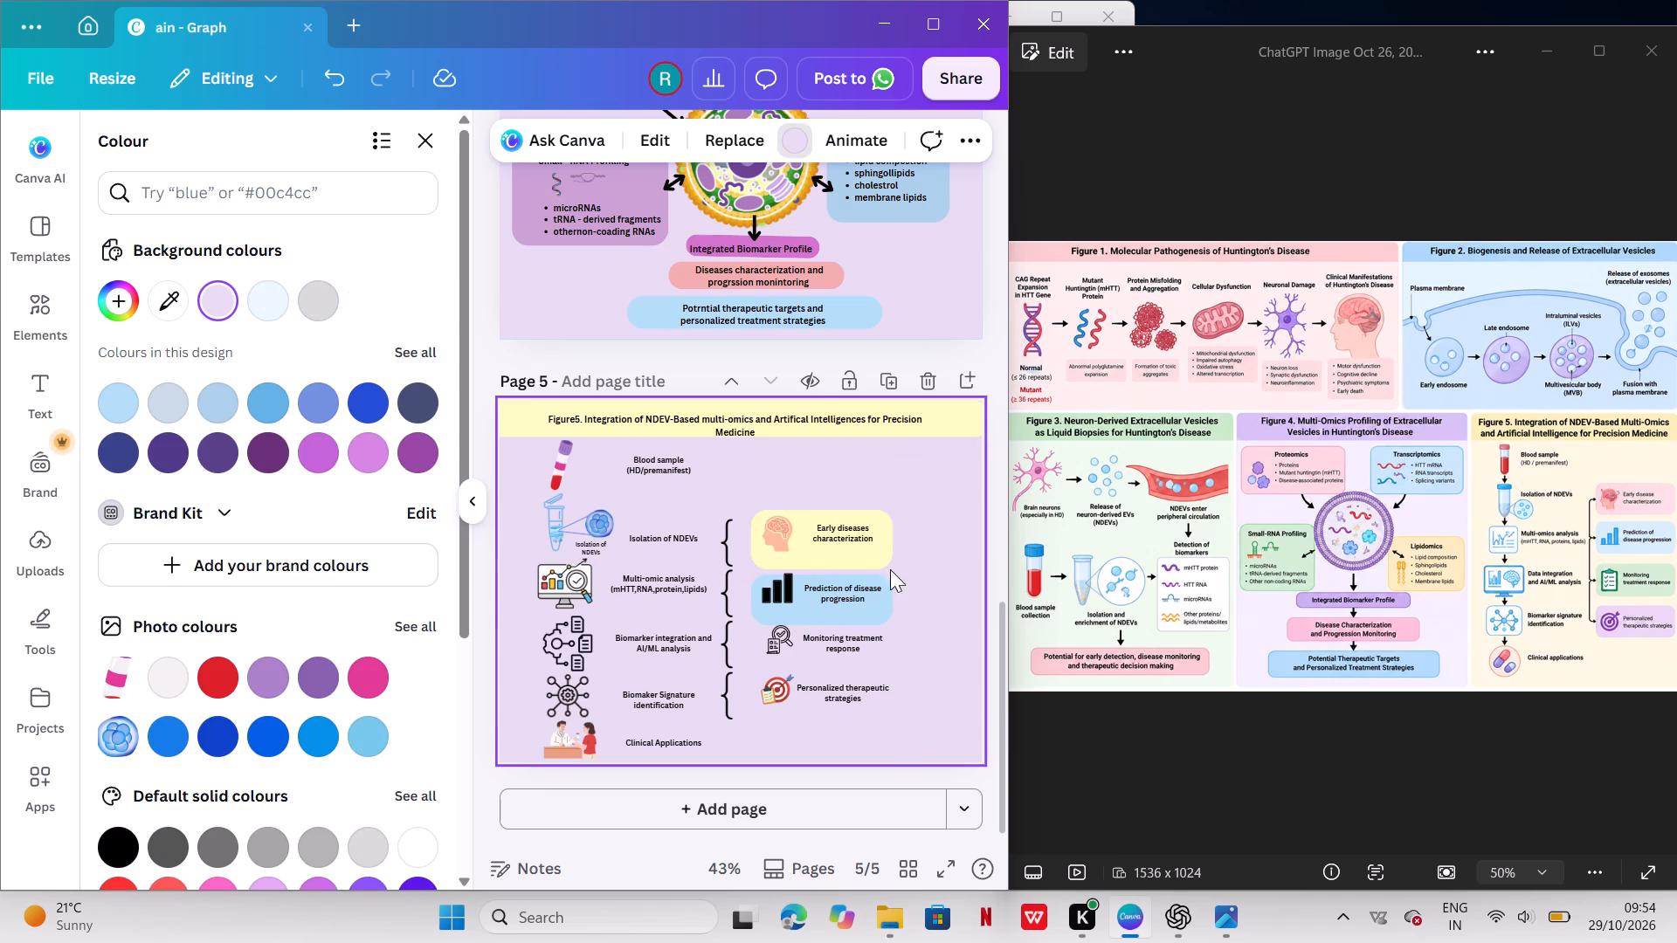
# Duplicate the light blue rectangle and fit the copy directly below it, over the icon and "Monitoring treatment response" label.
pyautogui.click(866, 621)
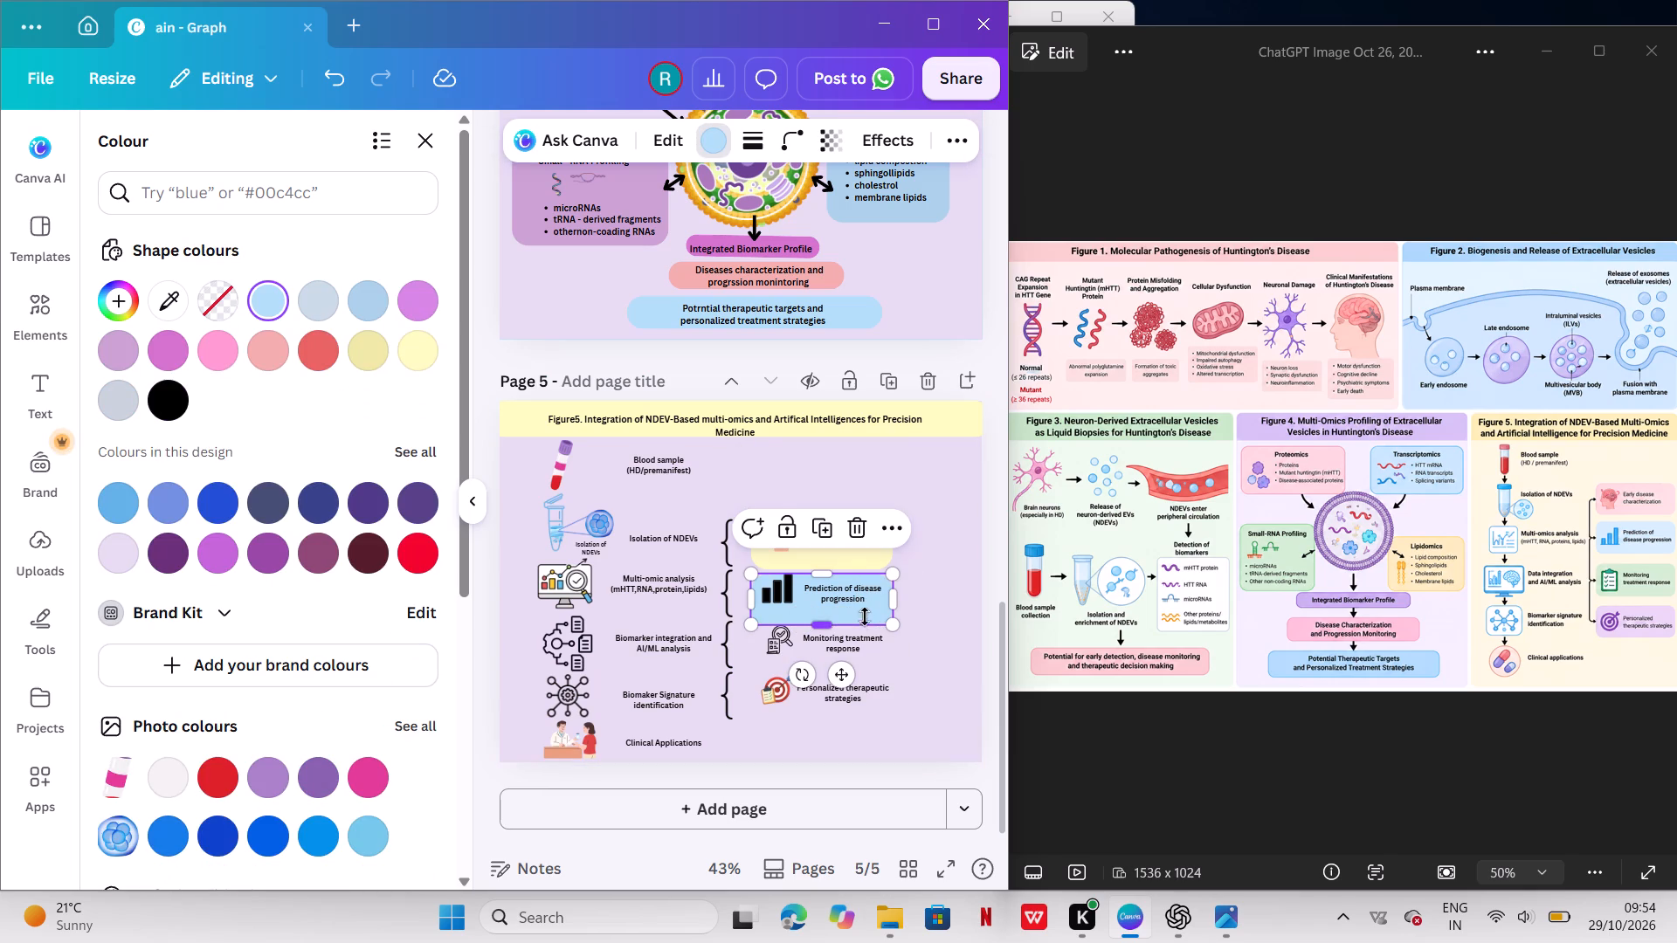
pyautogui.click(828, 530)
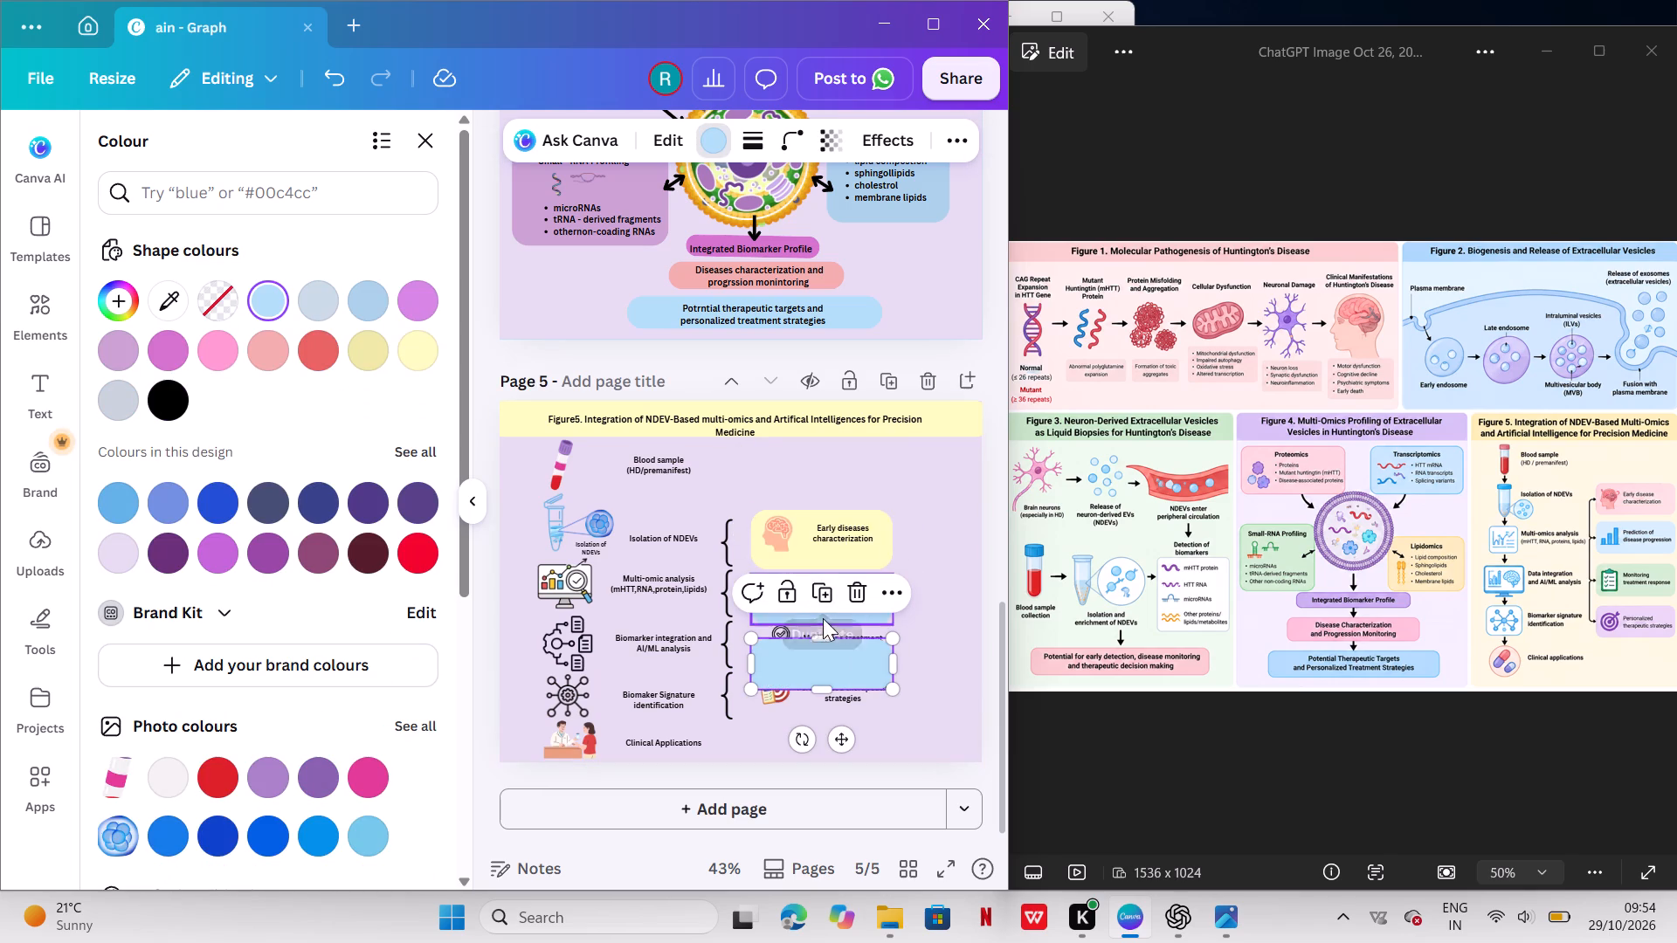
pyautogui.moveTo(832, 647); pyautogui.dragTo(832, 631)
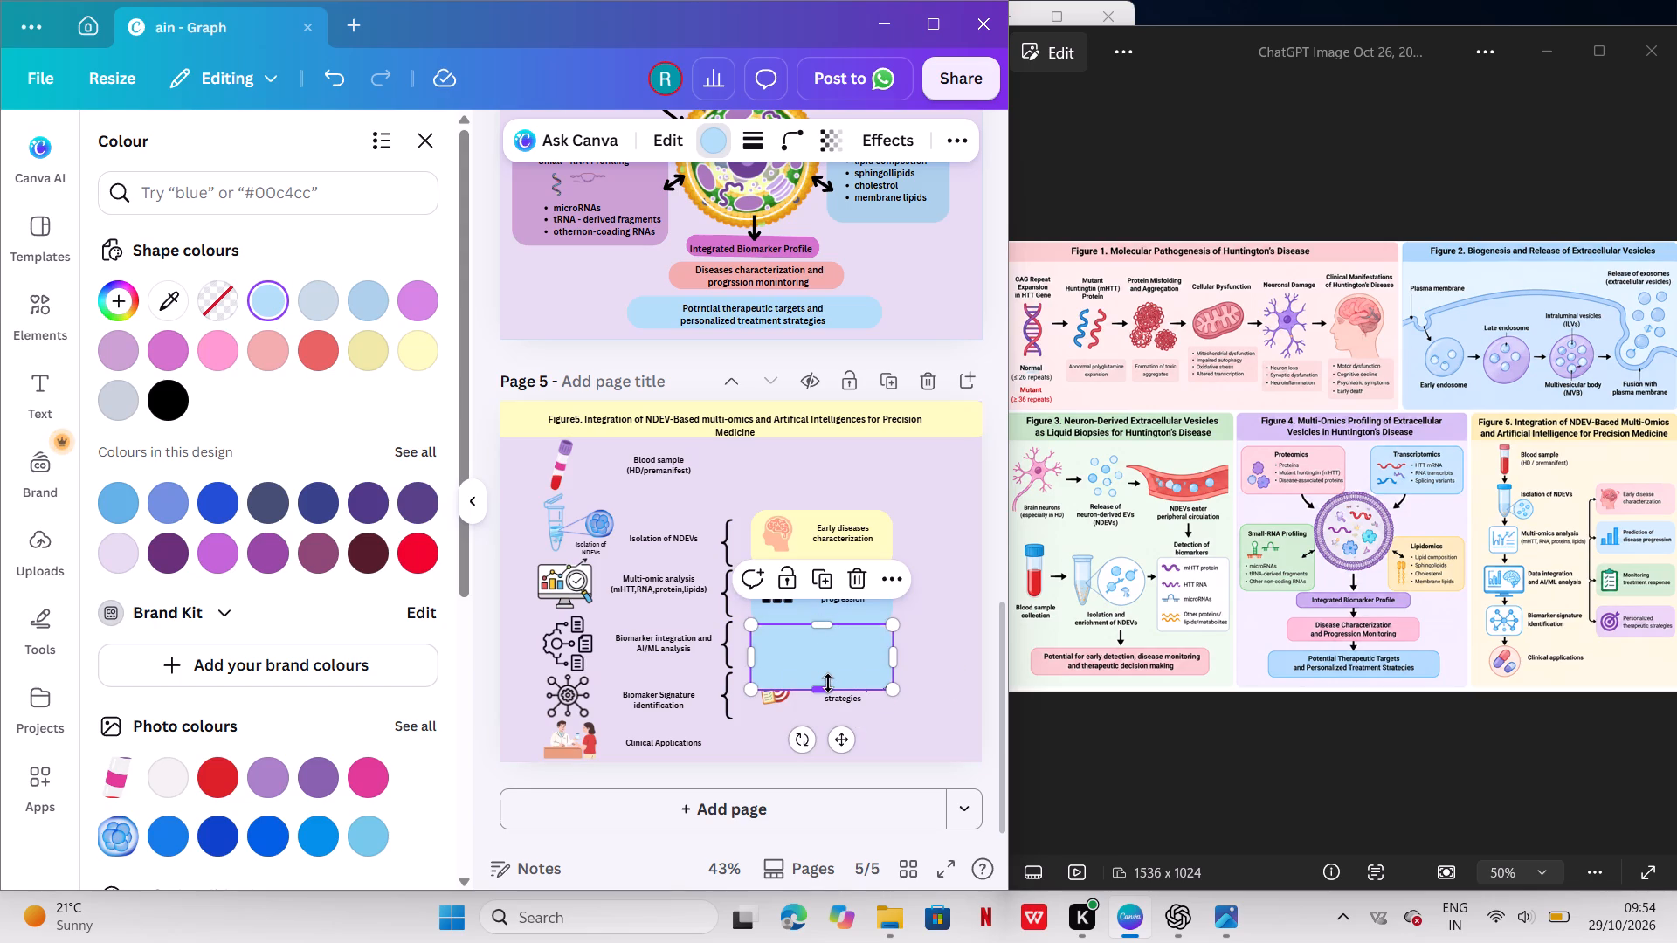
pyautogui.moveTo(828, 683); pyautogui.dragTo(830, 671)
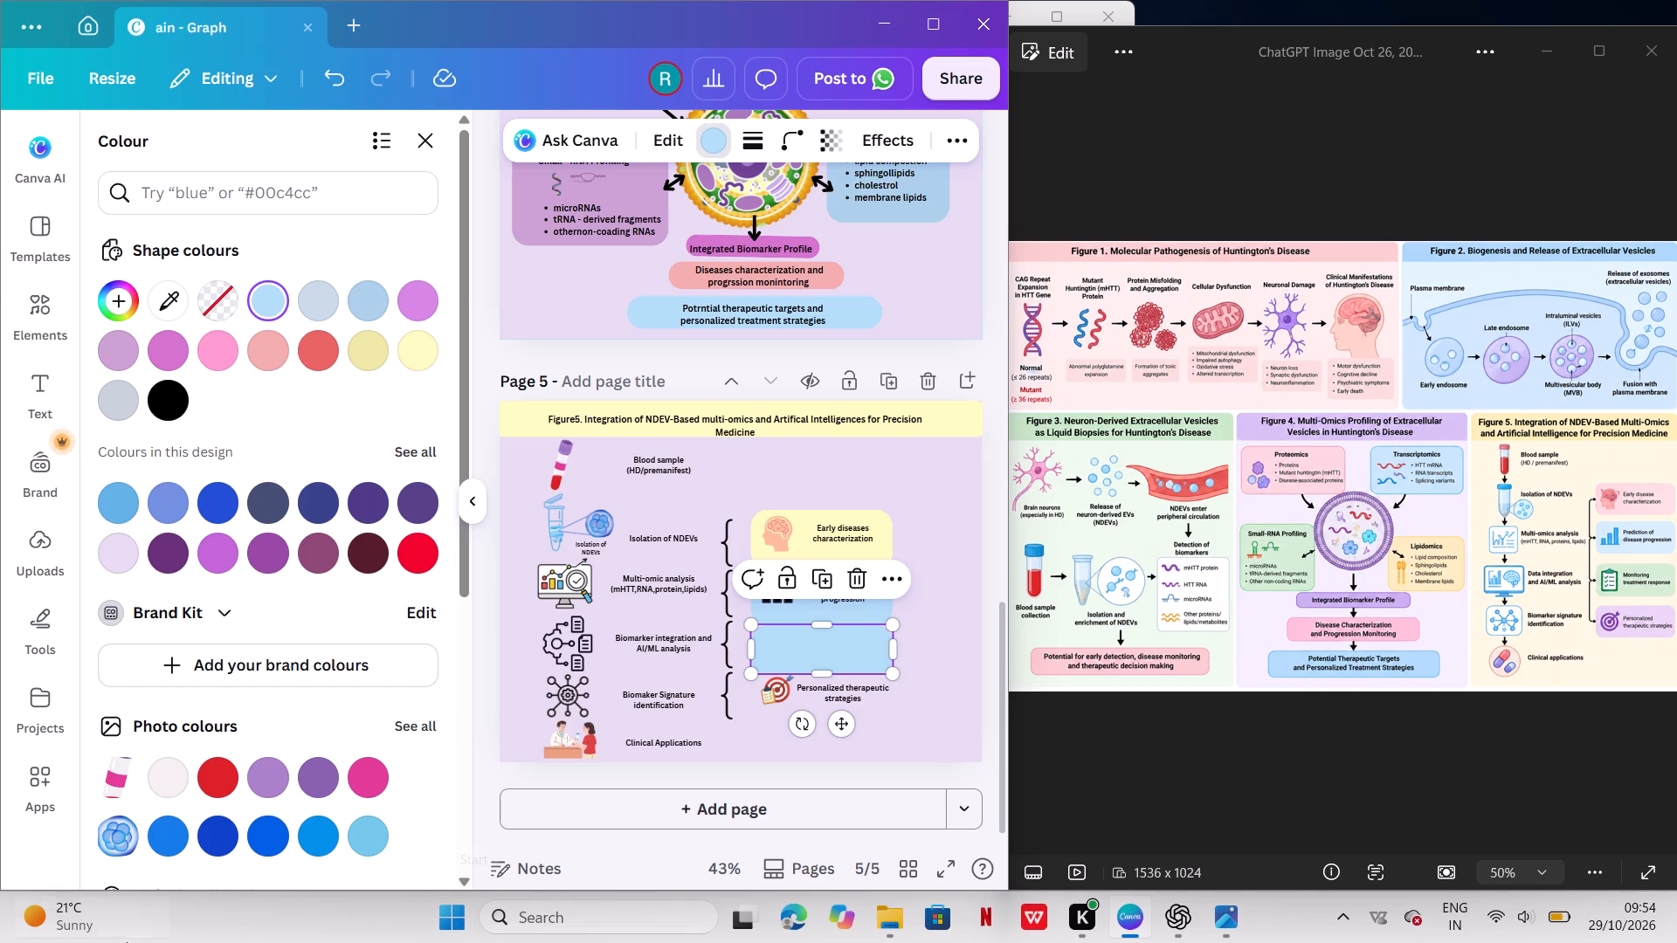
pyautogui.click(433, 912)
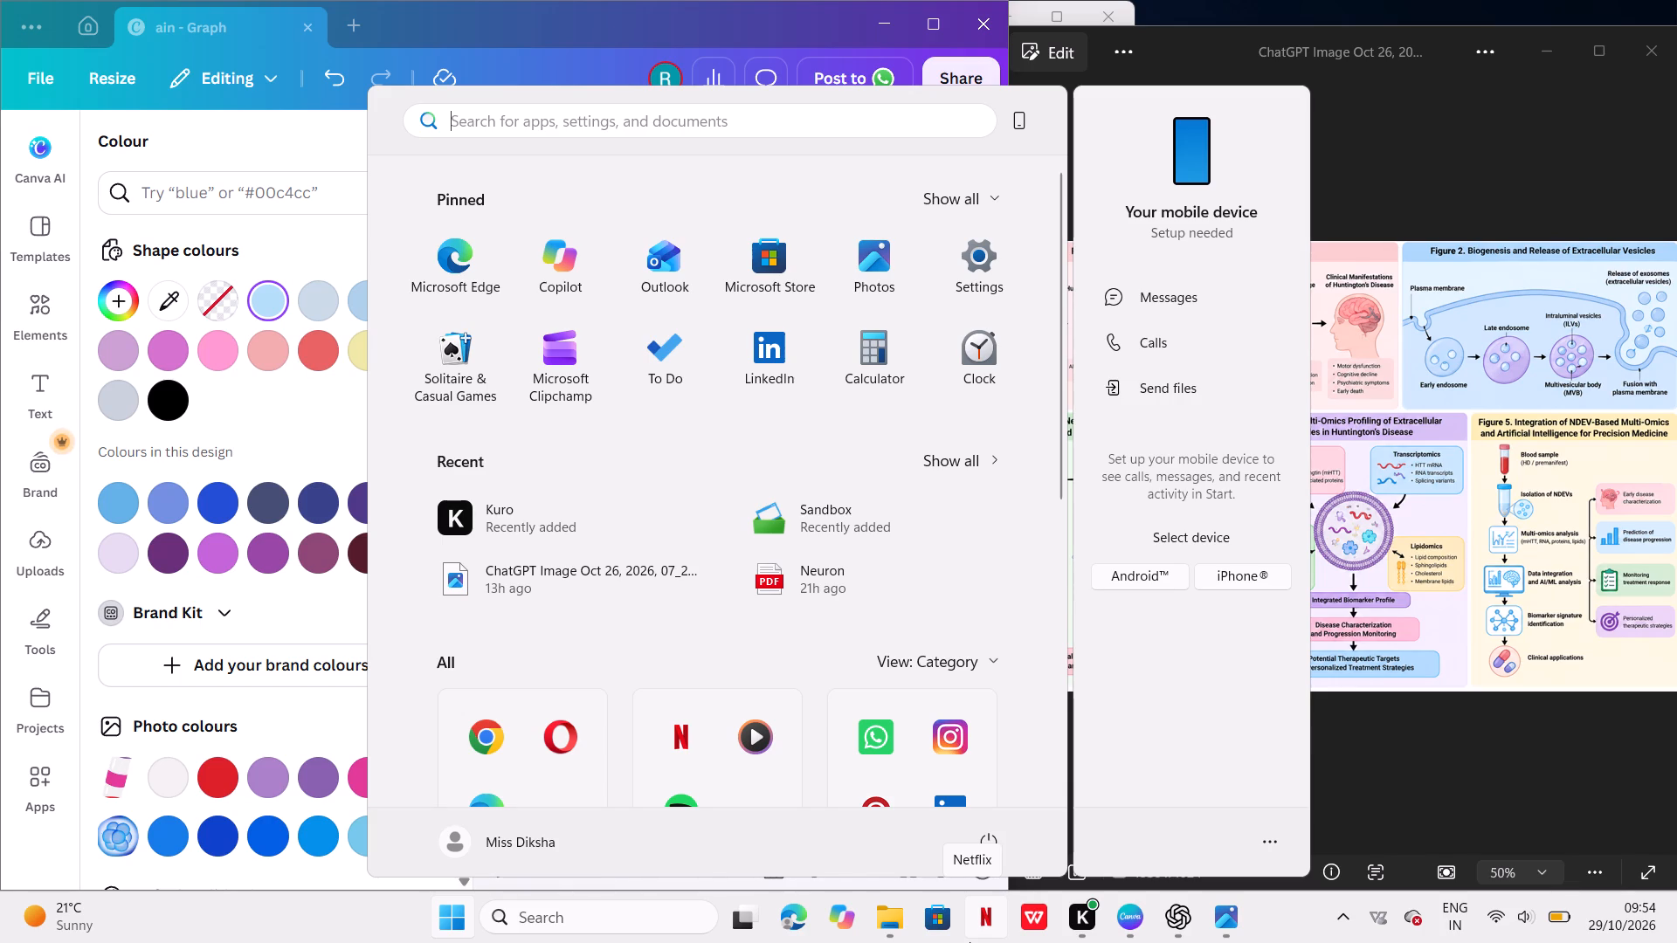